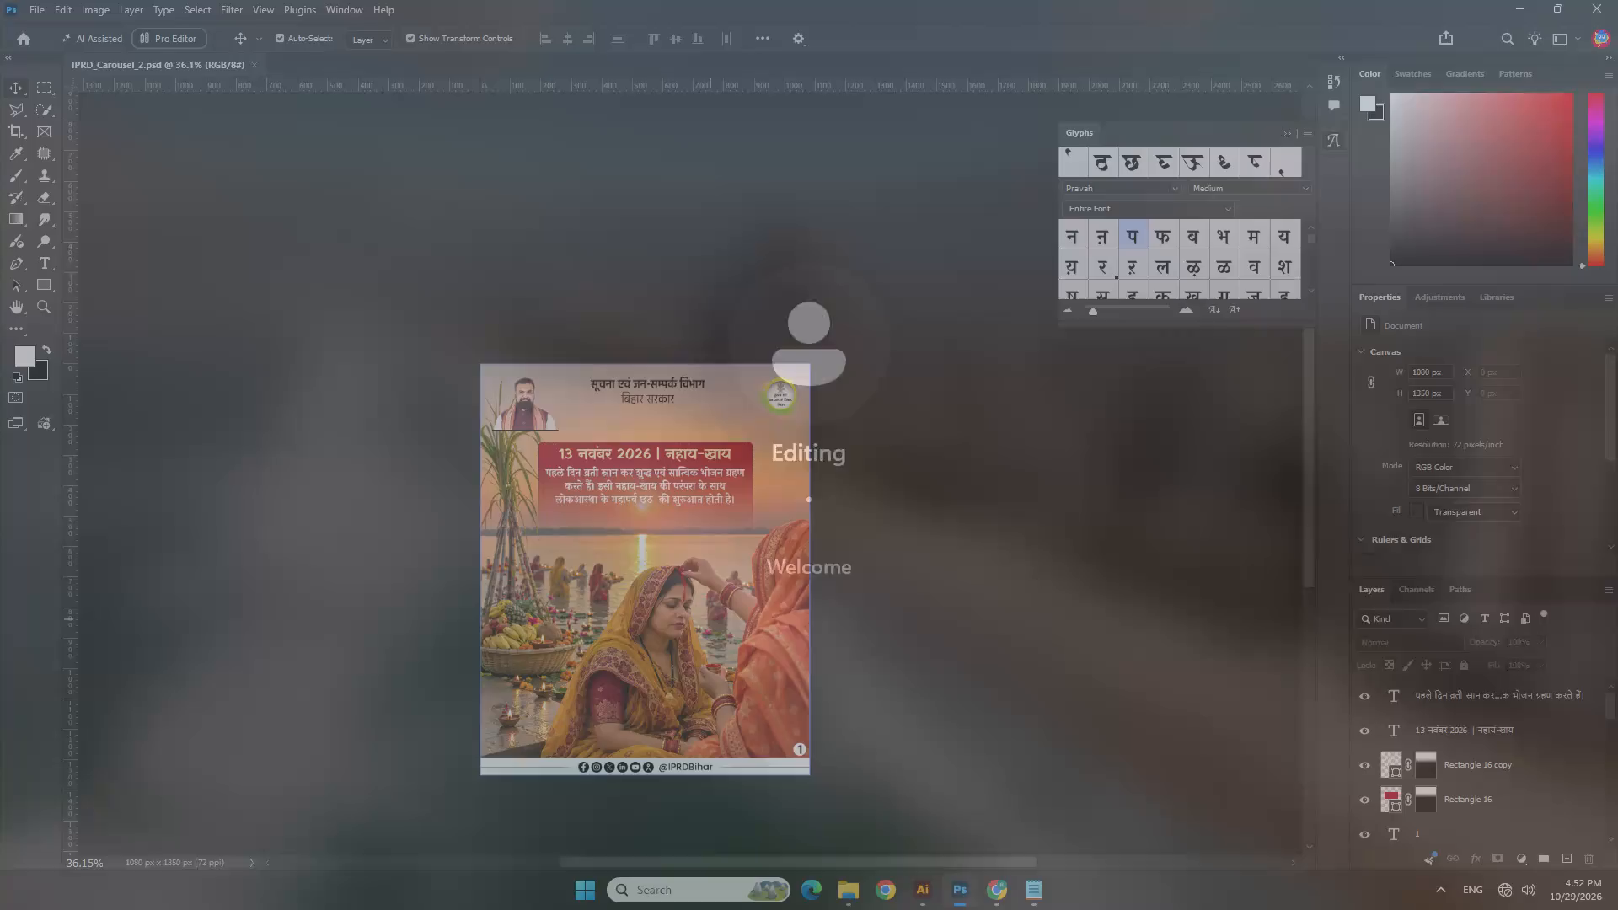
# Set the font size of the white Hindi body paragraph in the red banner to 37 pt.
pyautogui.scroll(12, 519, 490)
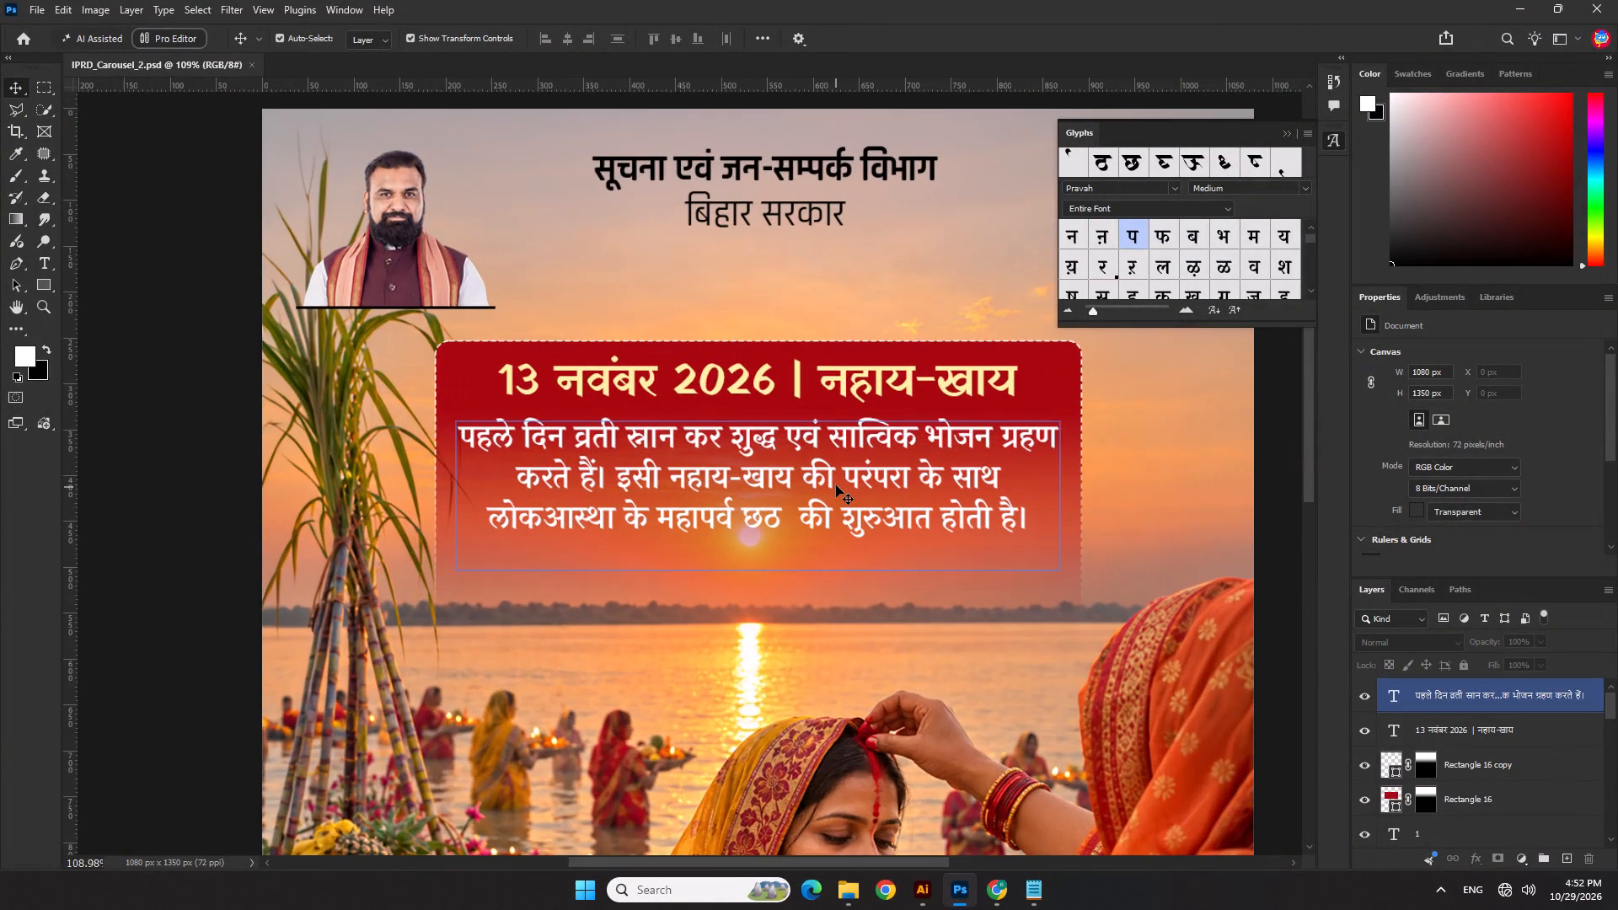
pyautogui.click(836, 484)
pyautogui.moveTo(1403, 443); pyautogui.dragTo(1392, 441)
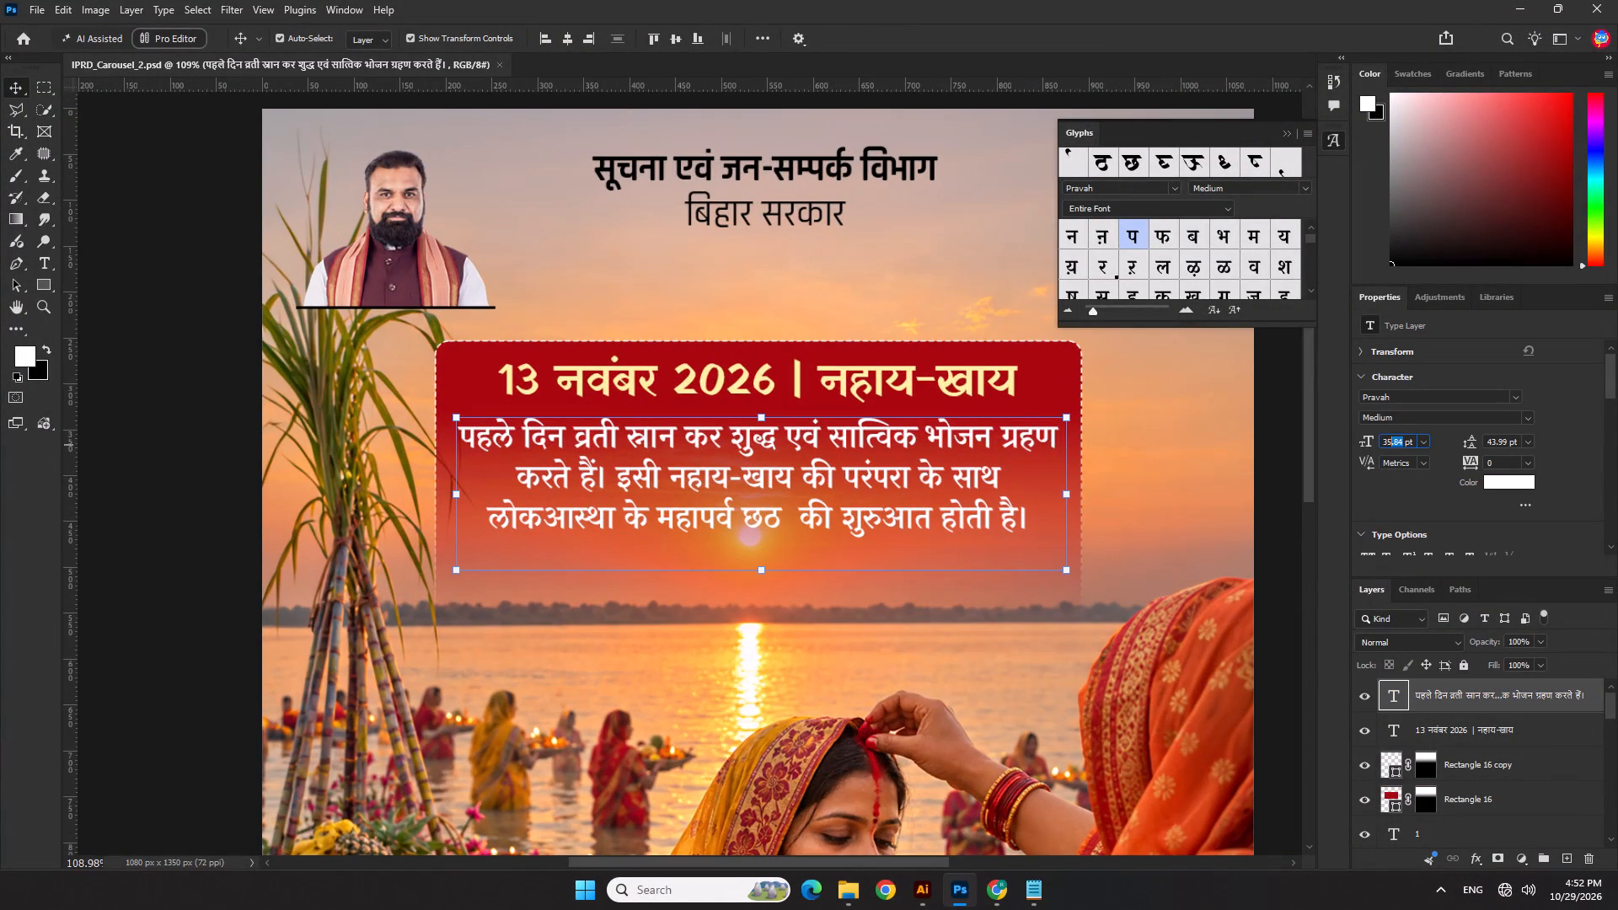
pyautogui.moveTo(1392, 441); pyautogui.dragTo(1386, 439)
pyautogui.press('7')
pyautogui.press('Return')
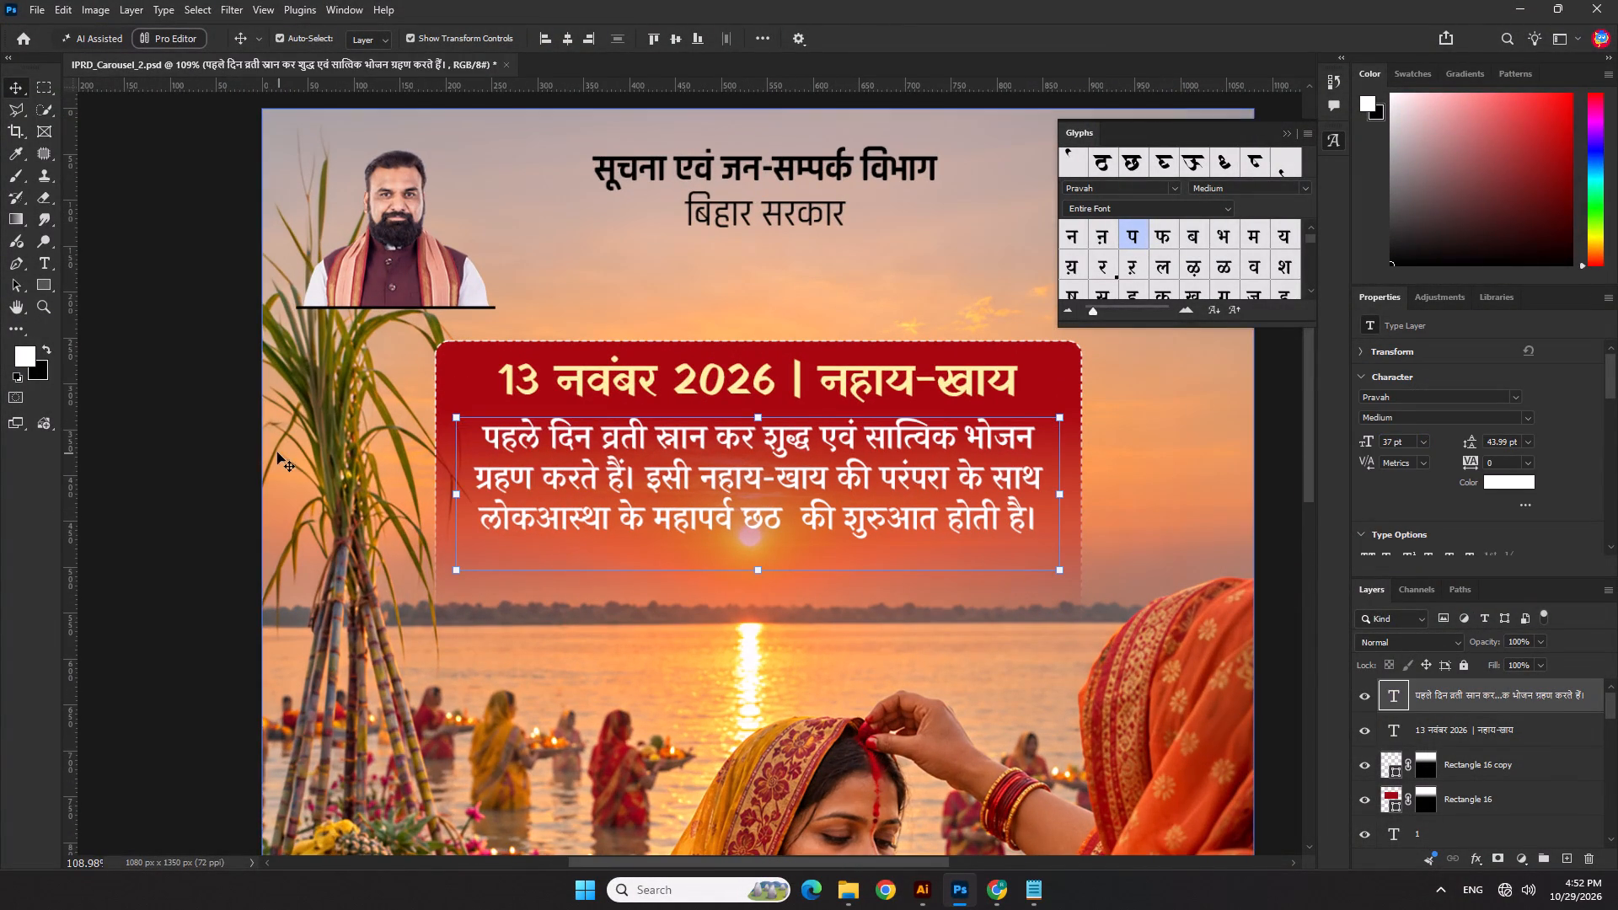
pyautogui.click(161, 431)
# Centre the body paragraph horizontally on the canvas and nudge it up one step within the red banner.
pyautogui.scroll(-5, 456, 419)
pyautogui.click(770, 473)
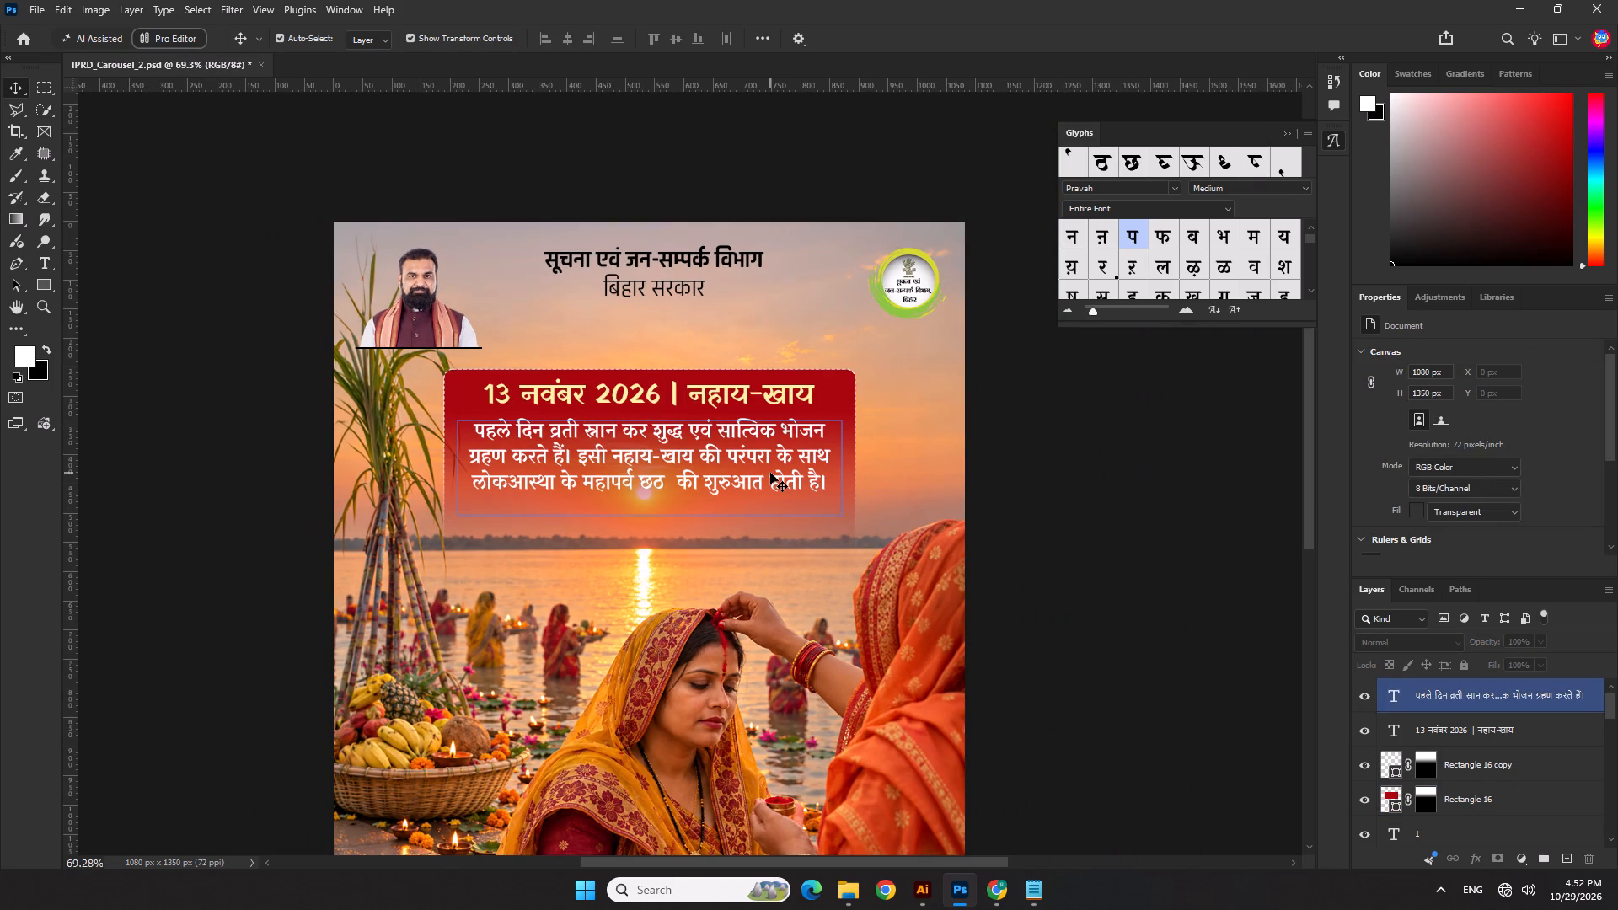
pyautogui.click(562, 35)
pyautogui.press('Up')
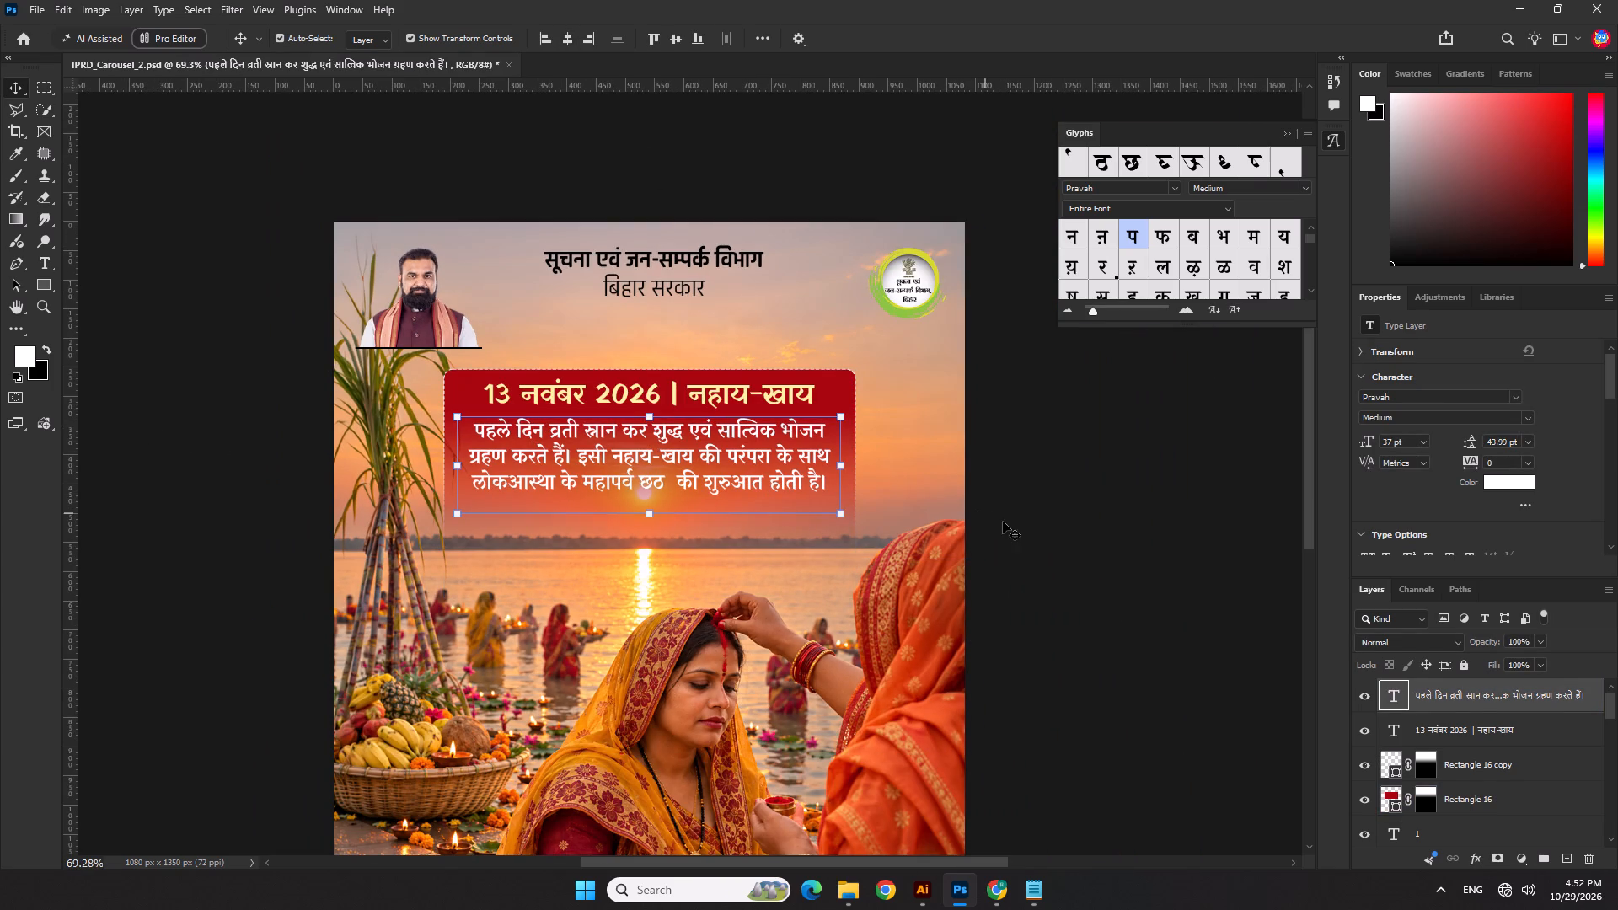
pyautogui.click(1141, 534)
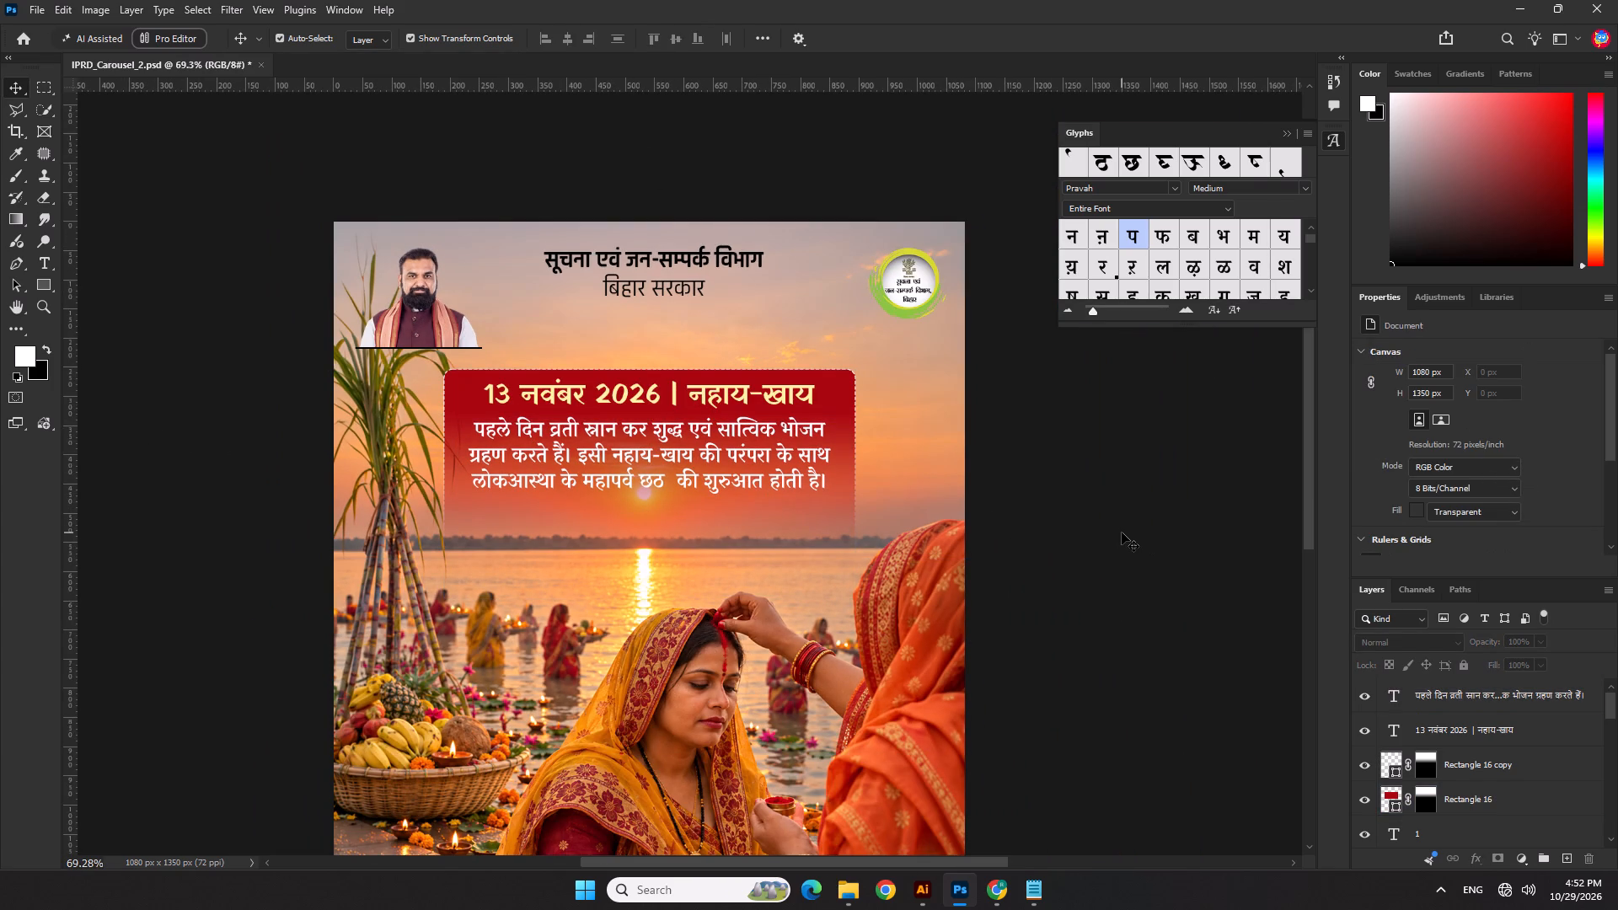
# Save the changes to IPRD_Carousel_2.psd.
pyautogui.scroll(-4, 1057, 553)
pyautogui.click(1074, 544)
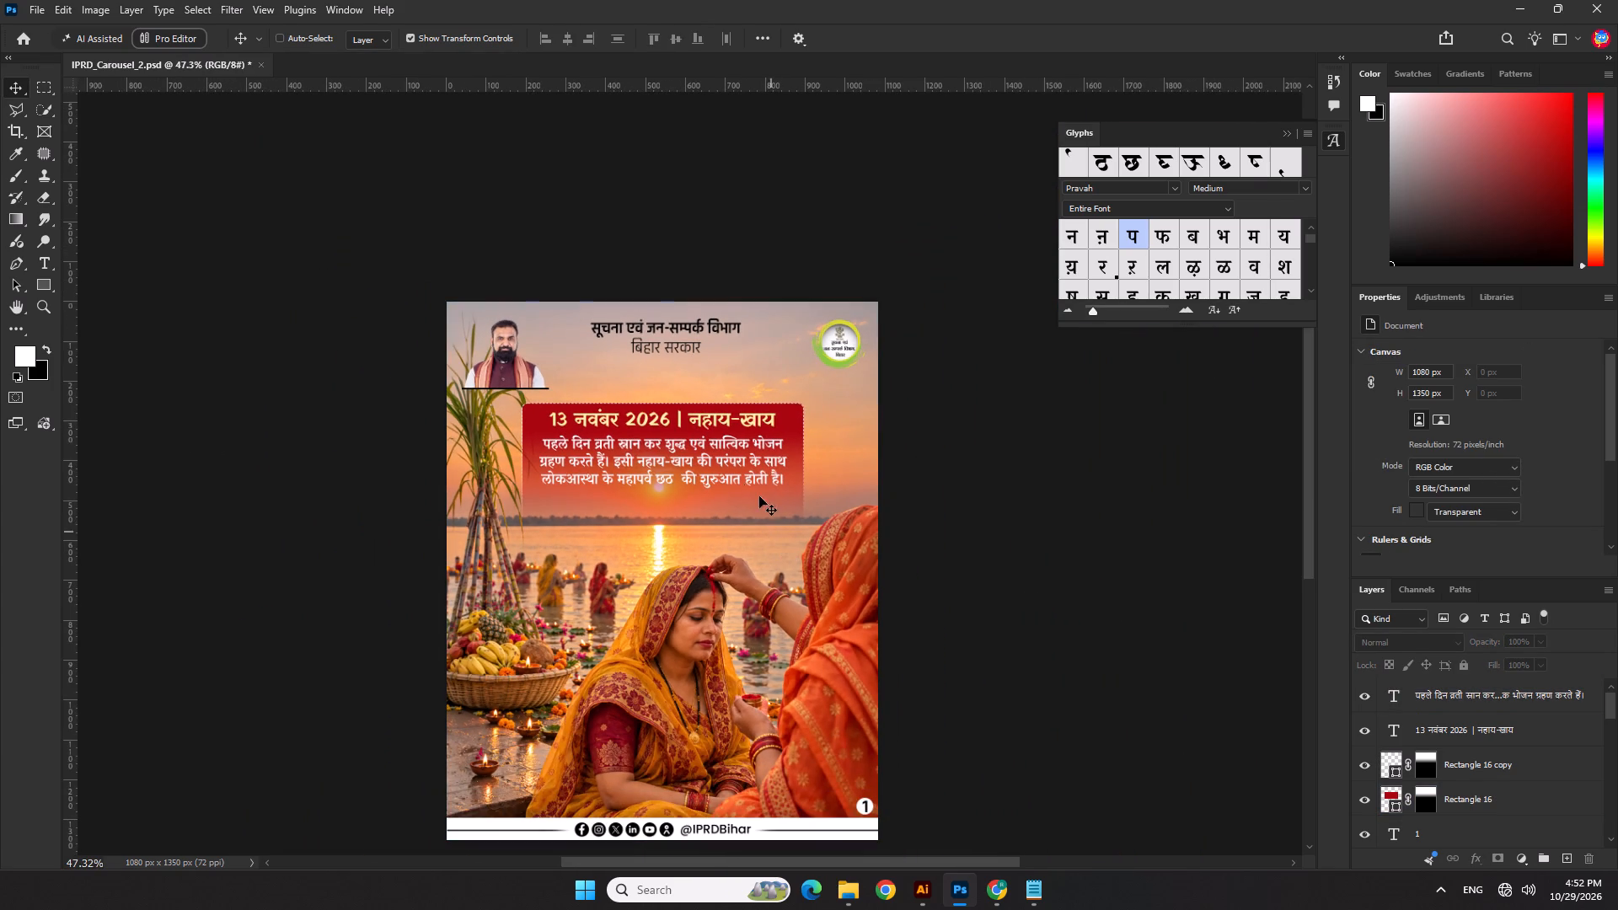
pyautogui.hotkey('ctrl', 's')
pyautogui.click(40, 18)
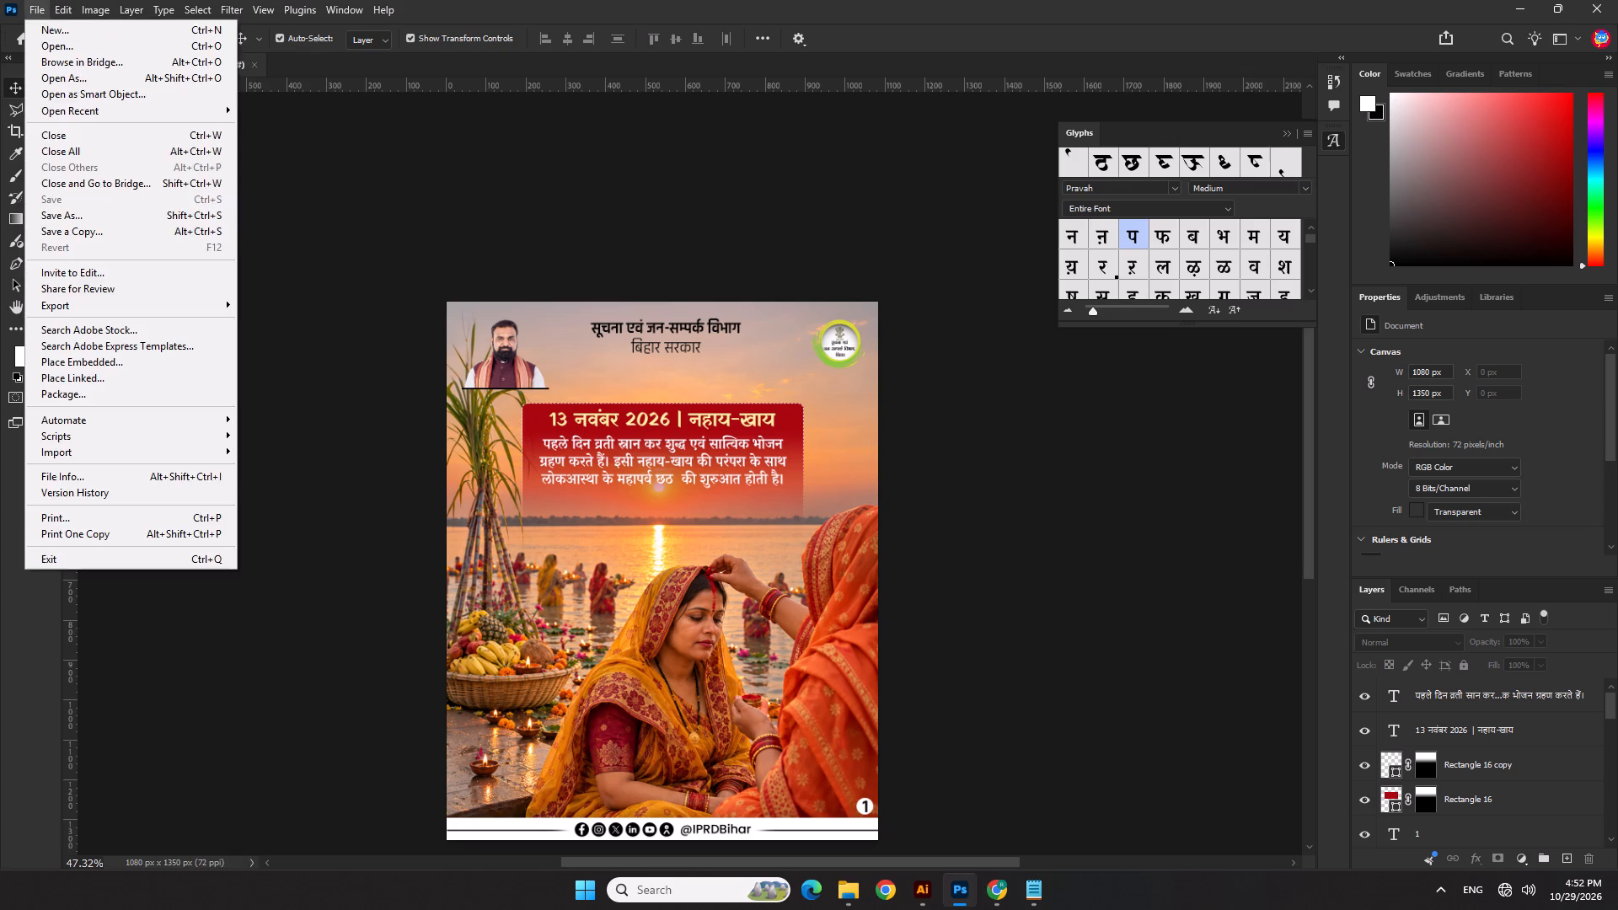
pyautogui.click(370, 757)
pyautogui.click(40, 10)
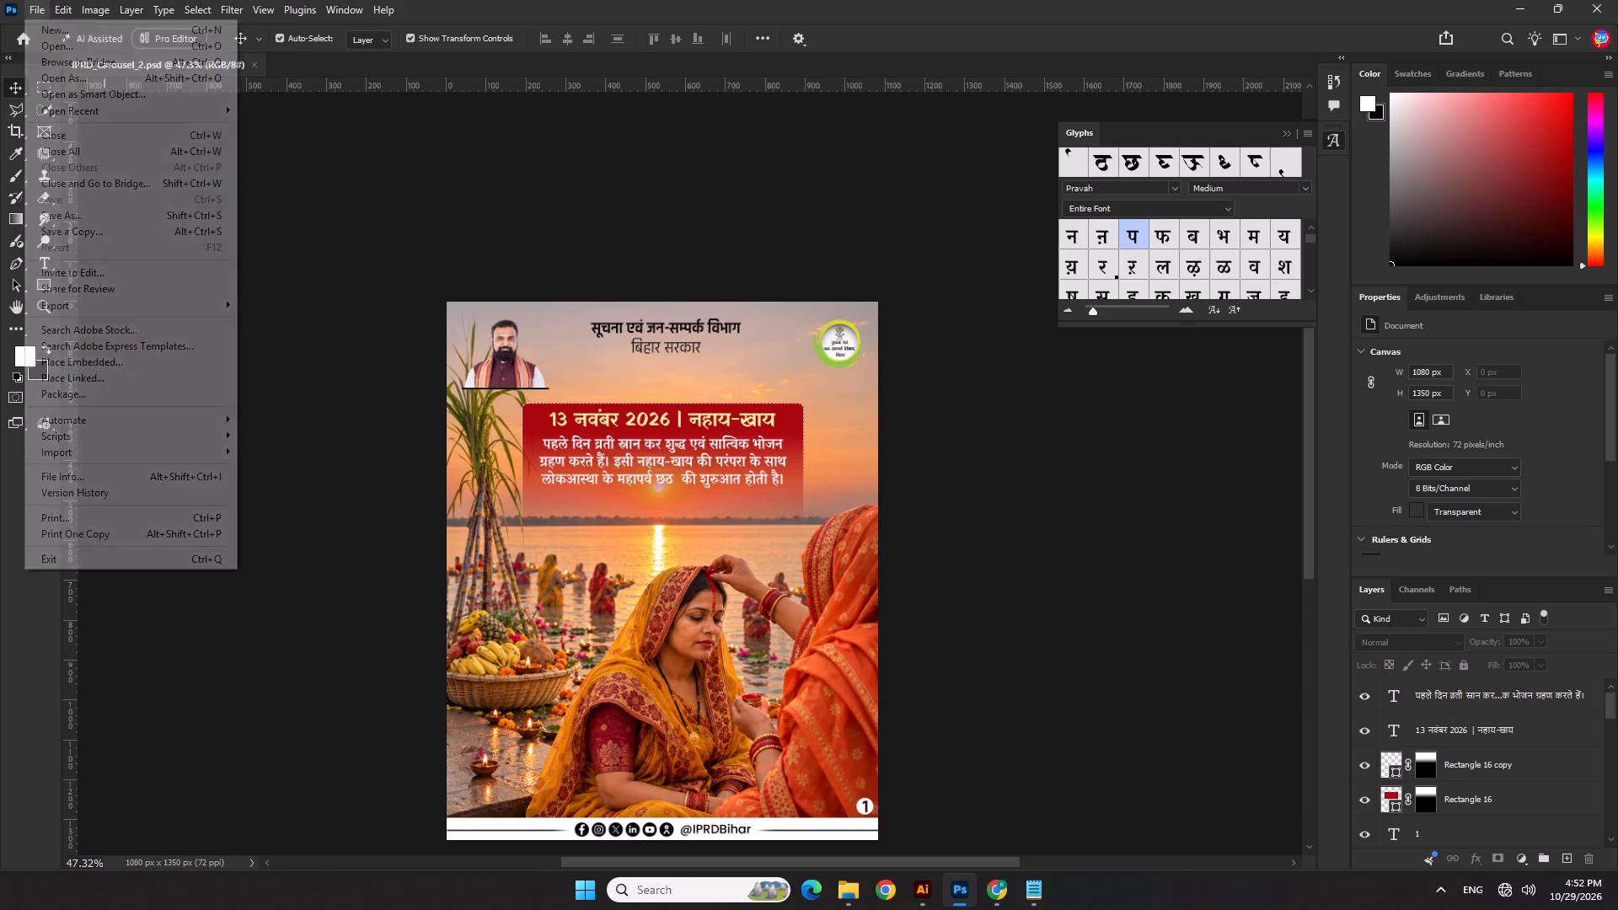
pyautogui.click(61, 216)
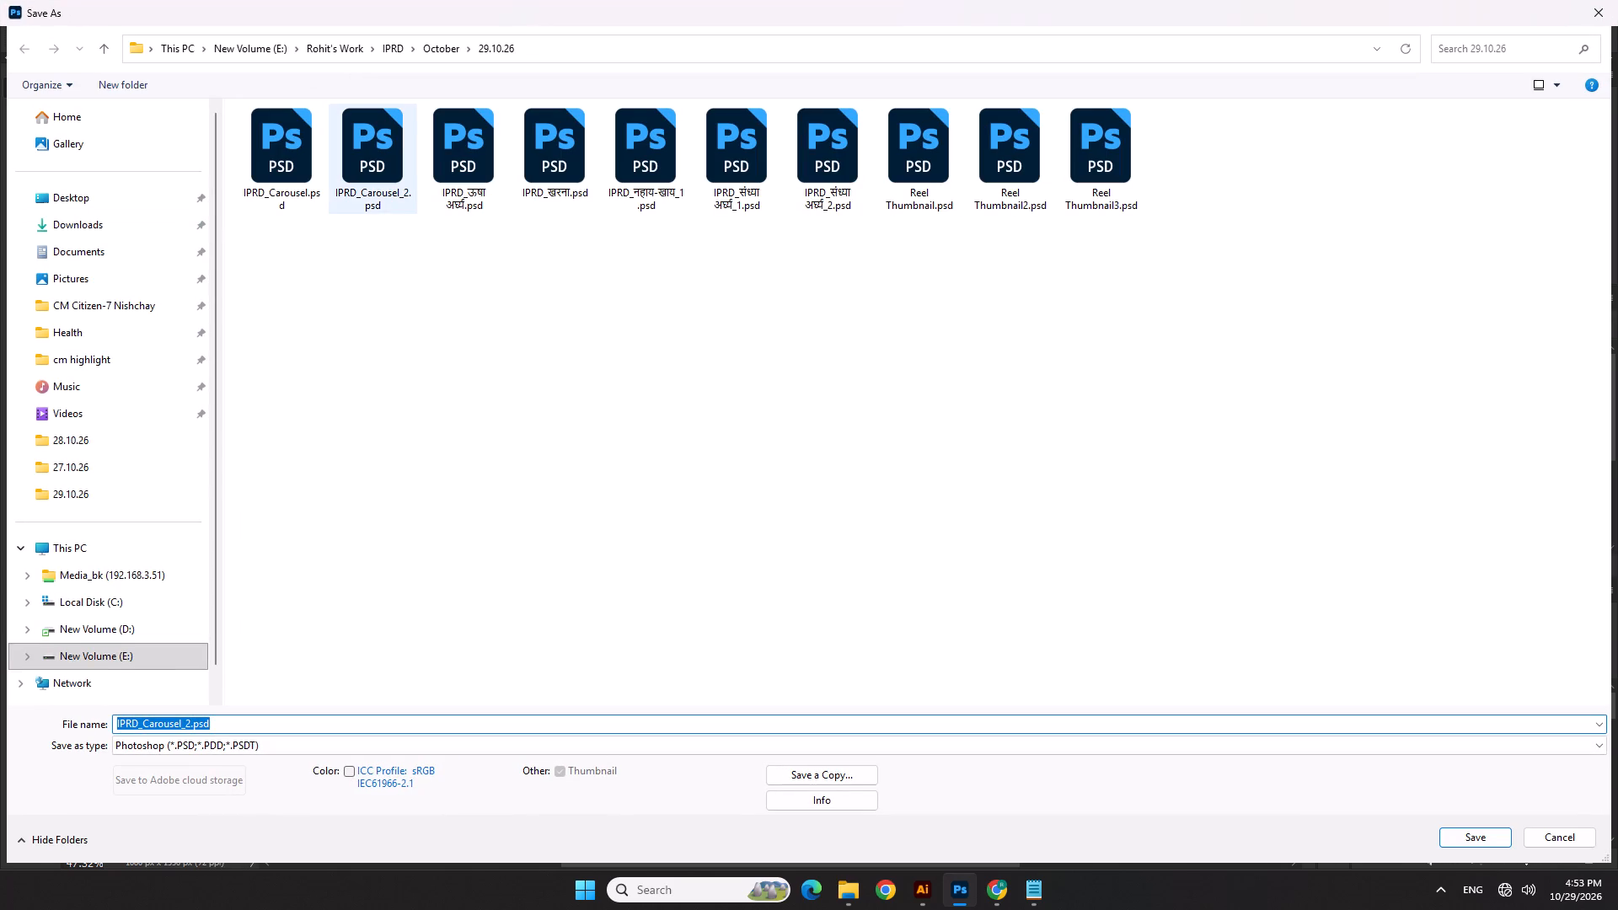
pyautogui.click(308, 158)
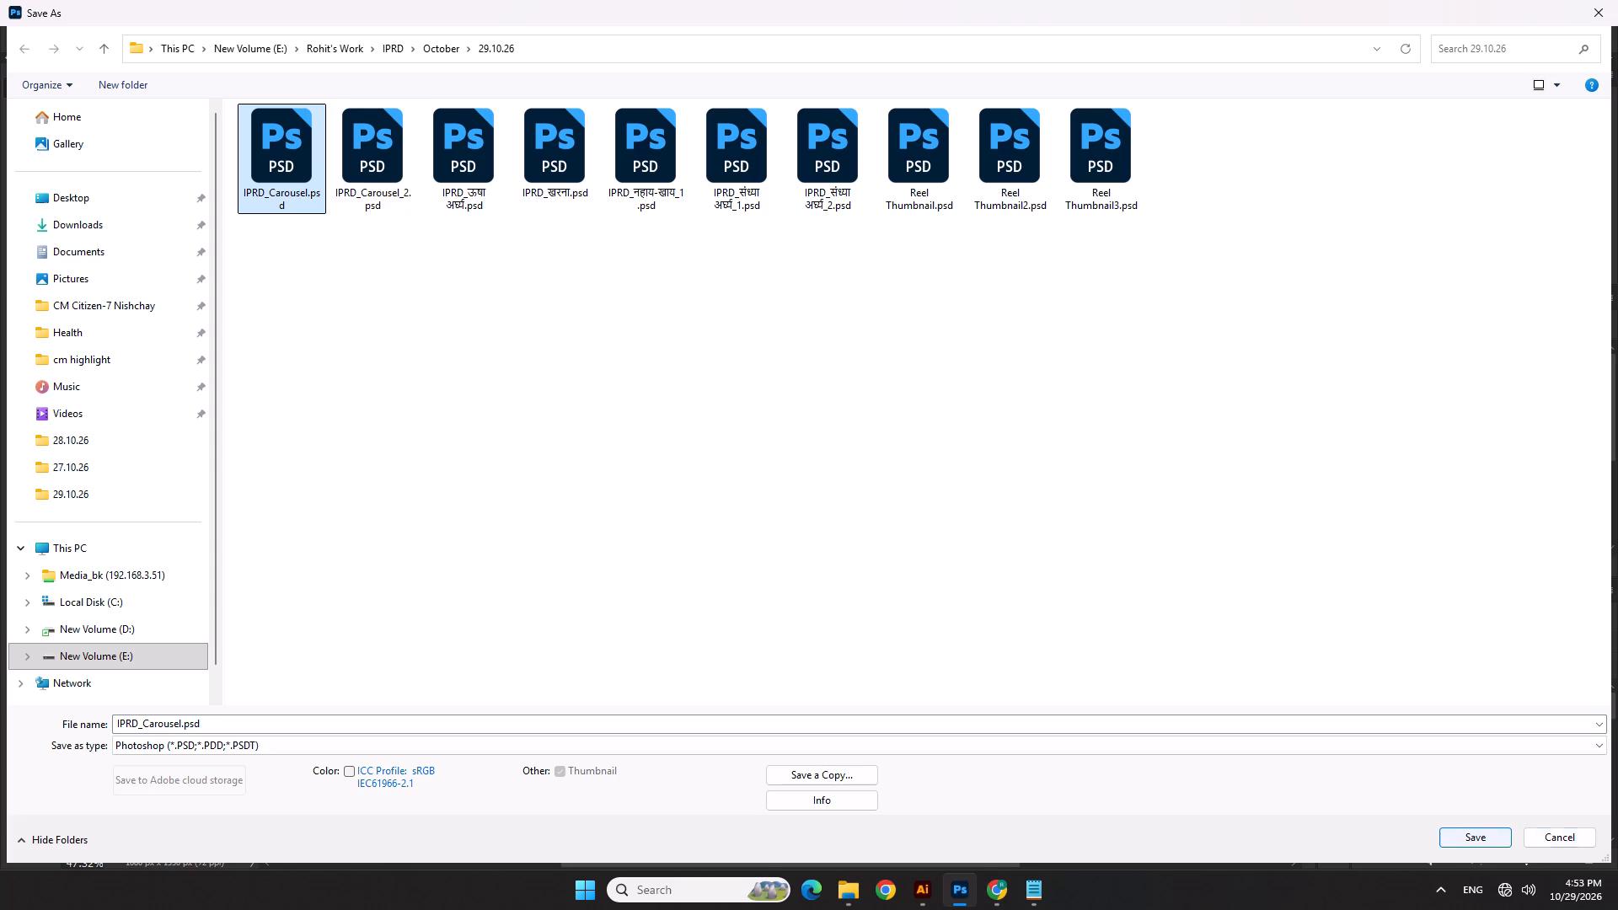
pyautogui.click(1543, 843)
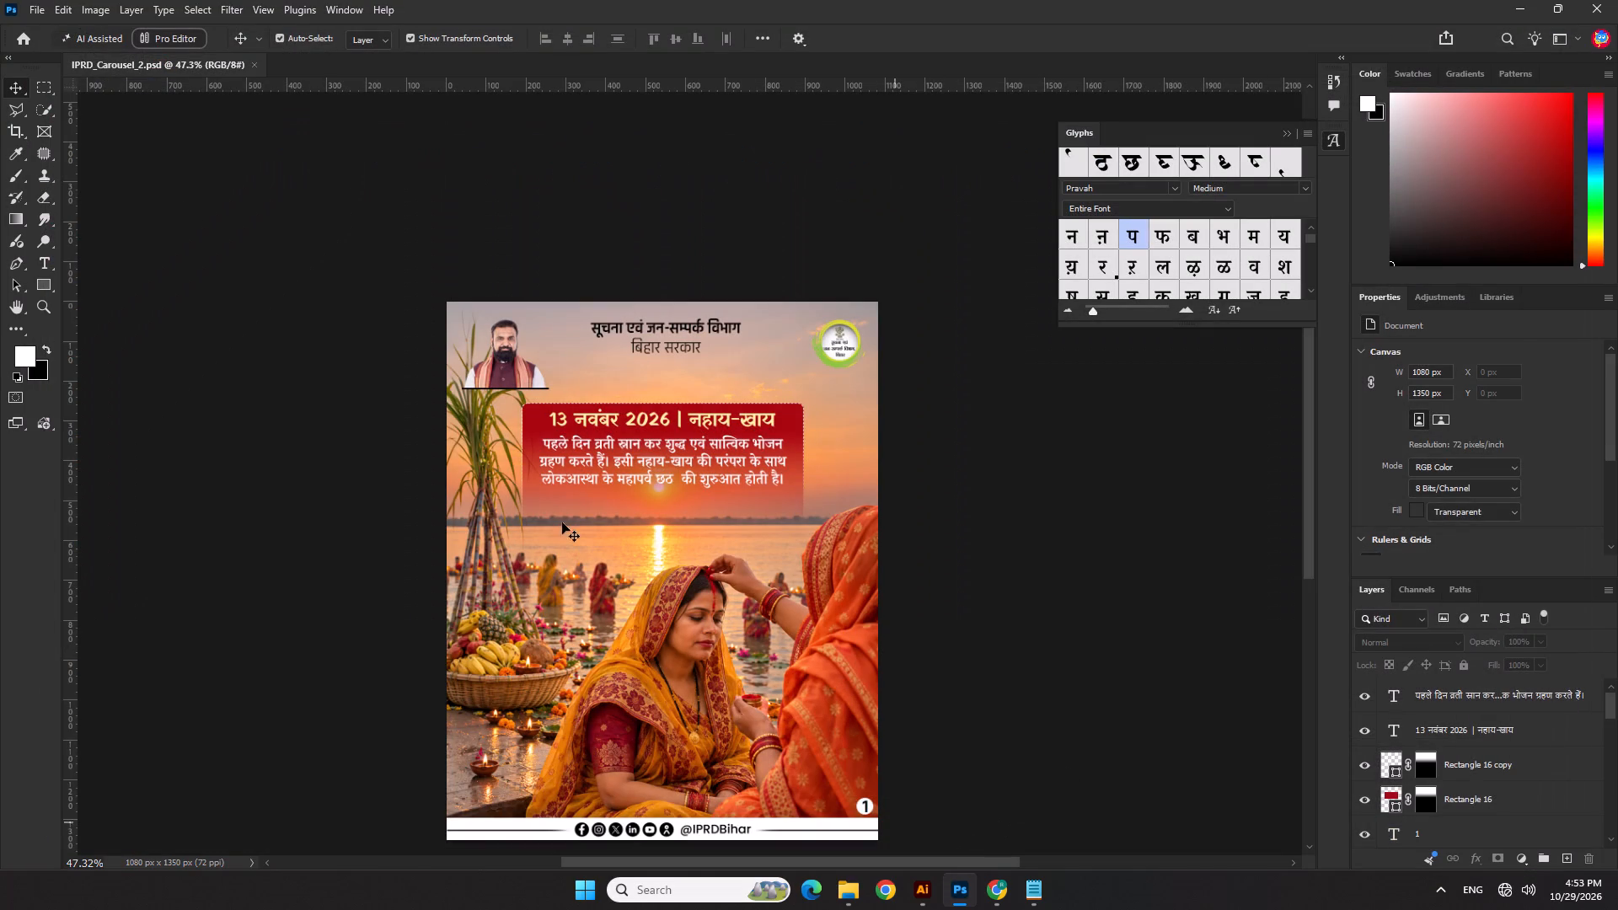
# Save a copy of IPRD_Carousel_2 in PNG format in the 29.10.26 folder, keeping the suggested file name.
pyautogui.click(29, 8)
pyautogui.click(88, 224)
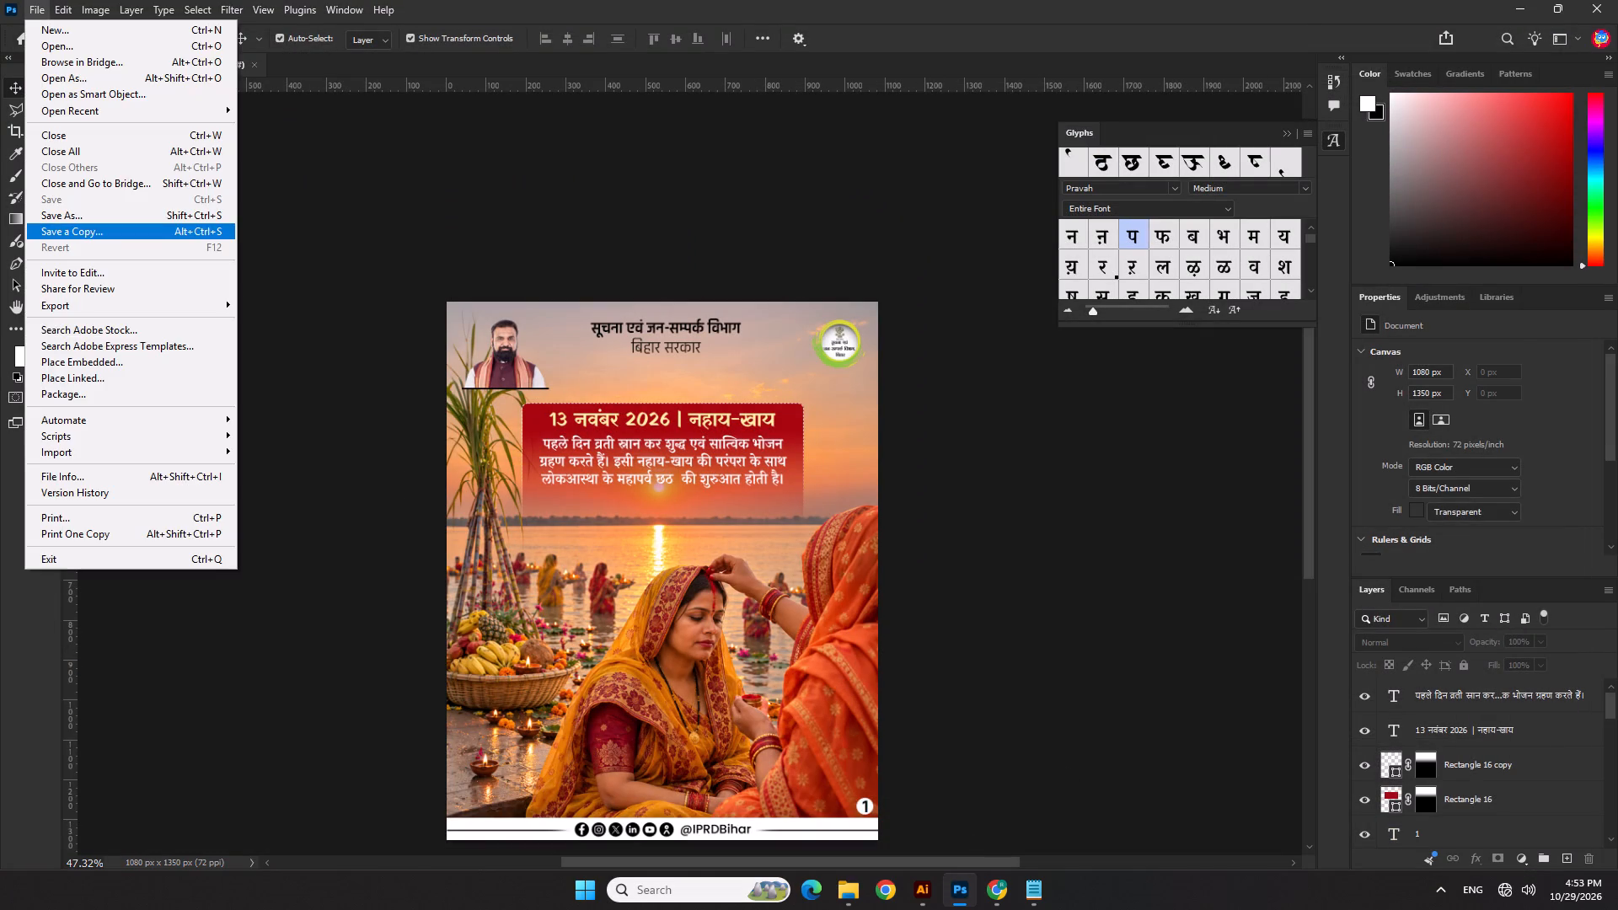
pyautogui.click(190, 733)
pyautogui.click(192, 727)
pyautogui.click(191, 618)
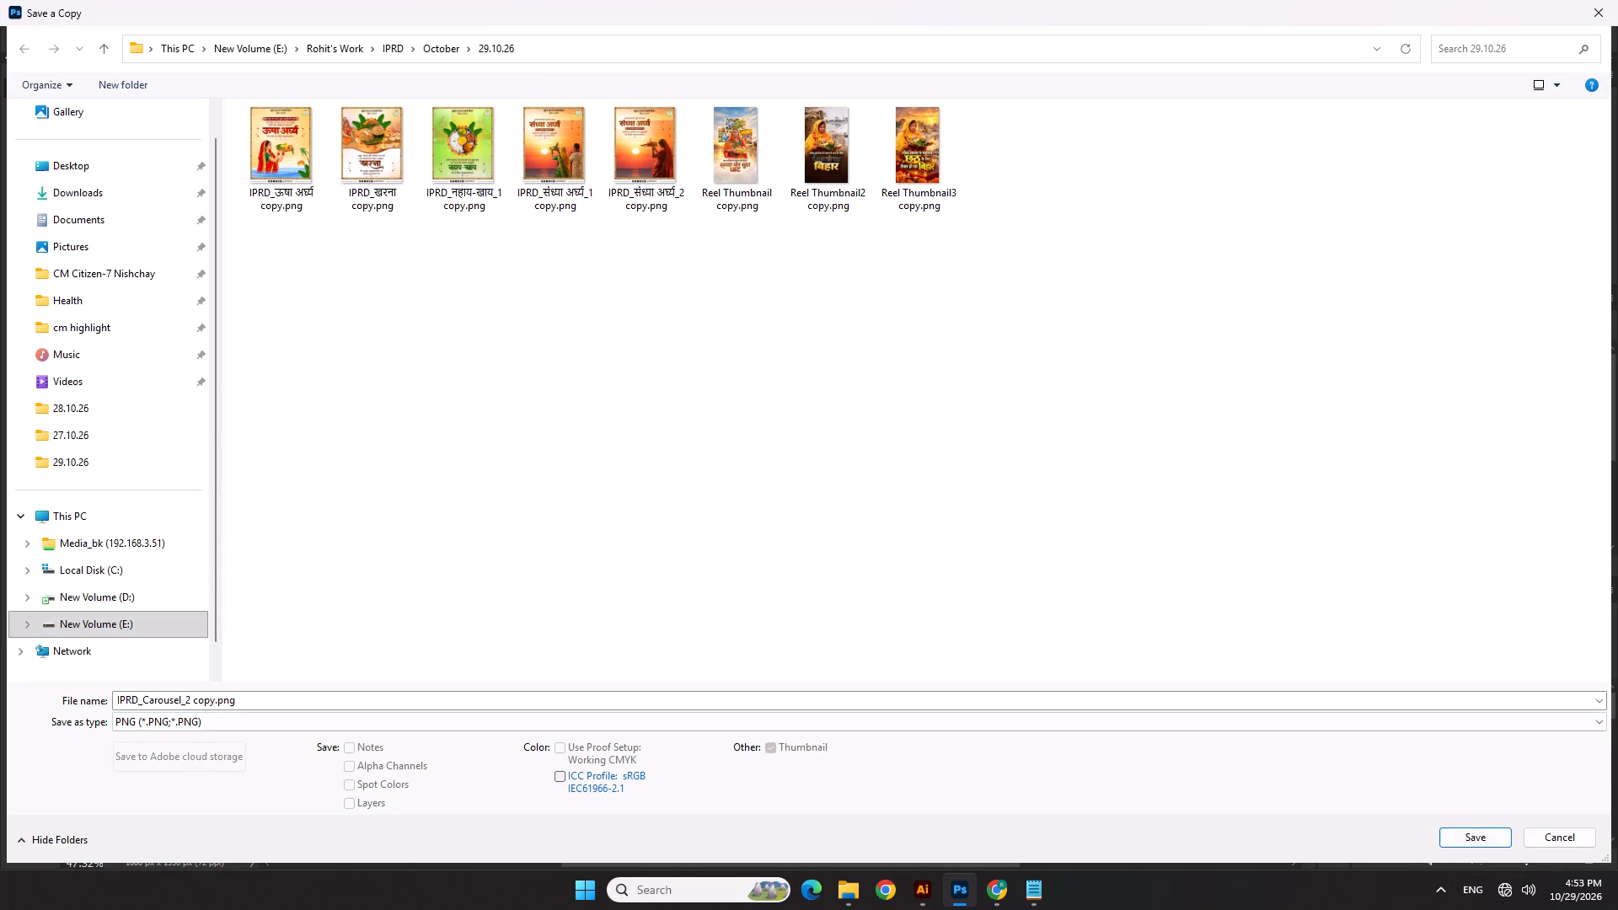
pyautogui.click(1459, 843)
pyautogui.click(910, 257)
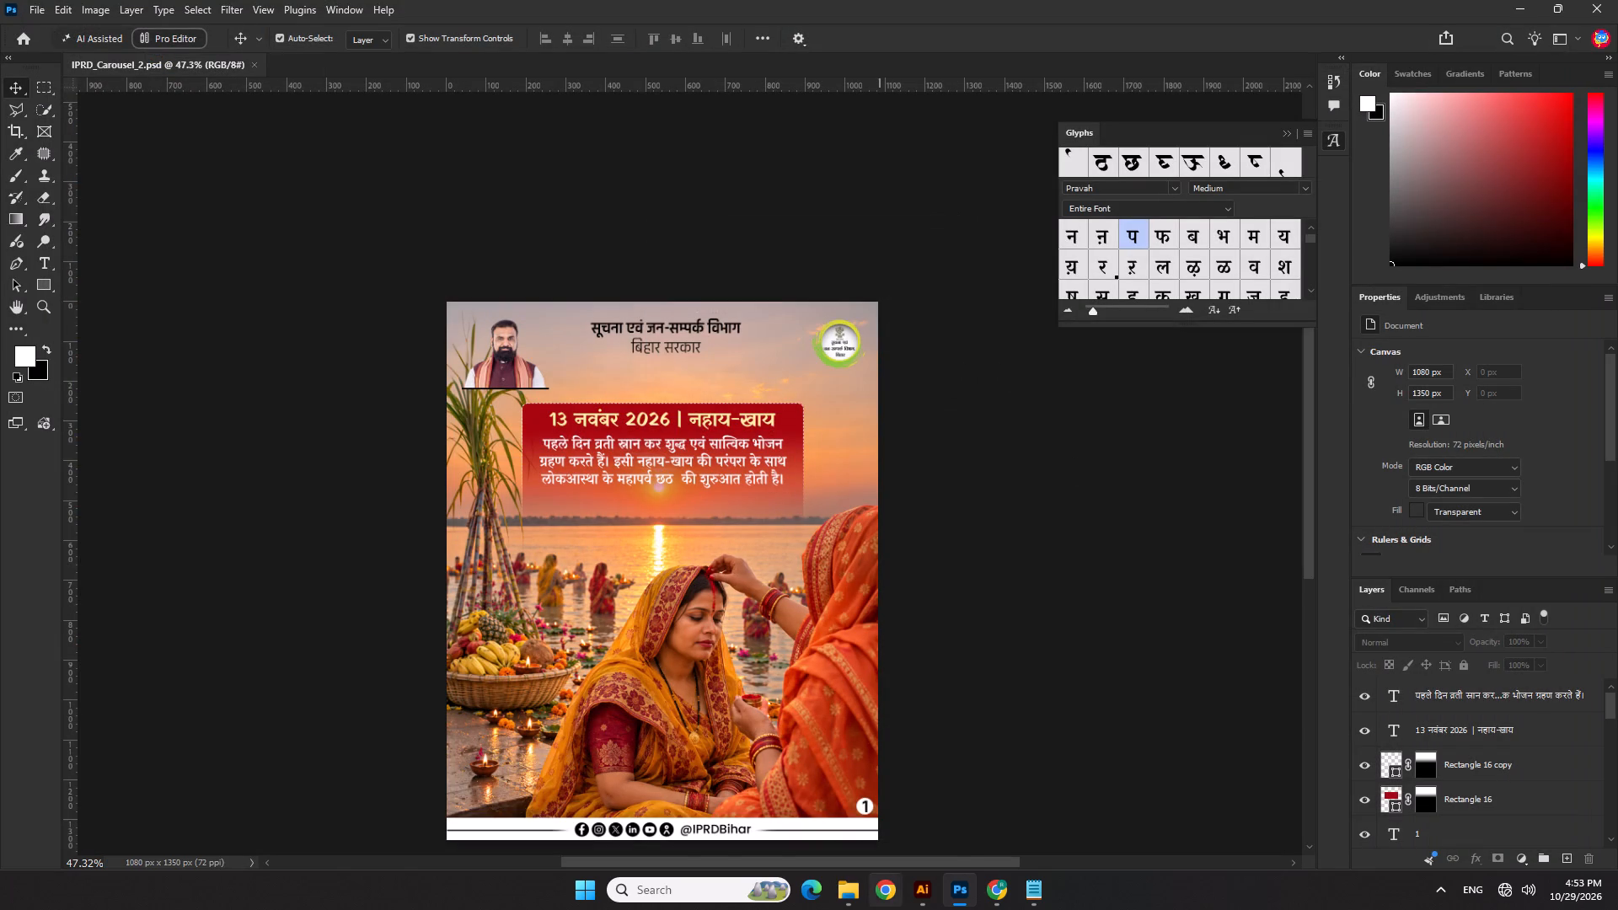
# Switch to File Explorer, find the 29.10.26 folder window, and open IPRD_Carousel.psd from it in Photoshop.
pyautogui.click(857, 891)
pyautogui.click(998, 811)
pyautogui.click(890, 626)
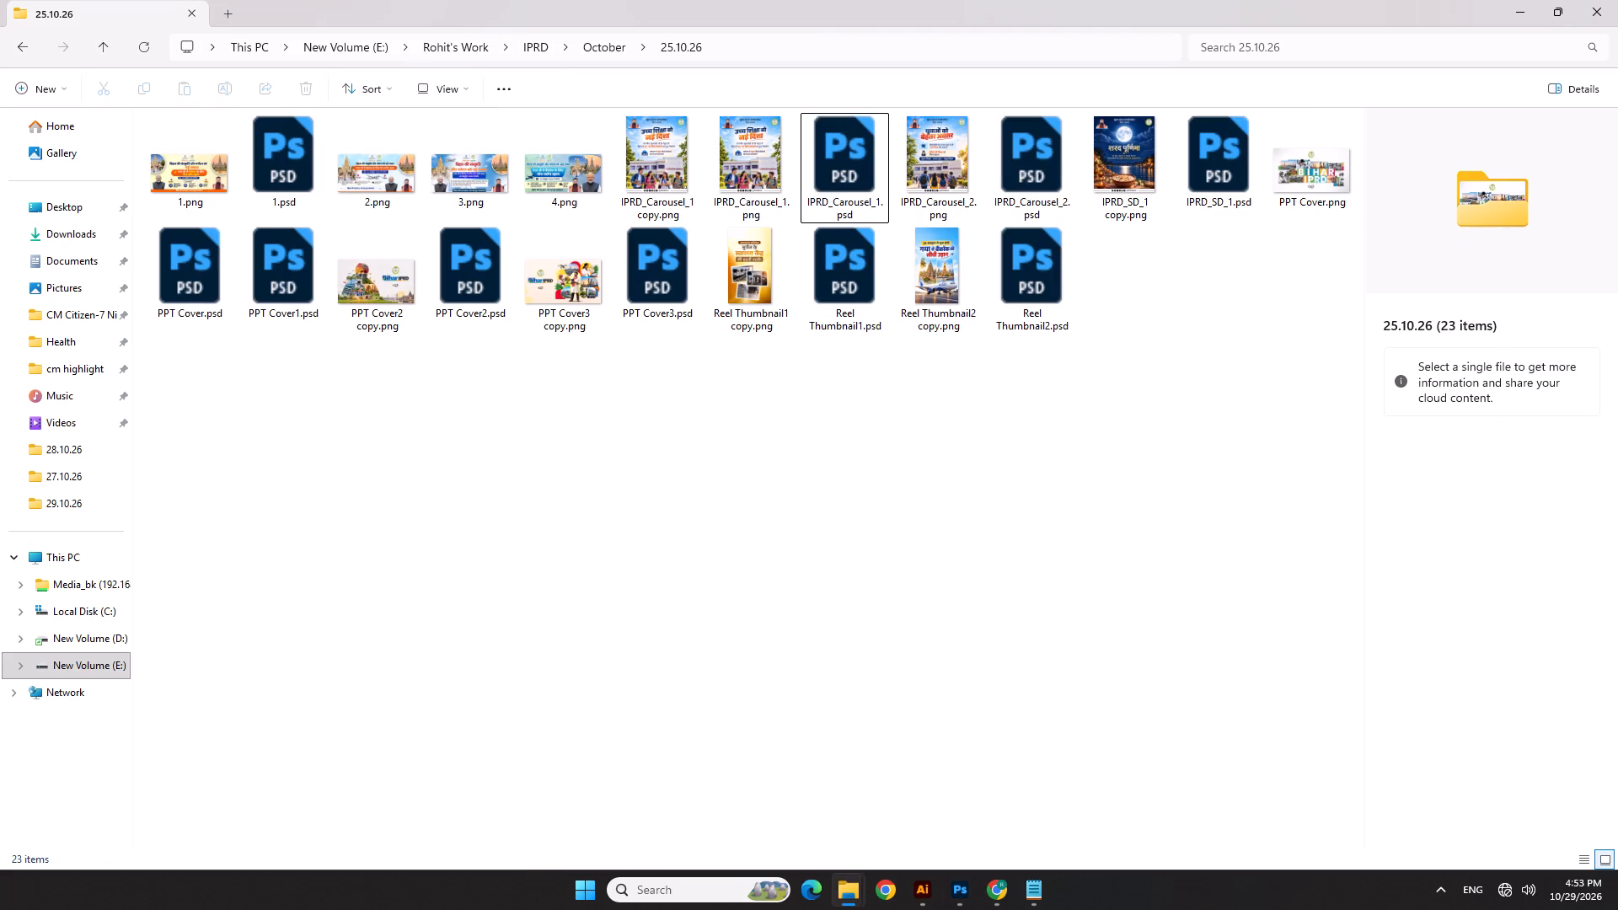
pyautogui.click(840, 893)
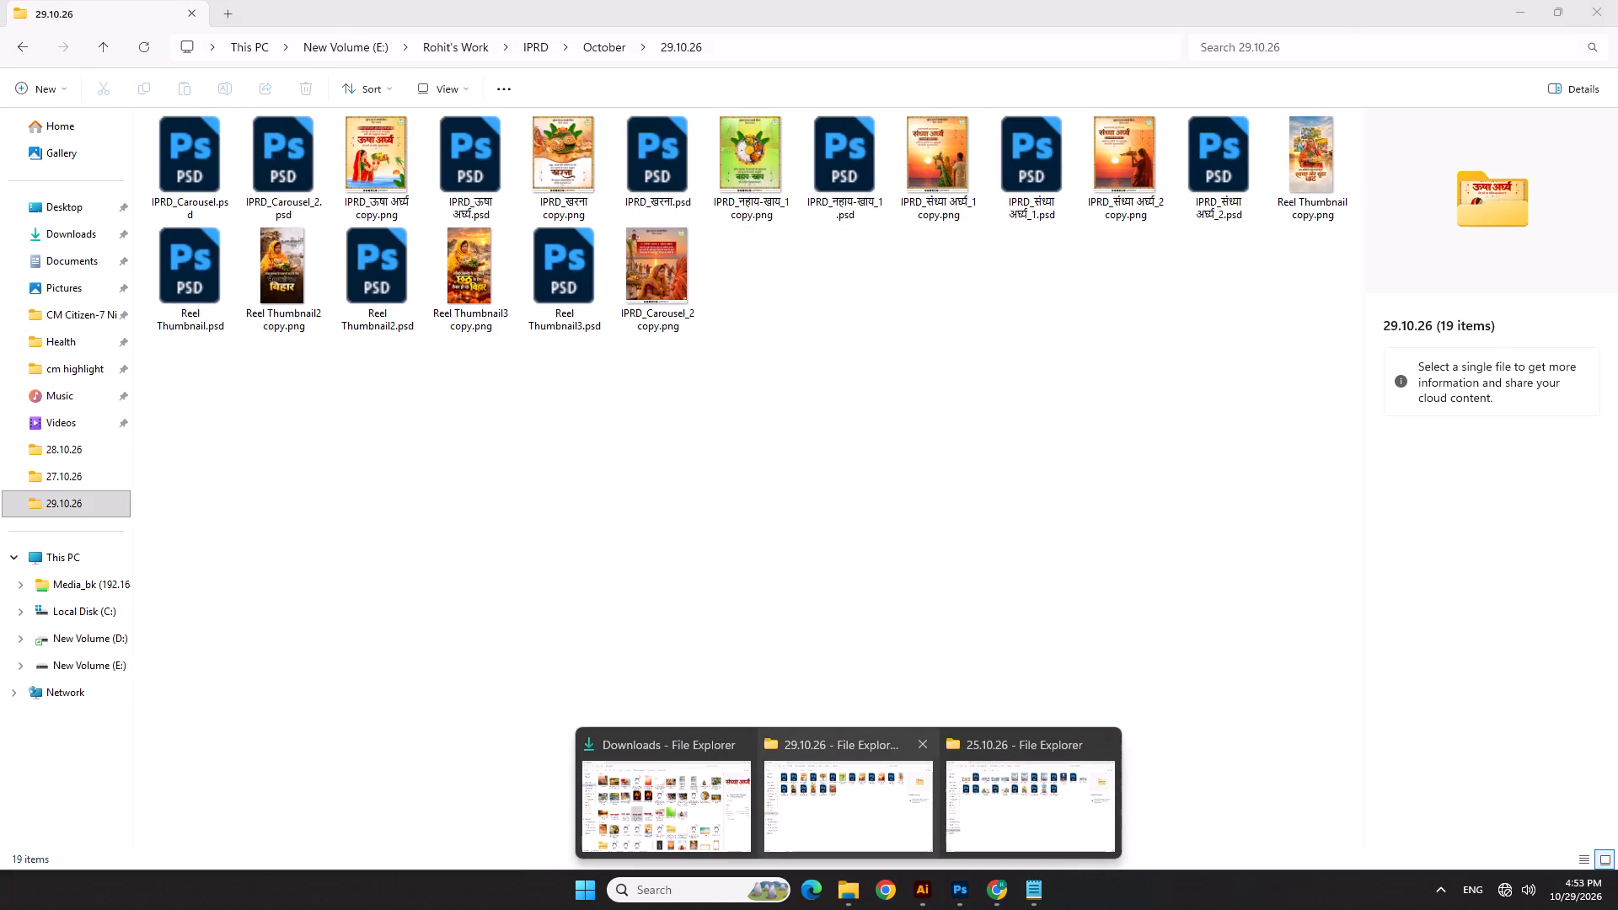
pyautogui.click(909, 816)
pyautogui.click(751, 626)
pyautogui.doubleClick(157, 175)
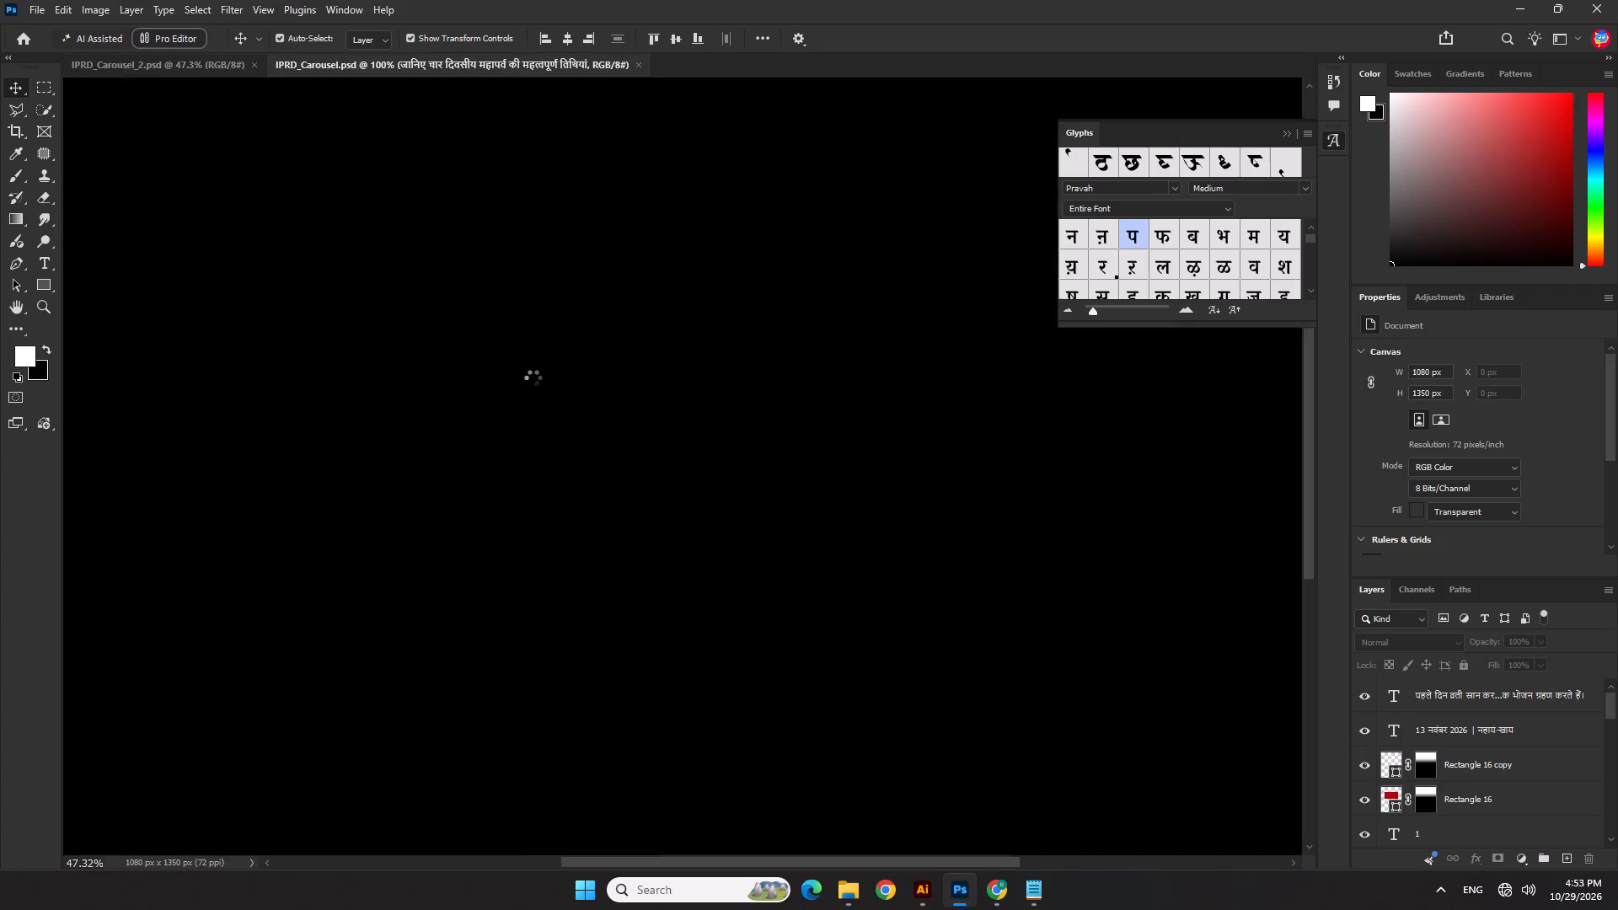
pyautogui.click(322, 443)
# Save IPRD_Carousel.psd and save a PNG copy of it in the 29.10.26 folder, keeping the suggested file name.
pyautogui.scroll(-3, 464, 538)
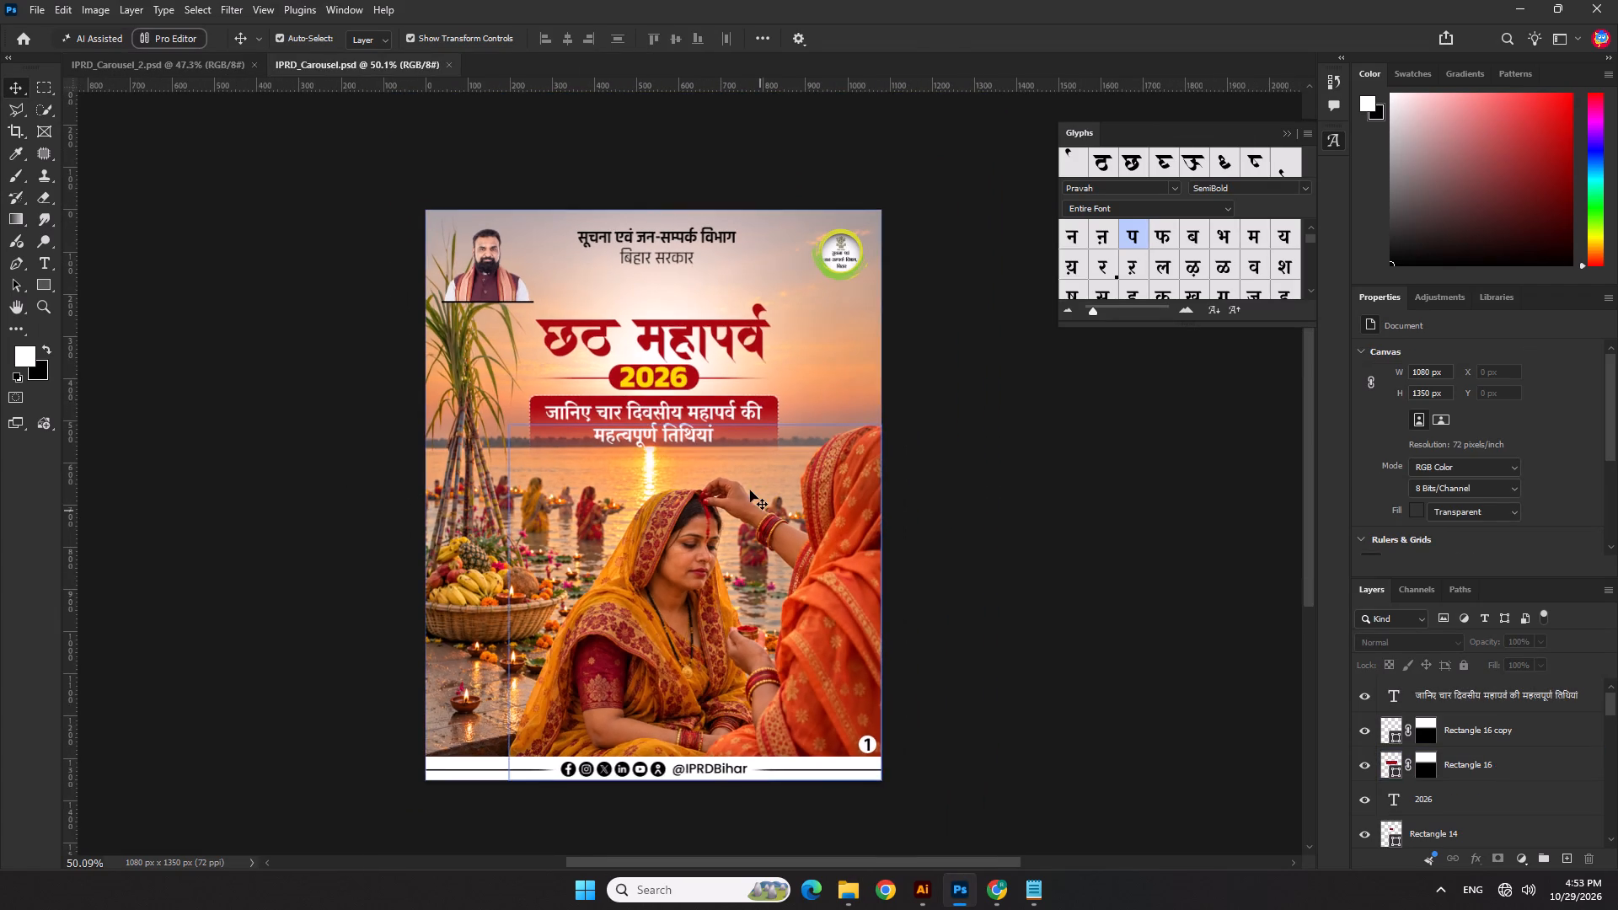
pyautogui.scroll(2, 742, 485)
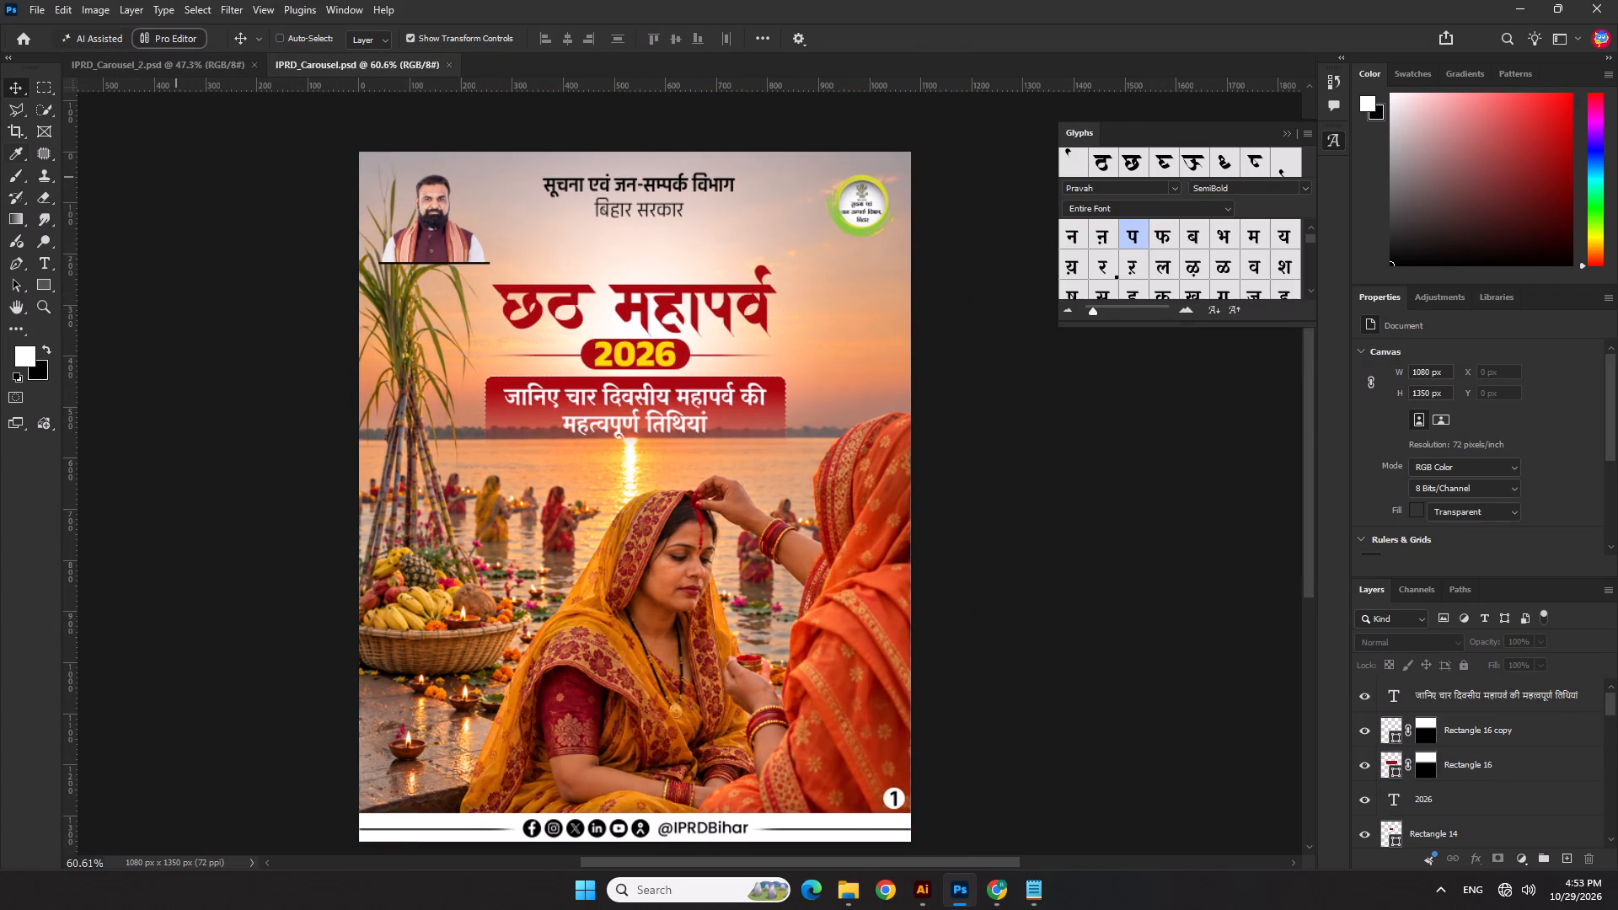
pyautogui.hotkey('ctrl', 's')
pyautogui.click(35, 3)
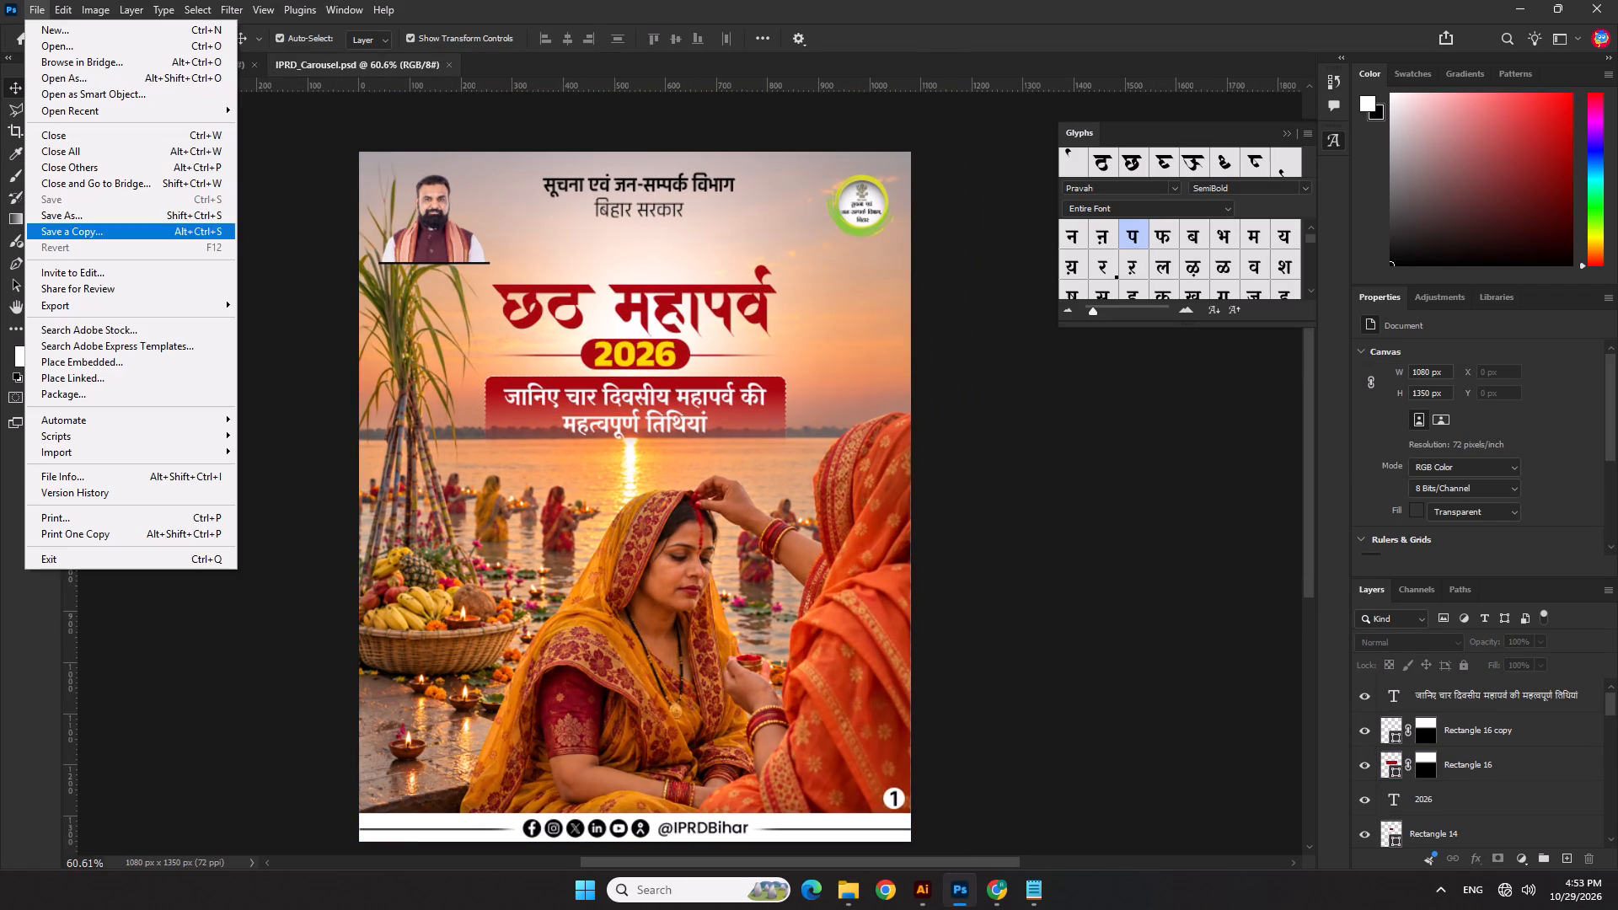
pyautogui.click(96, 238)
pyautogui.click(173, 723)
pyautogui.moveTo(161, 626); pyautogui.dragTo(165, 623)
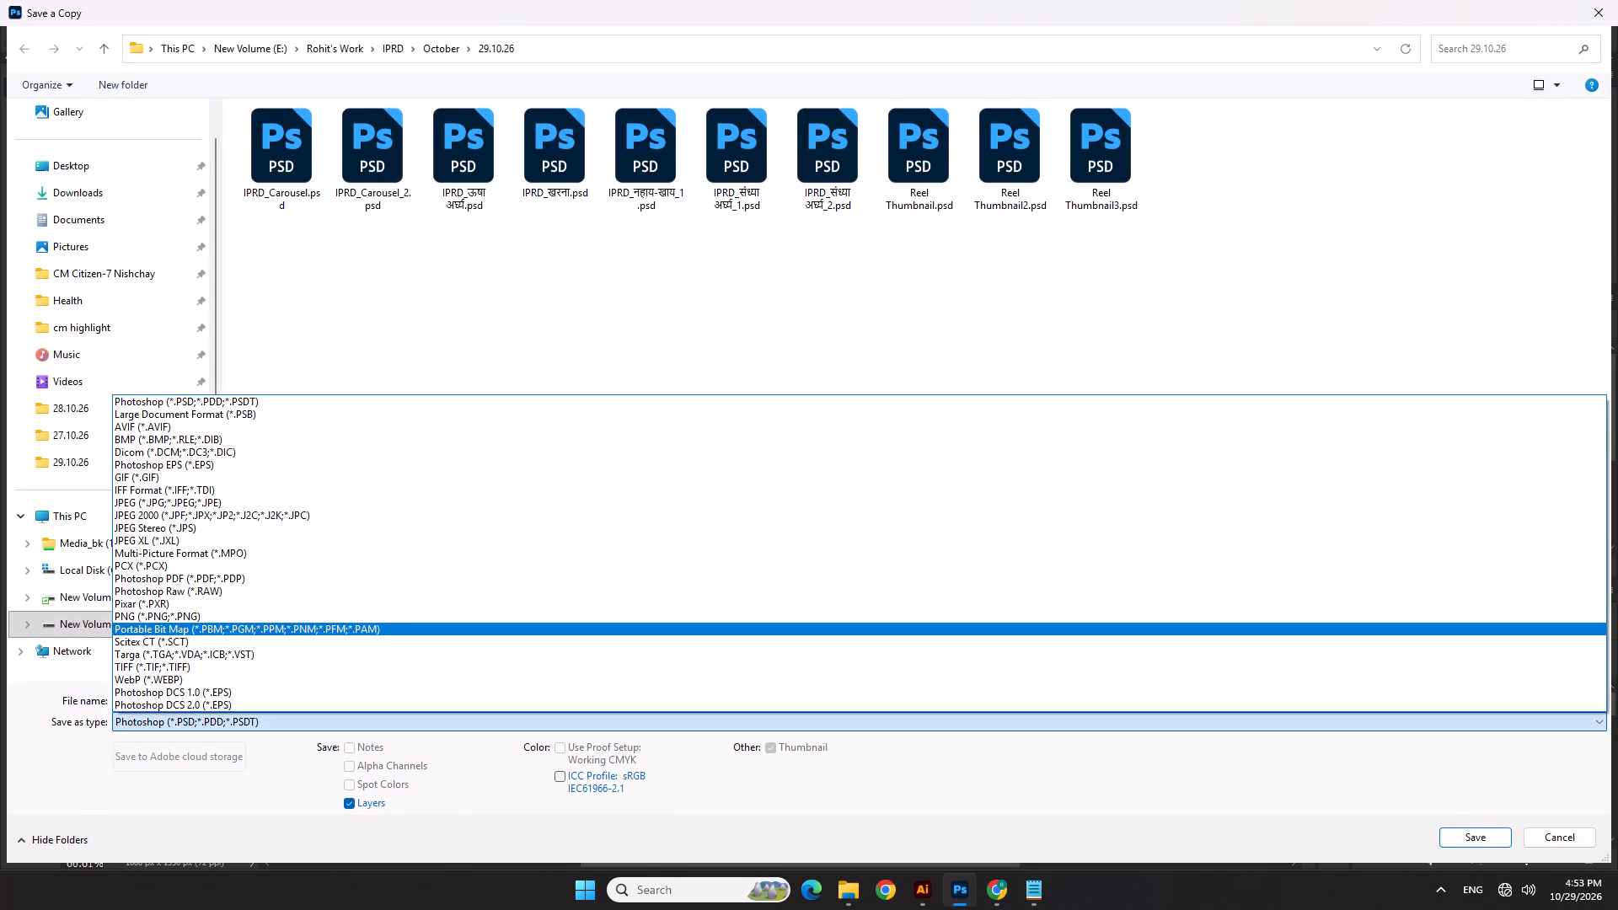
pyautogui.moveTo(165, 623); pyautogui.dragTo(174, 619)
pyautogui.doubleClick(1466, 849)
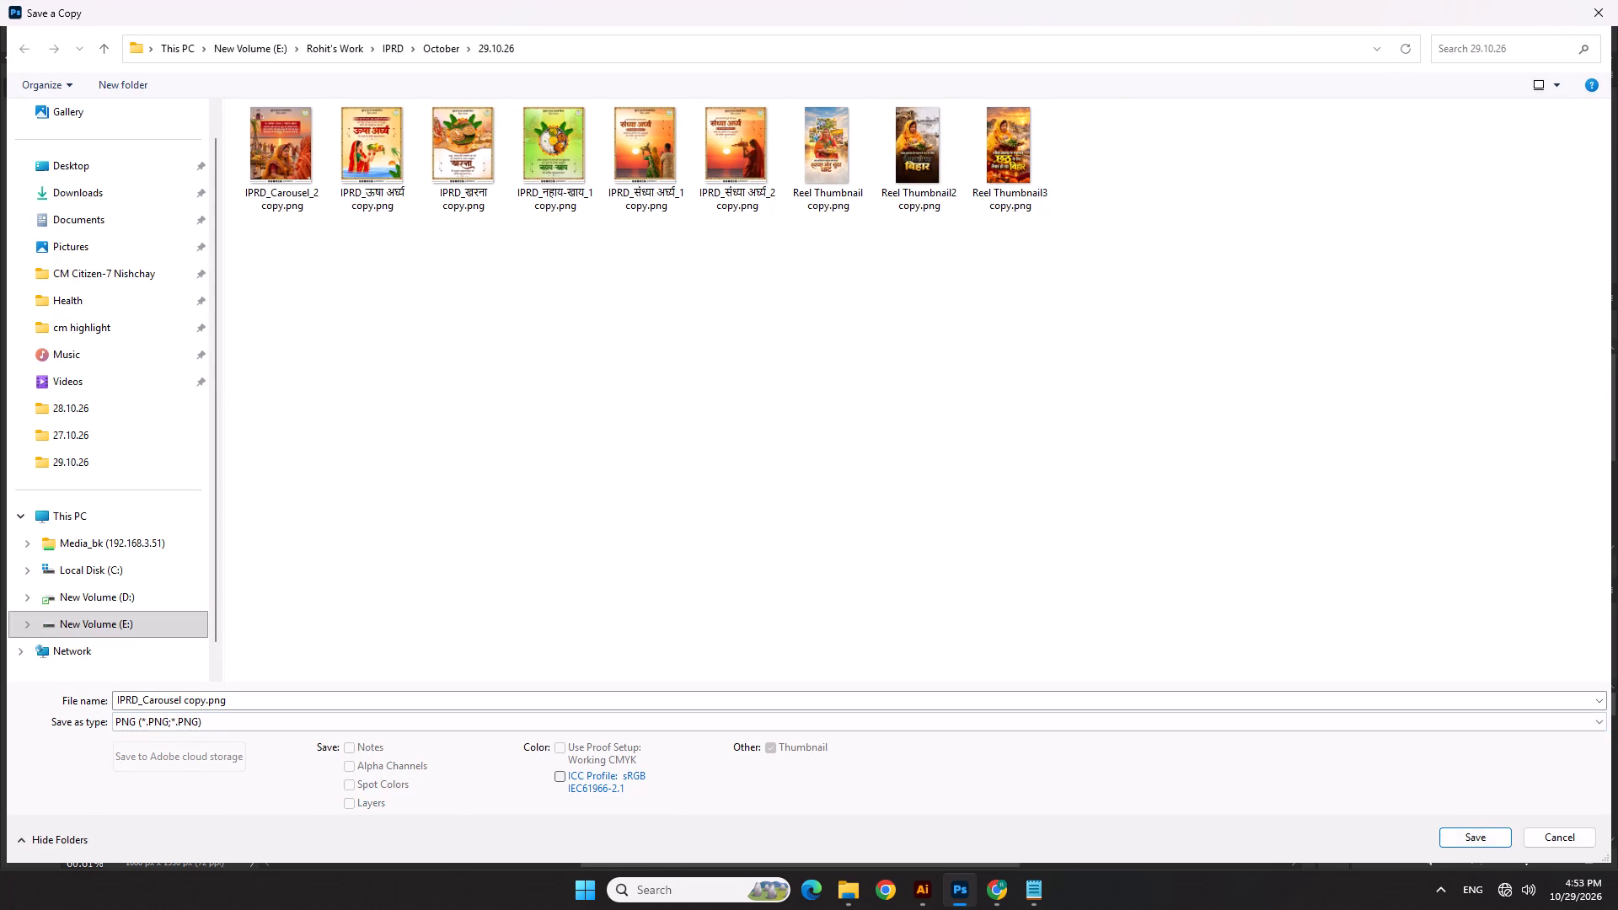
pyautogui.click(1466, 842)
pyautogui.click(908, 251)
pyautogui.click(1031, 445)
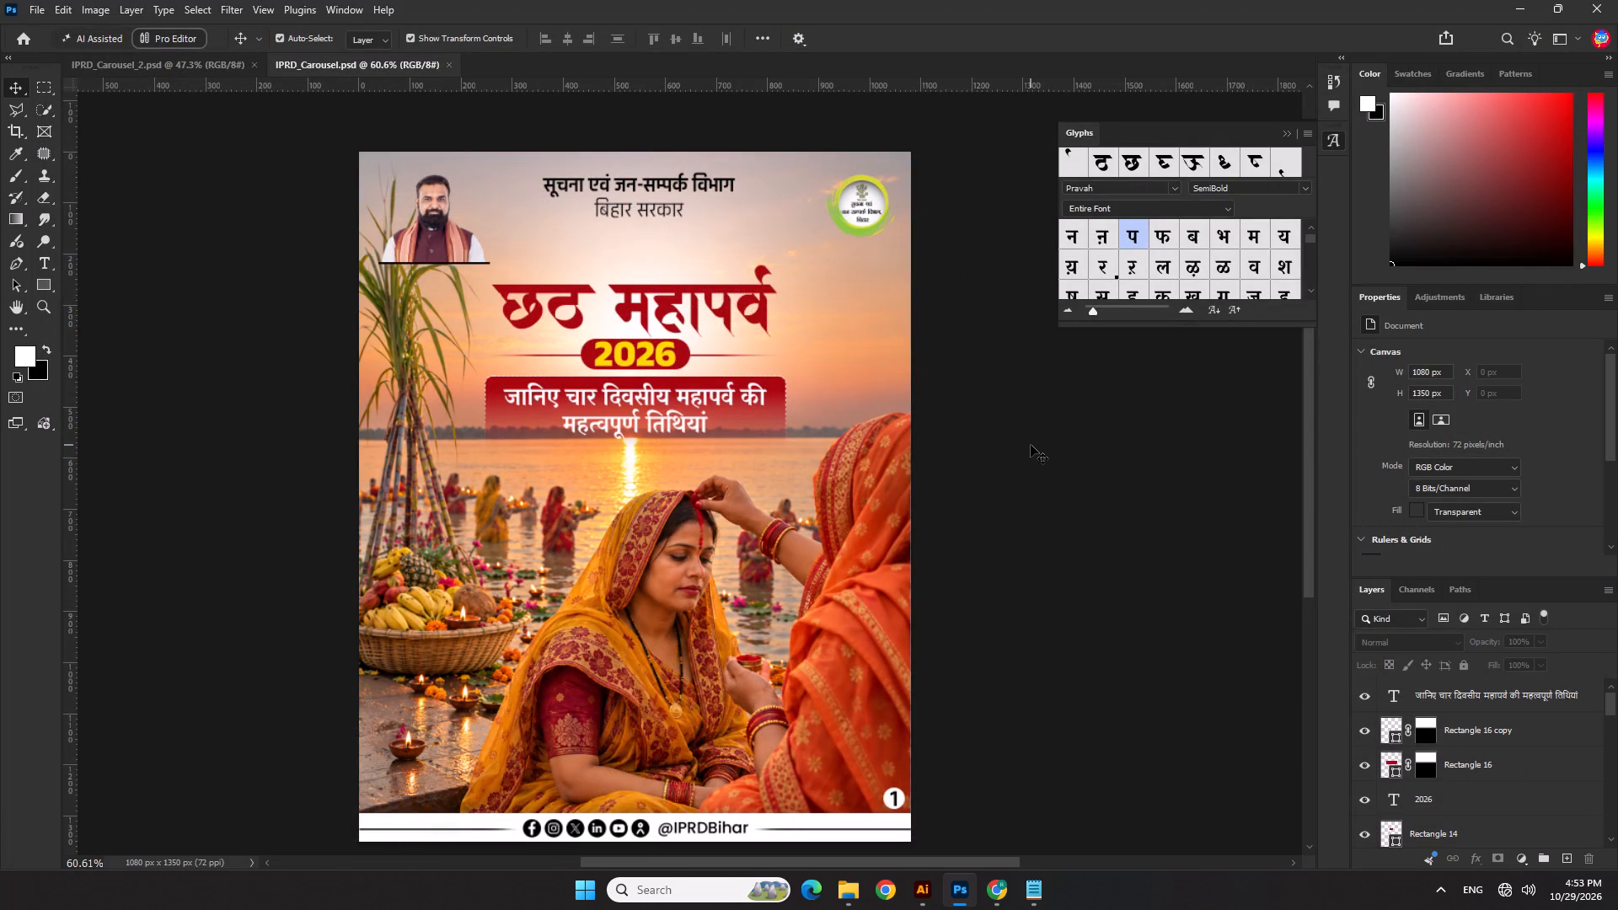
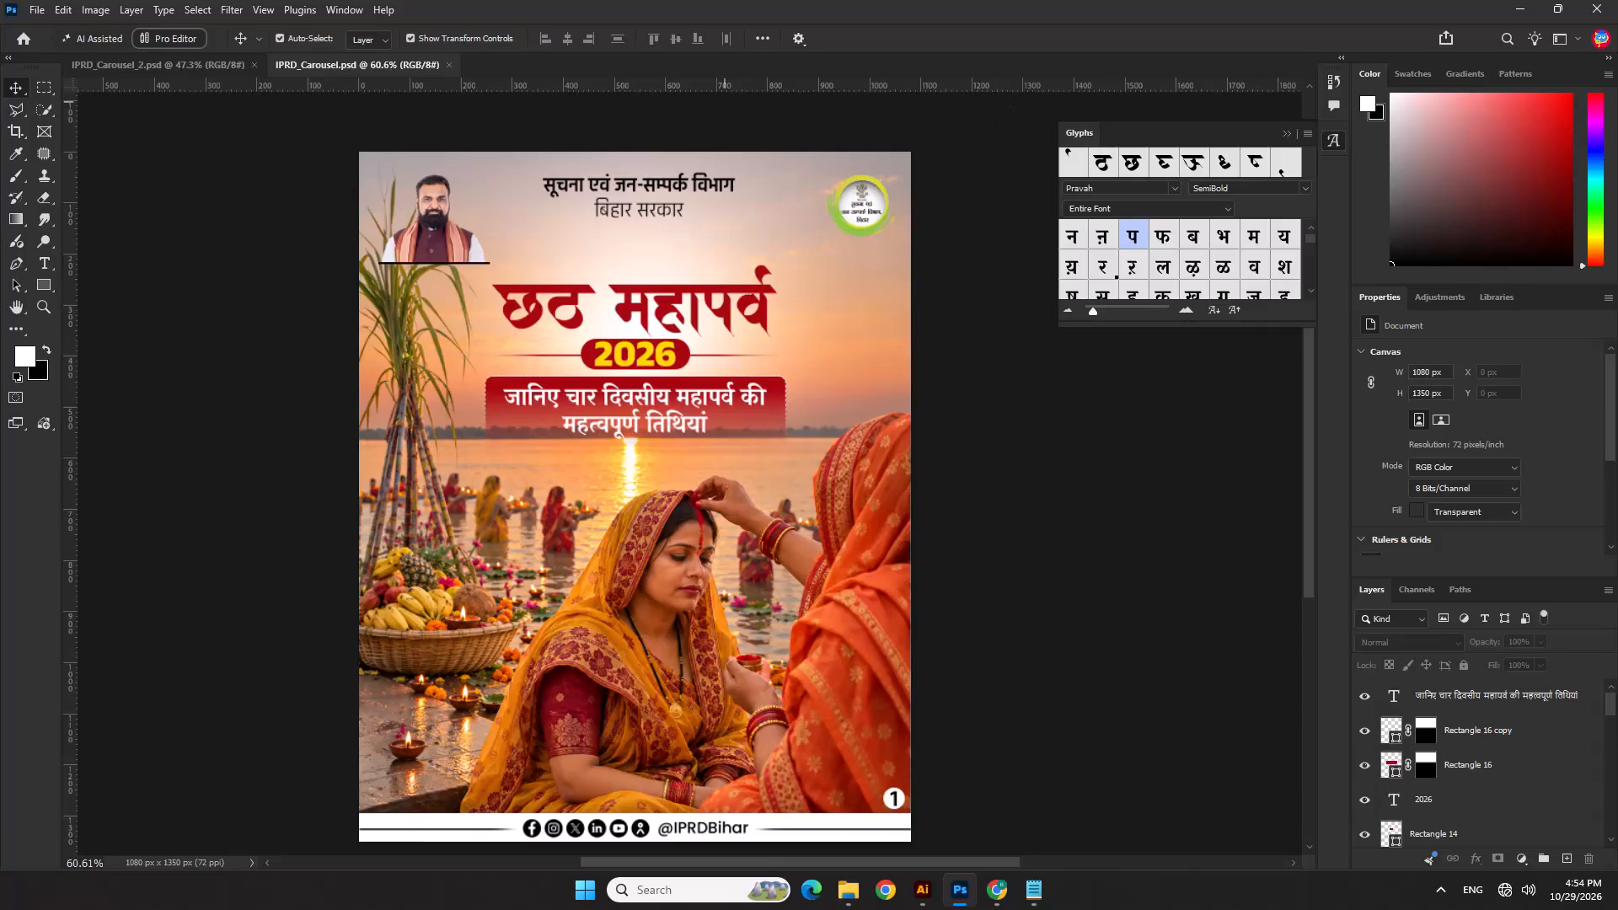
# Bring up IPRD_Carousel_2.psd and reorder the open documents so it comes after IPRD_Carousel.psd.
pyautogui.click(200, 72)
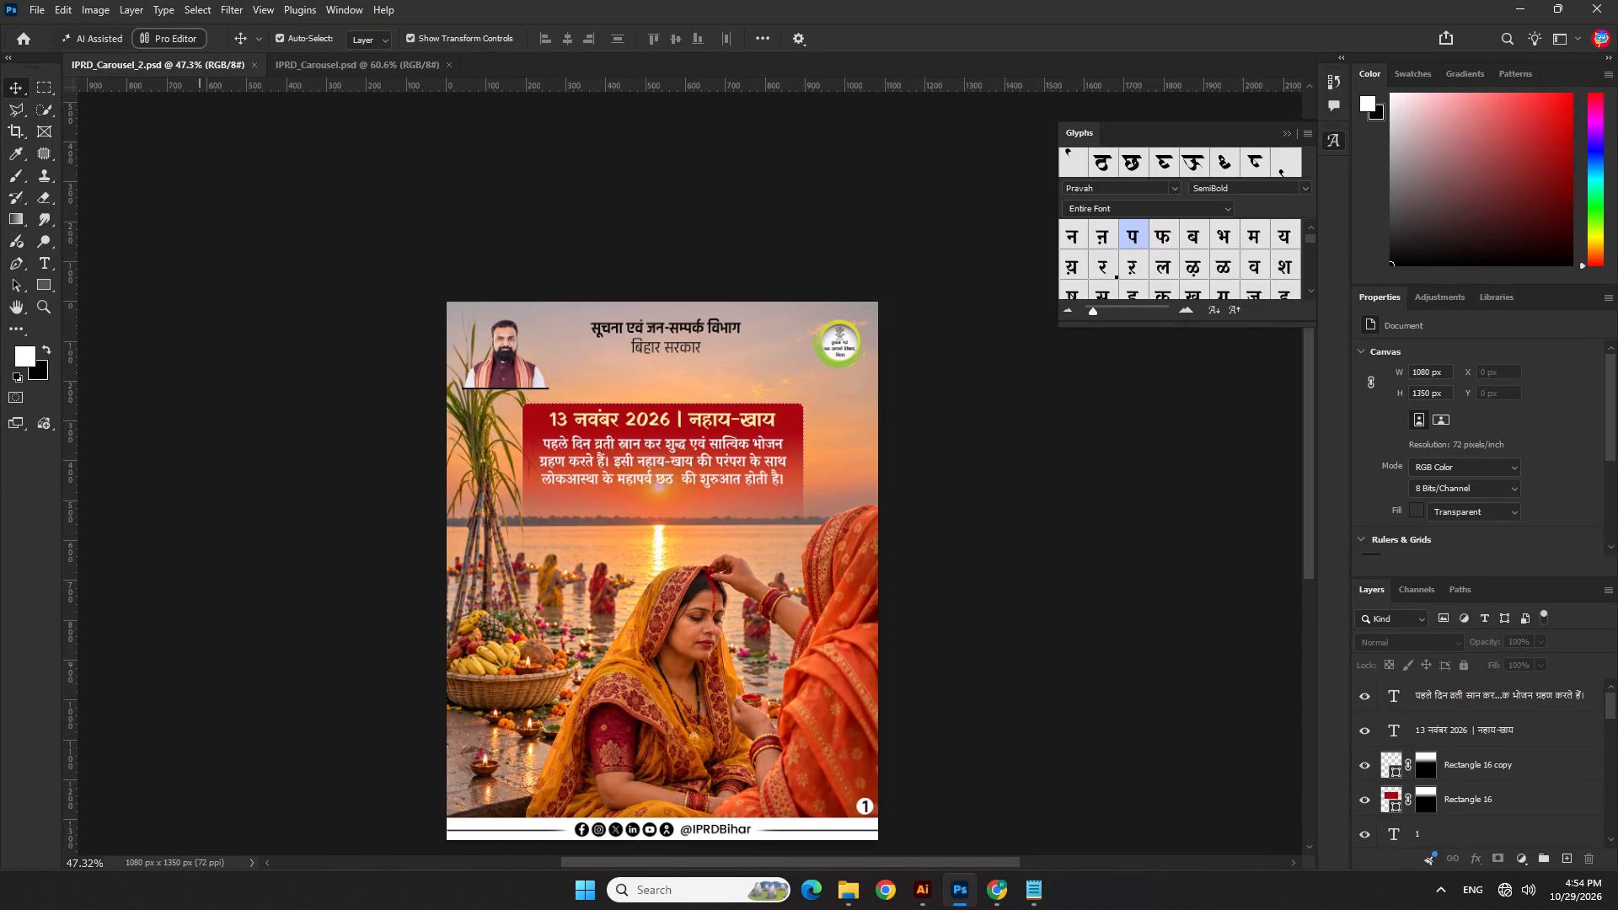
pyautogui.moveTo(158, 67); pyautogui.dragTo(404, 67)
pyautogui.click(306, 312)
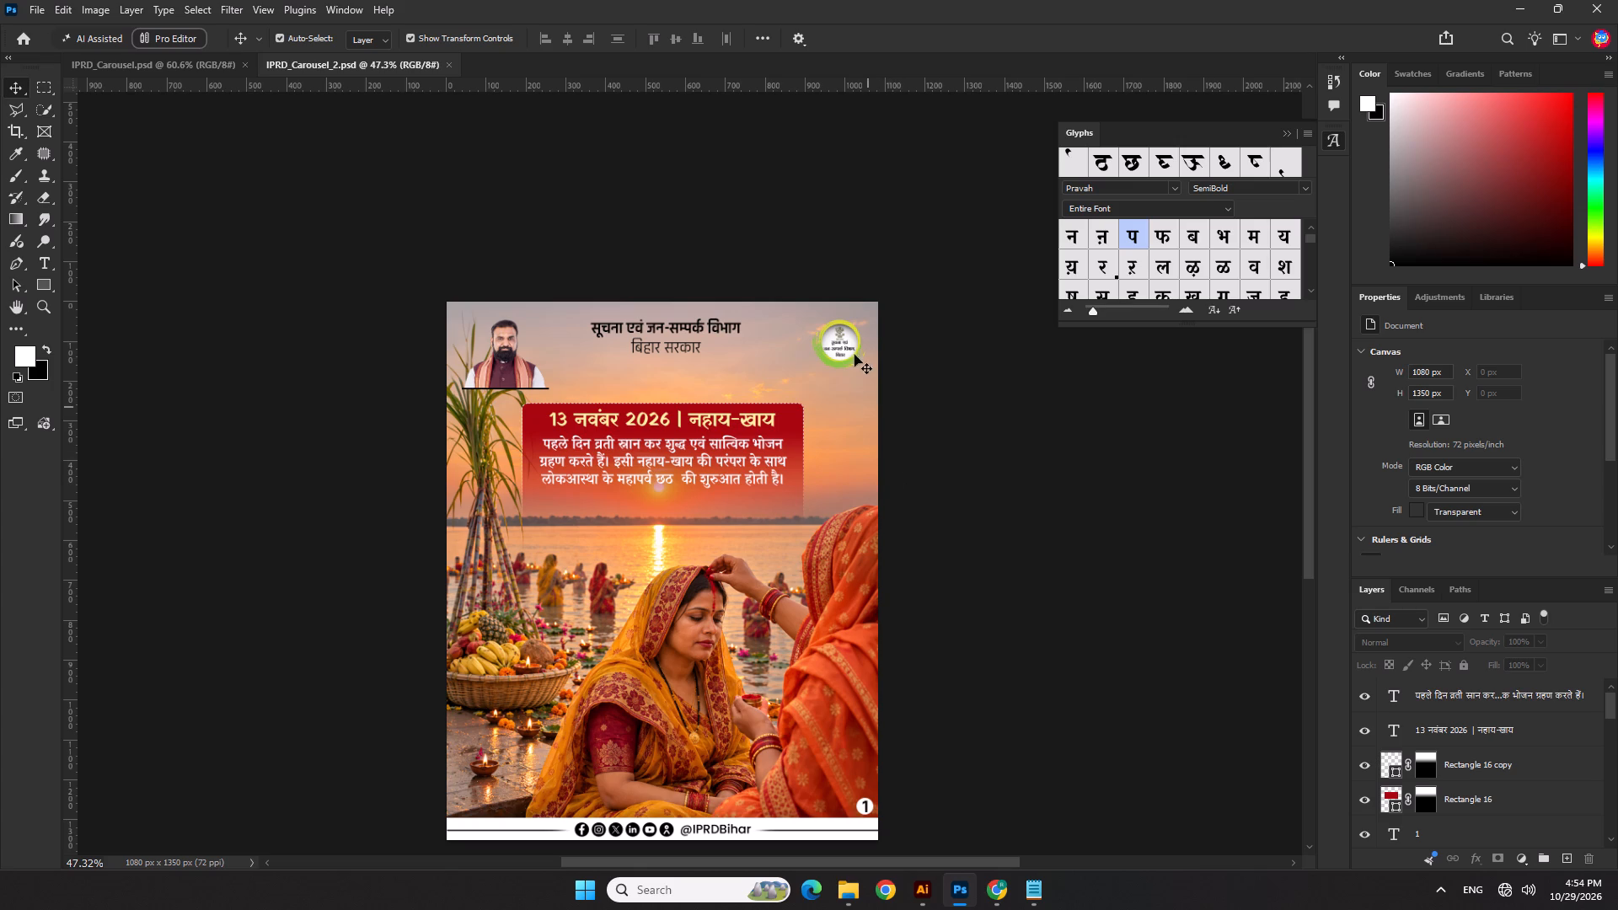
# Hide the CM portrait cutout and the thin black line beneath it (Rectangle 7) on the IPRD_Carousel_2 slide.
pyautogui.scroll(2, 589, 406)
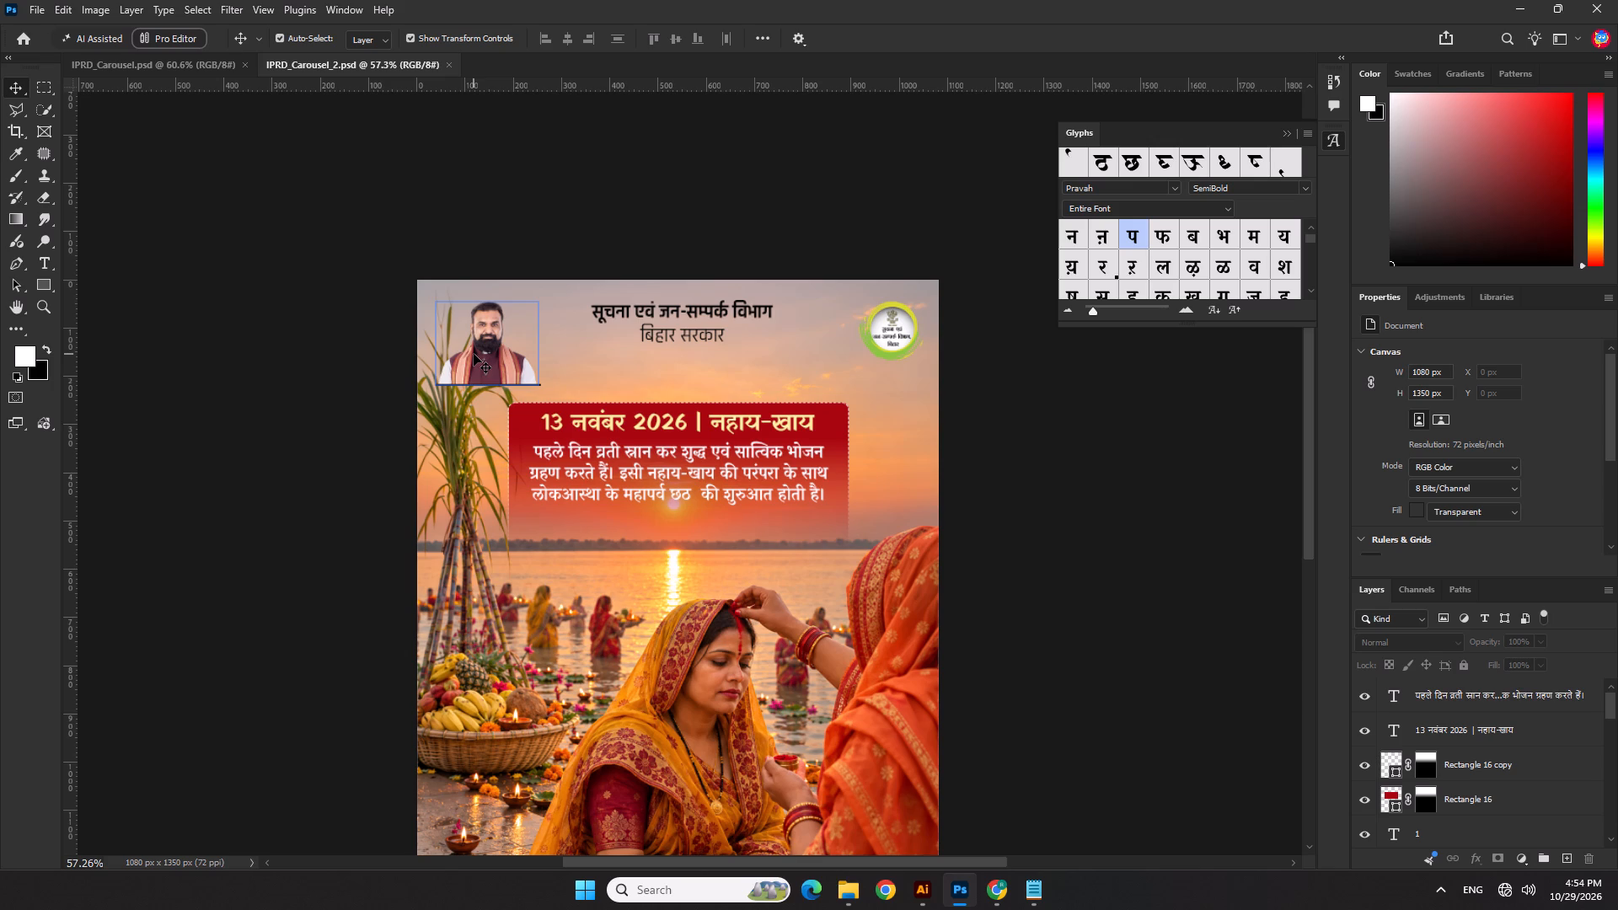
pyautogui.click(1278, 878)
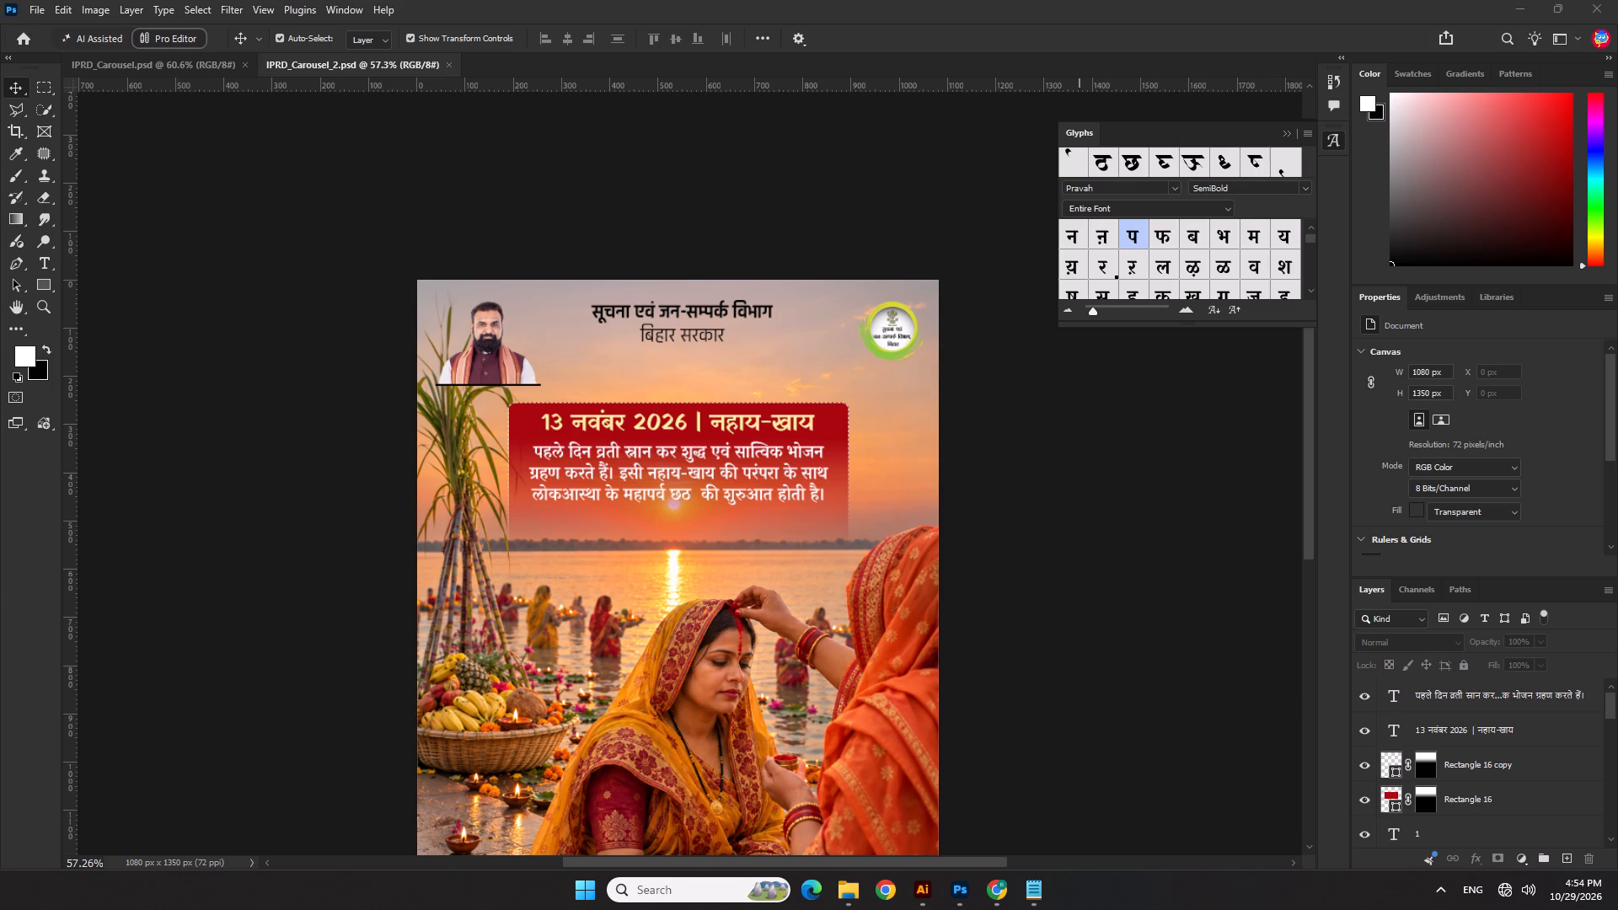
pyautogui.scroll(2, 498, 496)
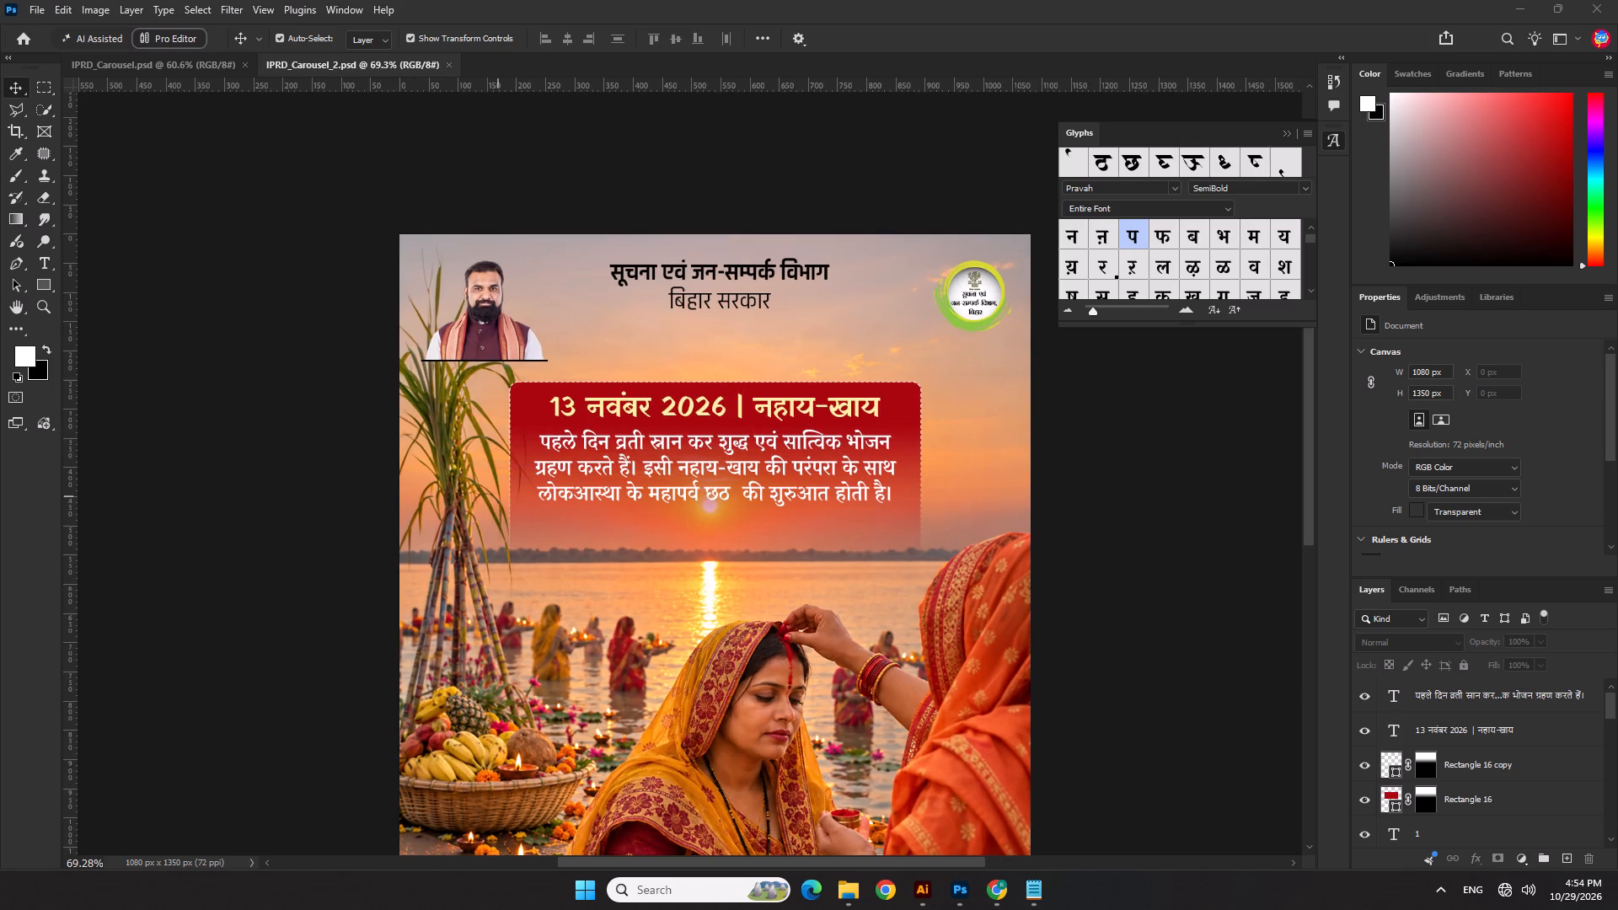
pyautogui.click(494, 340)
pyautogui.scroll(4, 1380, 704)
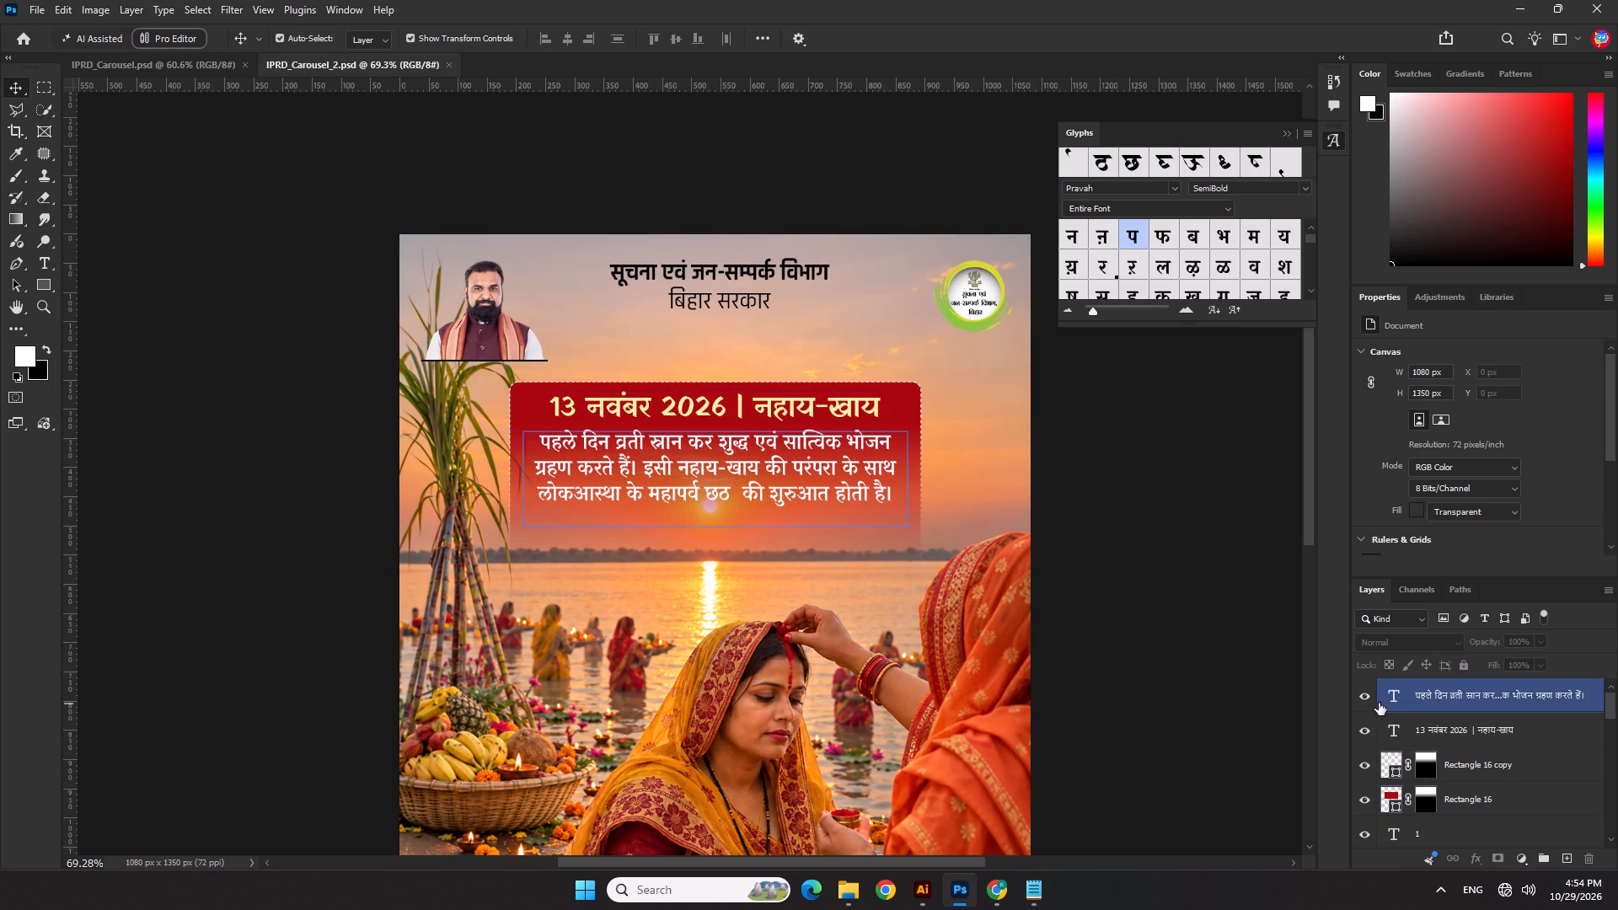
pyautogui.scroll(1, 1379, 703)
pyautogui.scroll(-8, 1385, 725)
pyautogui.scroll(3, 1374, 795)
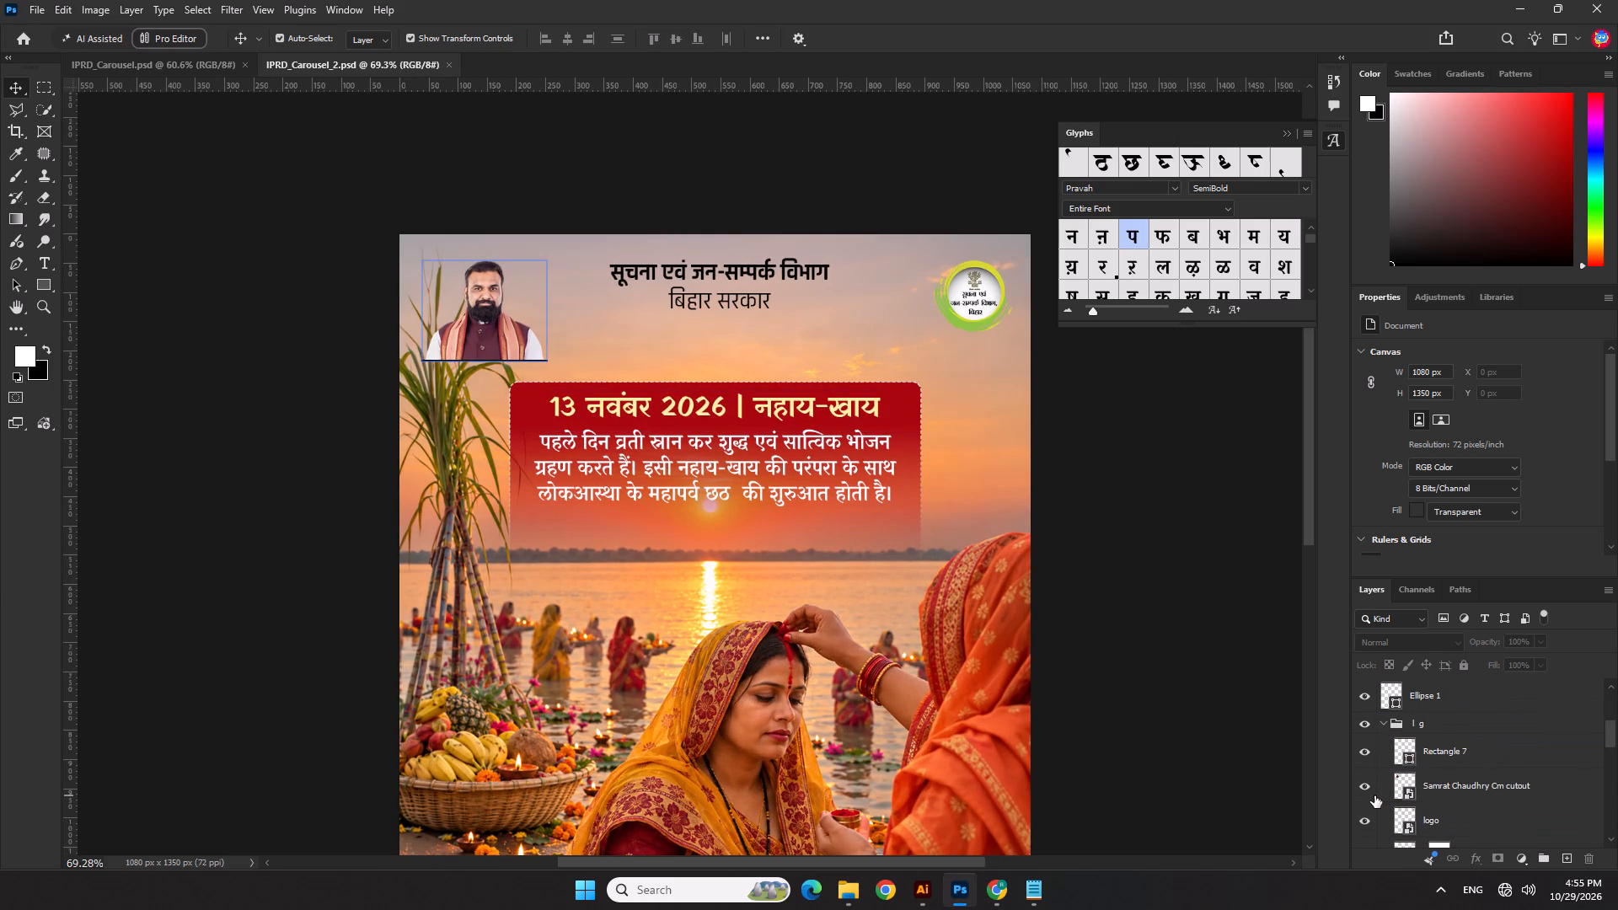
pyautogui.click(497, 332)
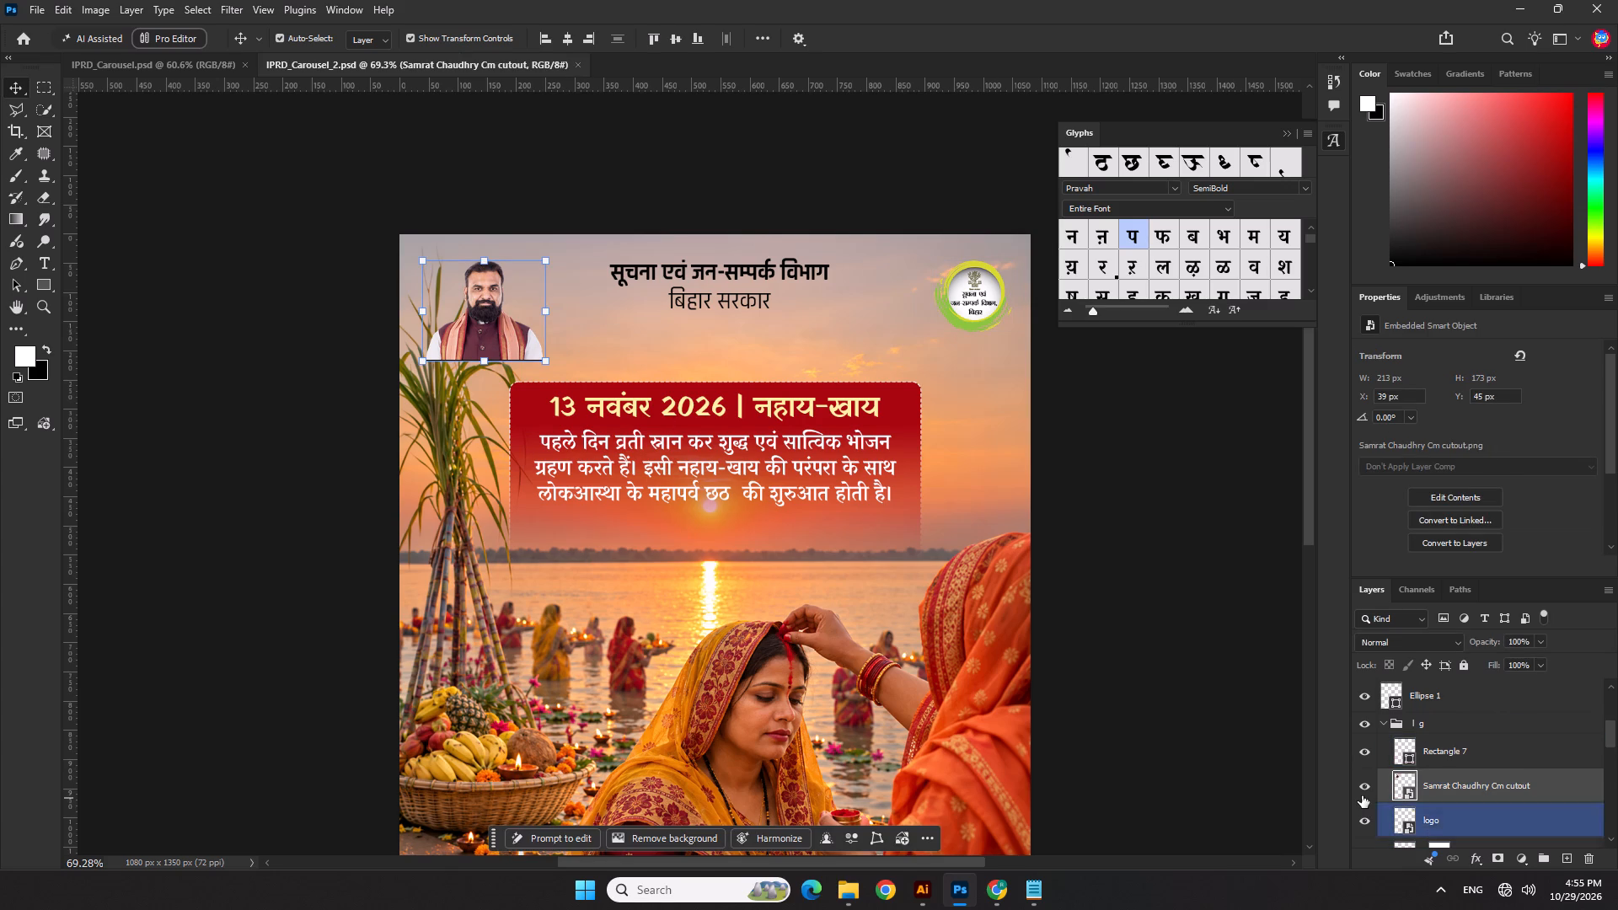
pyautogui.click(1362, 795)
pyautogui.click(1364, 758)
pyautogui.click(1223, 624)
# Examine the IPRD_Carousel_2 slide's overall layout and its upper area around the sugarcane and the red date box.
pyautogui.scroll(-6, 581, 474)
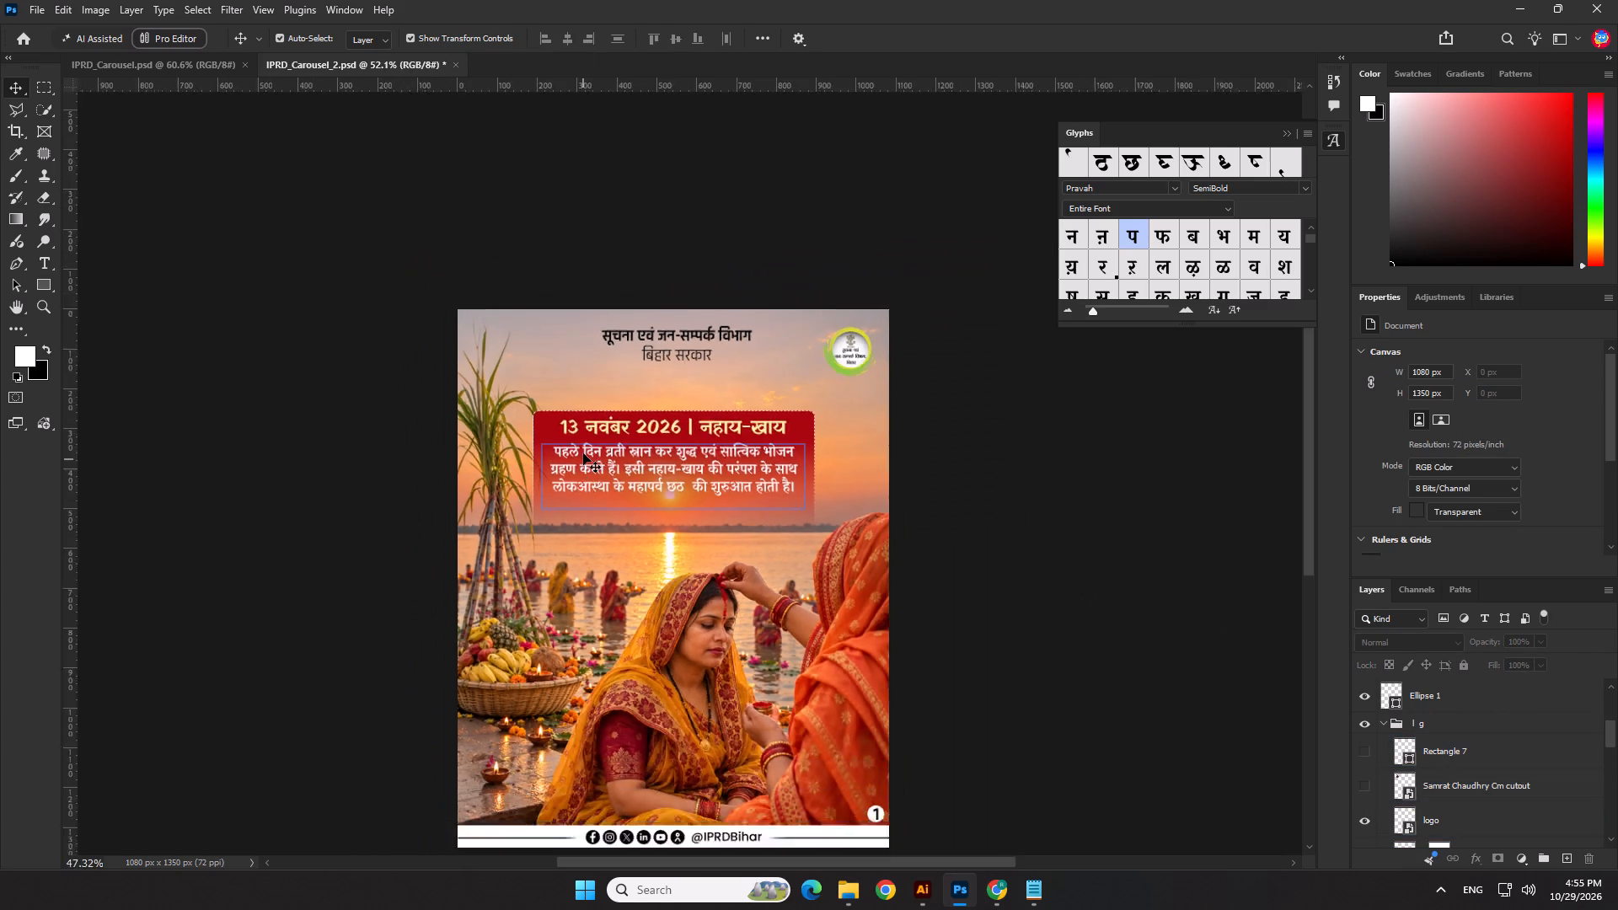
pyautogui.scroll(-1, 583, 453)
pyautogui.click(1055, 476)
pyautogui.scroll(8, 506, 445)
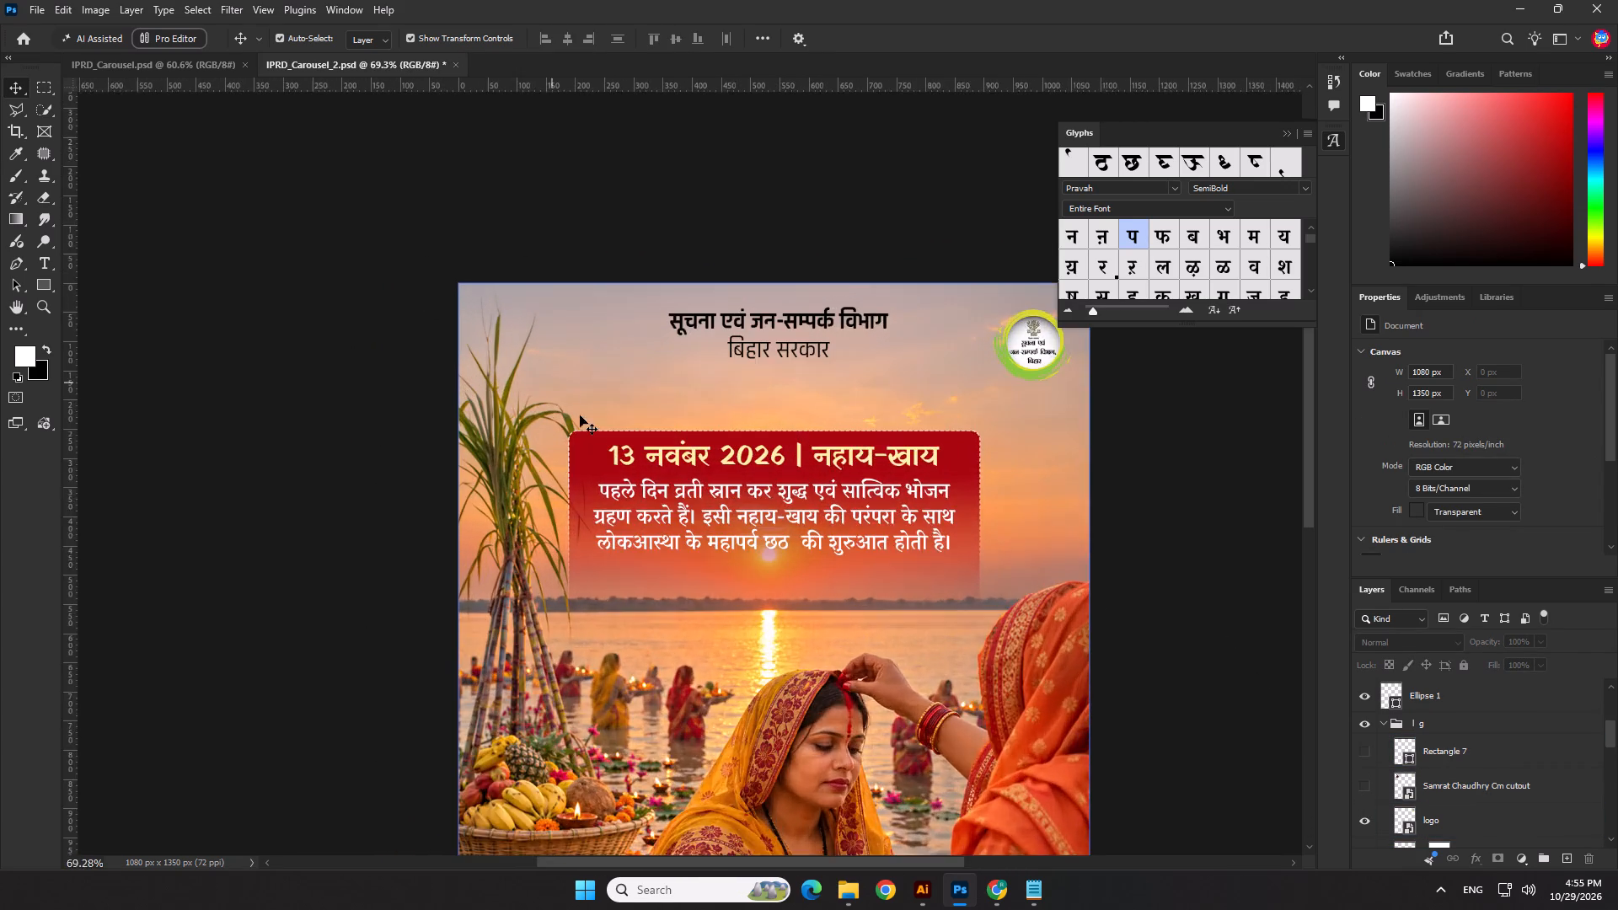
pyautogui.scroll(6, 580, 415)
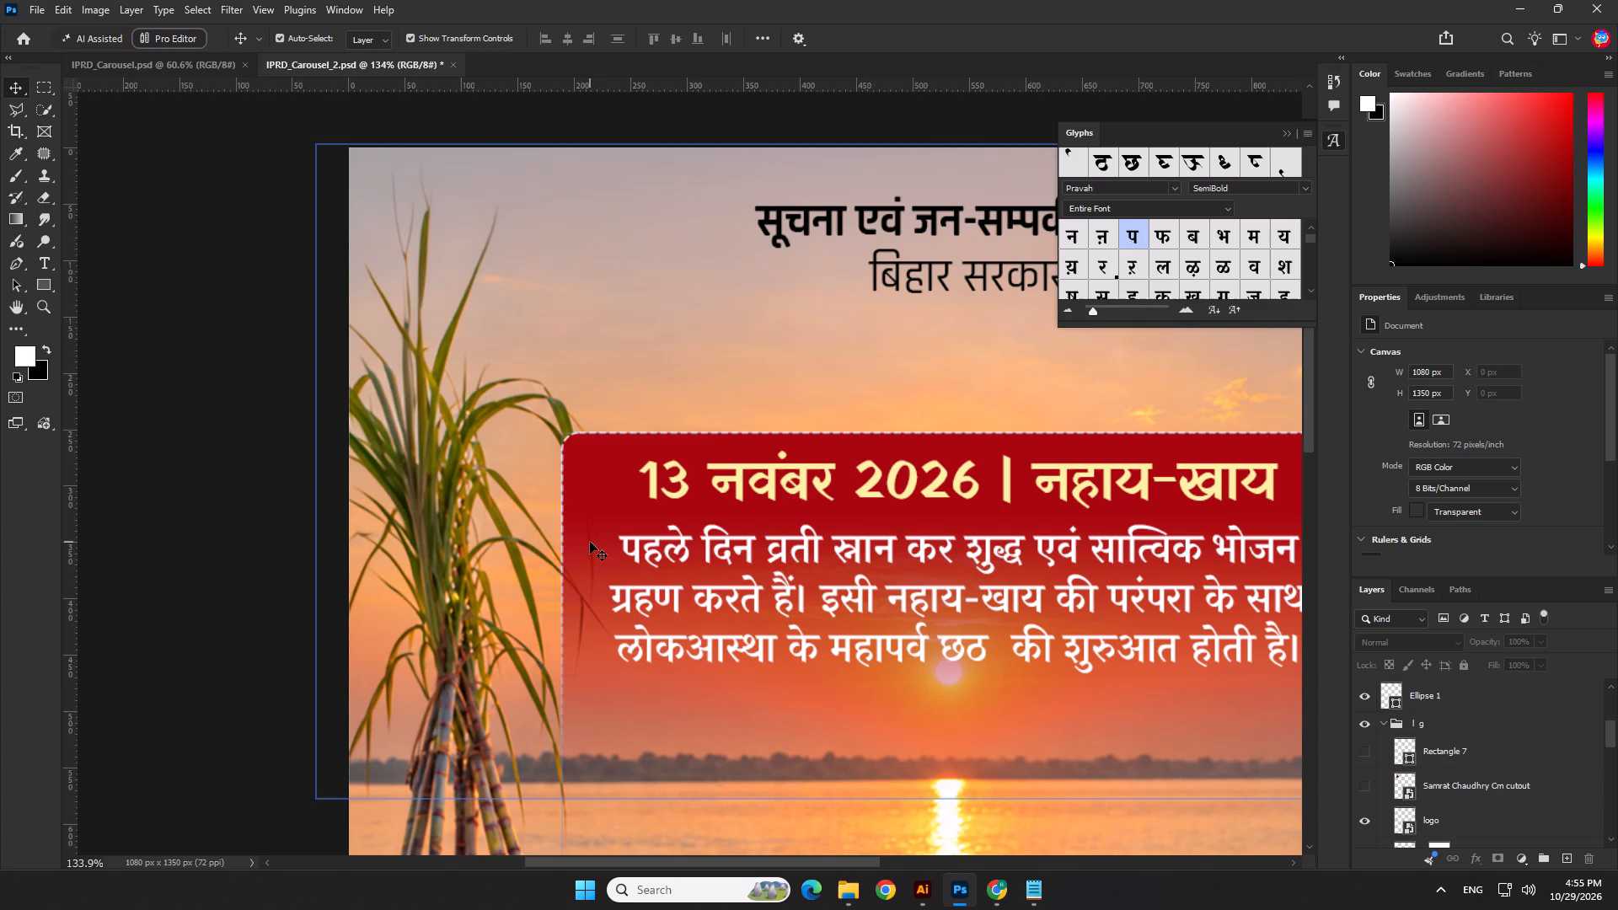
pyautogui.scroll(-6, 485, 447)
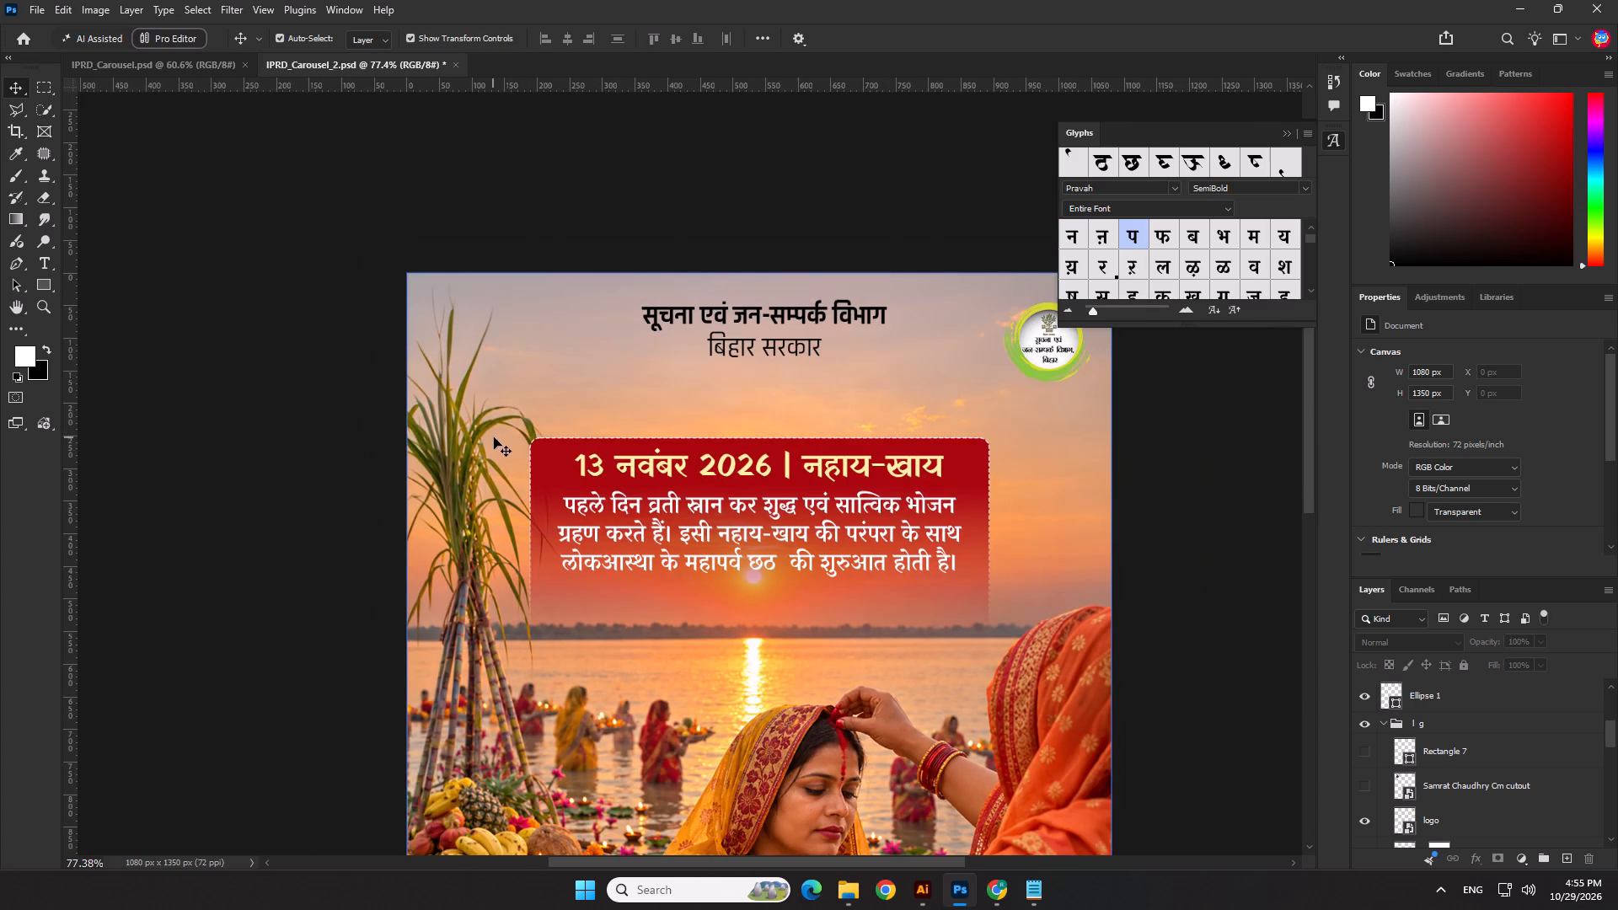
pyautogui.scroll(-3, 477, 479)
pyautogui.click(244, 398)
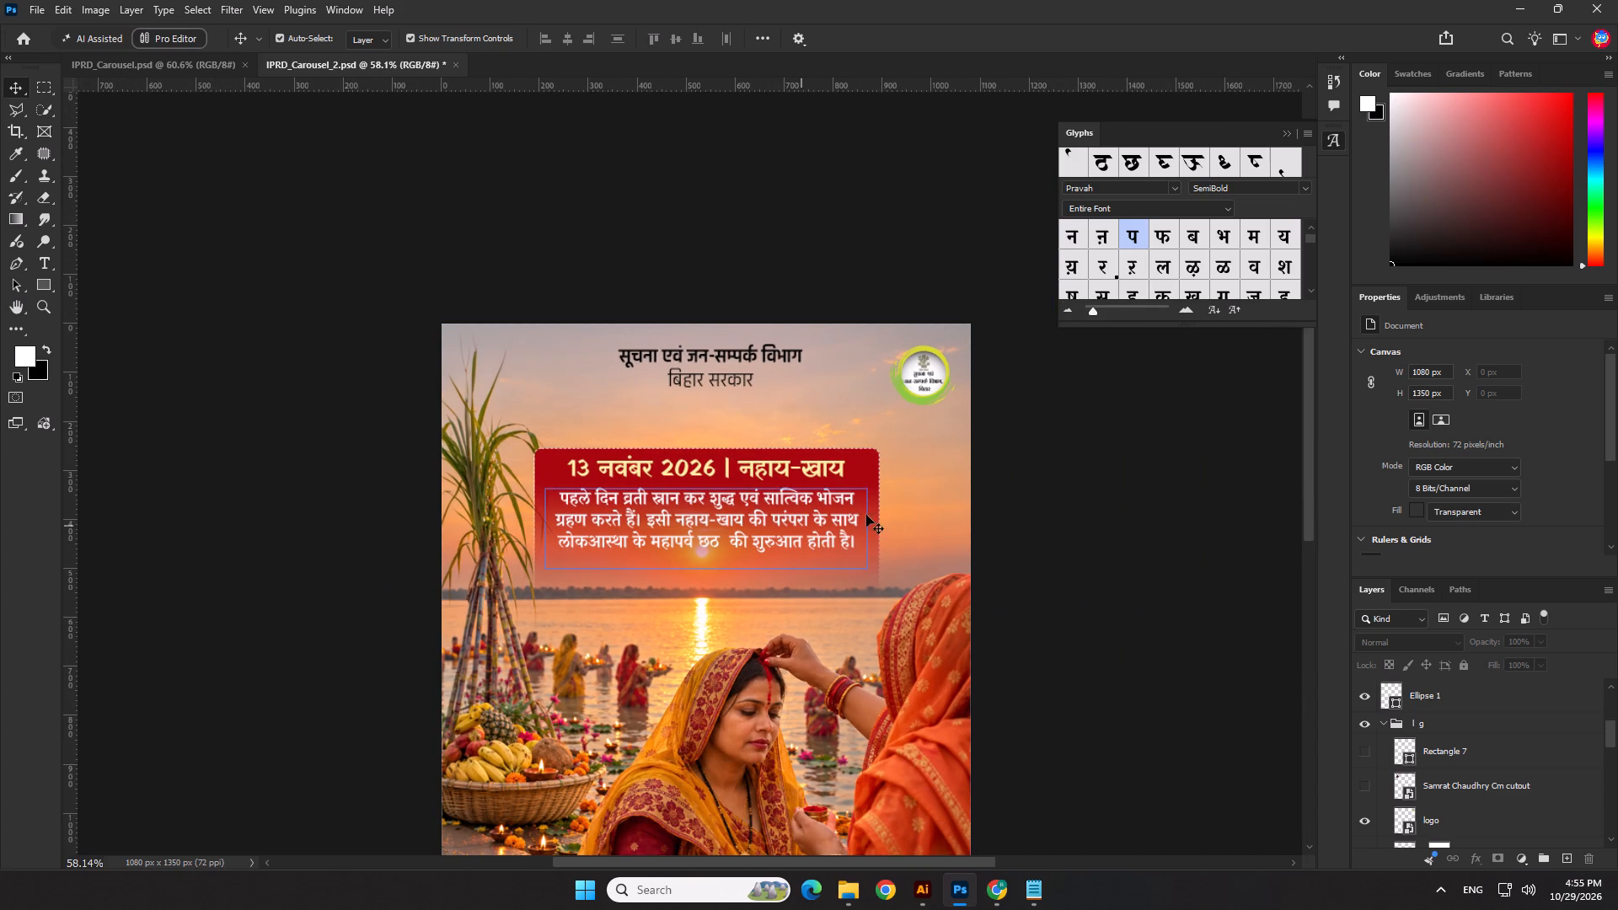
pyautogui.click(1085, 471)
pyautogui.scroll(3, 911, 551)
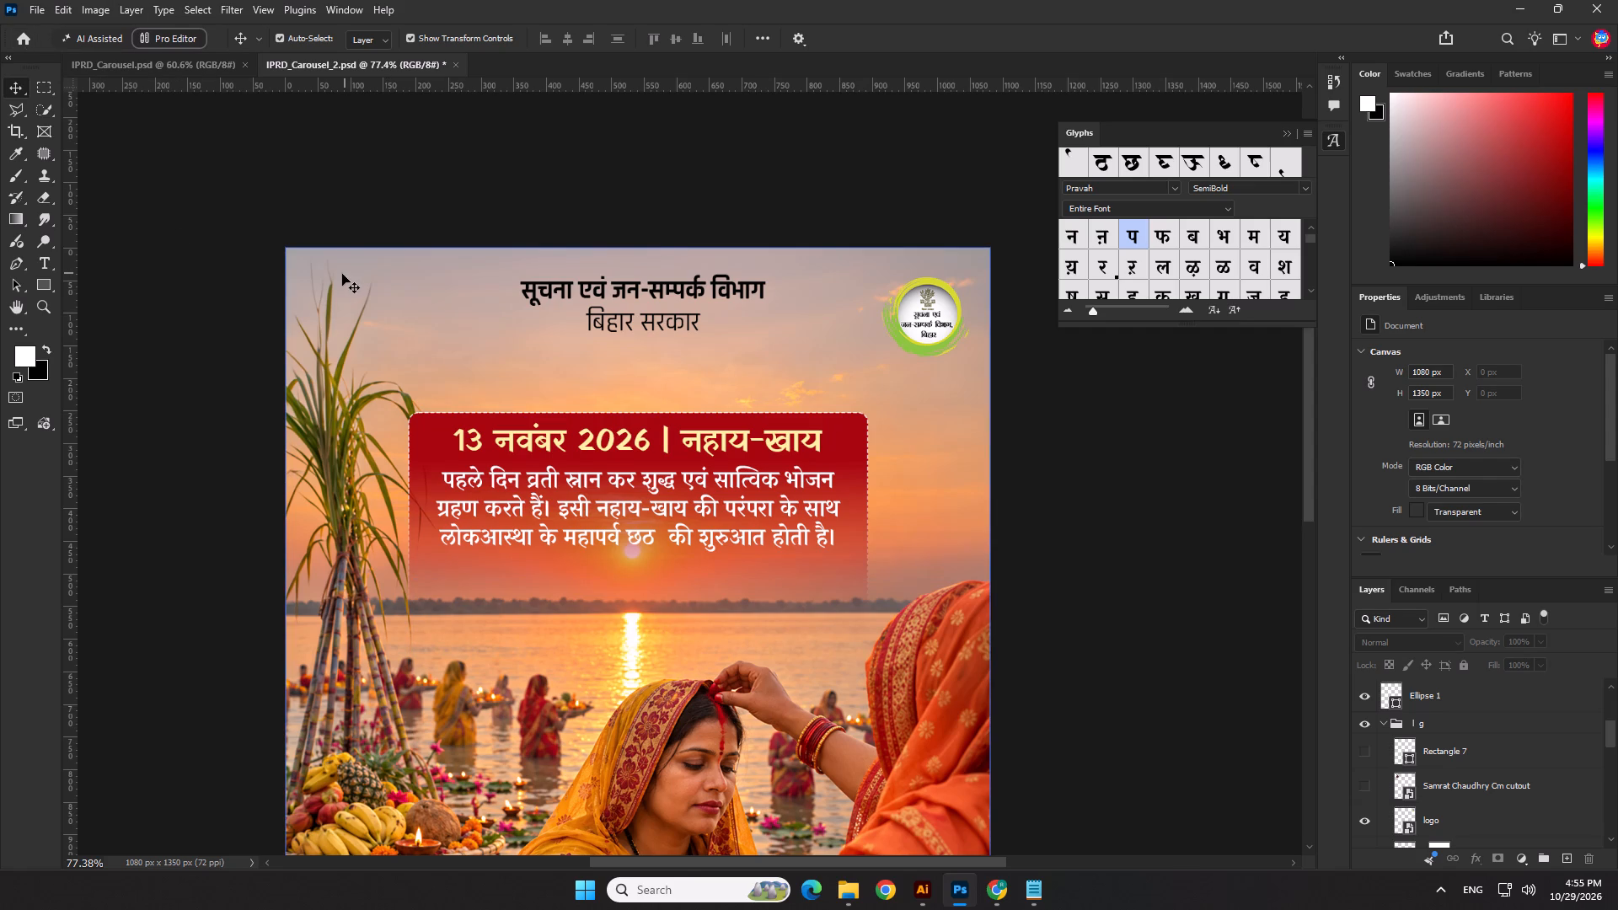
# Save the changes to IPRD_Carousel_2.psd.
pyautogui.hotkey('ctrl', 's')
# Switch to IPRD_Carousel.psd and hide the CM portrait cutout and the thin black line beneath it (Rectangle 7).
pyautogui.click(144, 63)
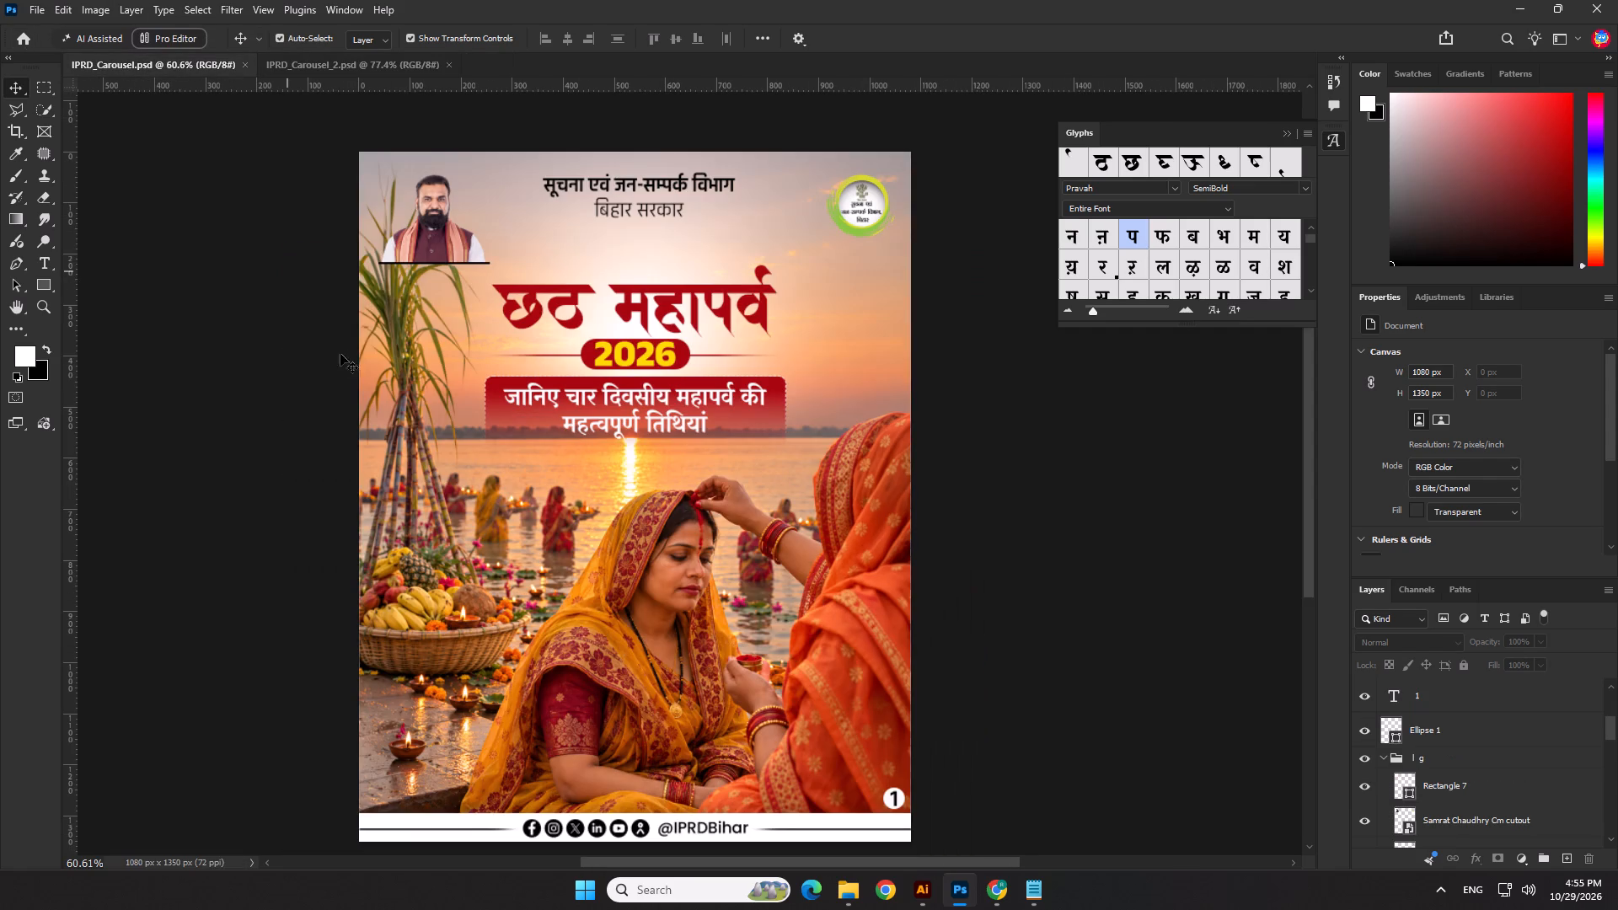
pyautogui.click(431, 231)
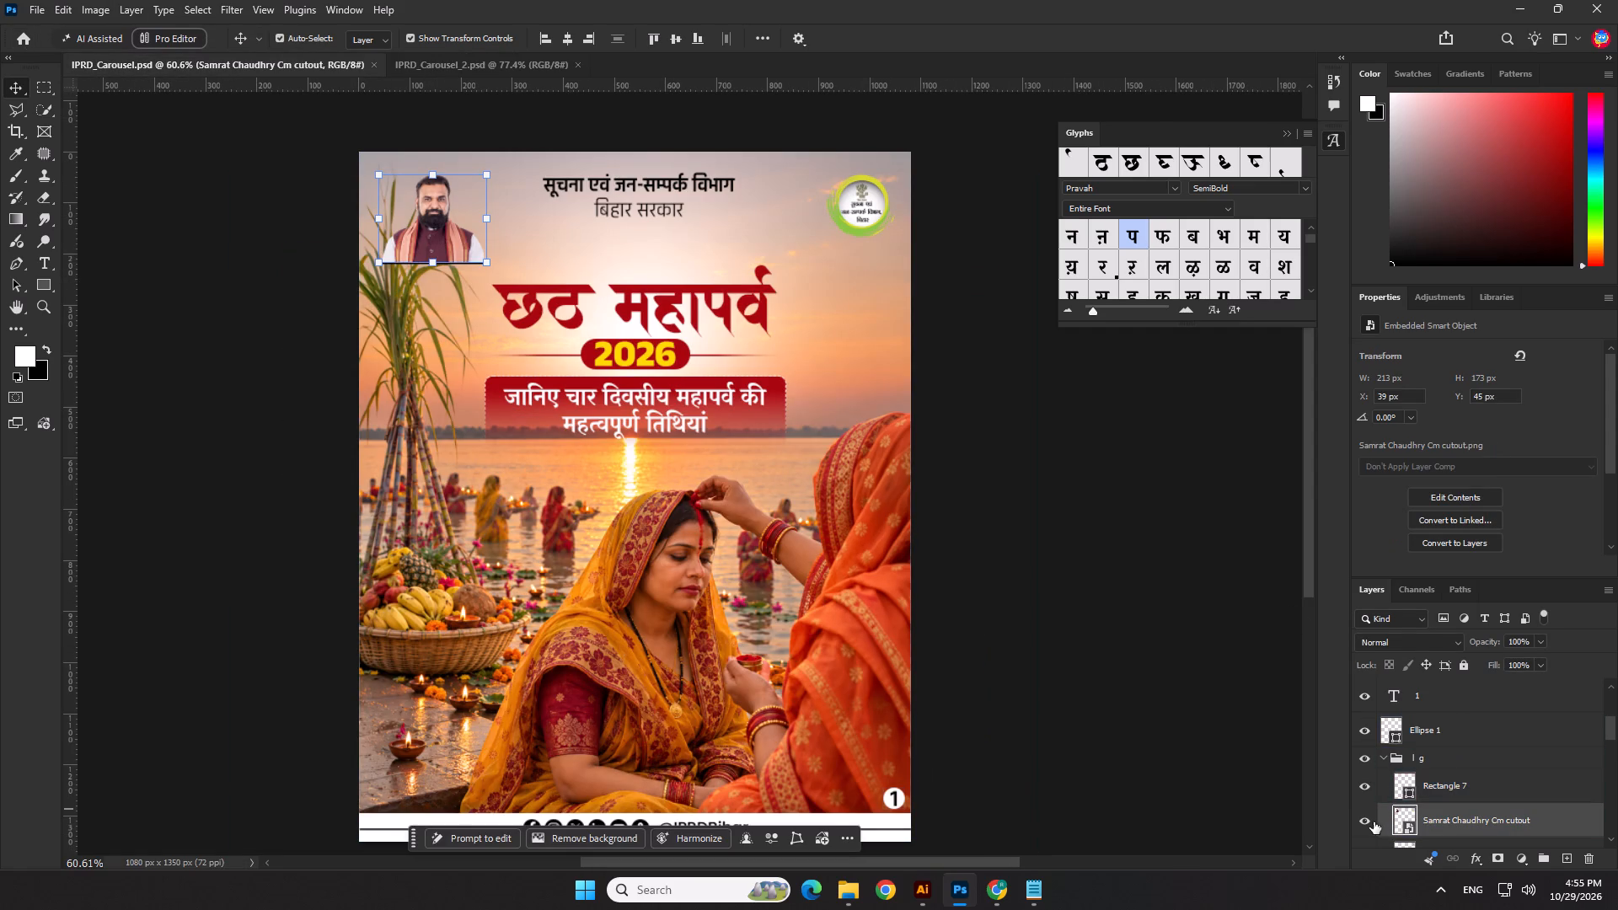
pyautogui.click(1370, 822)
pyautogui.click(485, 264)
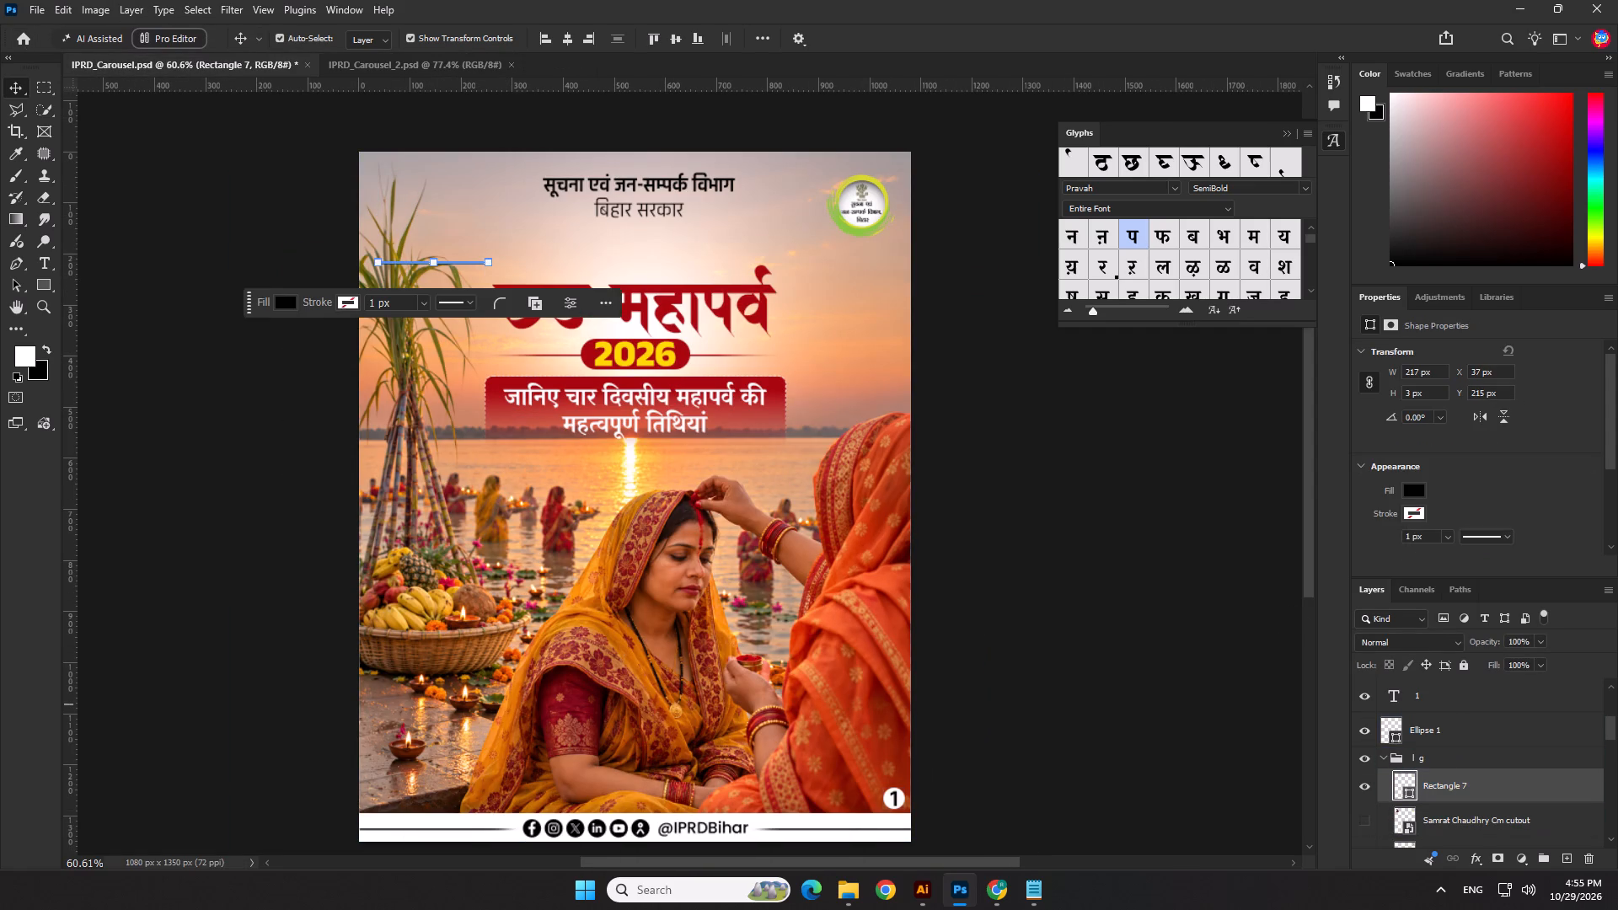
pyautogui.click(1368, 782)
pyautogui.click(1076, 650)
# Move the छठ महापर्व title, the 2026 badge, the tagline text and its red box up together by 30 px.
pyautogui.scroll(-3, 416, 351)
pyautogui.scroll(2, 571, 331)
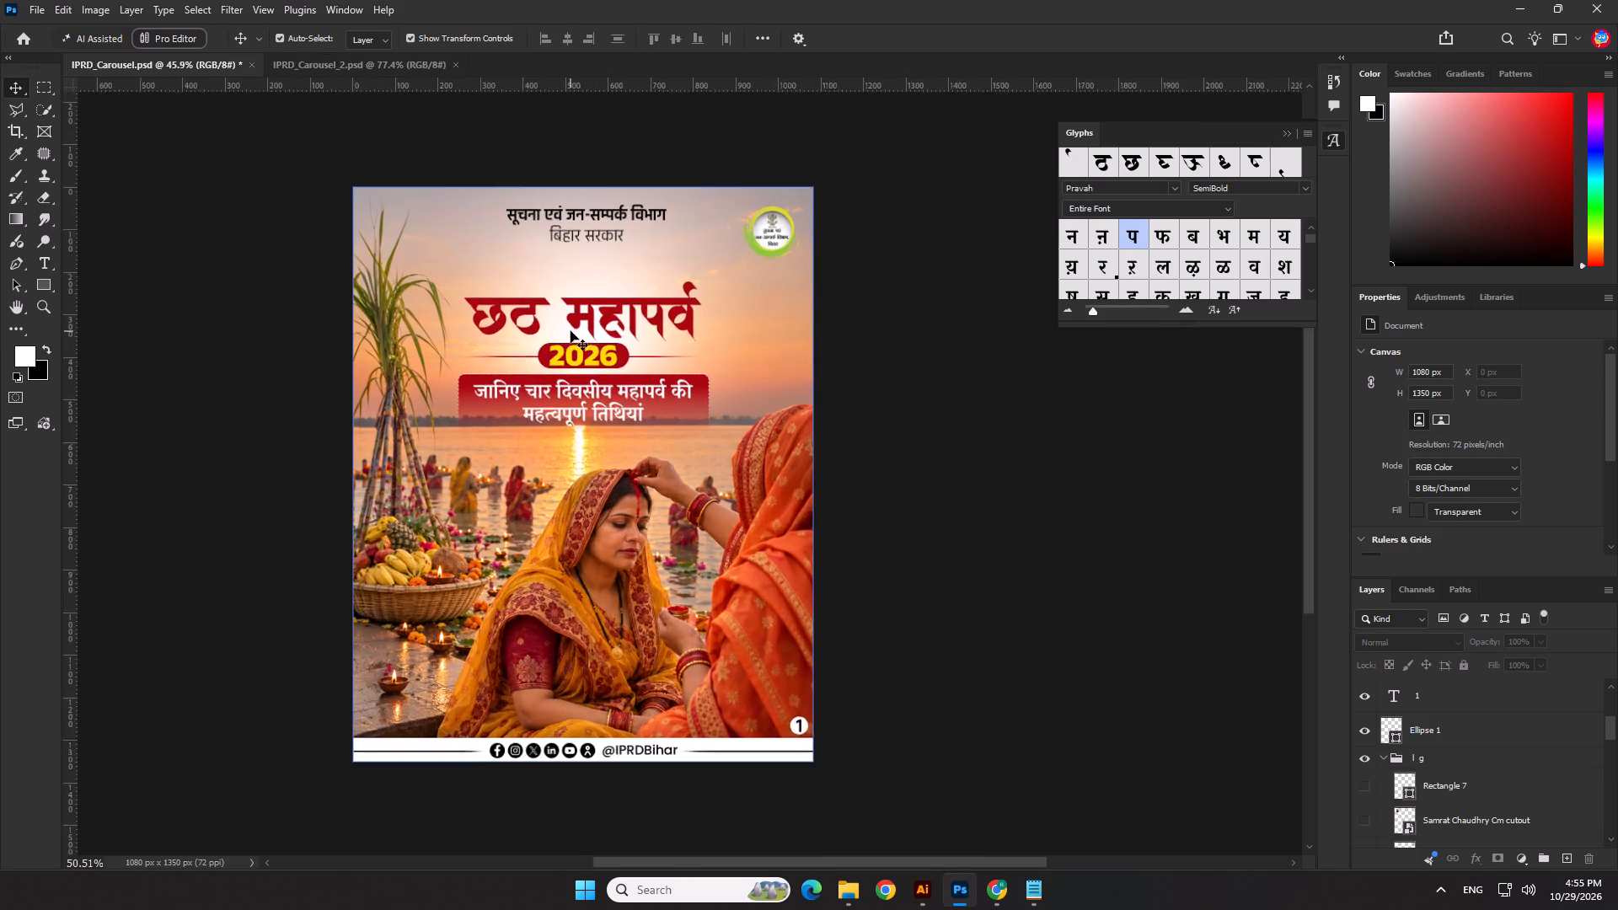
pyautogui.scroll(3, 571, 331)
pyautogui.click(755, 442)
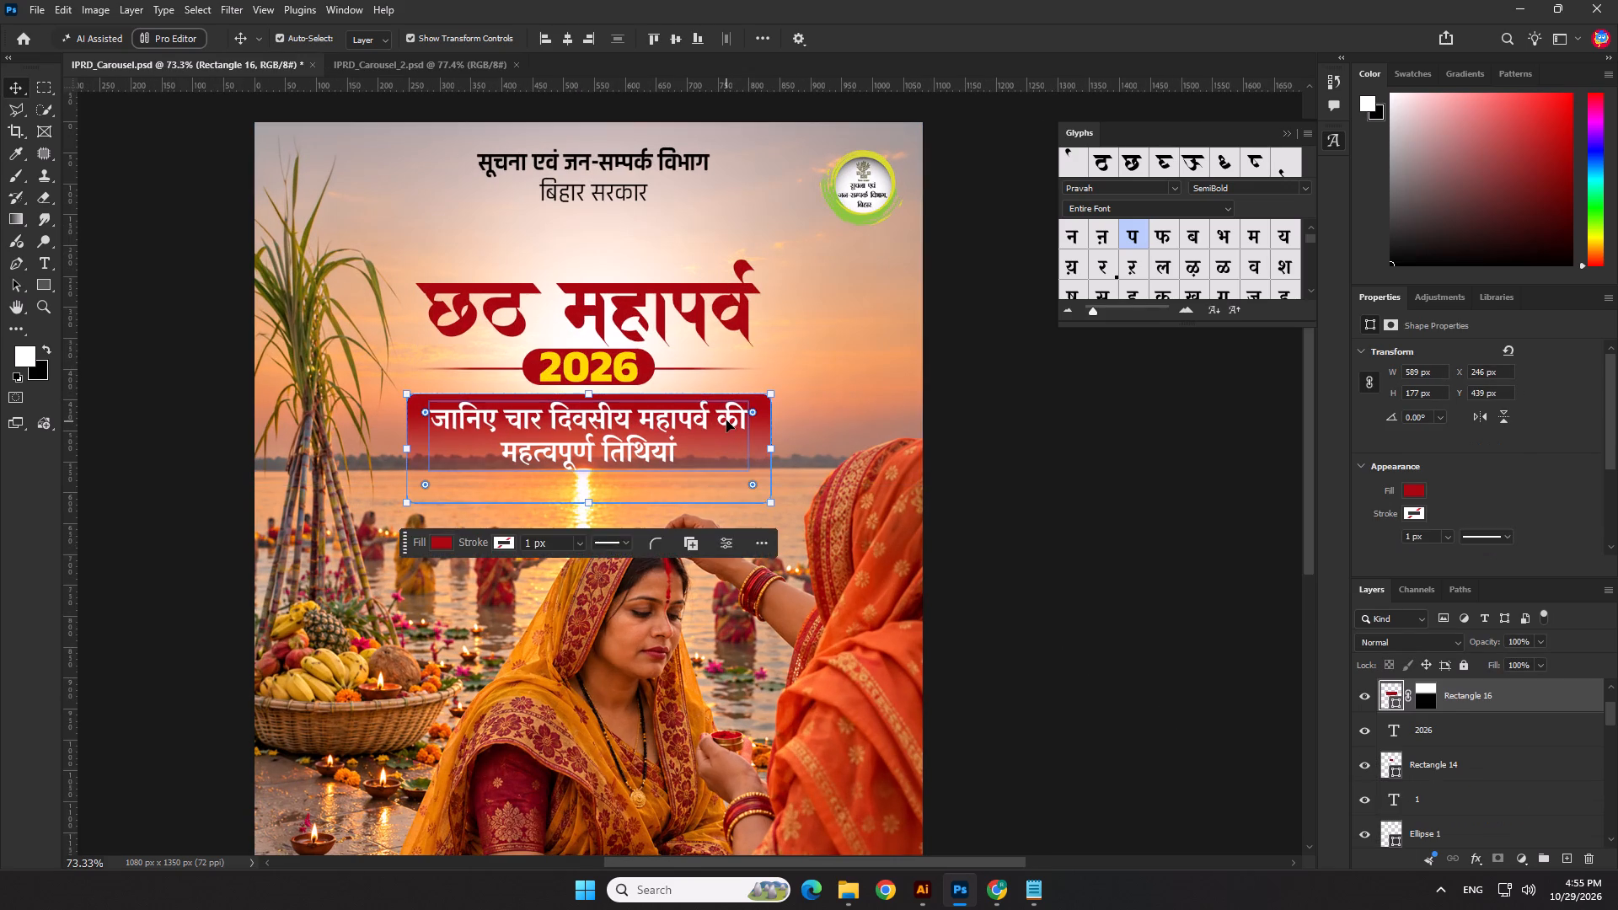
pyautogui.keyDown('shift'); pyautogui.click(726, 420); pyautogui.keyUp('shift')
pyautogui.scroll(7, 680, 388)
pyautogui.keyDown('shift'); pyautogui.click(666, 357); pyautogui.keyUp('shift')
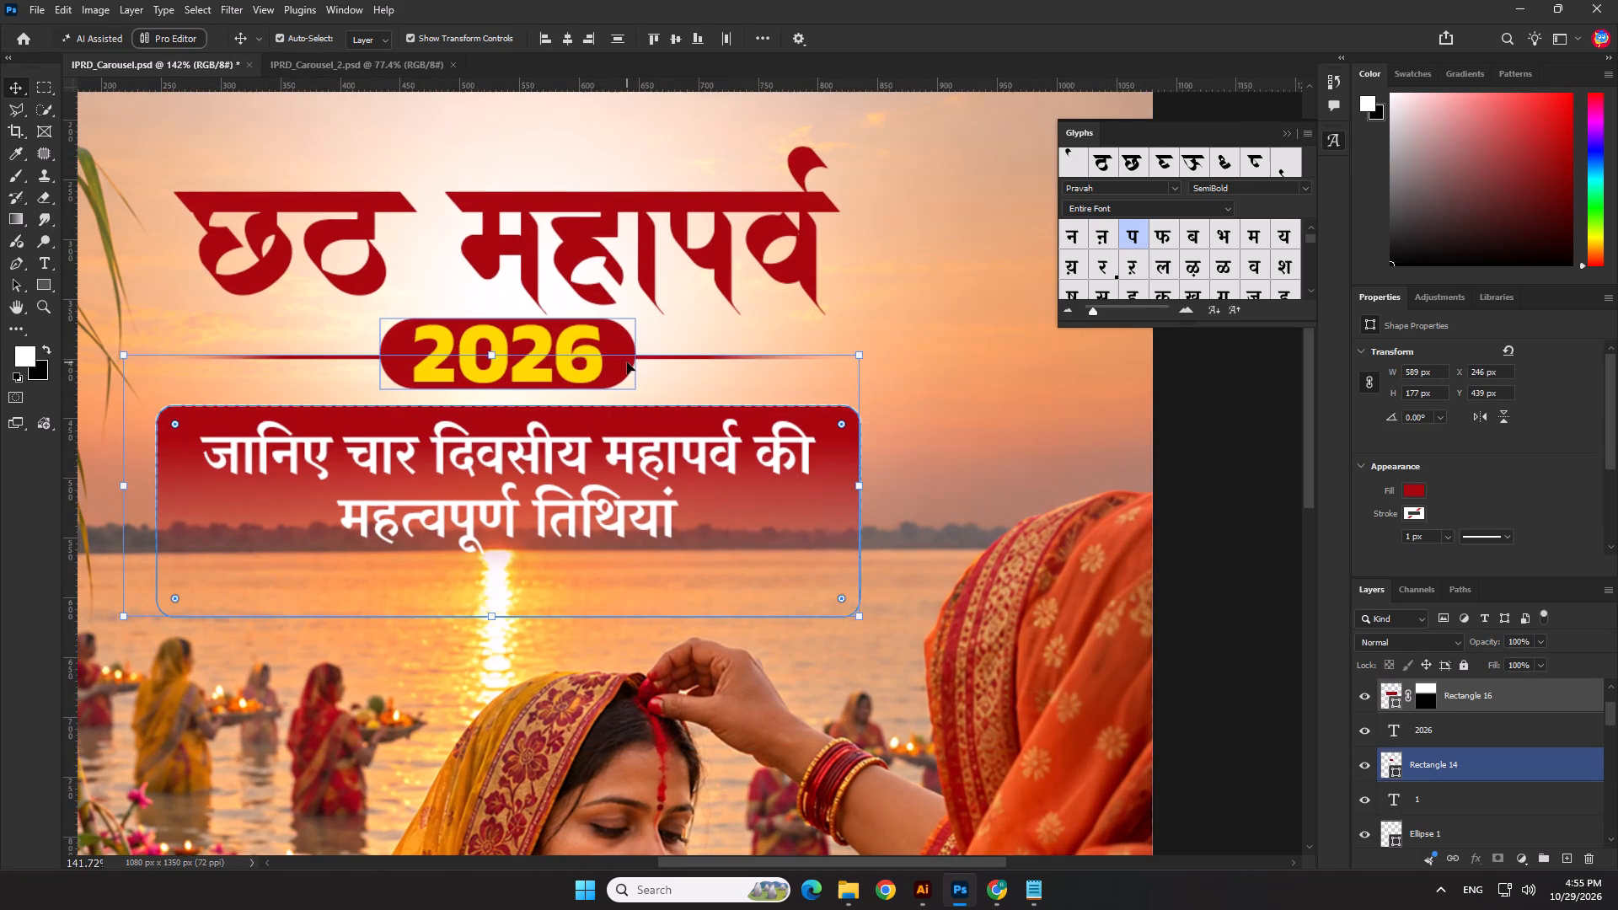
pyautogui.keyDown('shift'); pyautogui.click(624, 367); pyautogui.keyUp('shift')
pyautogui.keyDown('shift'); pyautogui.click(599, 364); pyautogui.keyUp('shift')
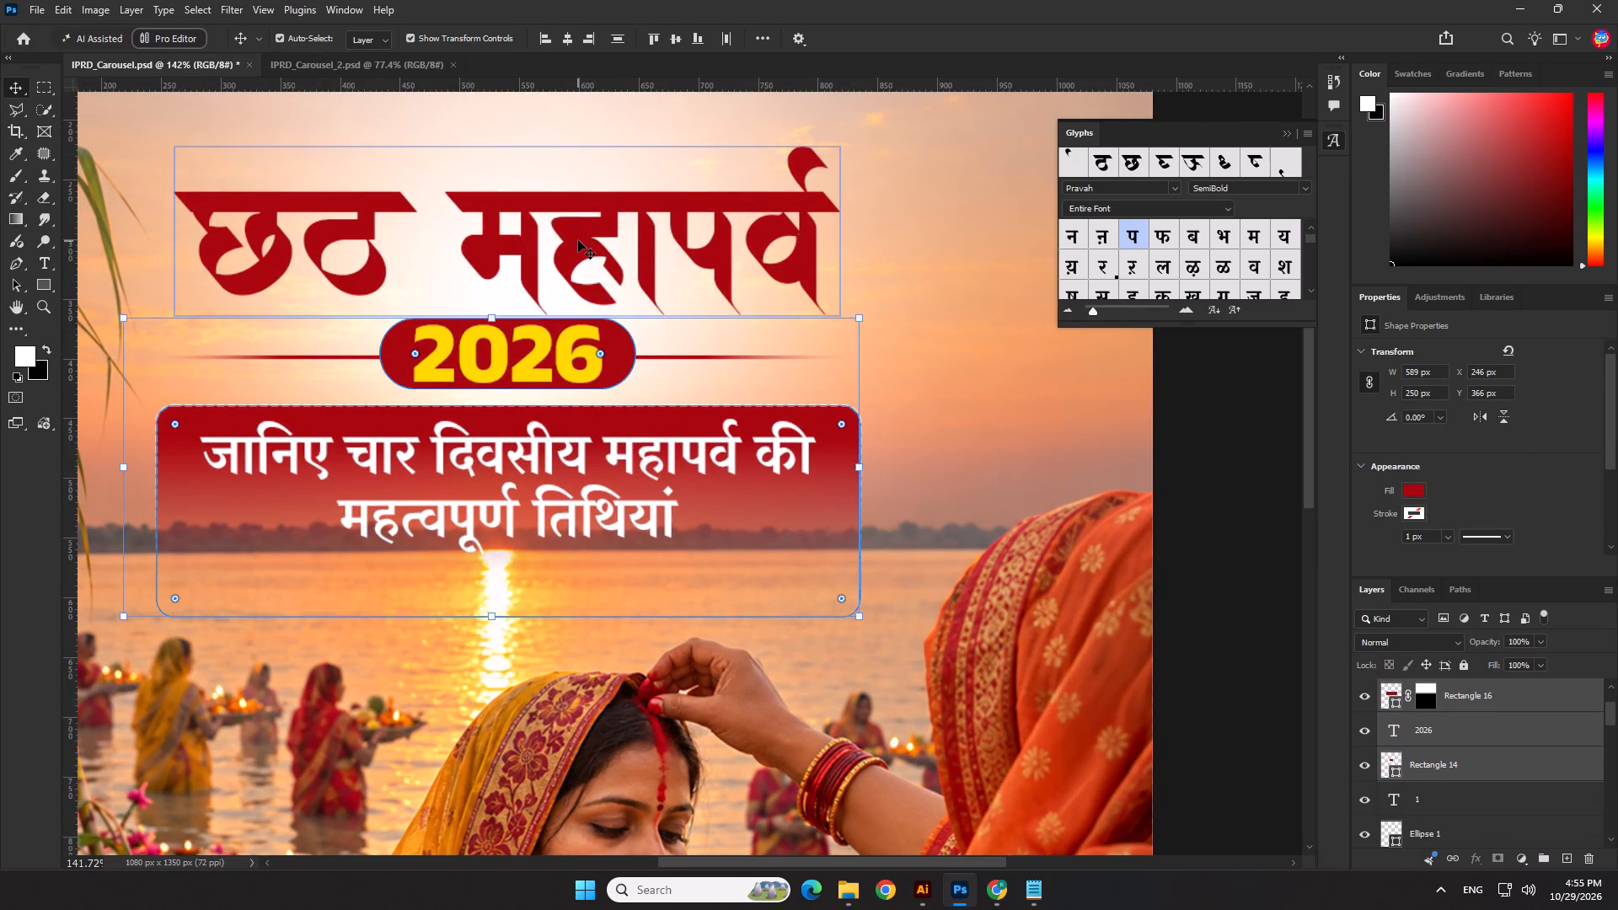
pyautogui.keyDown('shift'); pyautogui.click(578, 239); pyautogui.keyUp('shift')
pyautogui.scroll(-9, 578, 239)
pyautogui.hotkey('shift', 'Up')
pyautogui.hotkey('shift', 'Up')
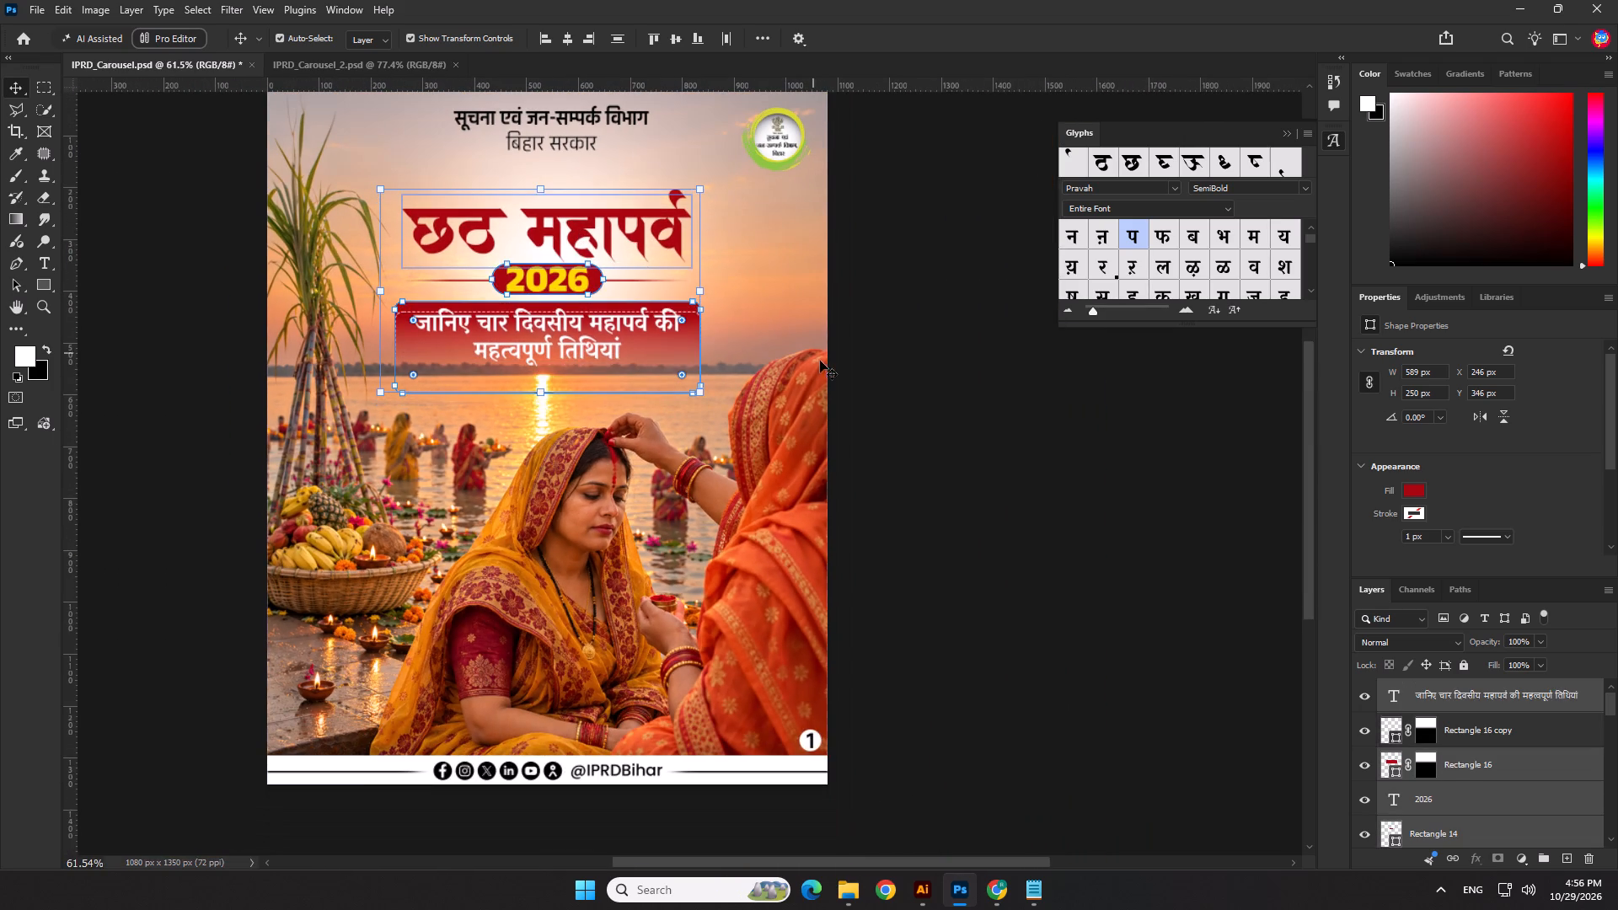
pyautogui.hotkey('shift', 'Up')
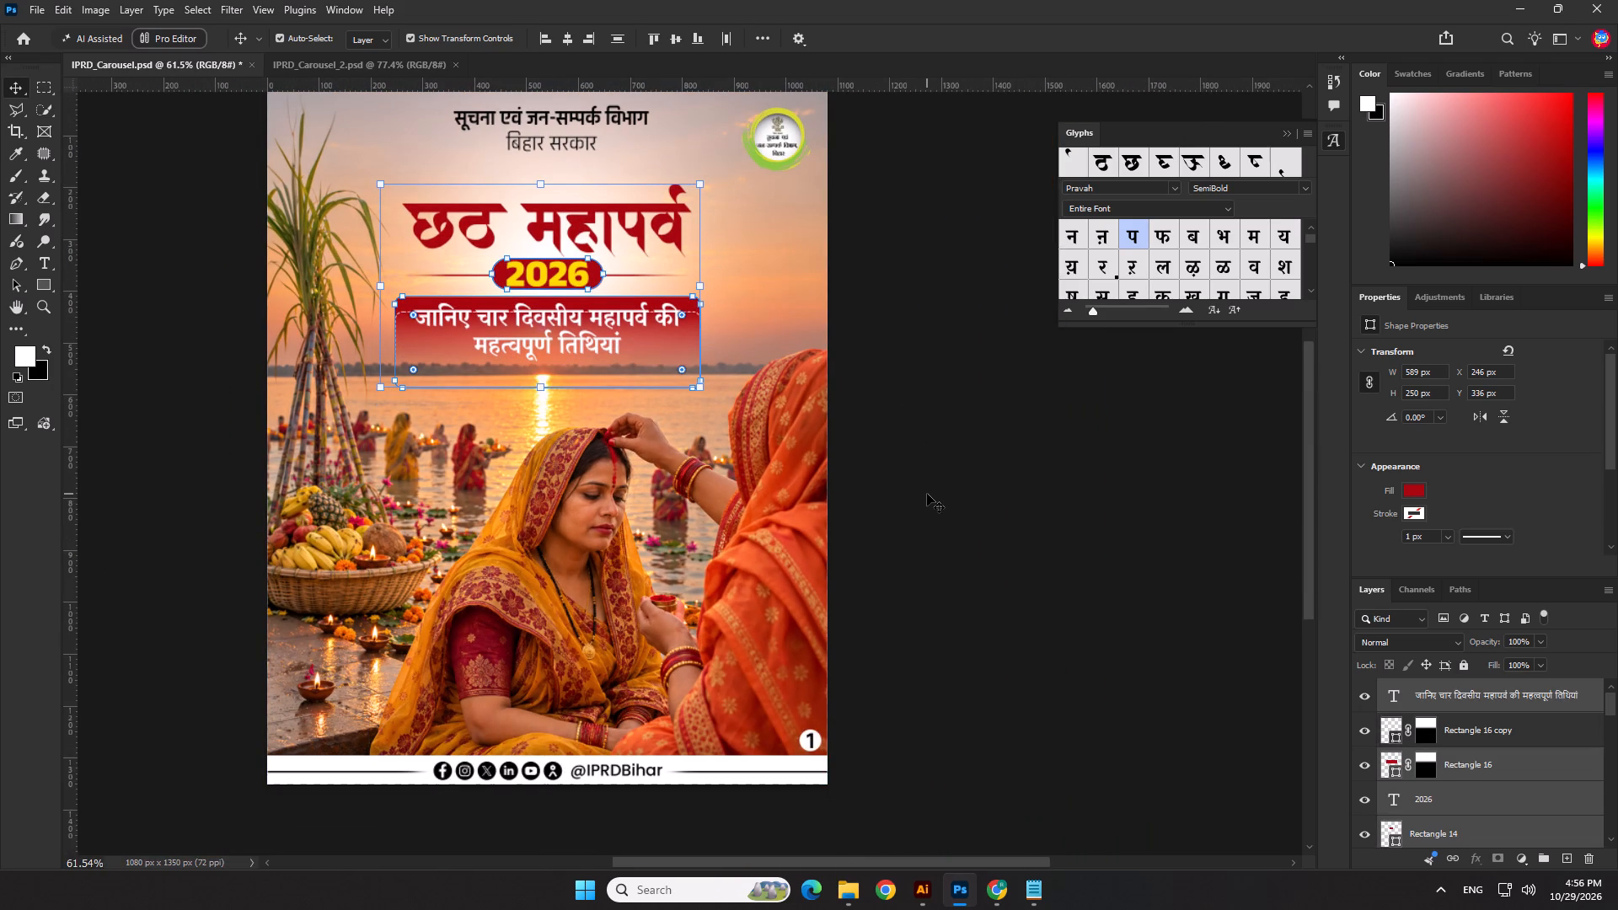
pyautogui.click(927, 494)
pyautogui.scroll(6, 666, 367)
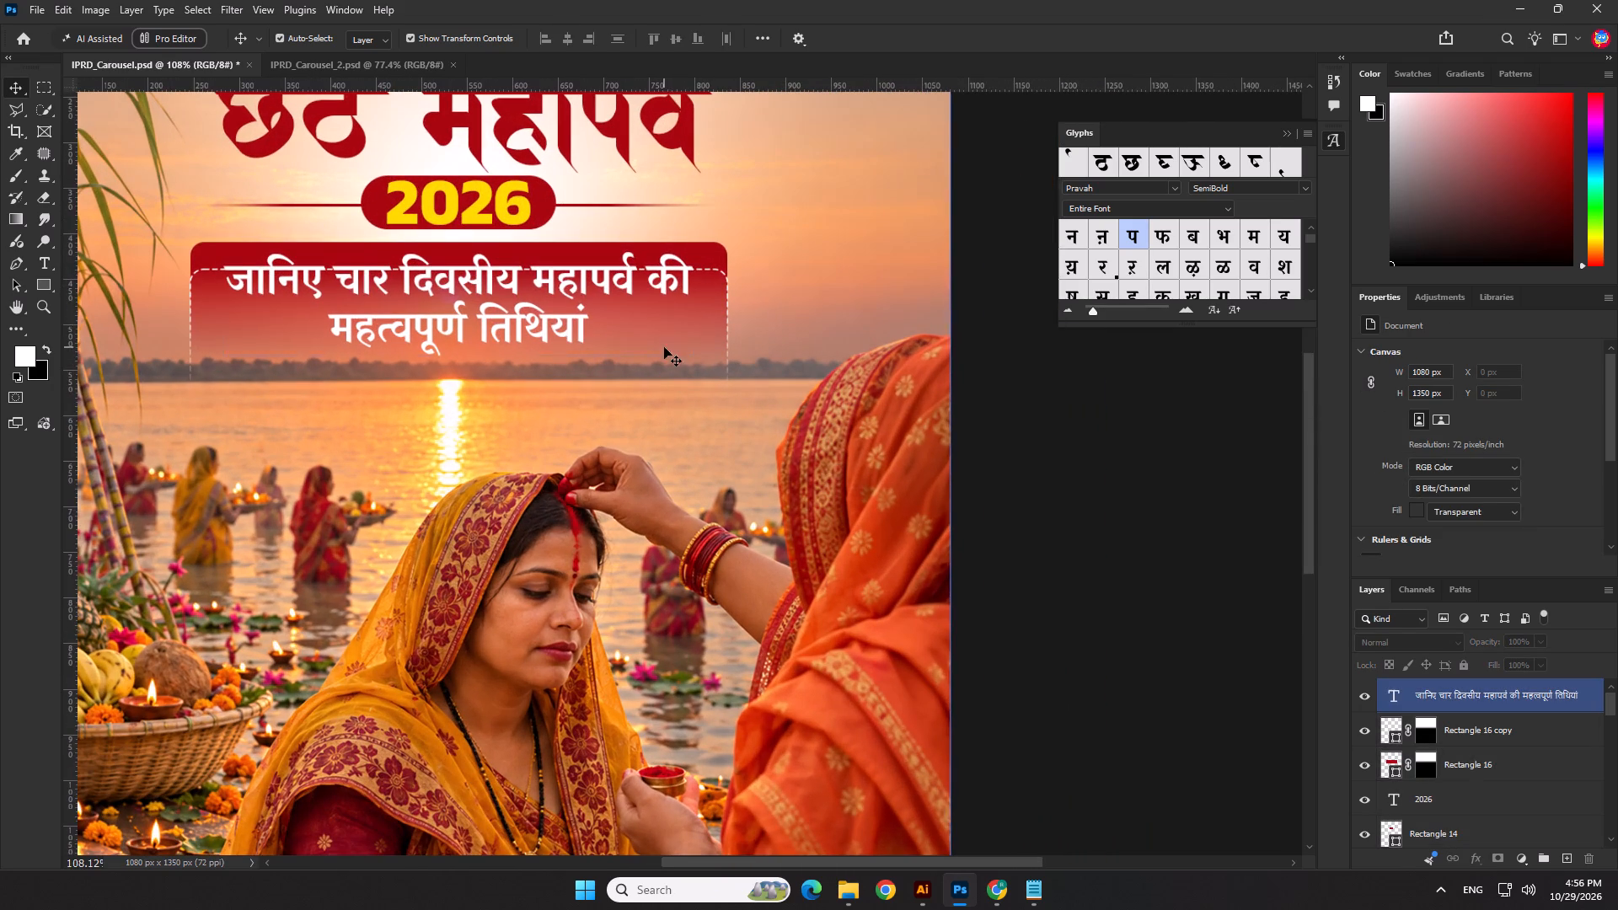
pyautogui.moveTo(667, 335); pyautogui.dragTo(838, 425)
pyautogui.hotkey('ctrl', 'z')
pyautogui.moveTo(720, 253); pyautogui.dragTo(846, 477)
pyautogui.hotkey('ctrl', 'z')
# Align the dashed outline (Rectangle 16 copy) with the red tagline box (Rectangle 16) by top edges and horizontal centers, relative to the selection.
pyautogui.scroll(1, 710, 283)
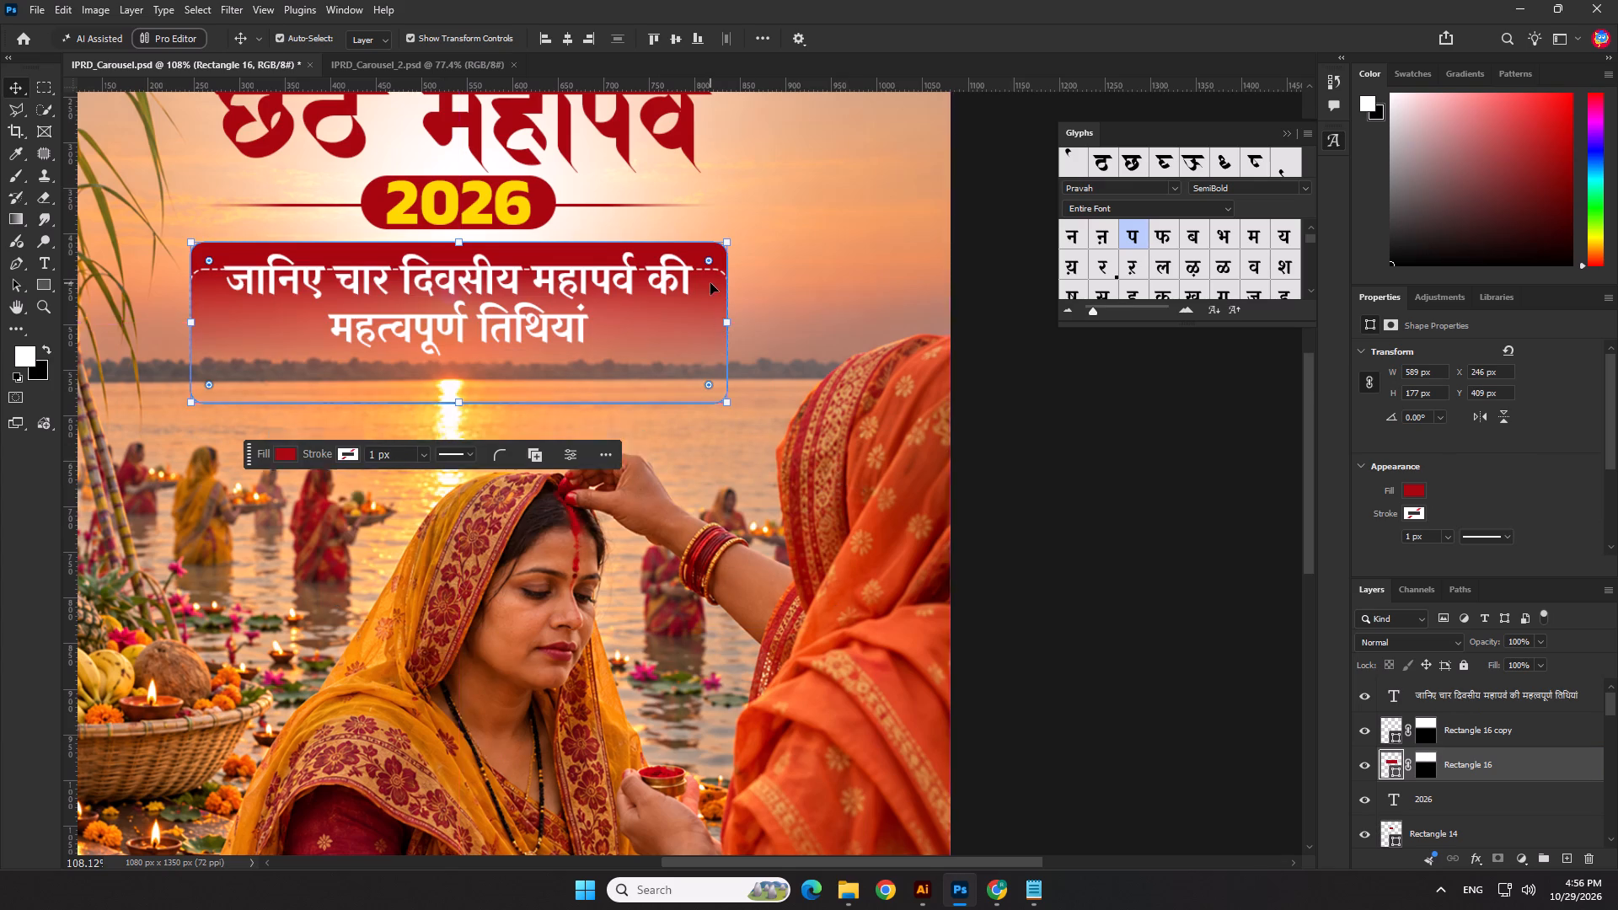
pyautogui.scroll(4, 710, 283)
pyautogui.click(719, 262)
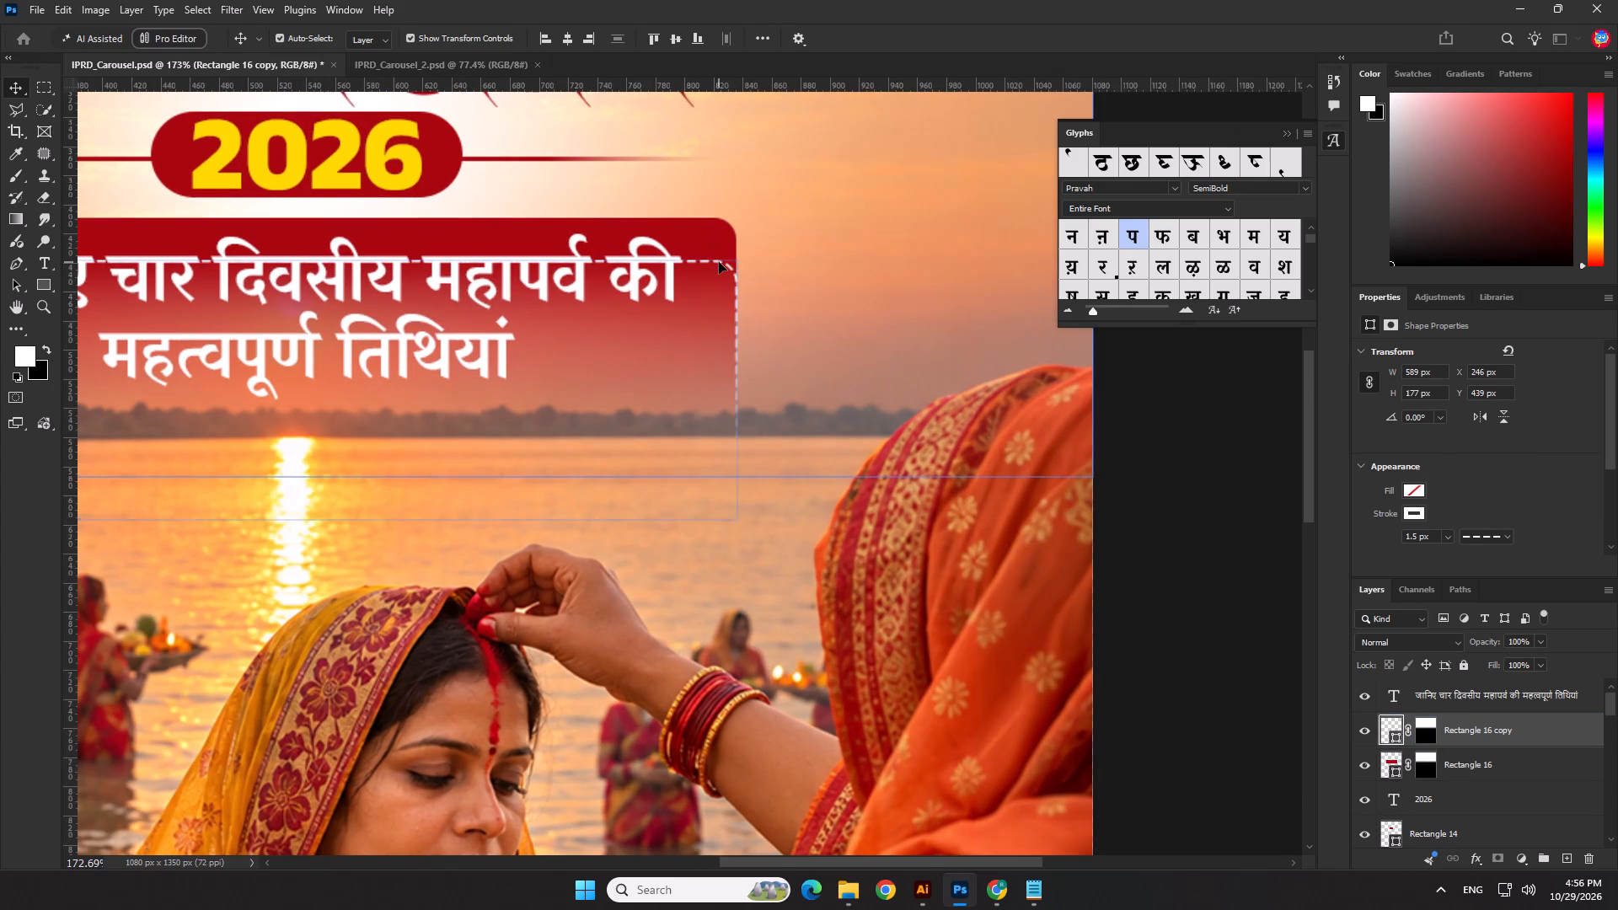
pyautogui.keyDown('shift'); pyautogui.click(712, 229); pyautogui.keyUp('shift')
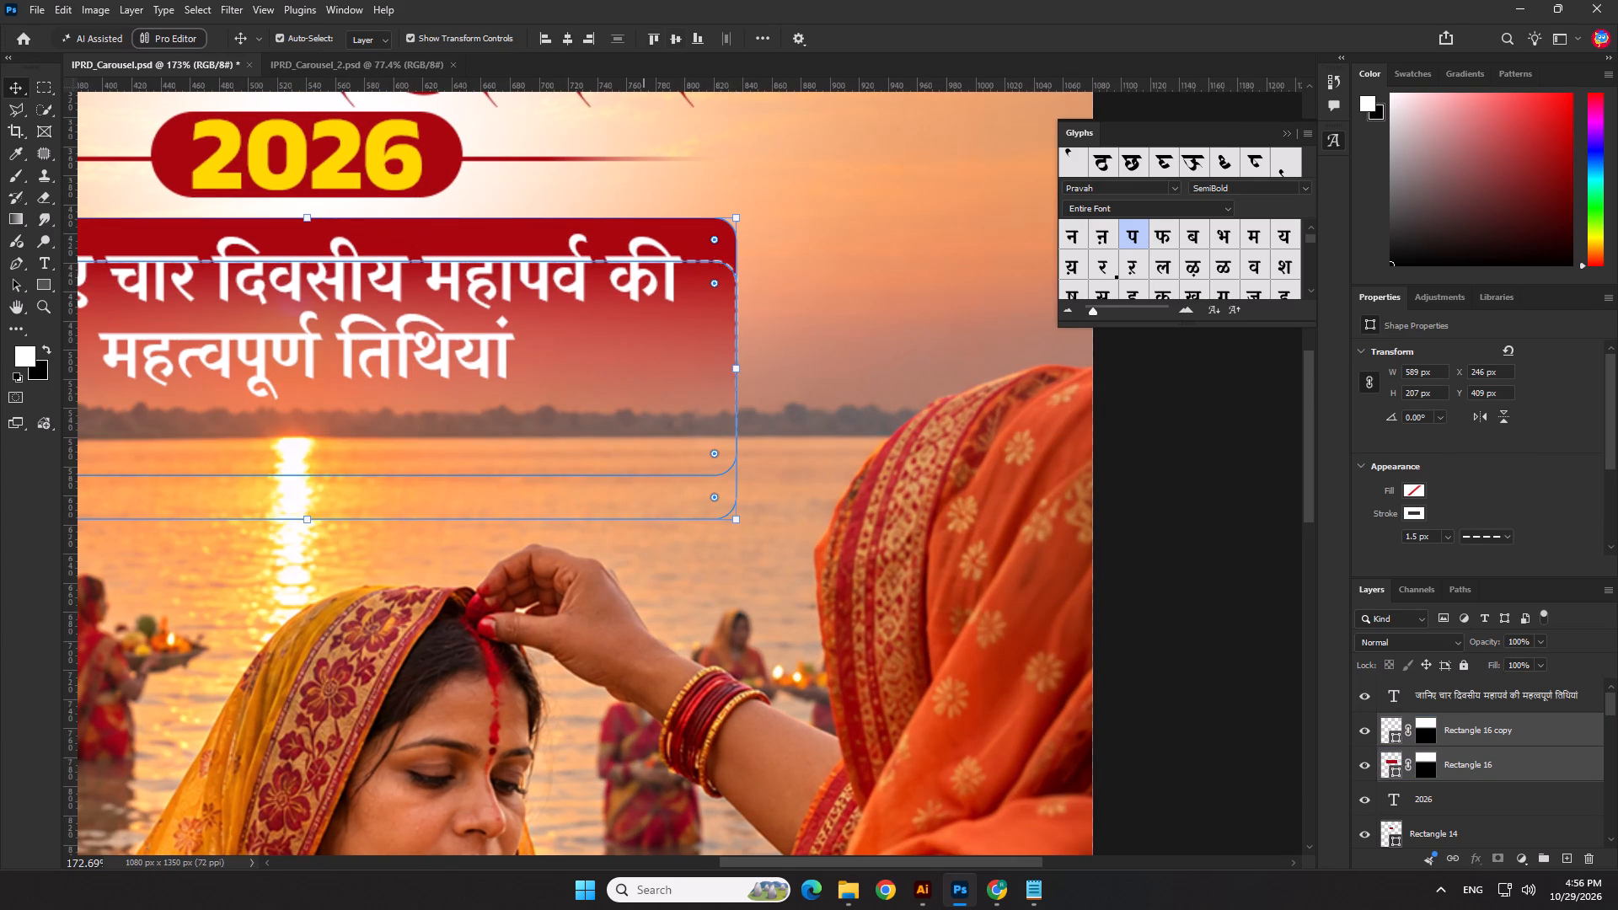
pyautogui.click(753, 34)
pyautogui.click(802, 193)
pyautogui.click(812, 218)
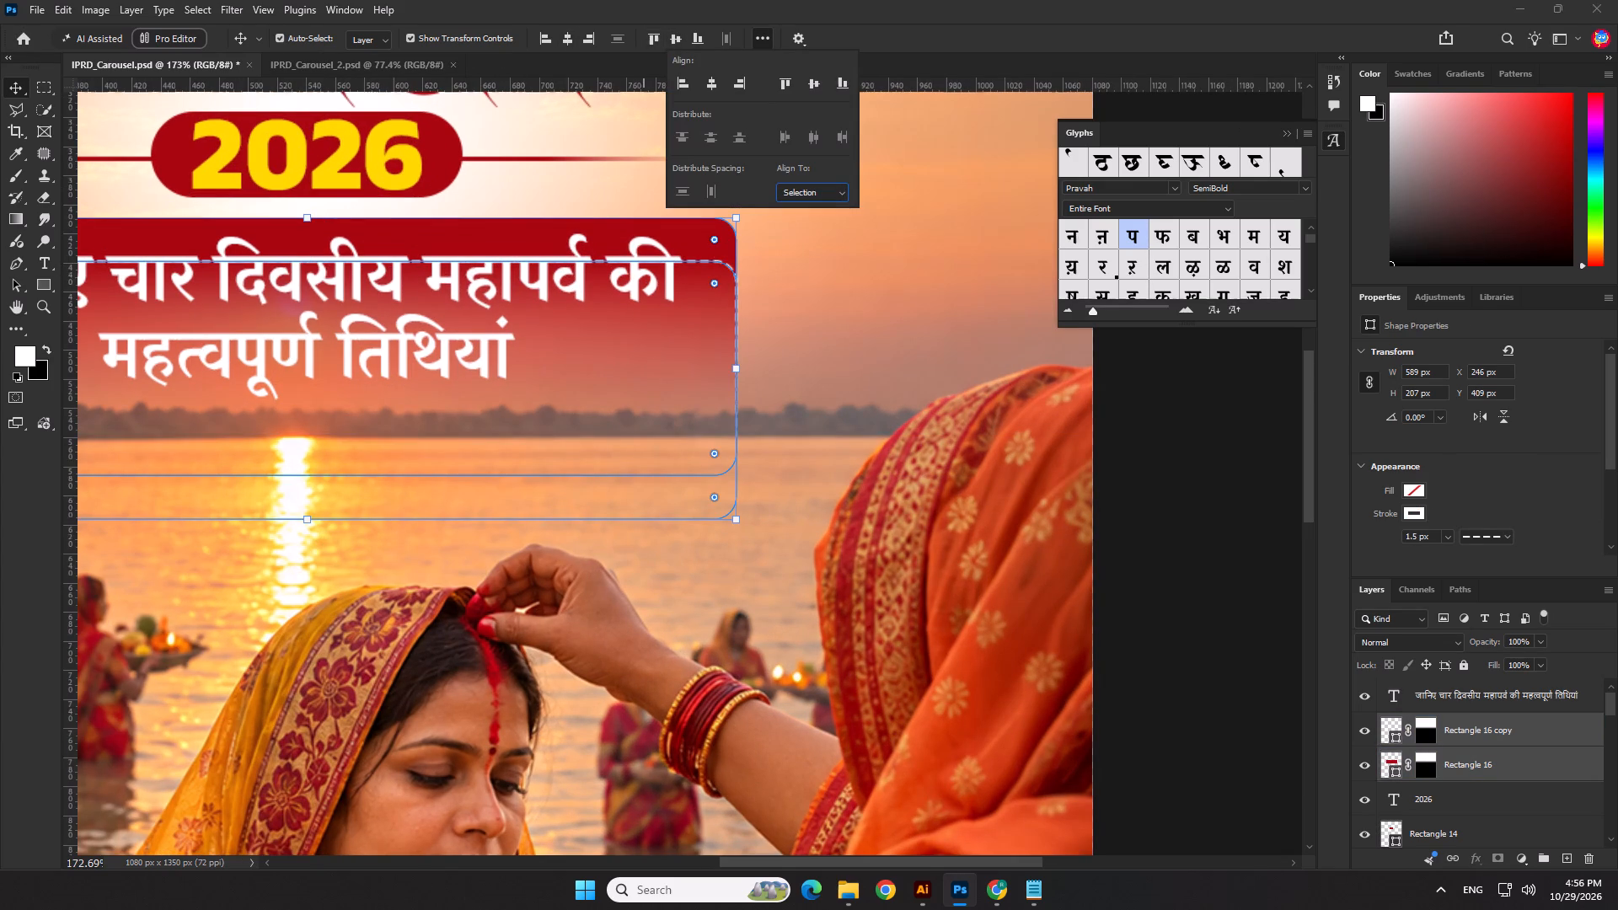
pyautogui.click(647, 35)
pyautogui.click(569, 30)
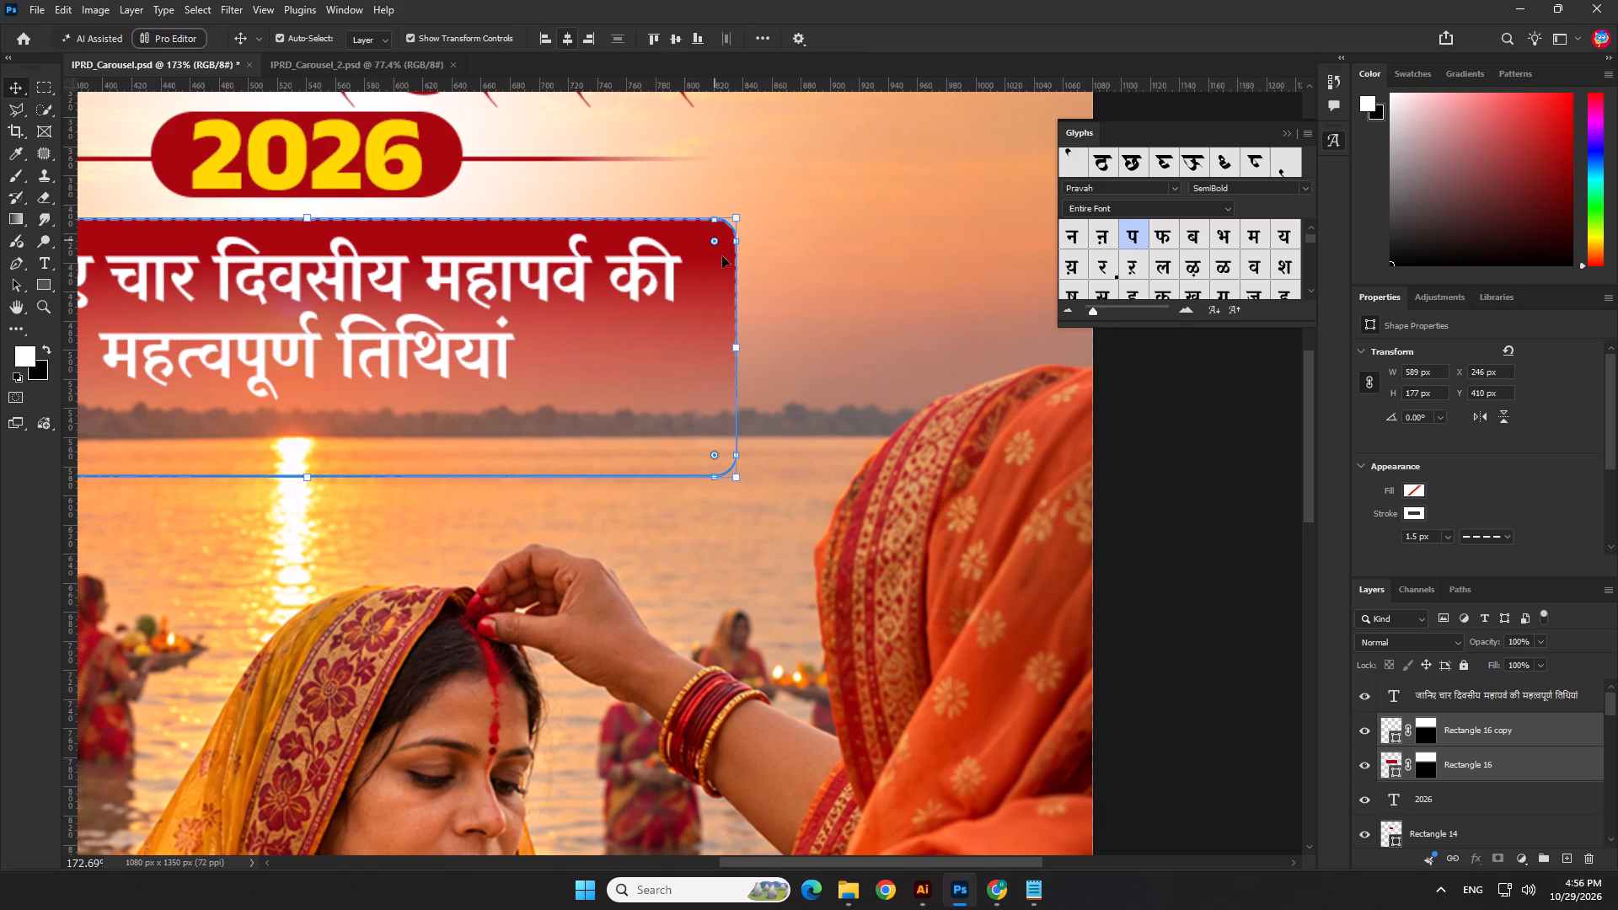
# Set alignment to Canvas and center the red tagline box and its dashed outline horizontally on the slide.
pyautogui.scroll(-5, 723, 262)
pyautogui.click(757, 36)
pyautogui.click(828, 192)
pyautogui.click(824, 217)
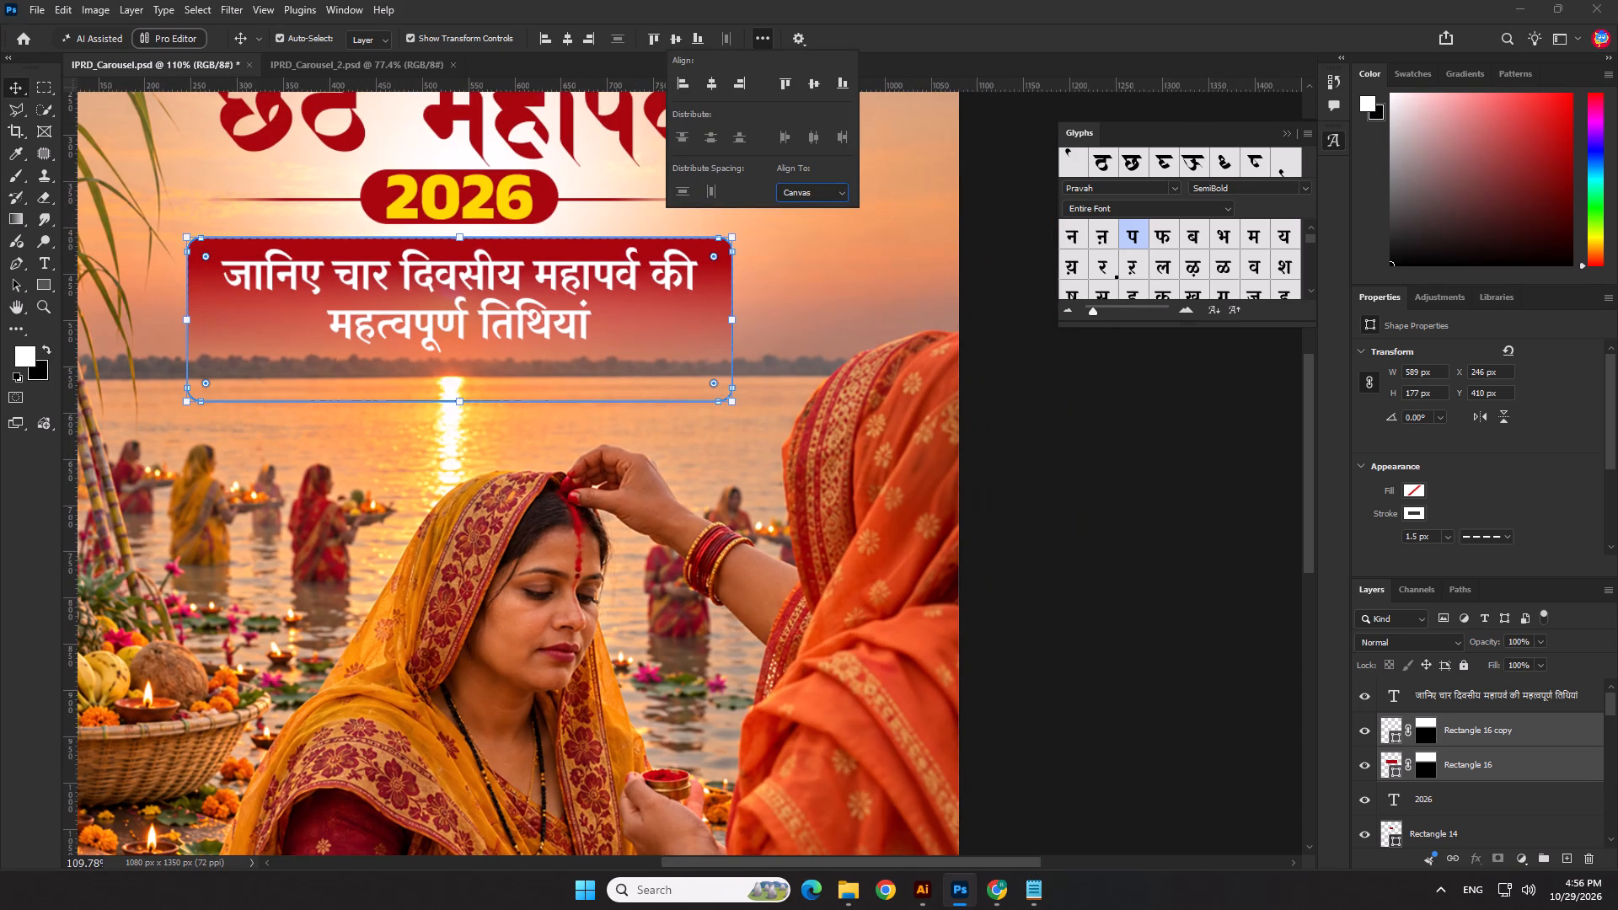
pyautogui.click(574, 44)
pyautogui.scroll(-5, 639, 308)
pyautogui.click(1084, 431)
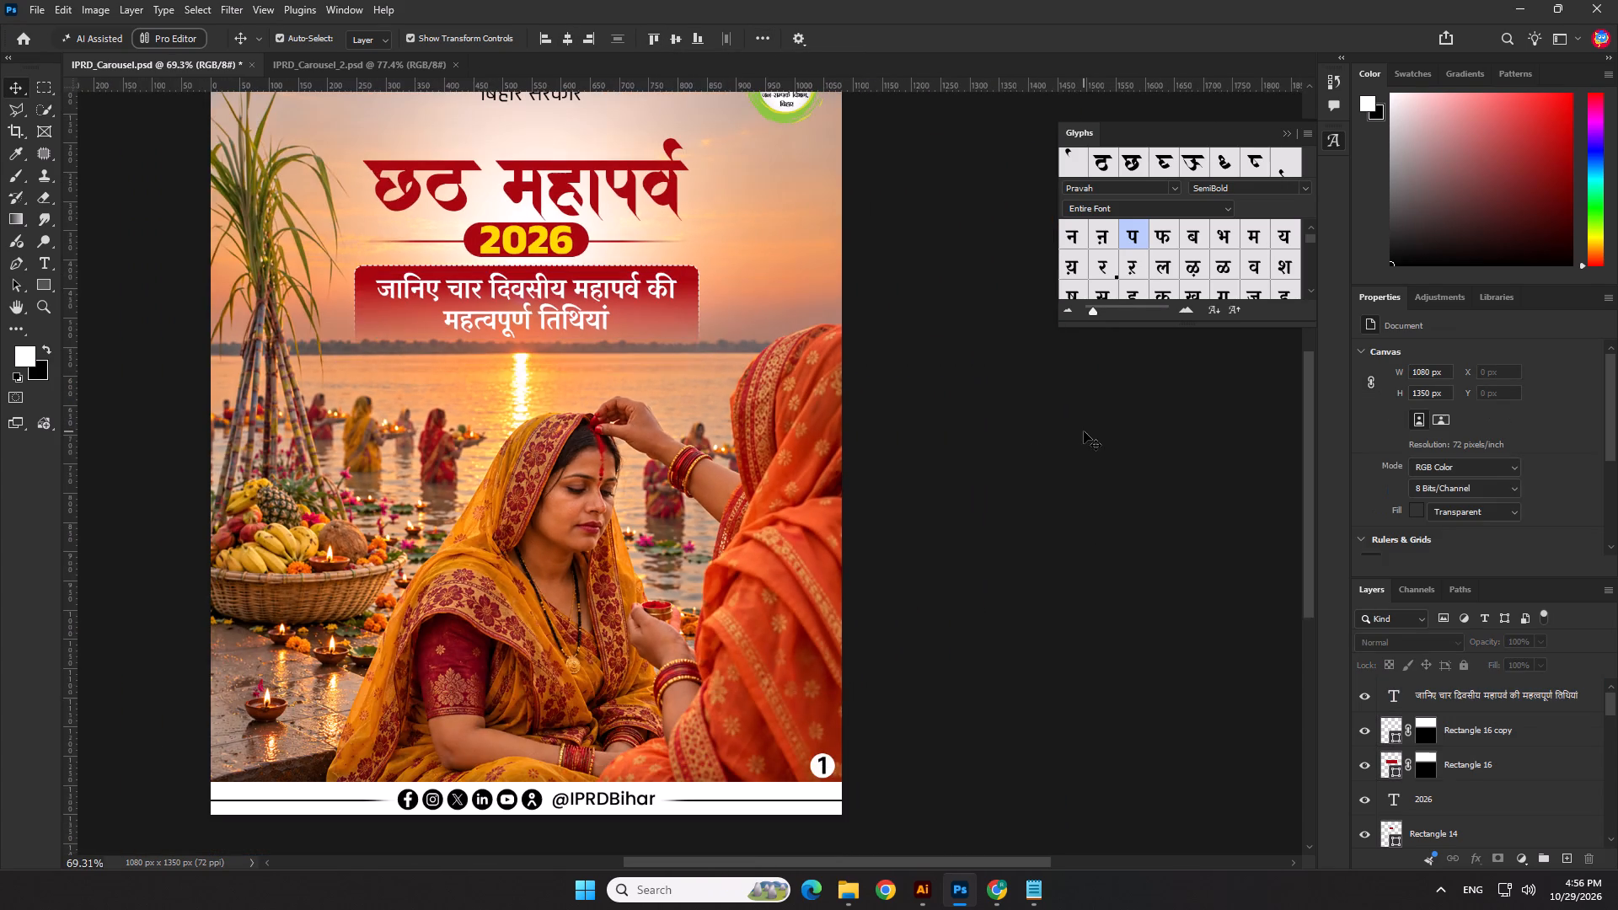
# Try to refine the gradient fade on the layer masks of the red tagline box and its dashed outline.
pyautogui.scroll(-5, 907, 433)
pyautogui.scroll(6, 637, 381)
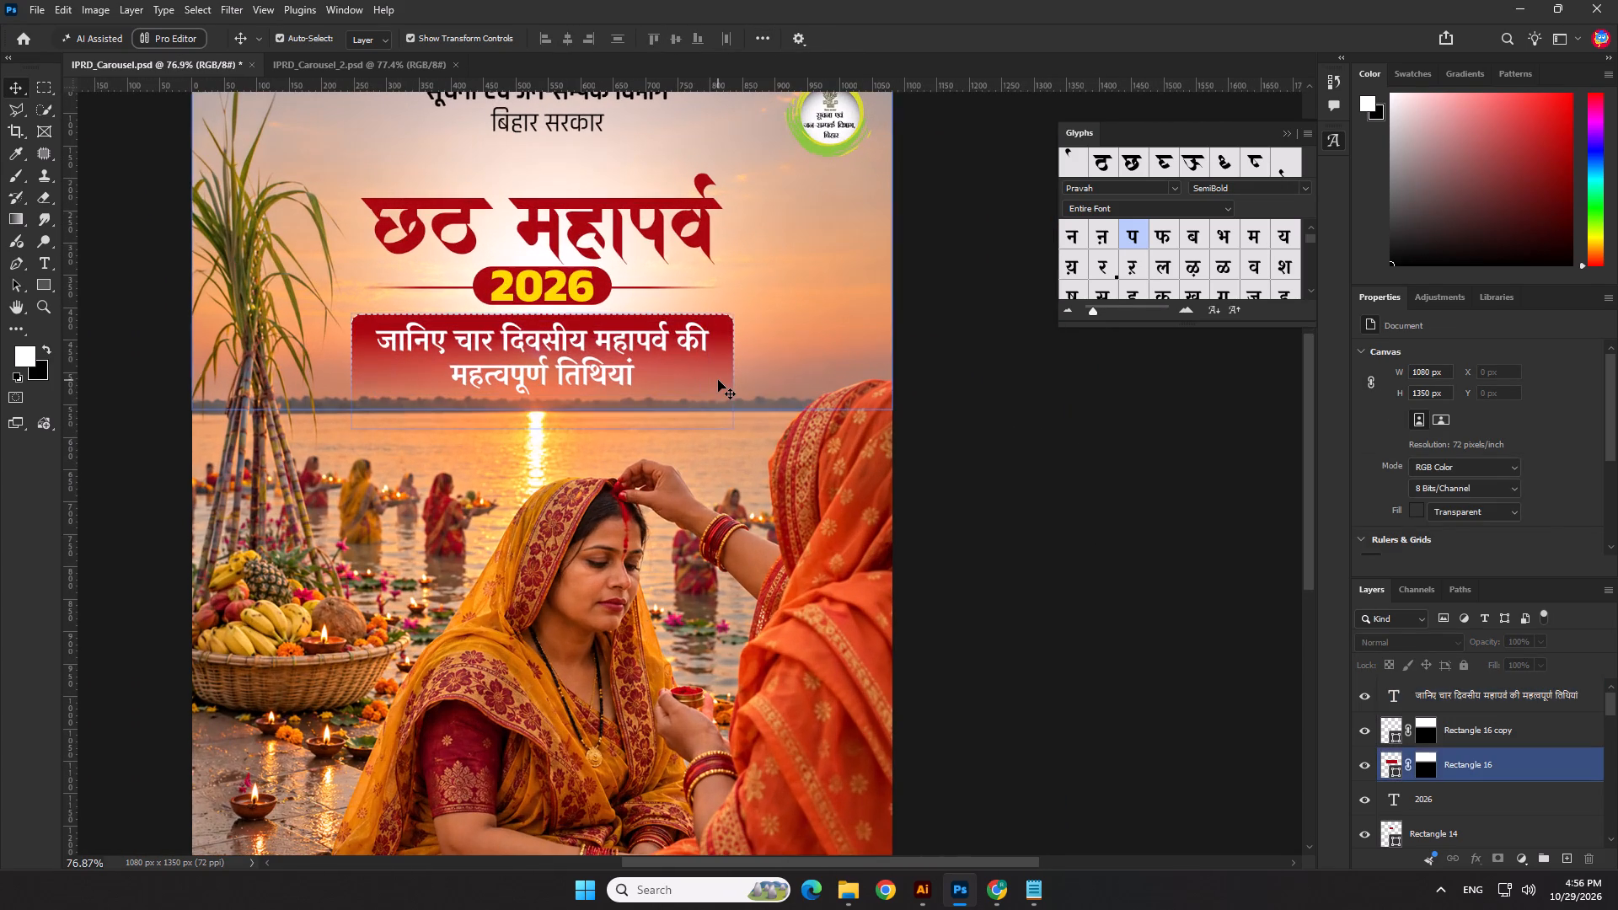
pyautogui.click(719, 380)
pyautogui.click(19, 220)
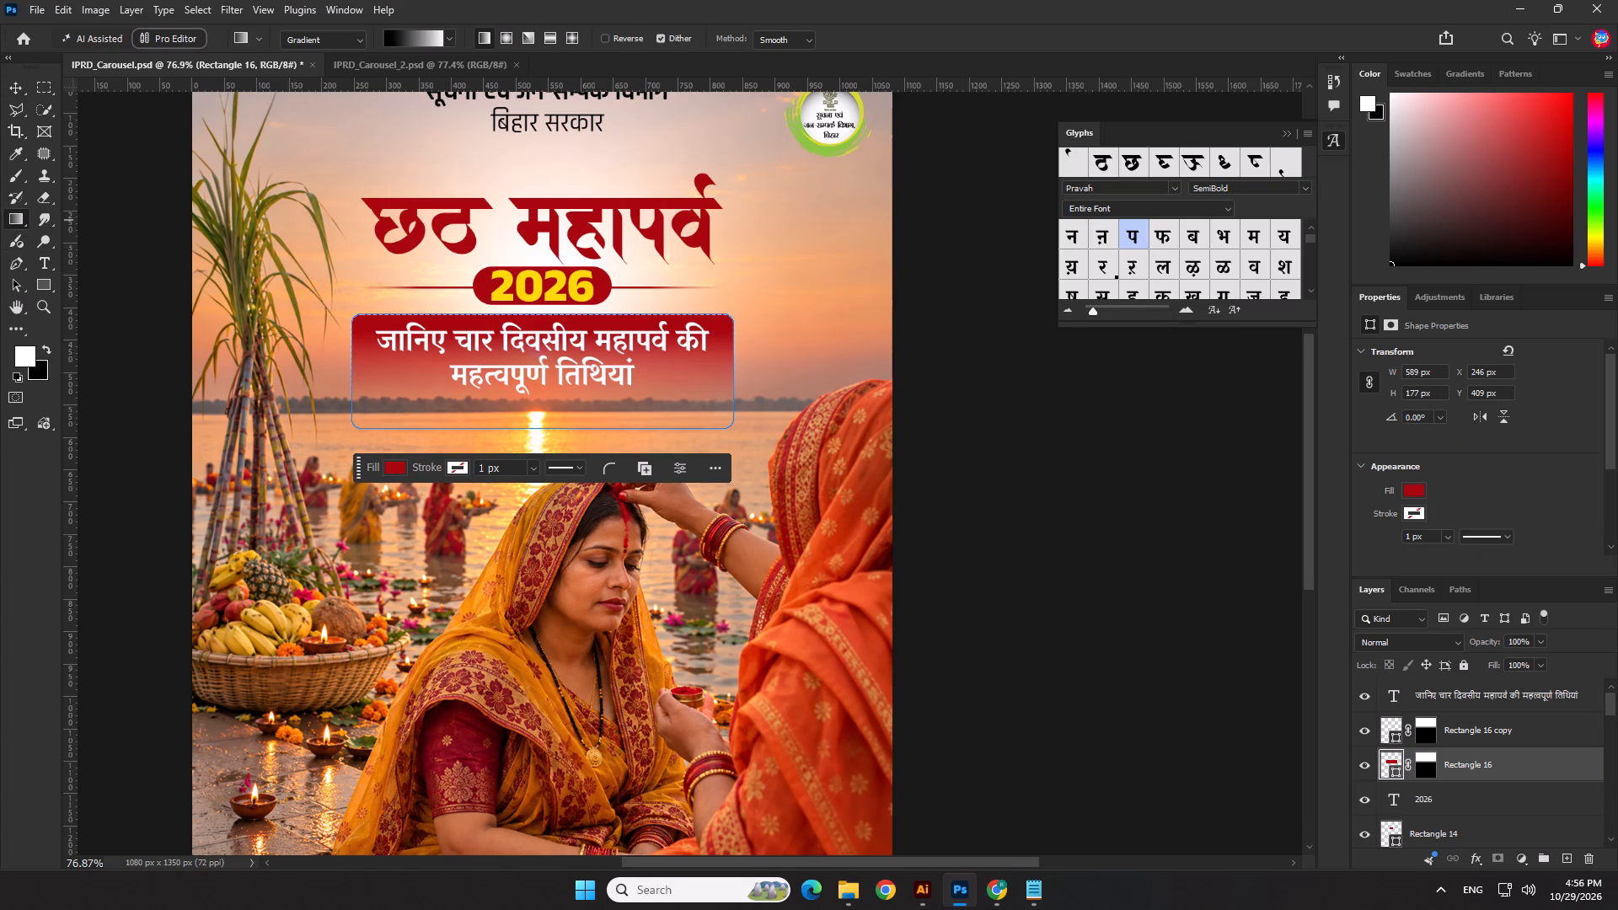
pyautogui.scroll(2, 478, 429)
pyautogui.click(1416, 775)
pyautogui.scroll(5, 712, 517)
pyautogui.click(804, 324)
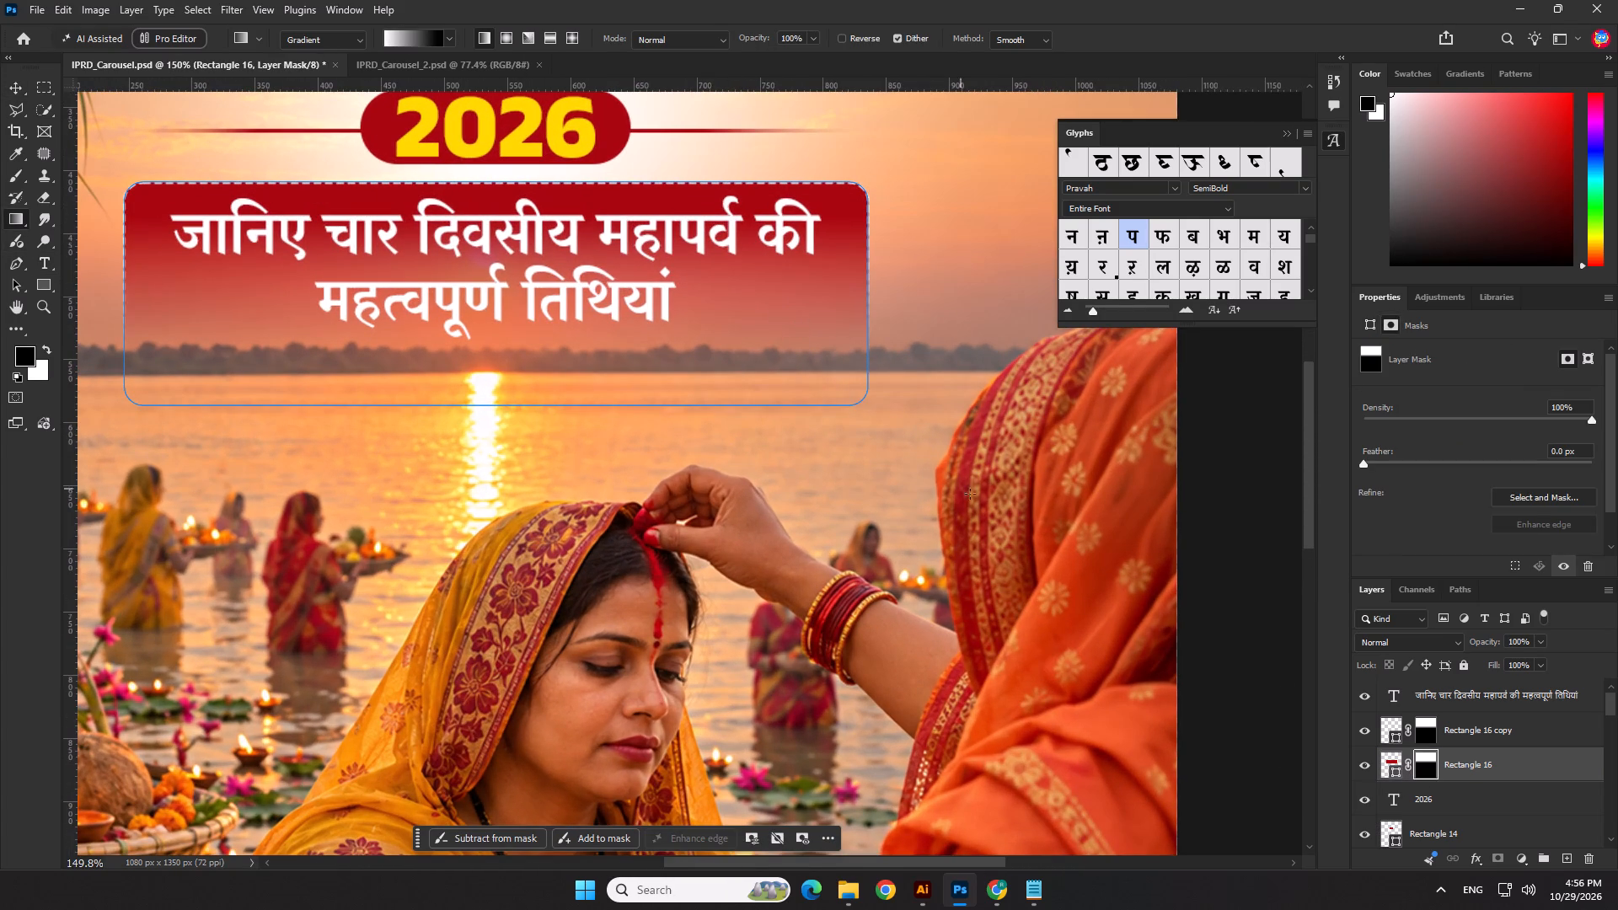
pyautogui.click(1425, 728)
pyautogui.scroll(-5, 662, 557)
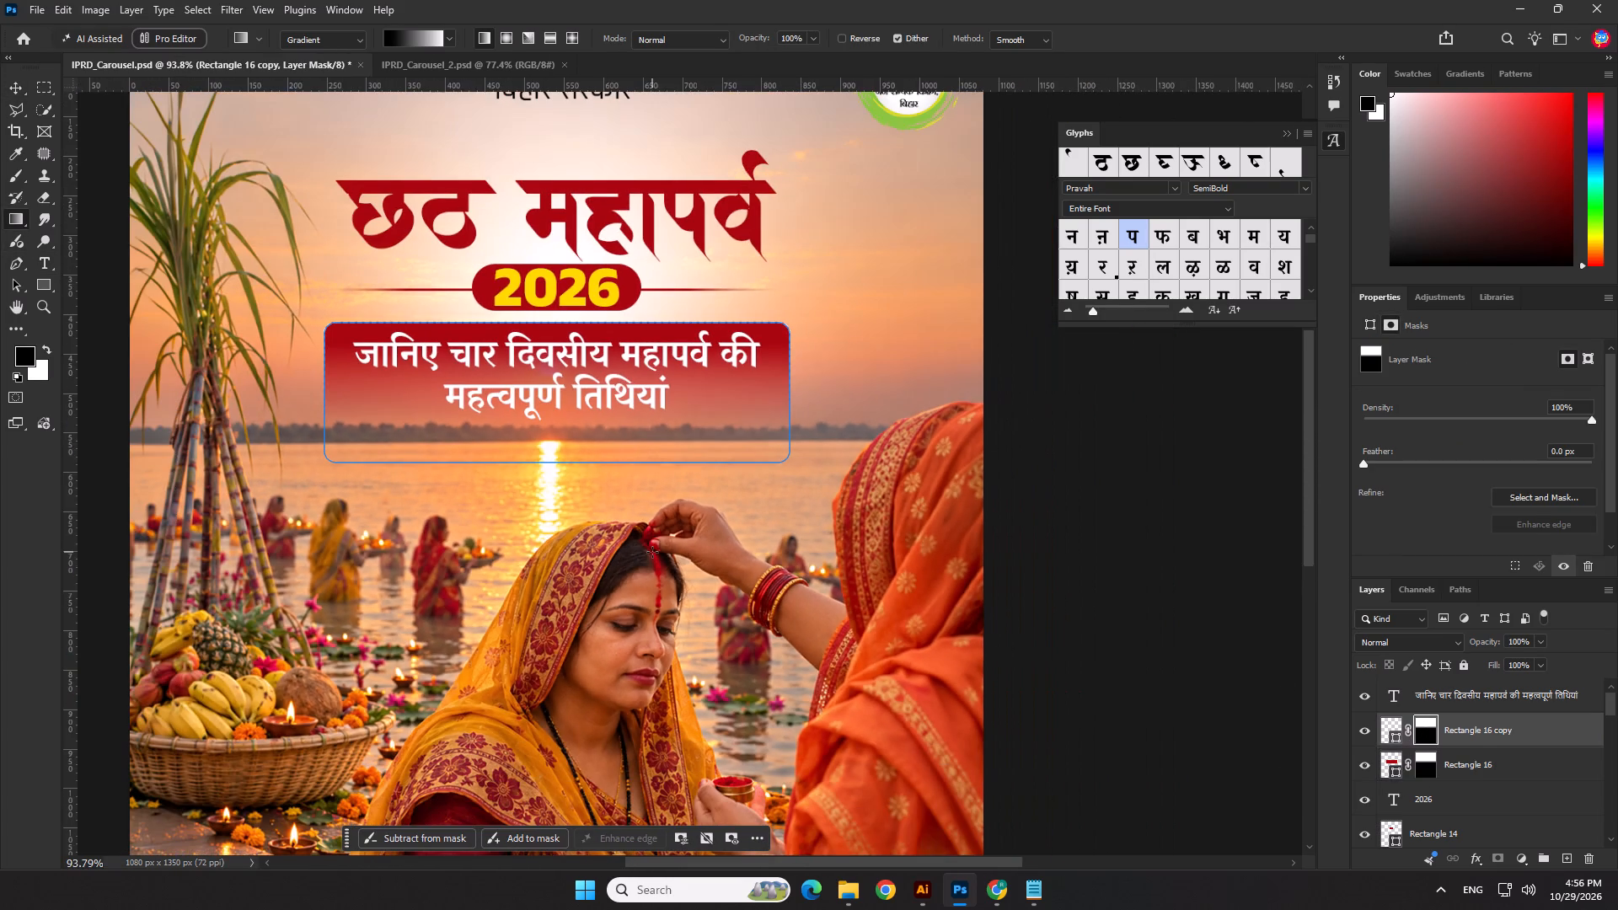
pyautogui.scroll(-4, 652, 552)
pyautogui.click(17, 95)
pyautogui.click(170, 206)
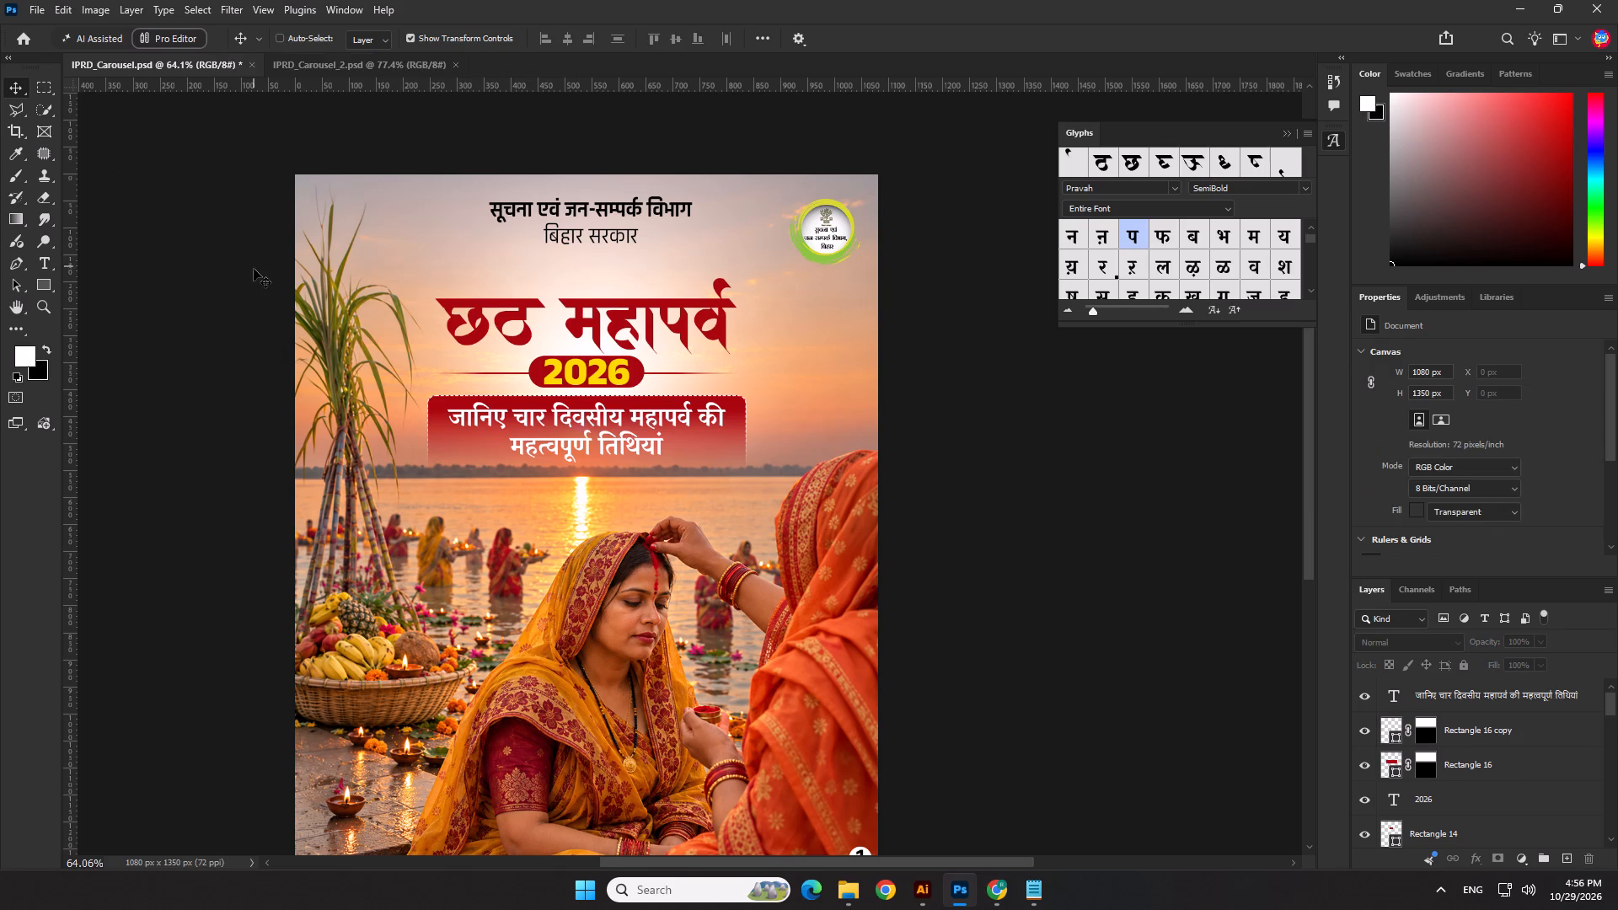
# Save IPRD_Carousel.psd and export a PNG copy as IPRD_Carousel copy.png in the 29.10.26 folder, replacing the existing file.
pyautogui.hotkey('ctrl', 's')
pyautogui.click(48, 6)
pyautogui.click(83, 230)
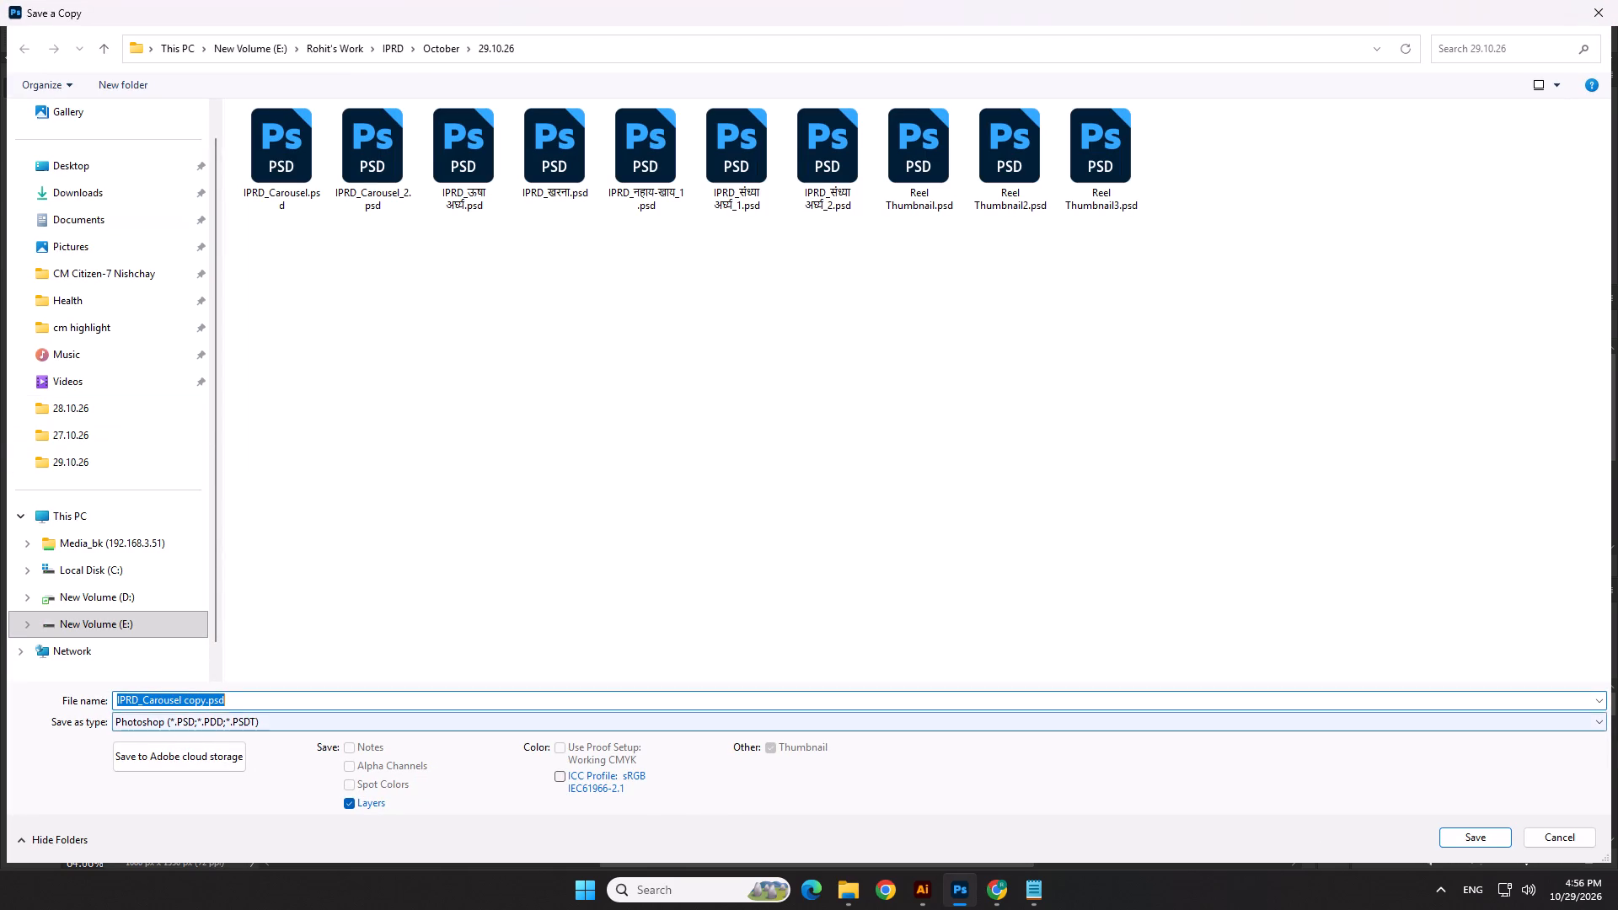
pyautogui.click(179, 728)
pyautogui.moveTo(179, 623); pyautogui.dragTo(190, 618)
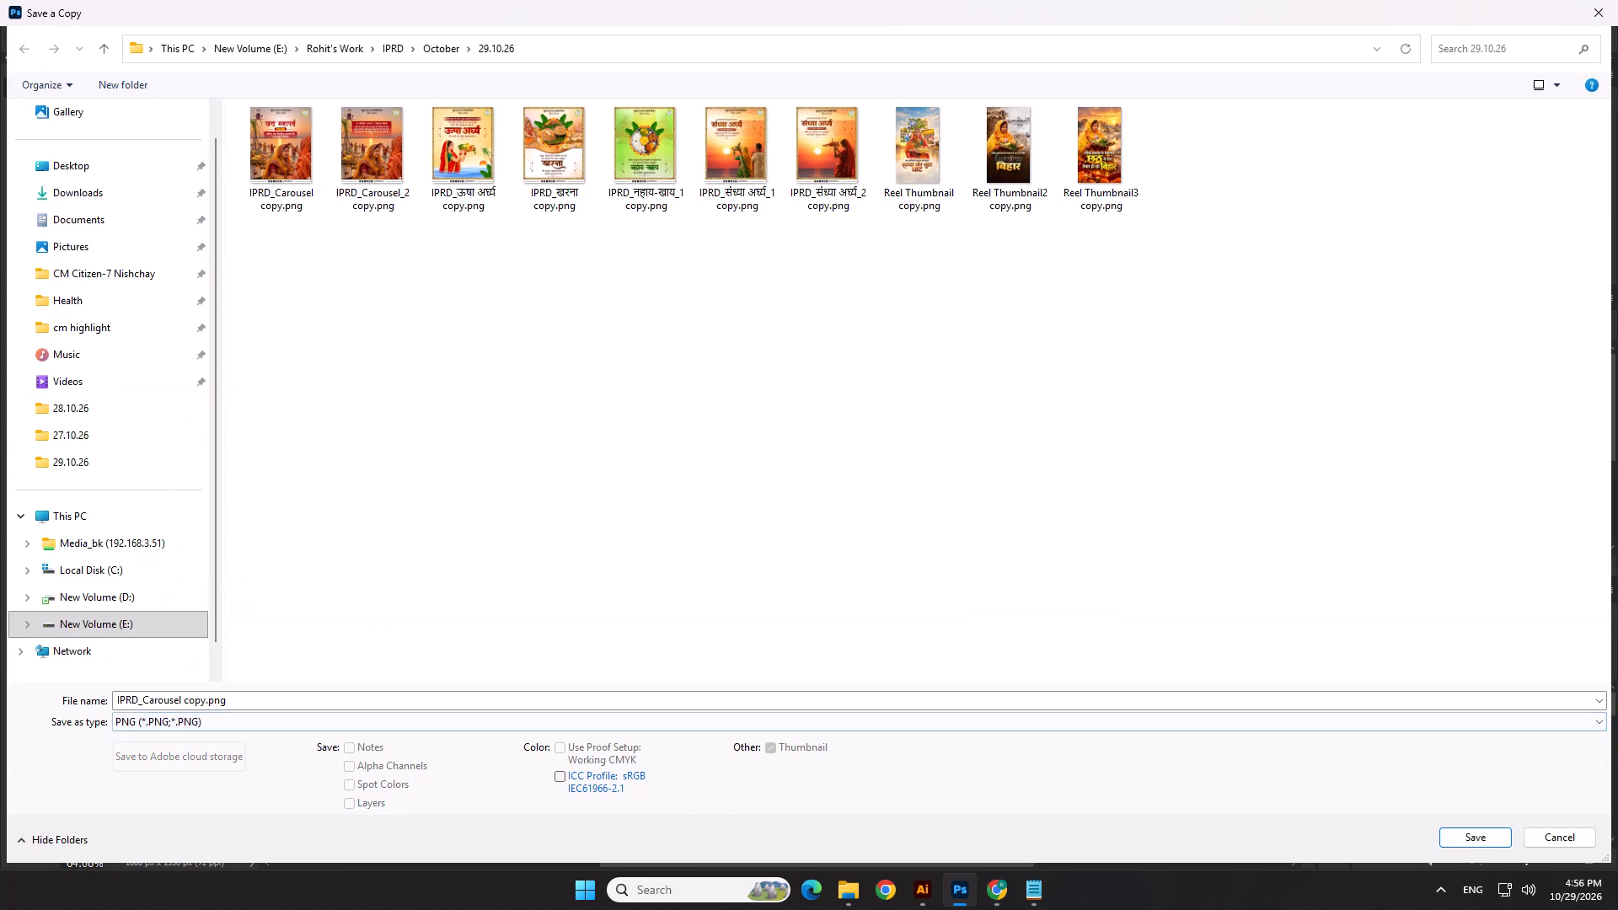
pyautogui.click(1464, 838)
pyautogui.click(872, 450)
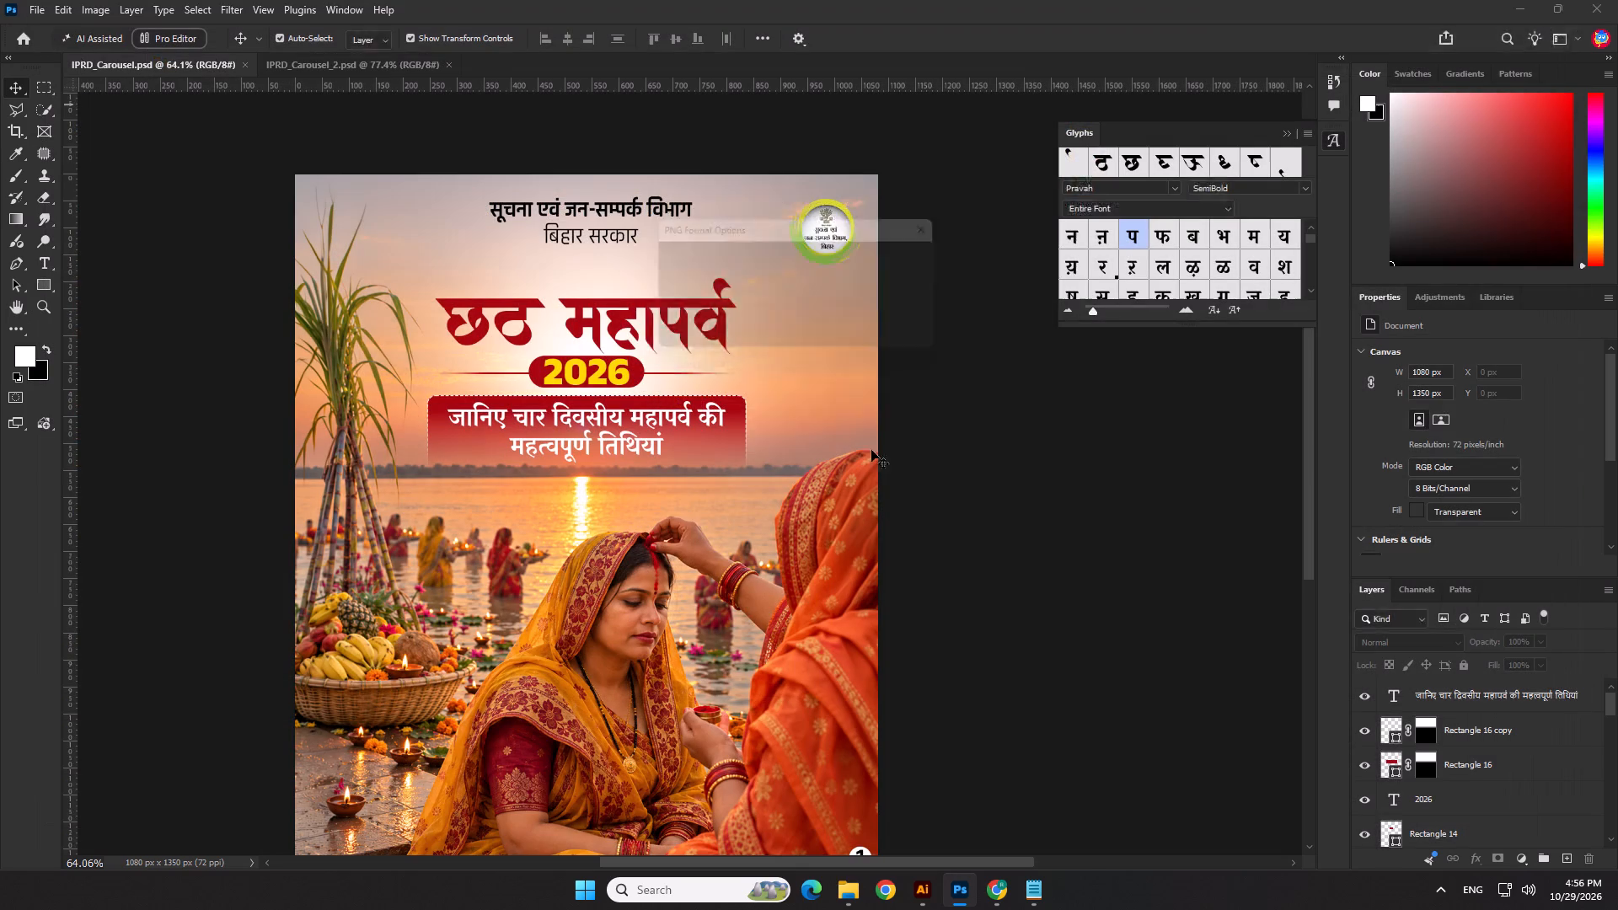
pyautogui.click(894, 262)
# Open IPRD_Carousel_2.psd from the 29.10.26 folder in File Explorer and clear the layer selection.
pyautogui.click(423, 64)
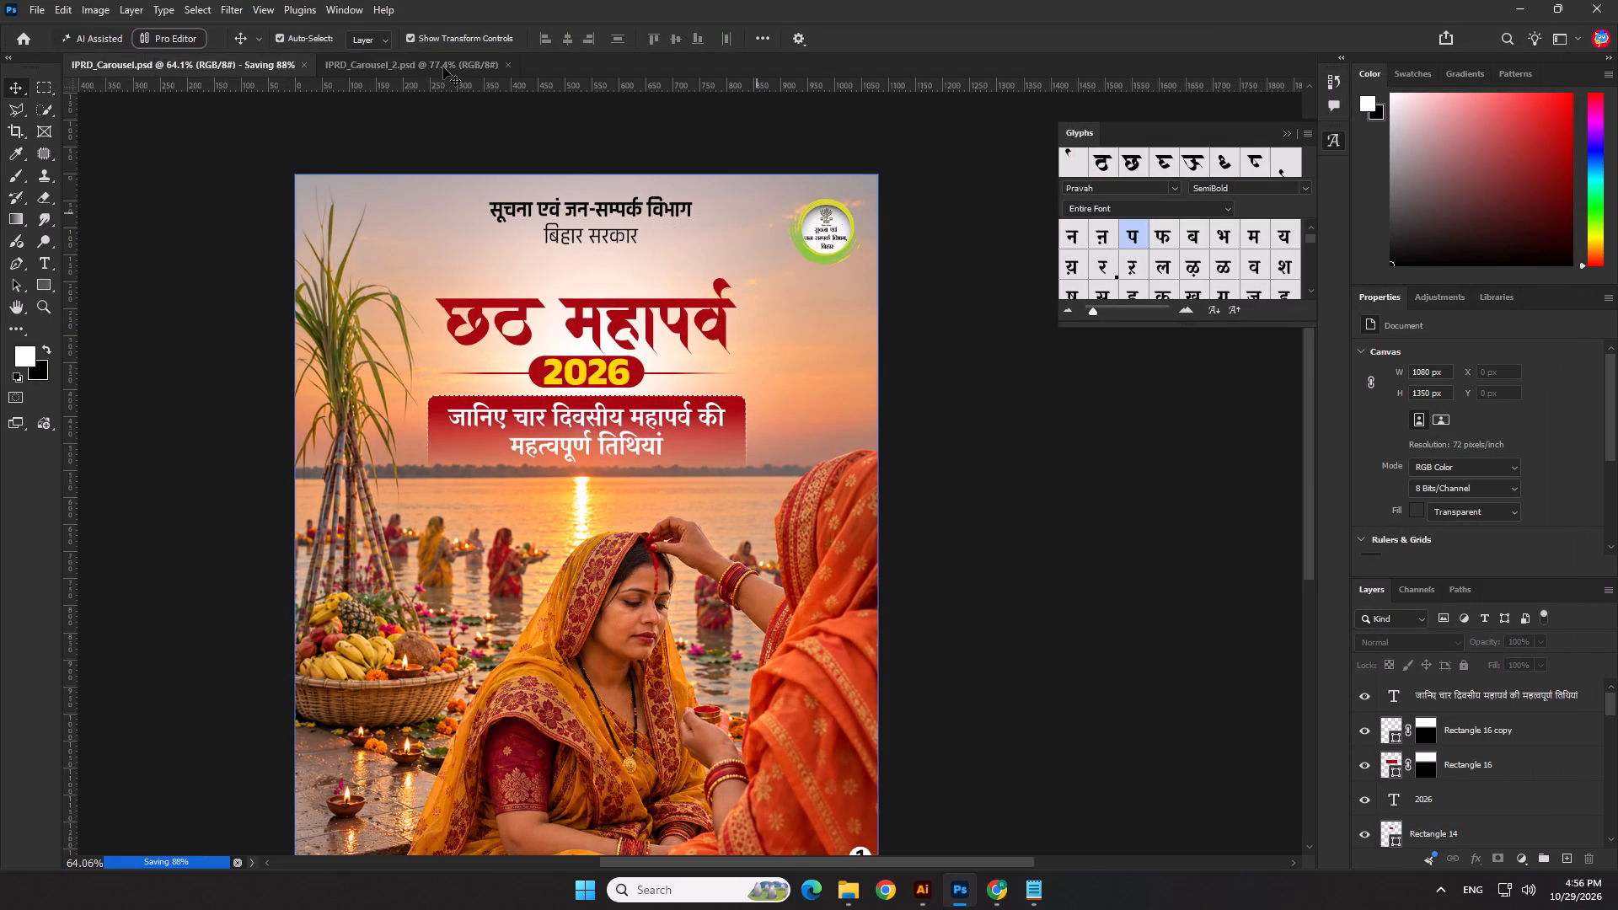
pyautogui.click(443, 67)
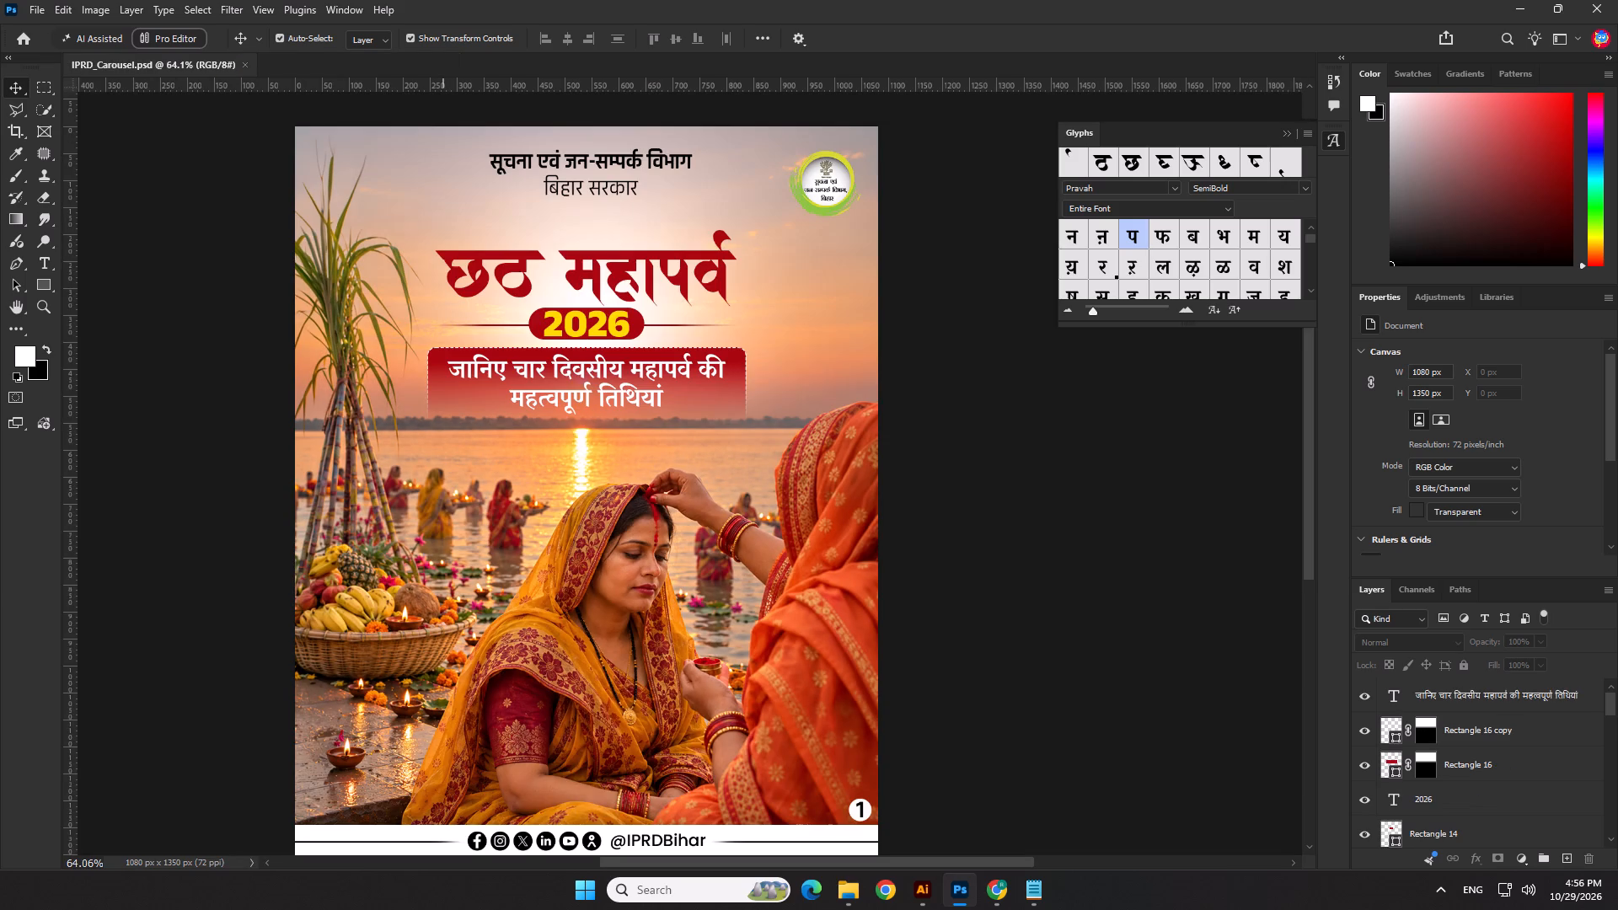
pyautogui.click(858, 894)
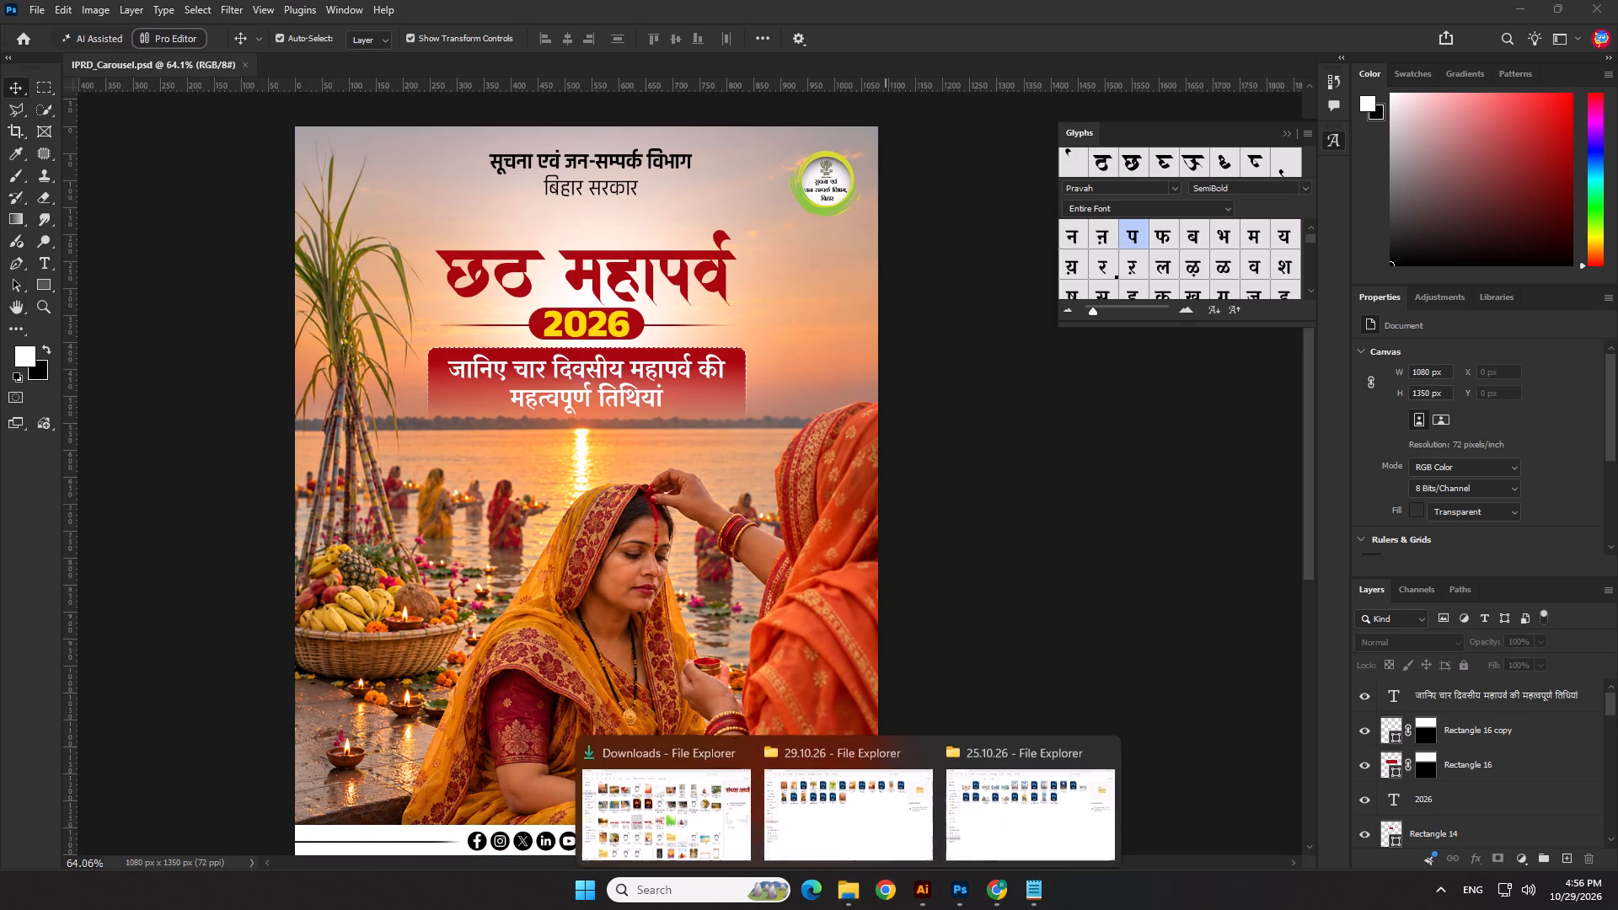
pyautogui.click(890, 811)
pyautogui.click(875, 717)
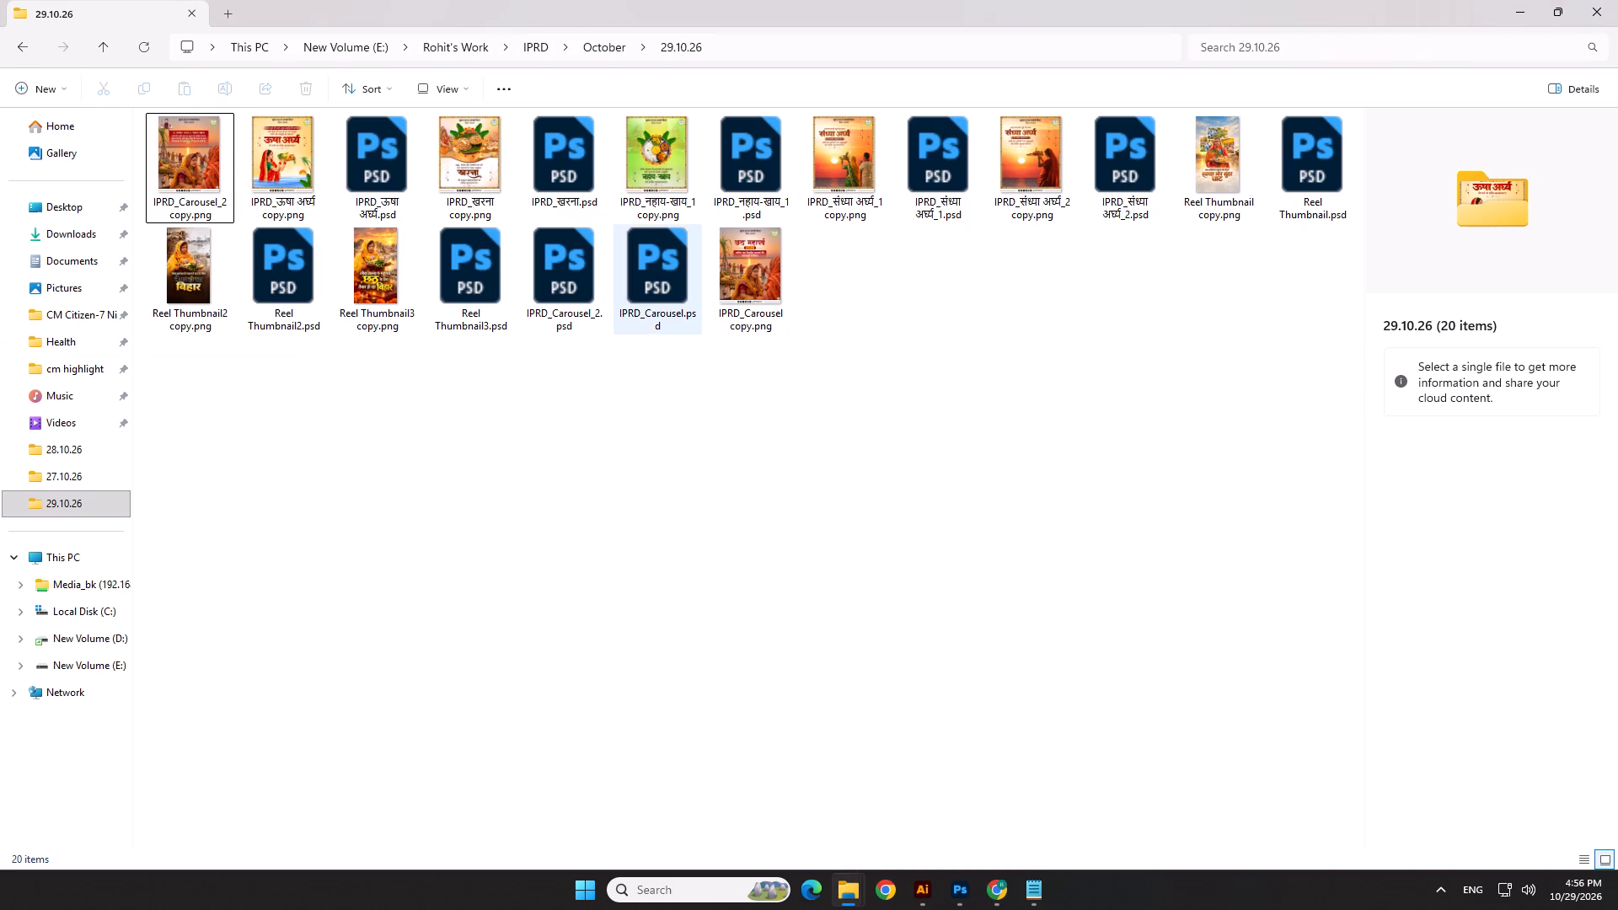
pyautogui.doubleClick(596, 287)
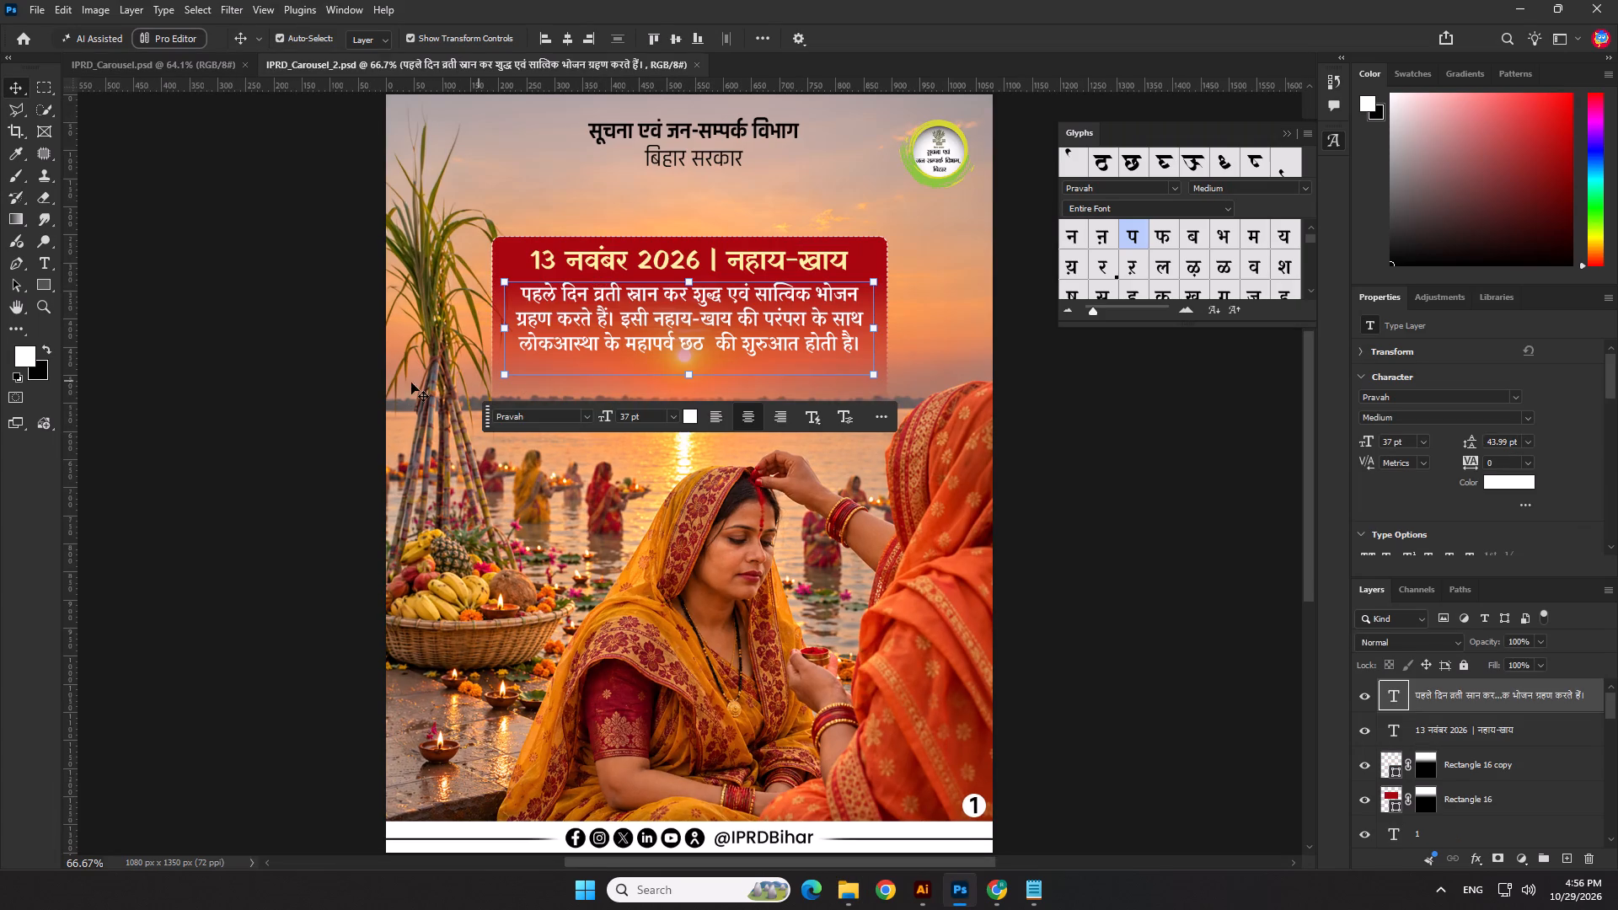
pyautogui.click(320, 386)
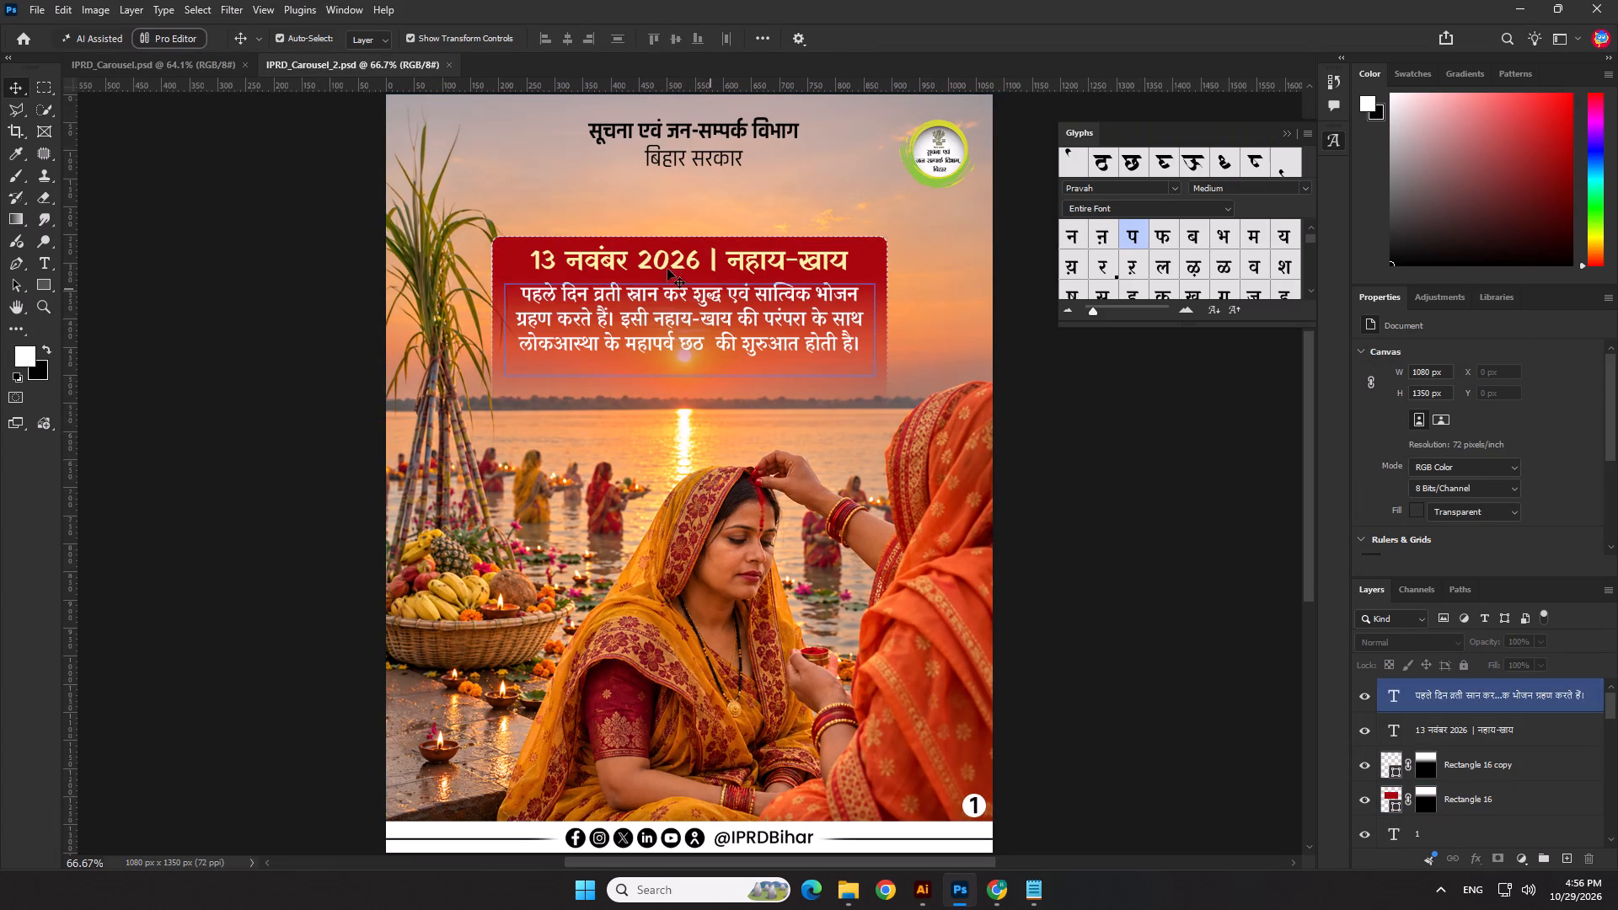
# Center the red box (Rectangle 16) behind the date heading horizontally on the slide.
pyautogui.scroll(-5, 147, 285)
pyautogui.scroll(3, 762, 304)
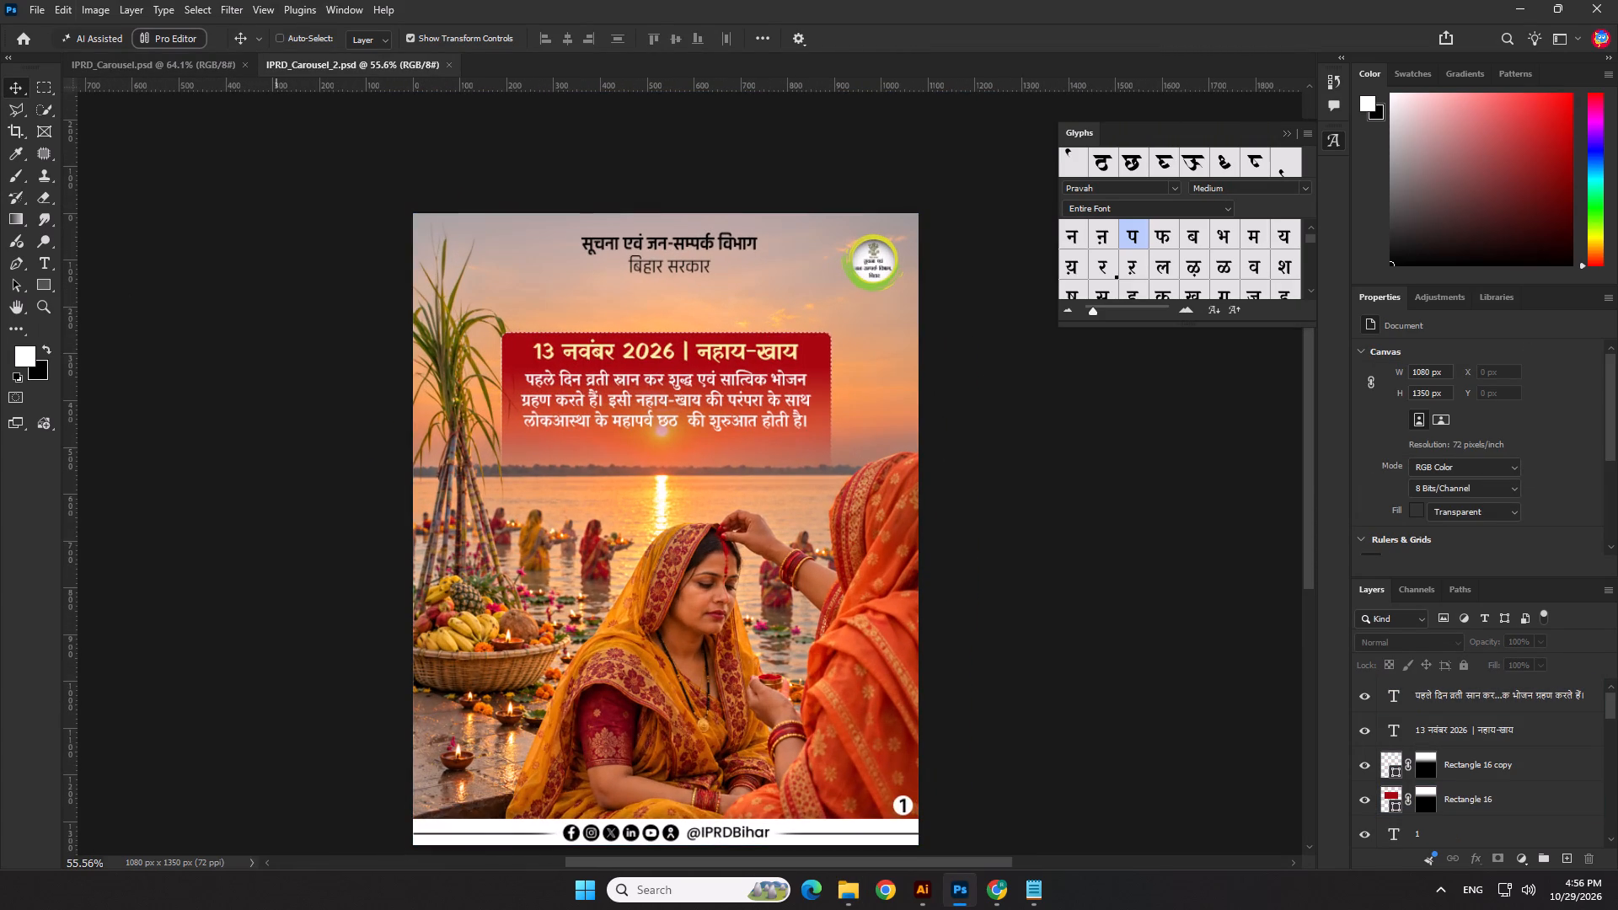
pyautogui.click(40, 10)
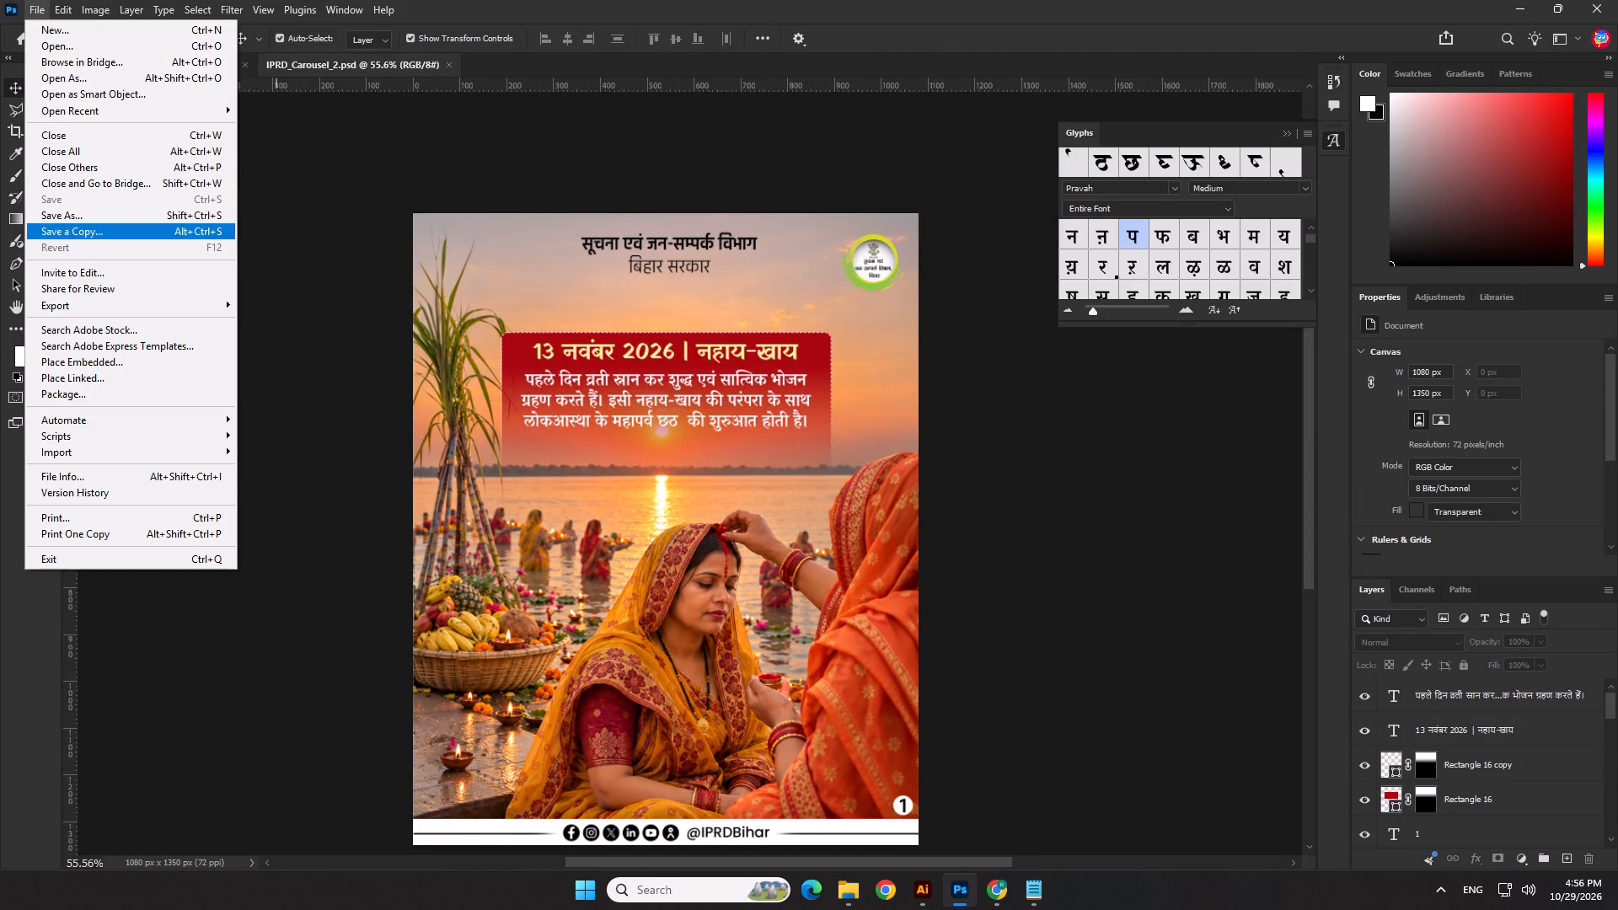
pyautogui.click(506, 347)
pyautogui.click(513, 348)
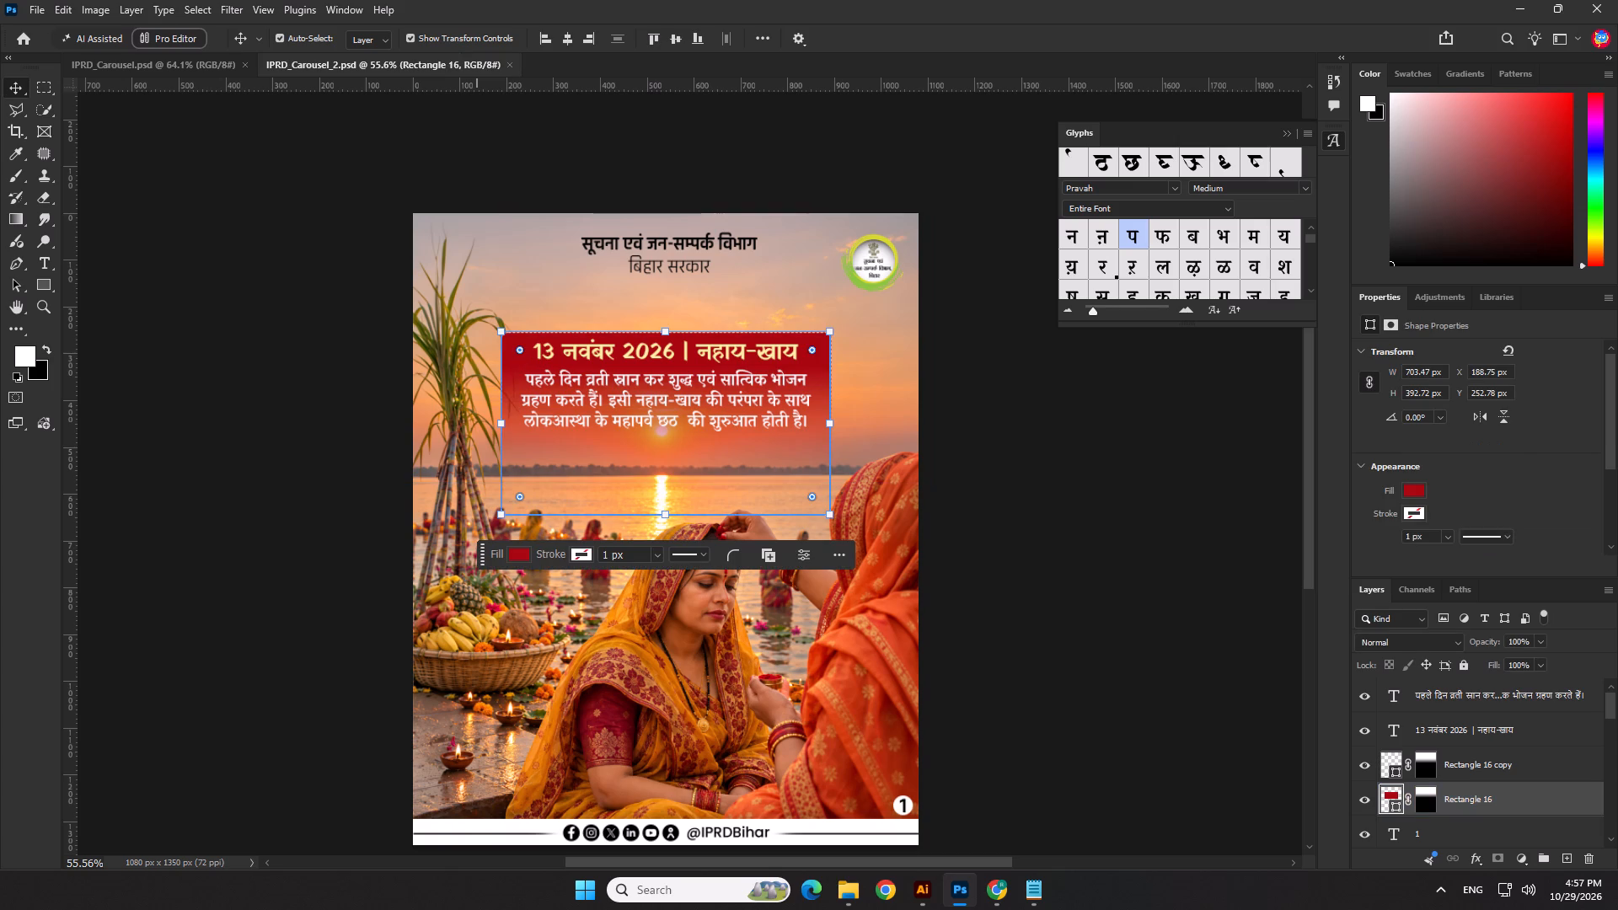
pyautogui.click(565, 38)
pyautogui.click(225, 313)
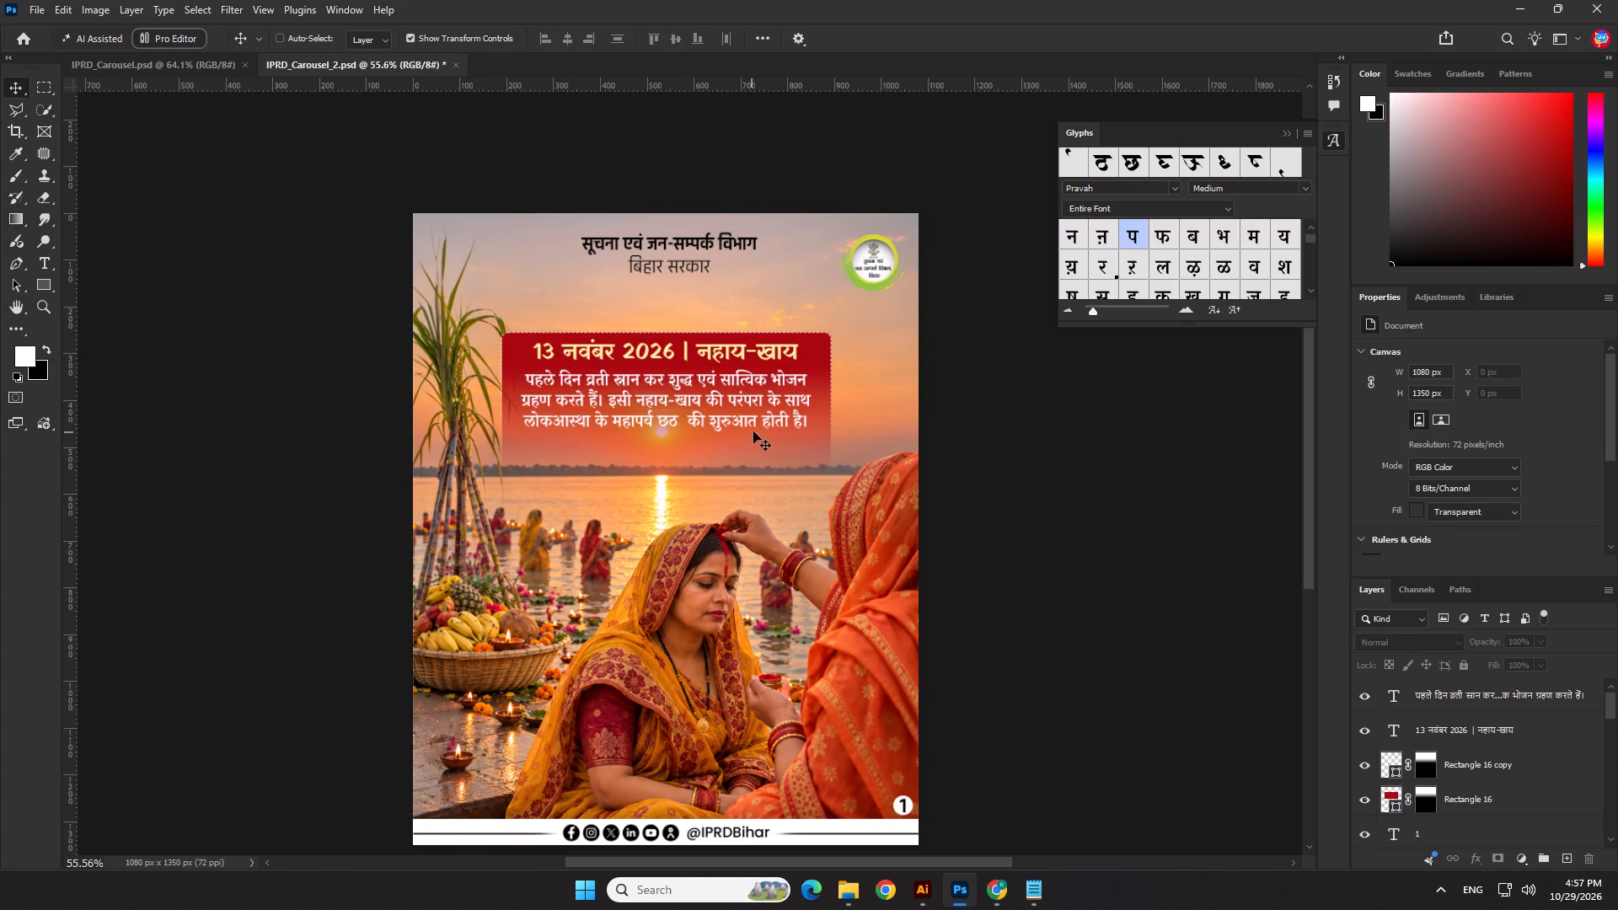
# Lock the two background image layers, Rectangle 13 copy 2 and Rectangle 13 copy.
pyautogui.scroll(3, 816, 453)
pyautogui.click(816, 453)
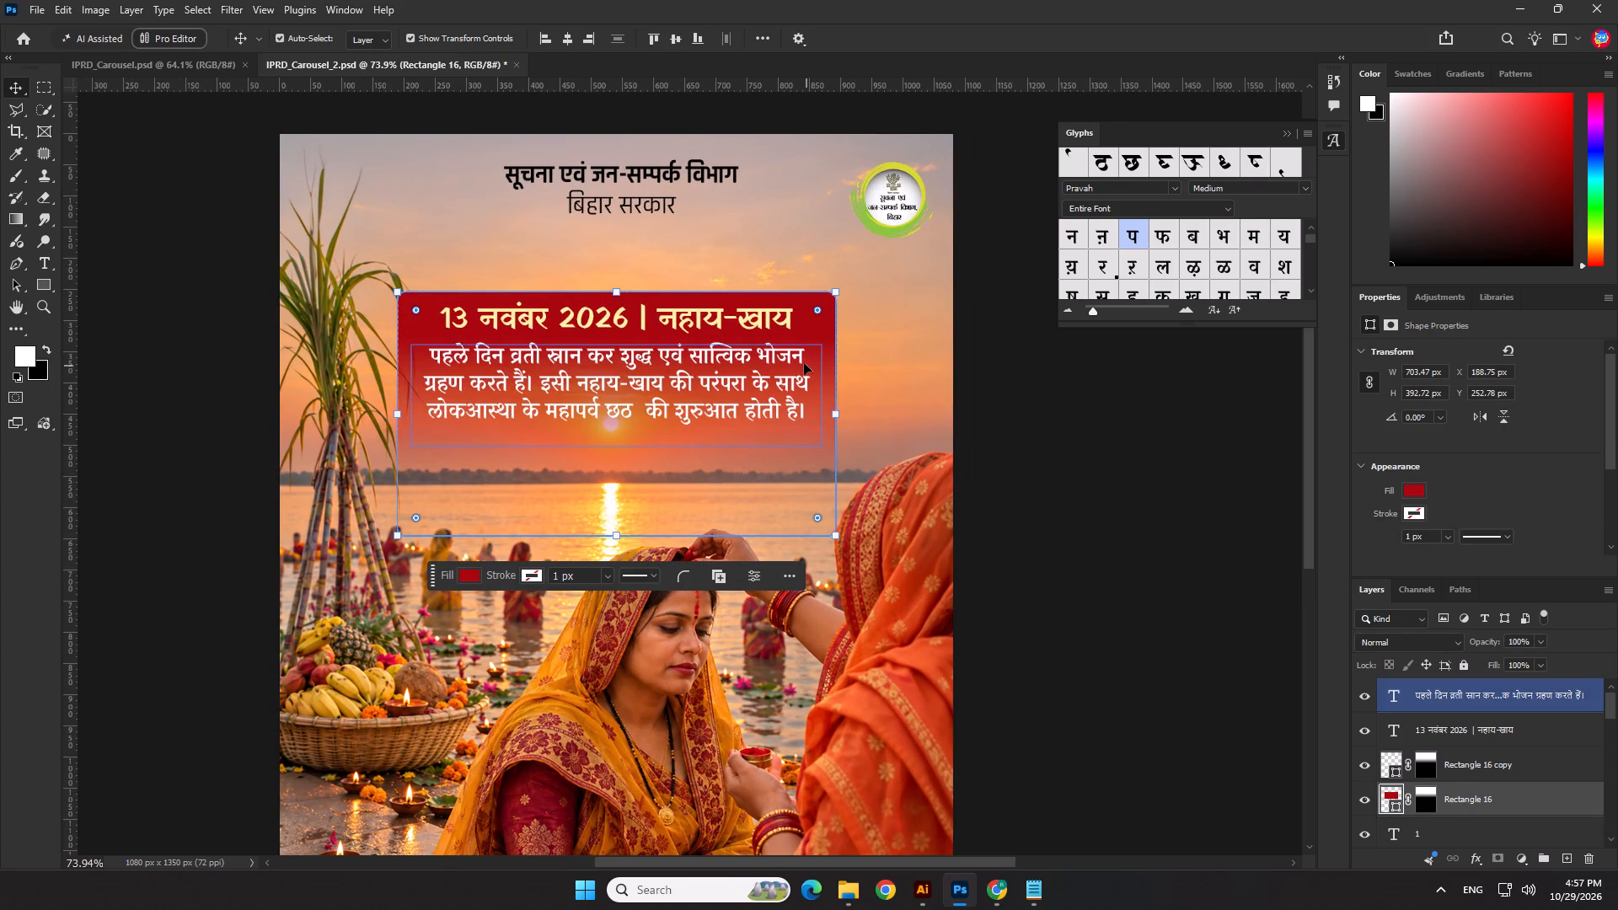
pyautogui.keyDown('shift'); pyautogui.click(801, 358); pyautogui.keyUp('shift')
pyautogui.moveTo(1013, 321); pyautogui.dragTo(995, 329)
pyautogui.click(939, 352)
pyautogui.click(1460, 663)
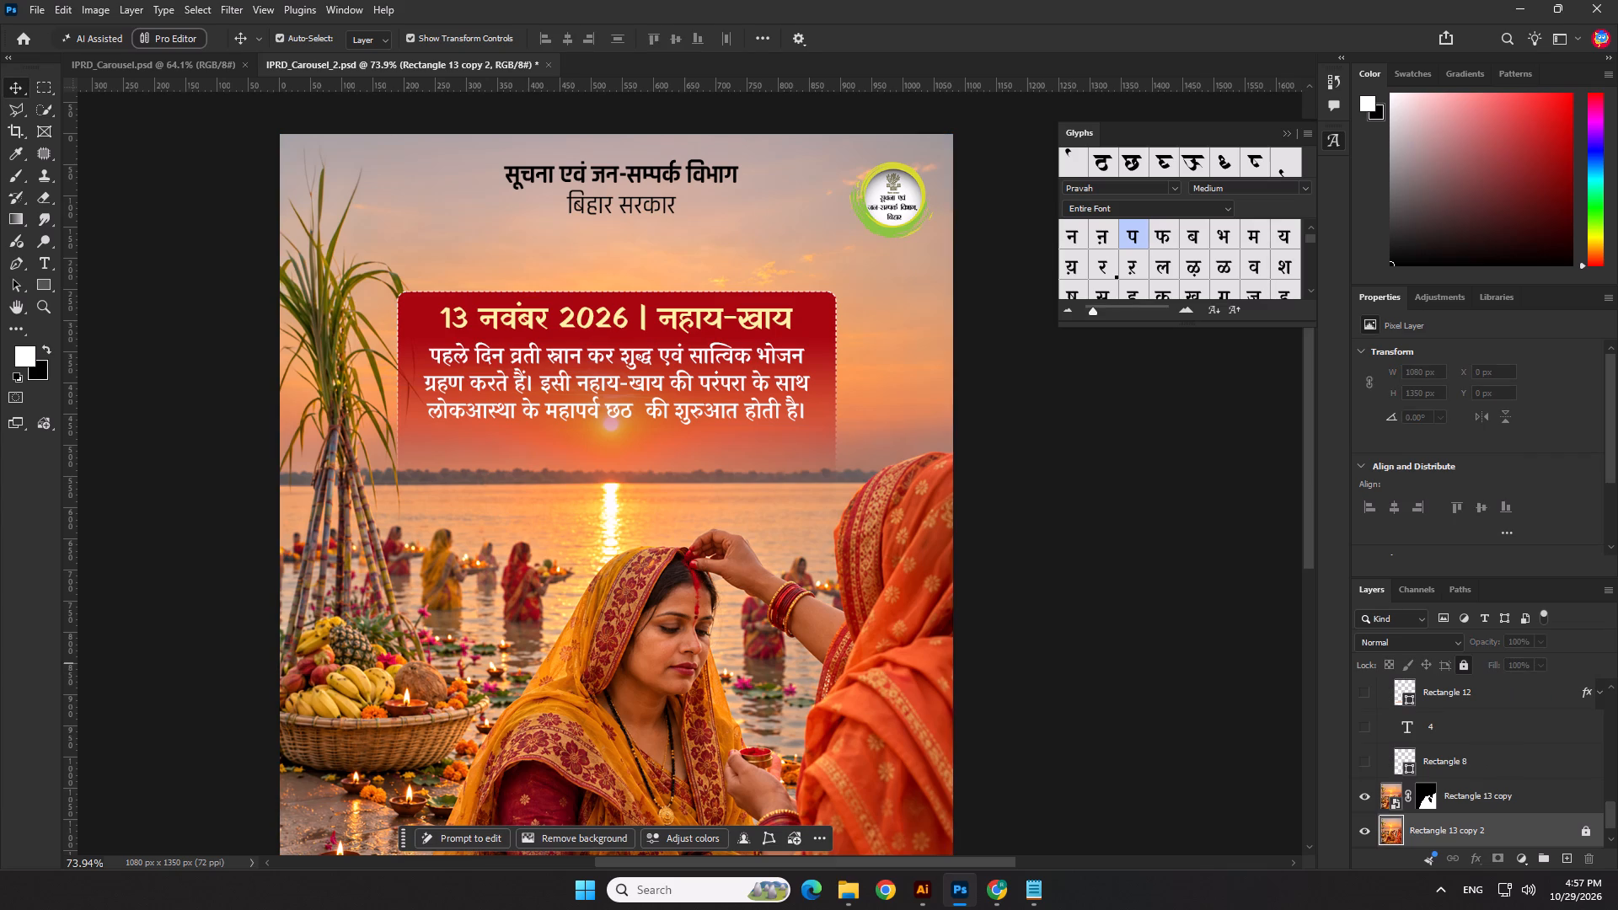
pyautogui.click(1455, 800)
pyautogui.click(1459, 663)
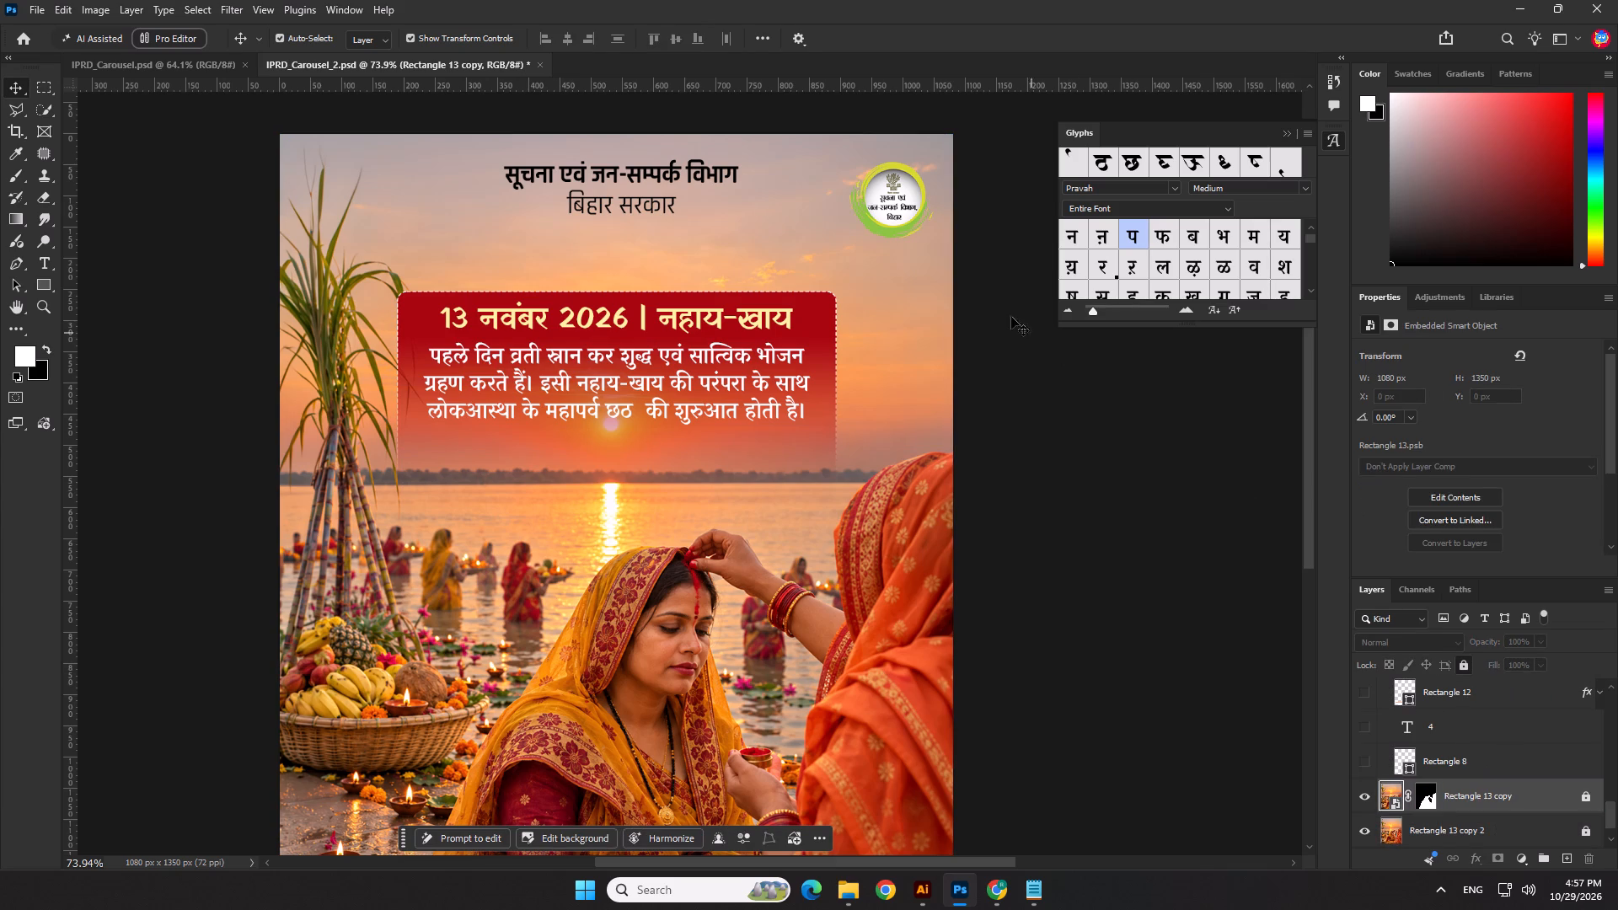
# Center the date heading, paragraph text, red box and dashed outline horizontally on the slide, keeping their vertical position.
pyautogui.moveTo(997, 303); pyautogui.dragTo(540, 442)
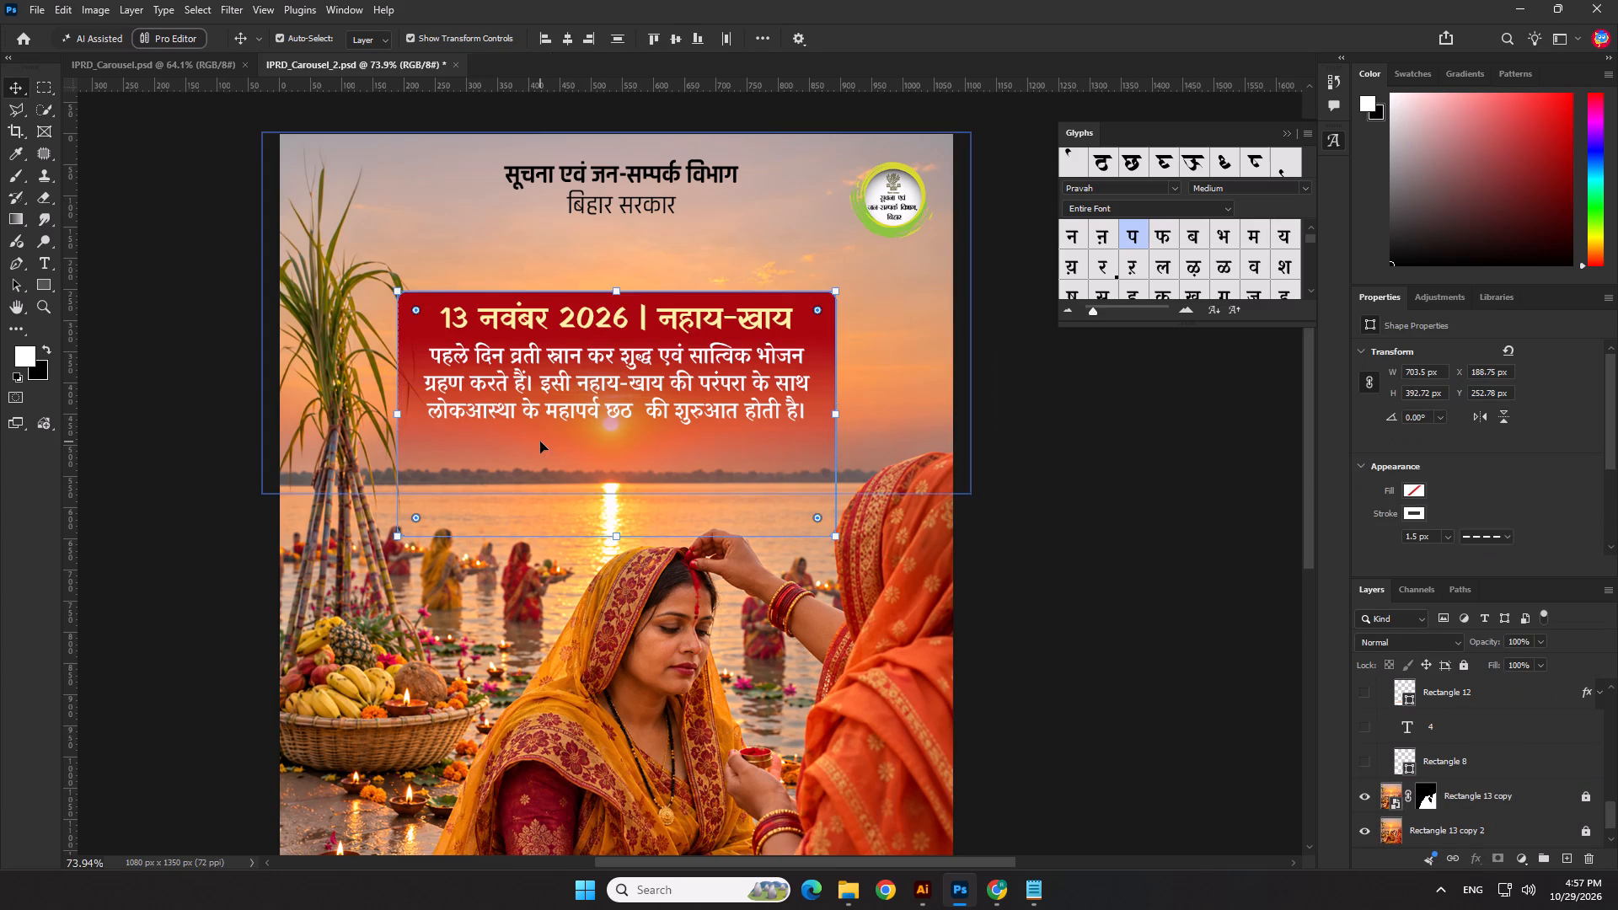
pyautogui.hotkey('shift', 'Up')
pyautogui.doubleClick(571, 32)
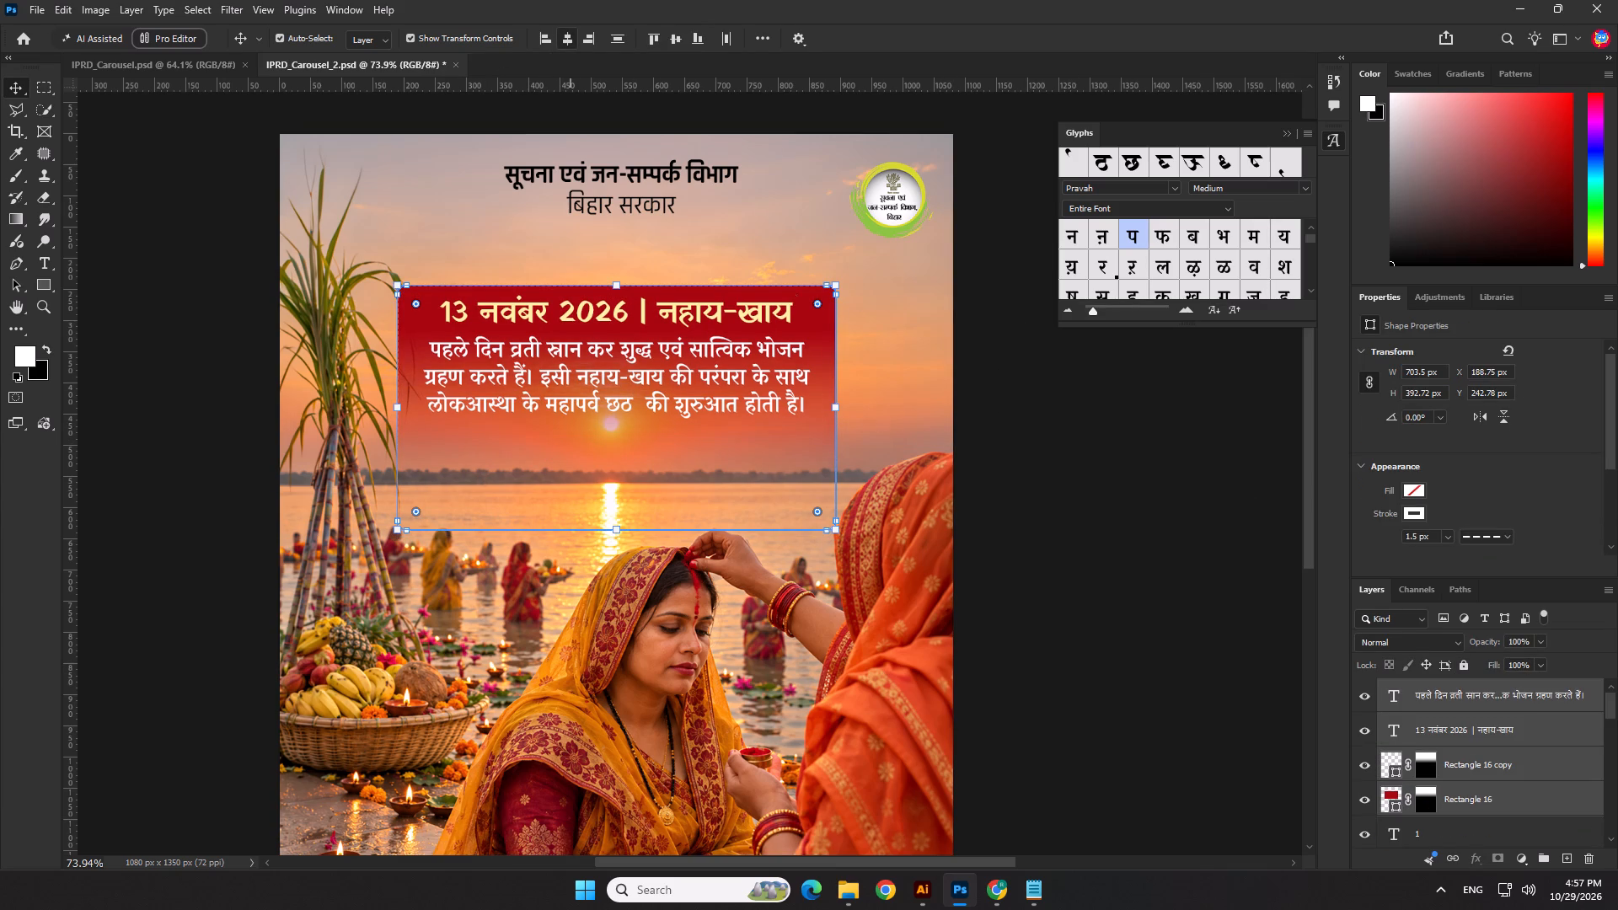
pyautogui.hotkey('shift', 'Down')
pyautogui.click(1103, 546)
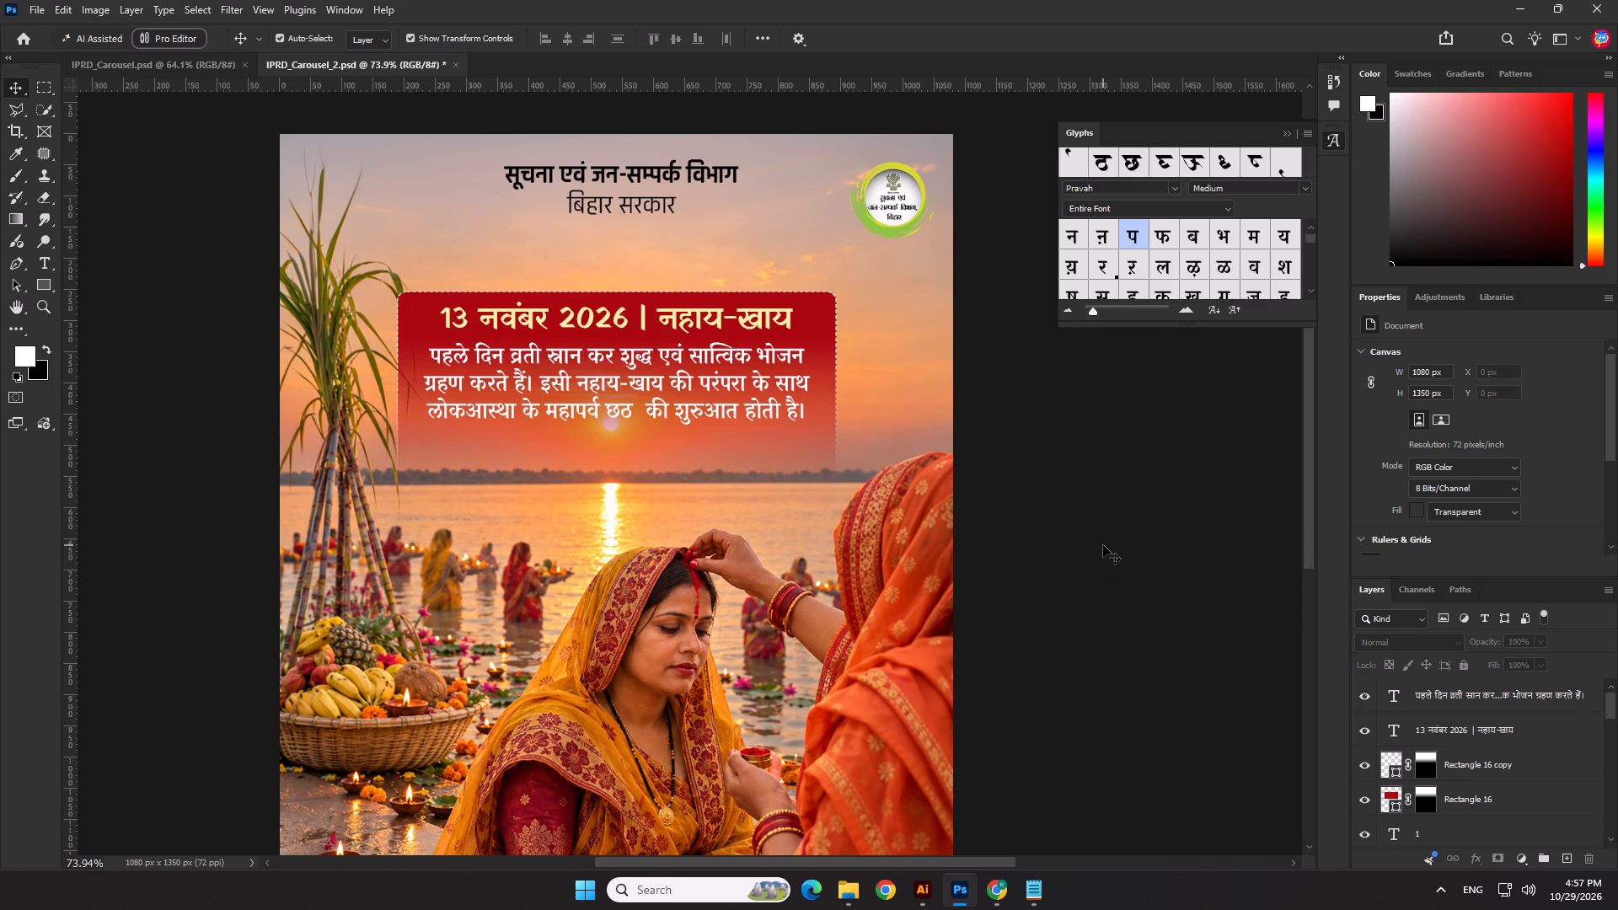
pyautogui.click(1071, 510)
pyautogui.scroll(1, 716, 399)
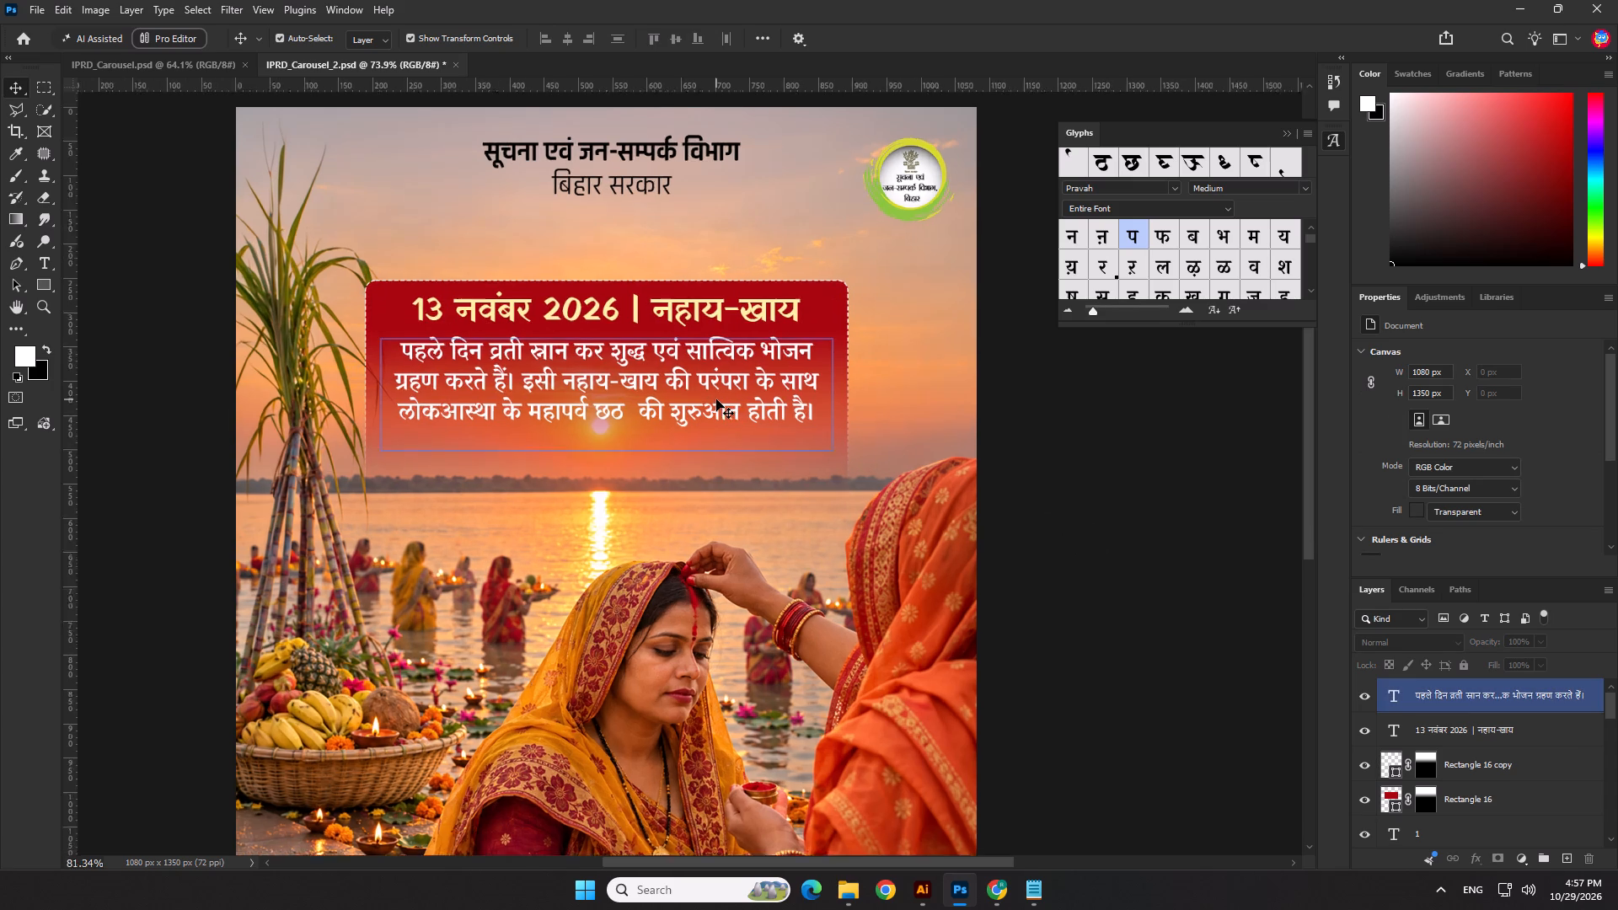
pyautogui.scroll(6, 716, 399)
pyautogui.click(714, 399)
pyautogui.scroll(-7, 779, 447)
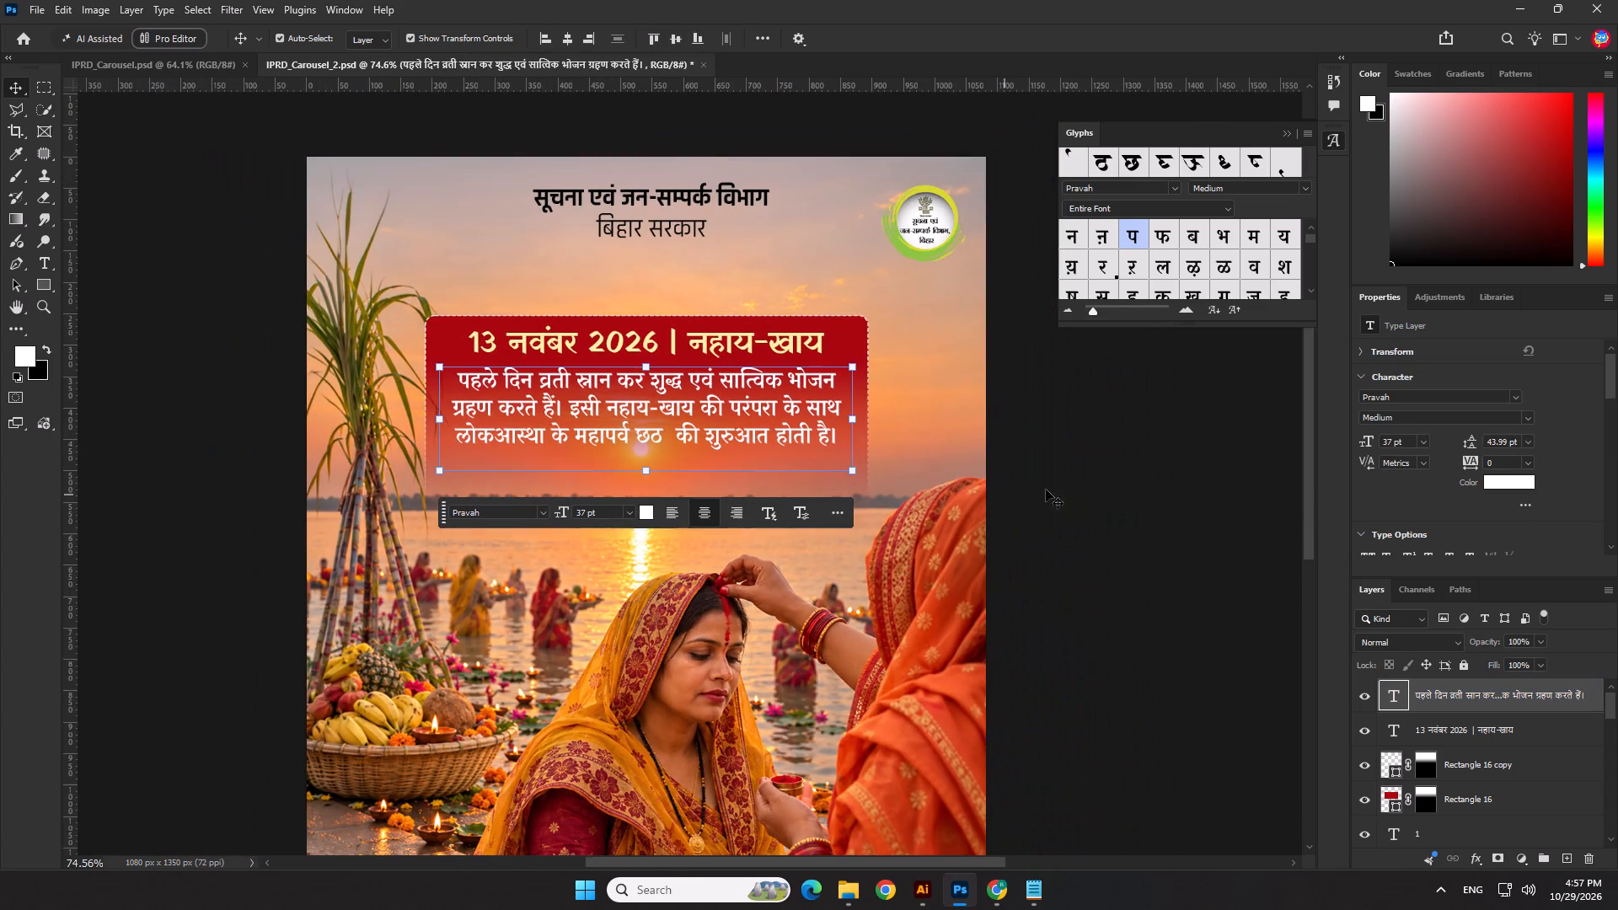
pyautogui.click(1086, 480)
# Save IPRD_Carousel_2.psd and export a large-file-size PNG copy as IPRD_Carousel_2 copy.png in the 29.10.26 folder, replacing the existing file.
pyautogui.hotkey('ctrl', 's')
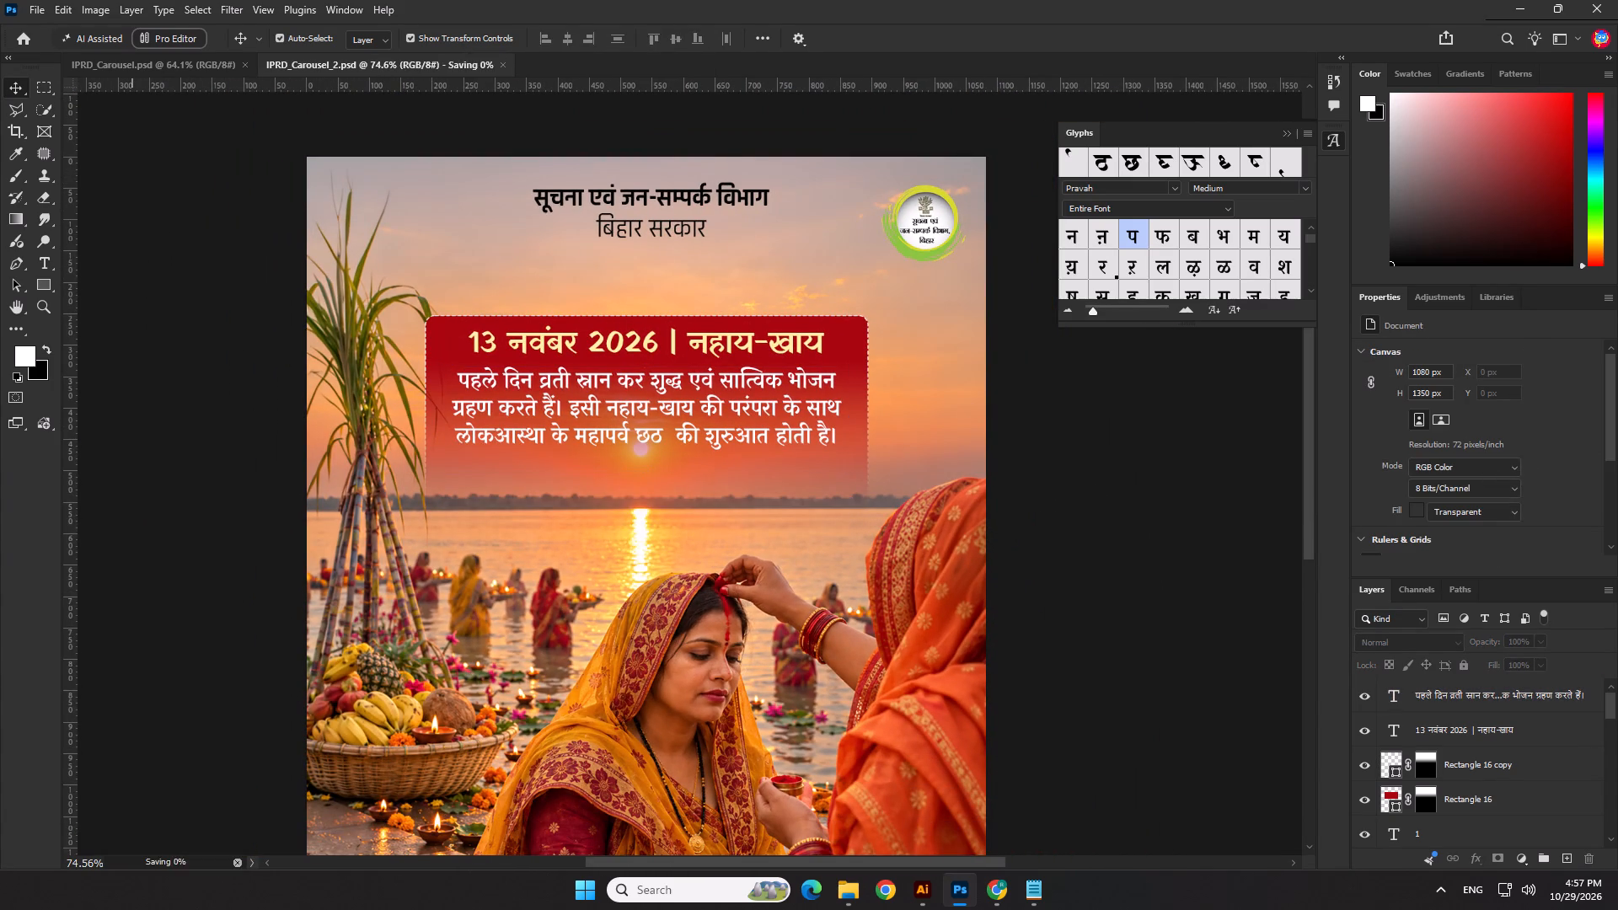
pyautogui.click(26, 11)
pyautogui.click(94, 238)
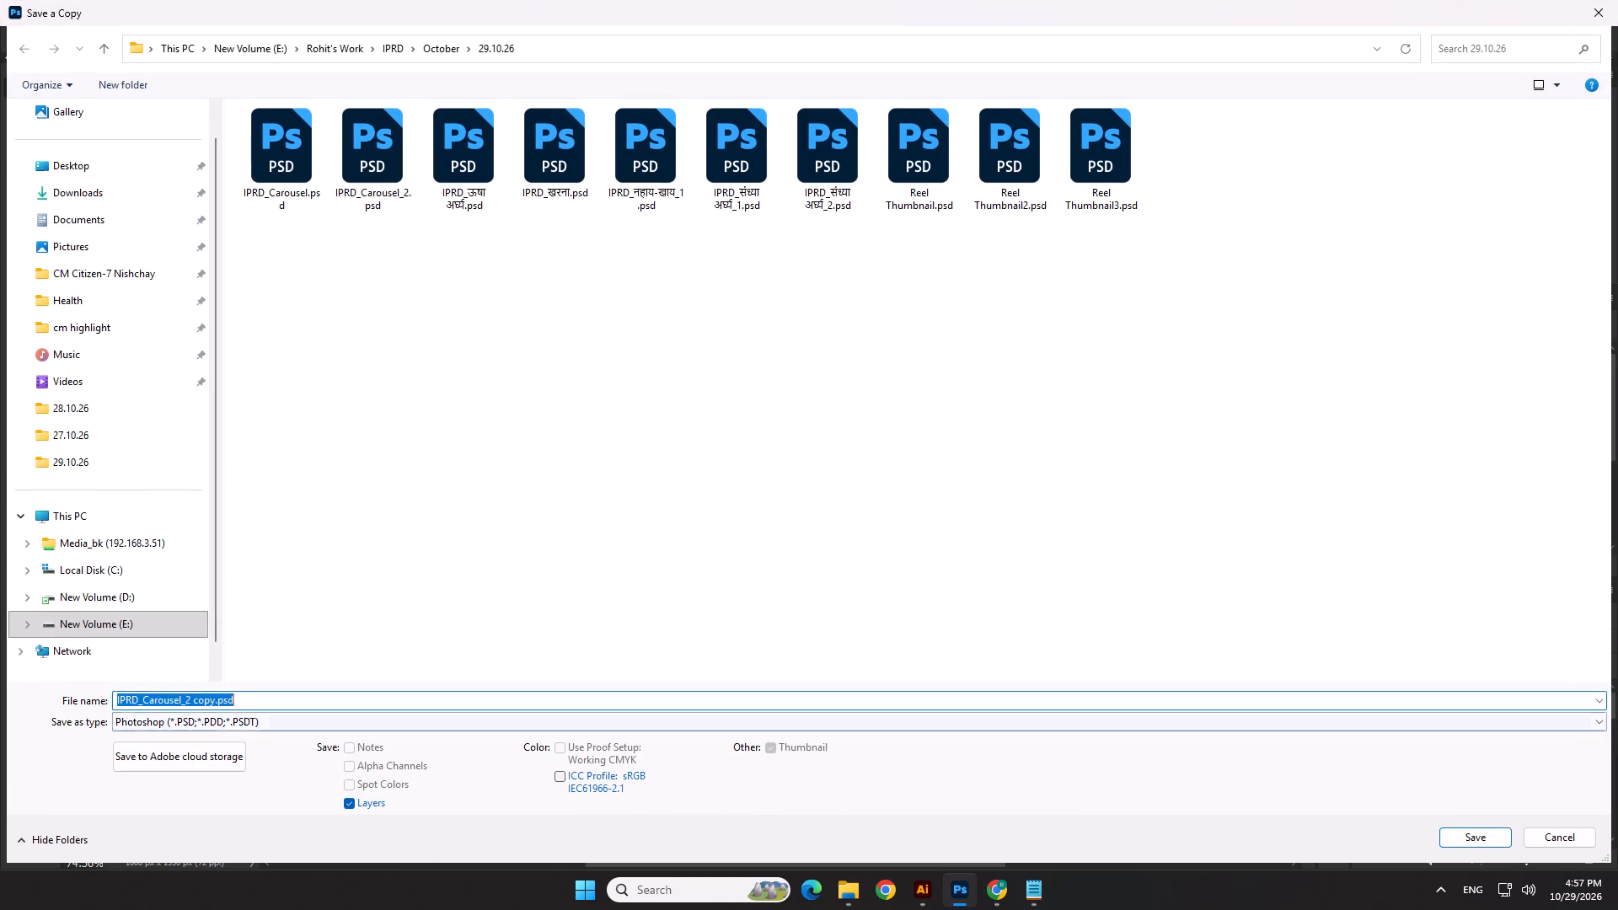
pyautogui.click(190, 725)
pyautogui.click(181, 608)
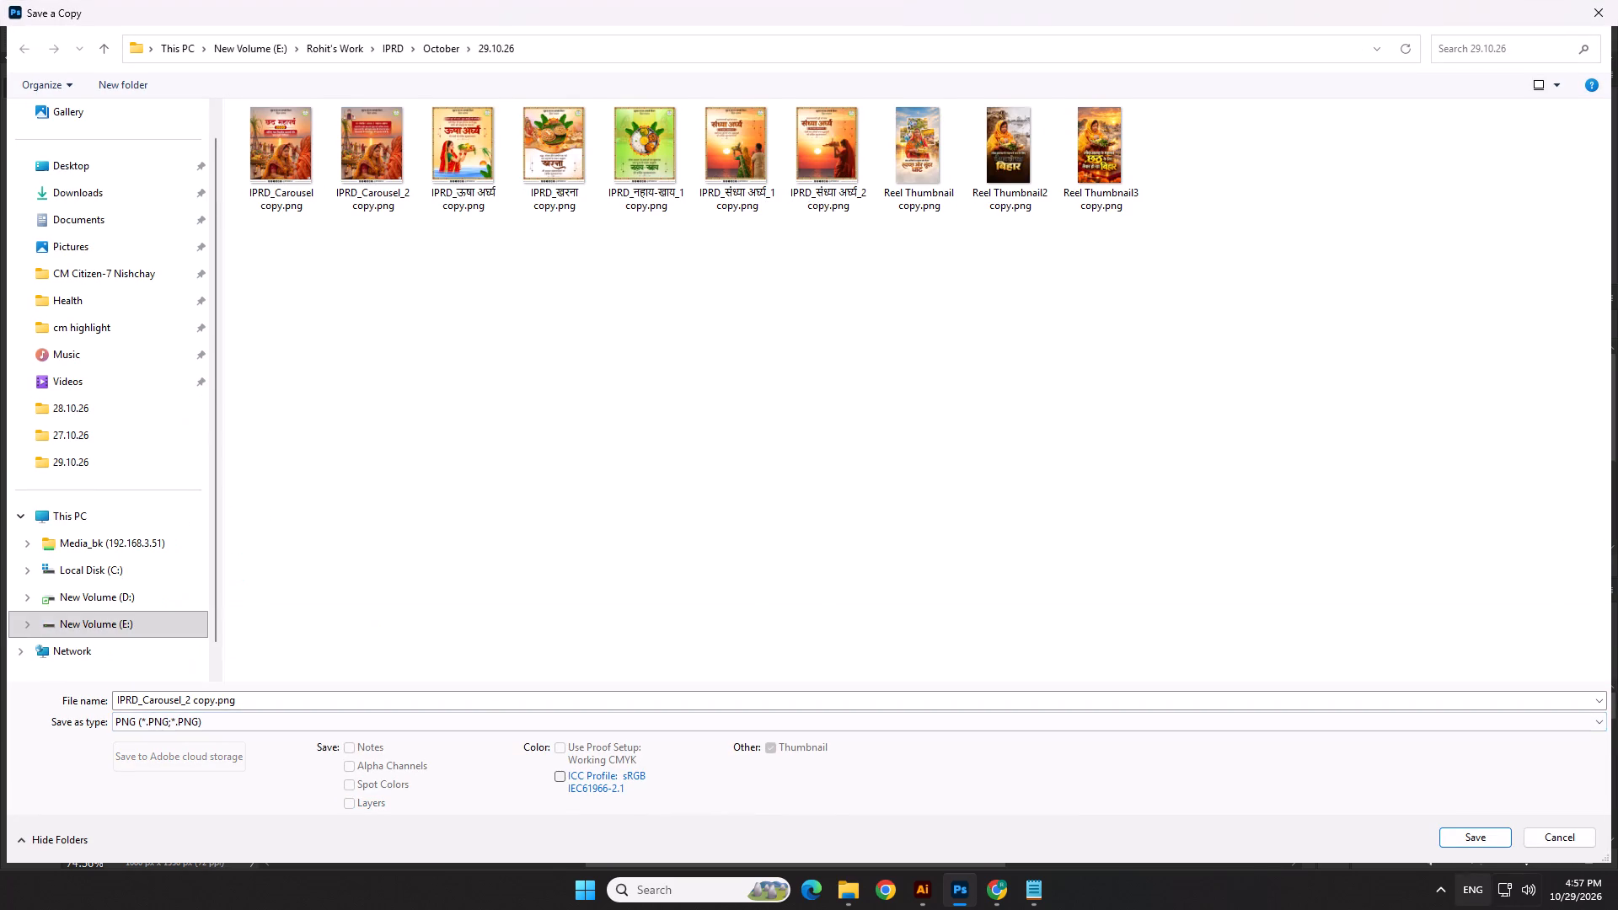
pyautogui.click(1503, 846)
pyautogui.click(829, 452)
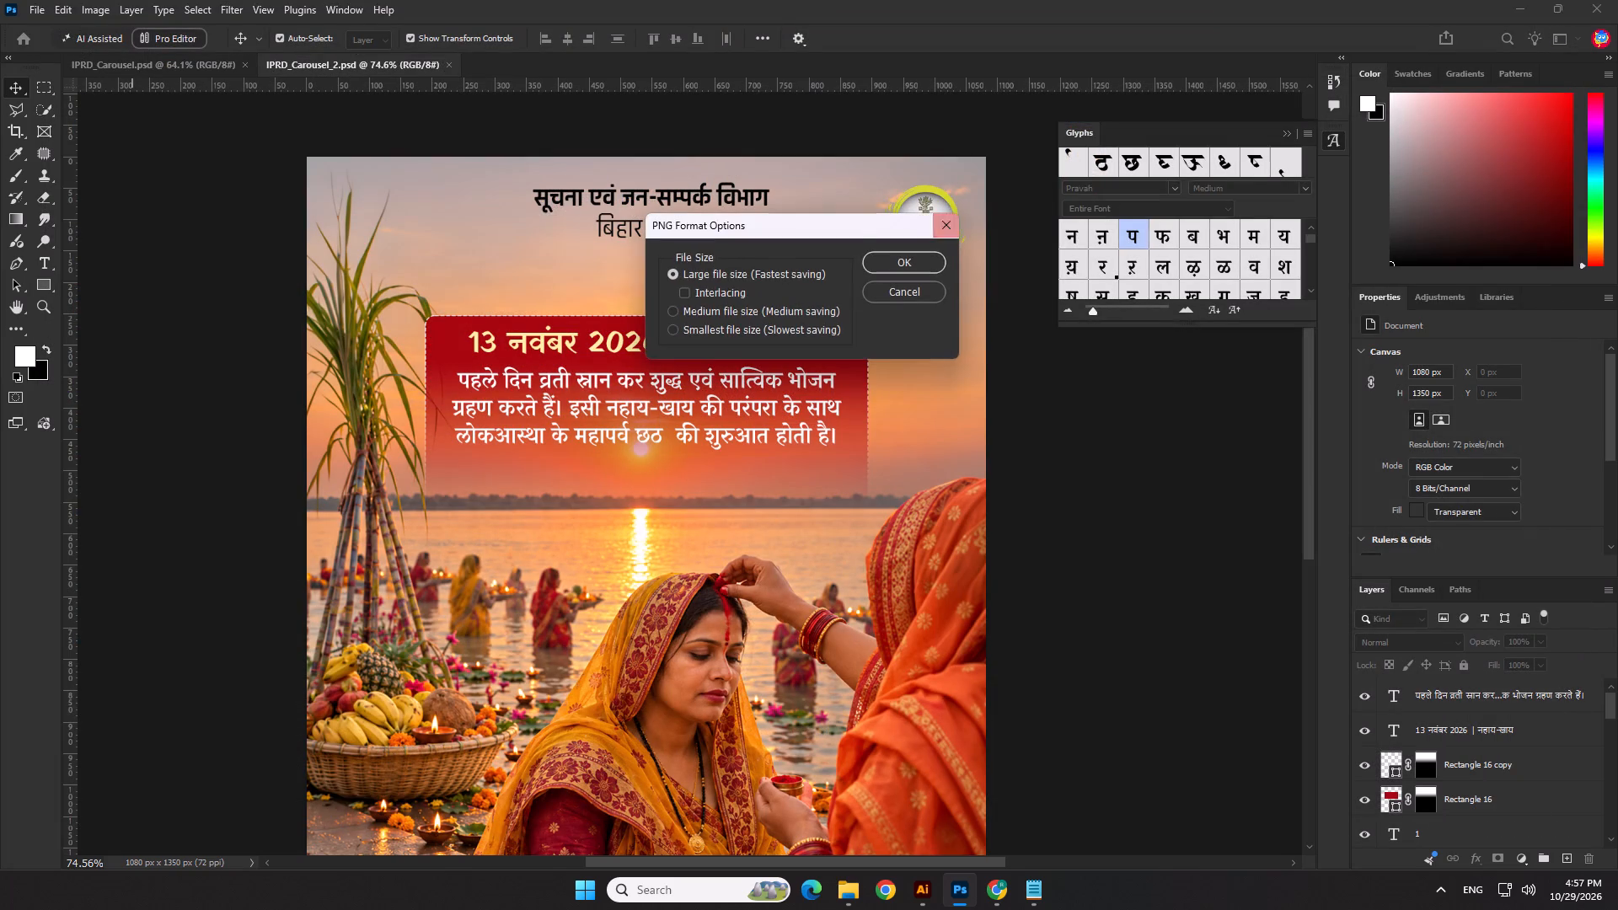
pyautogui.click(930, 271)
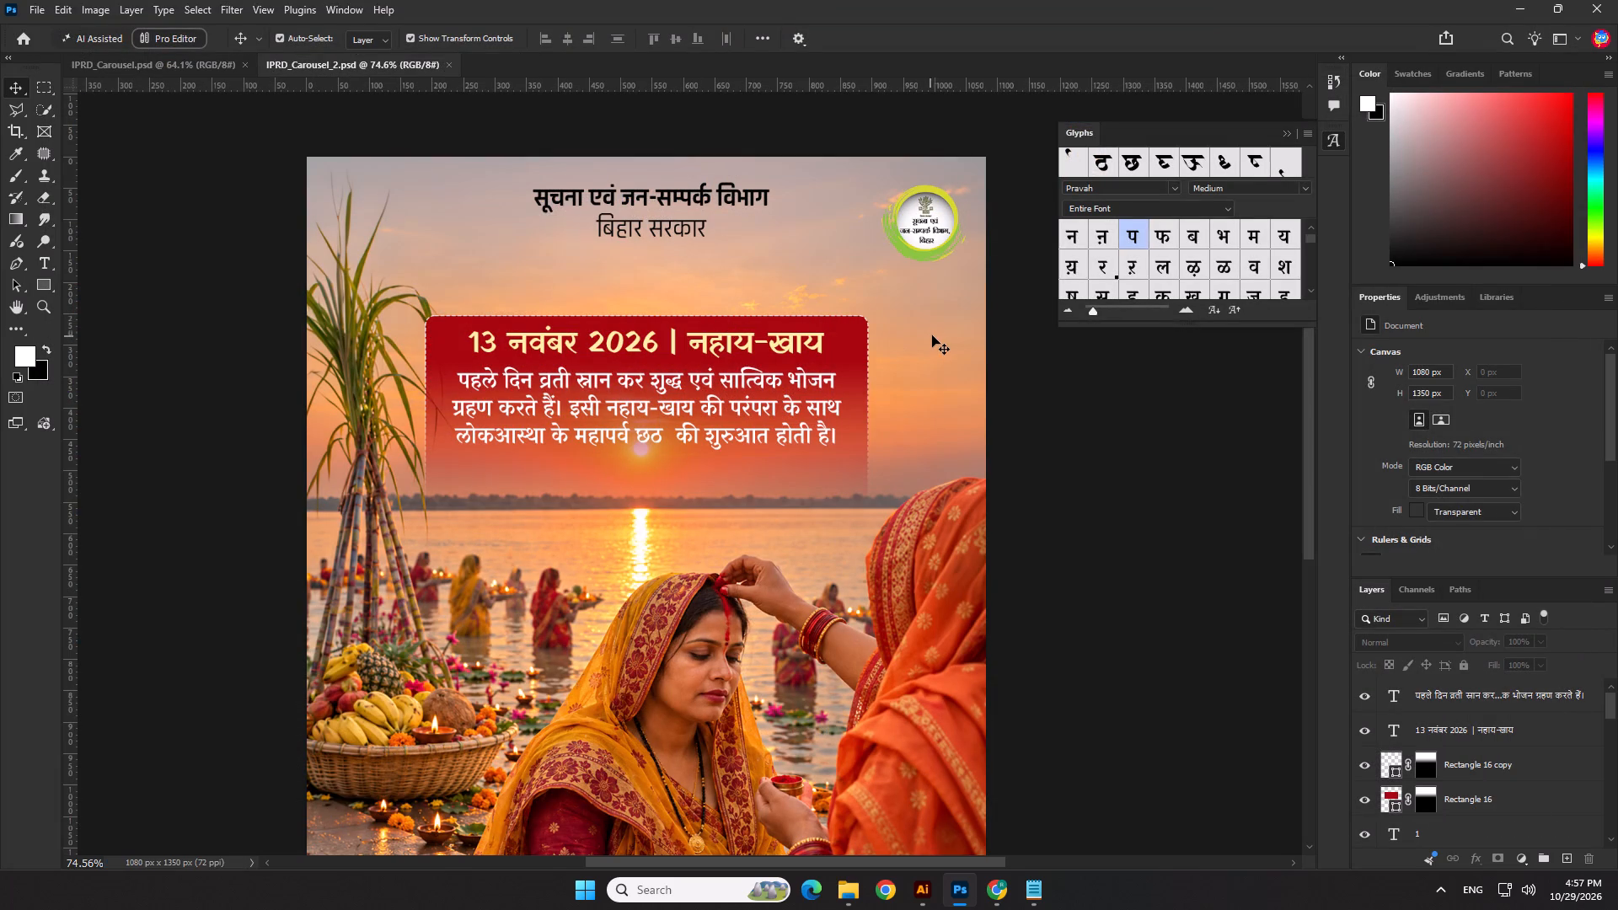
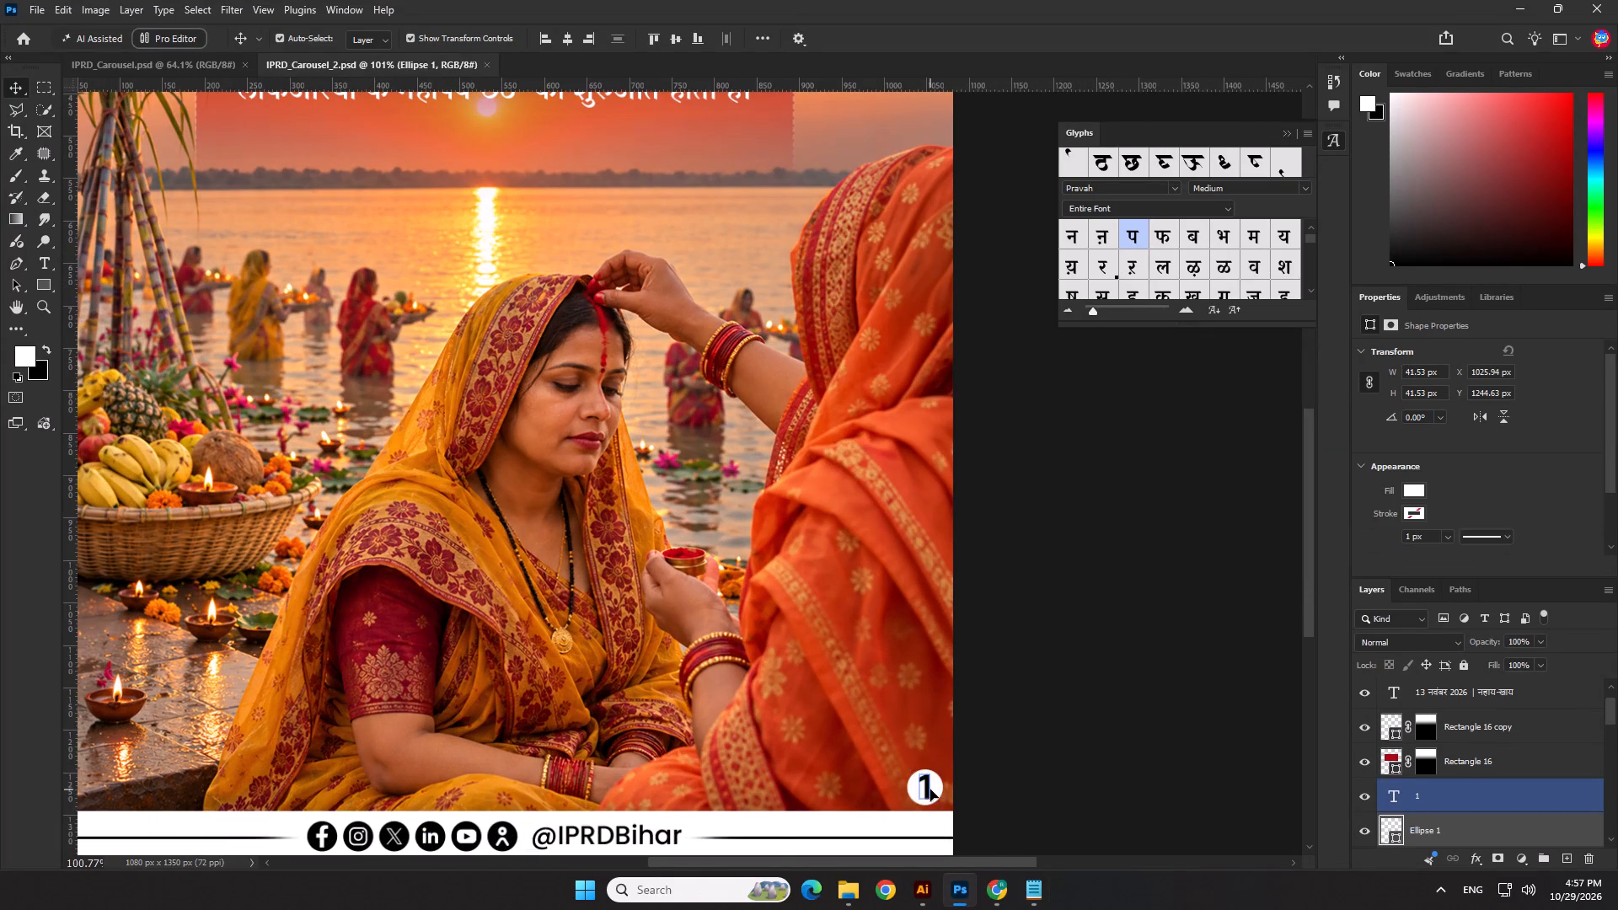
# Change the page number in the white circle at the slide's lower corner to 2.
pyautogui.doubleClick(927, 782)
pyautogui.click(927, 784)
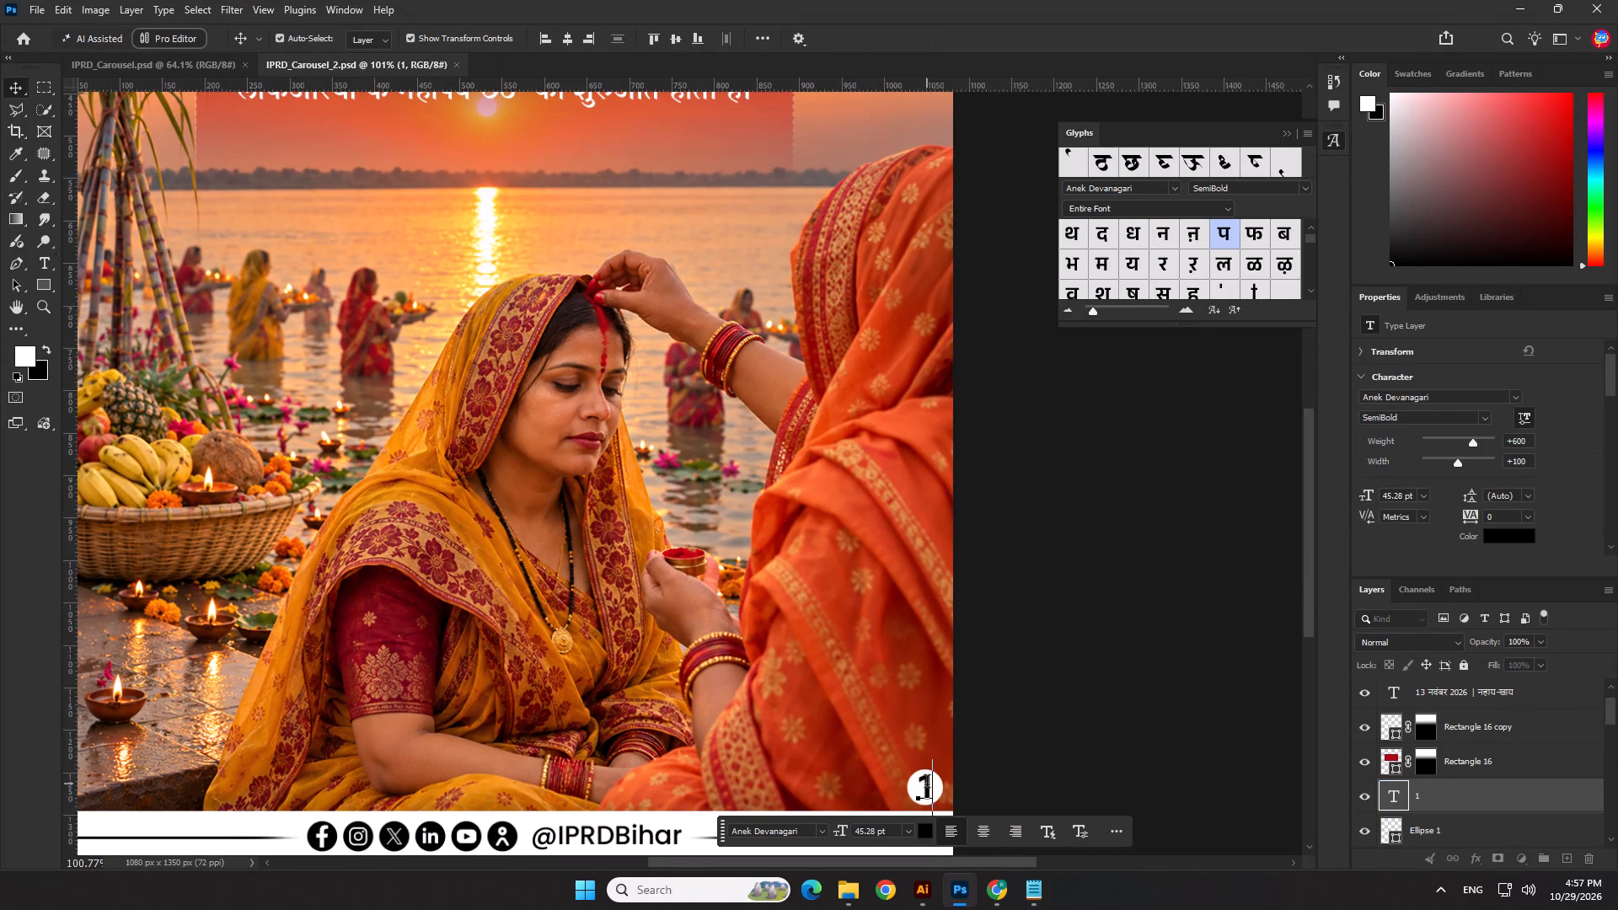
pyautogui.press('2')
pyautogui.press('BackSpace')
pyautogui.press('BackSpace')
pyautogui.press('2')
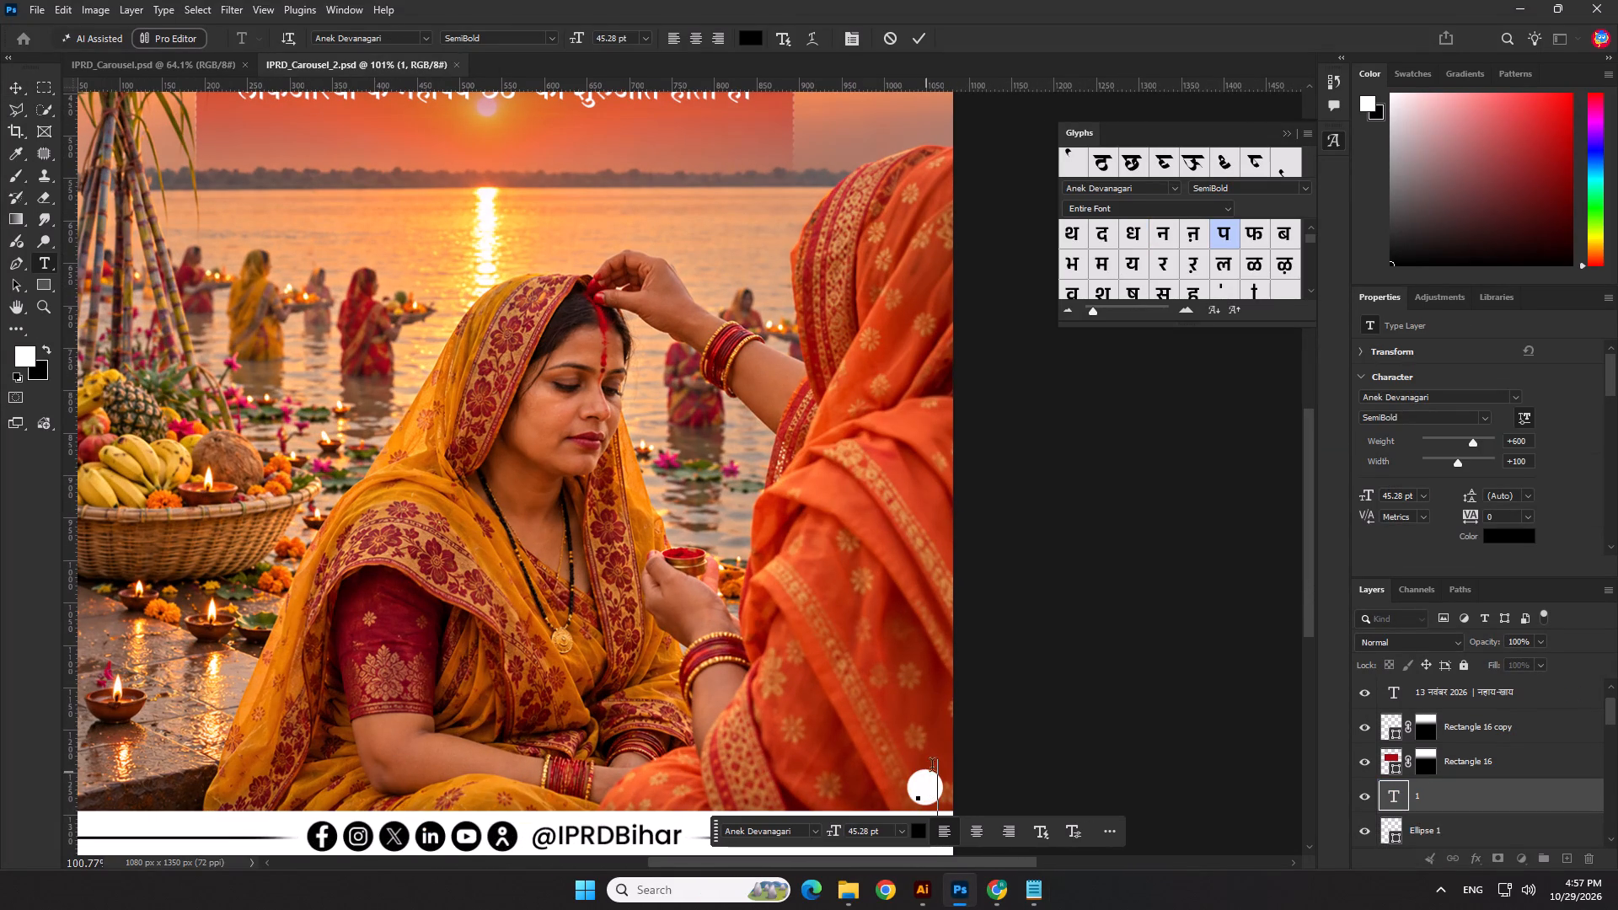
pyautogui.click(921, 29)
# Center the page number 2 horizontally and vertically on its white circle, aligning to the selection.
pyautogui.scroll(6, 907, 703)
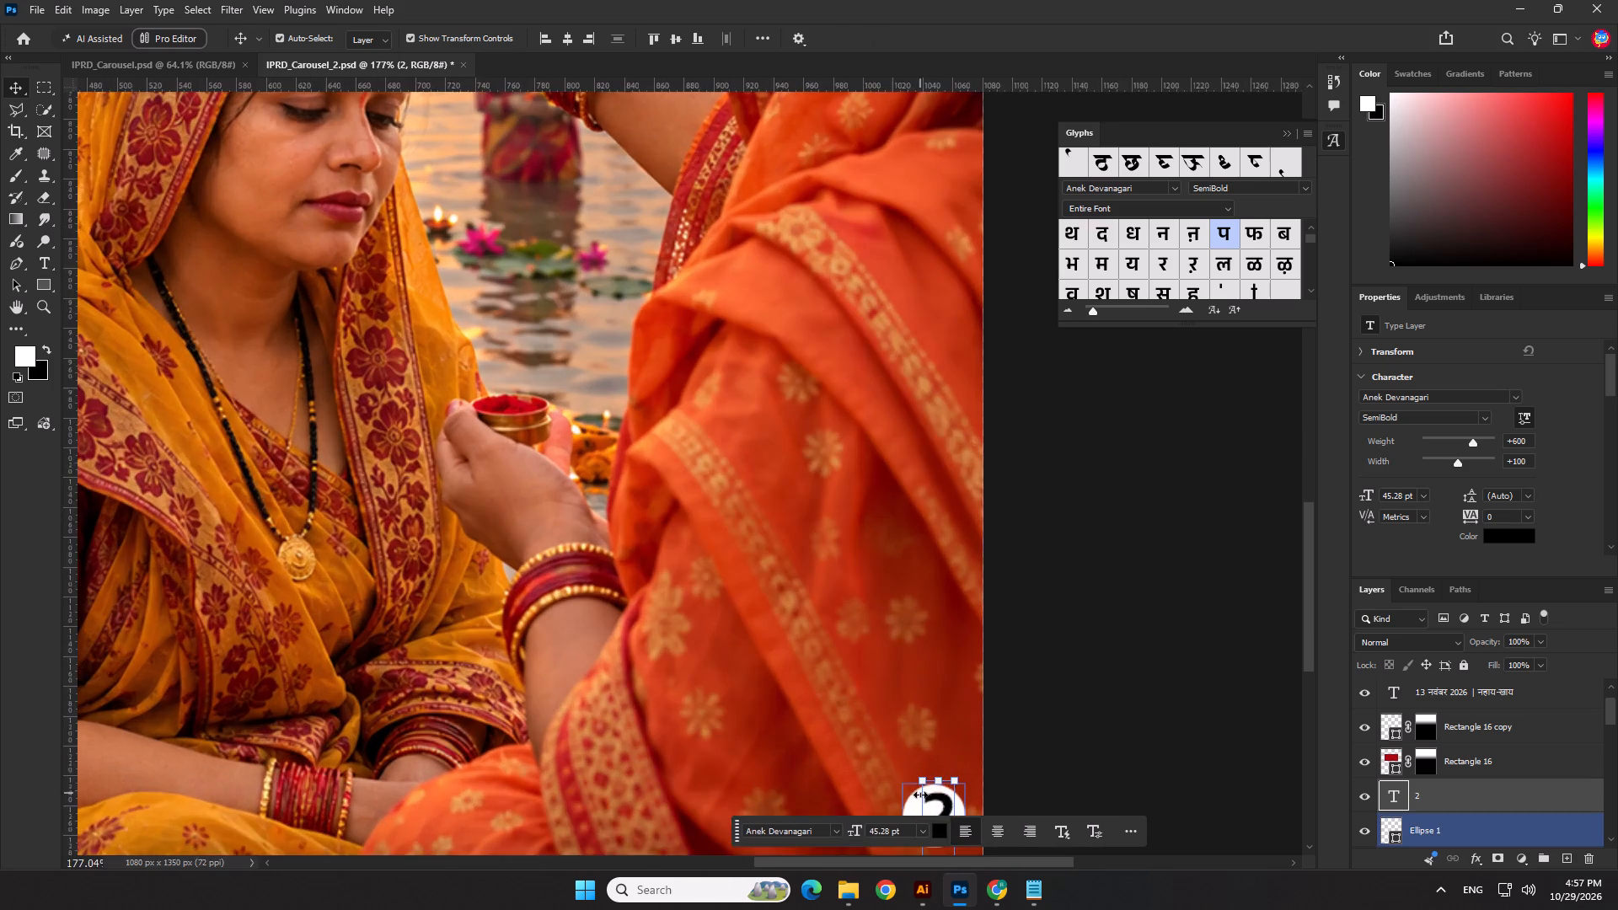
pyautogui.scroll(-3, 909, 424)
pyautogui.scroll(7, 908, 740)
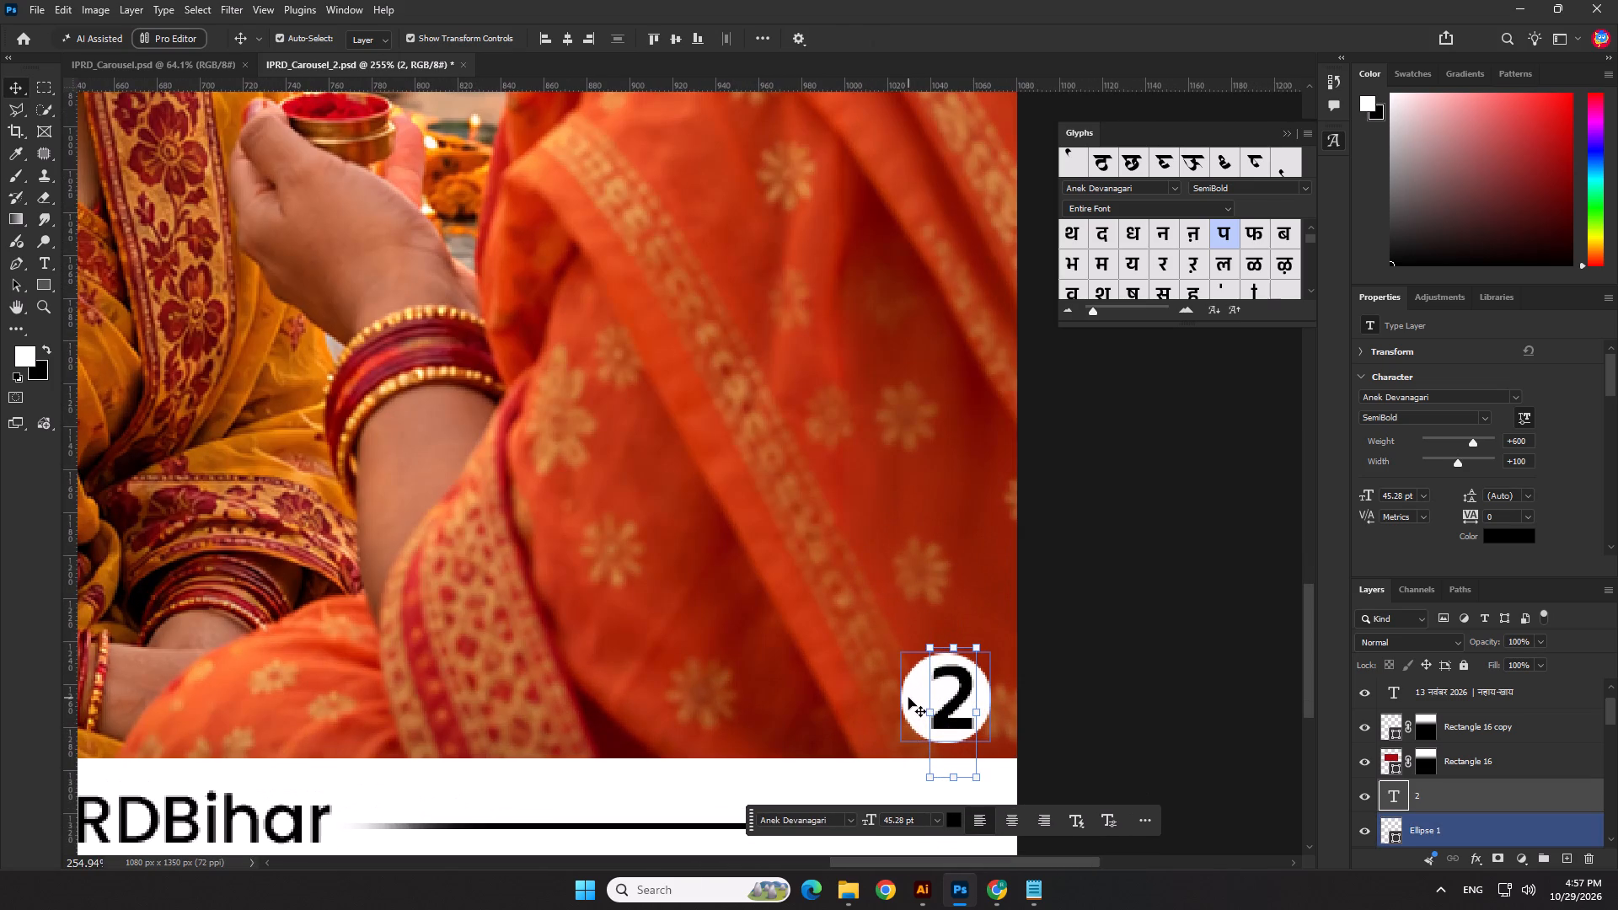
pyautogui.keyDown('shift'); pyautogui.click(908, 698); pyautogui.keyUp('shift')
pyautogui.click(765, 38)
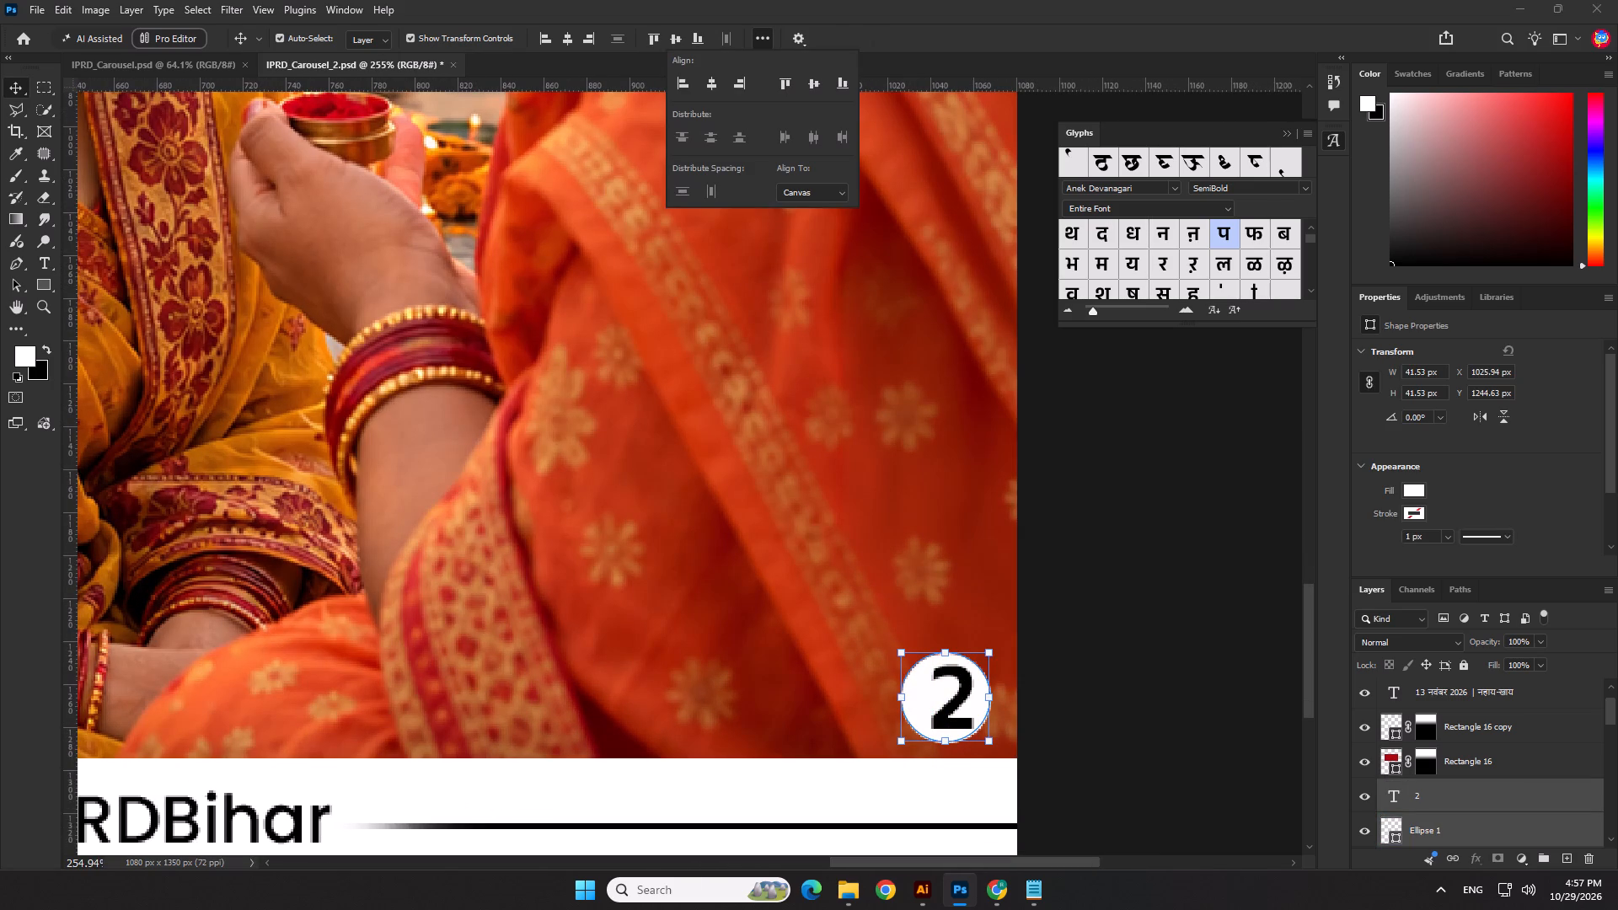
pyautogui.click(794, 194)
pyautogui.click(797, 205)
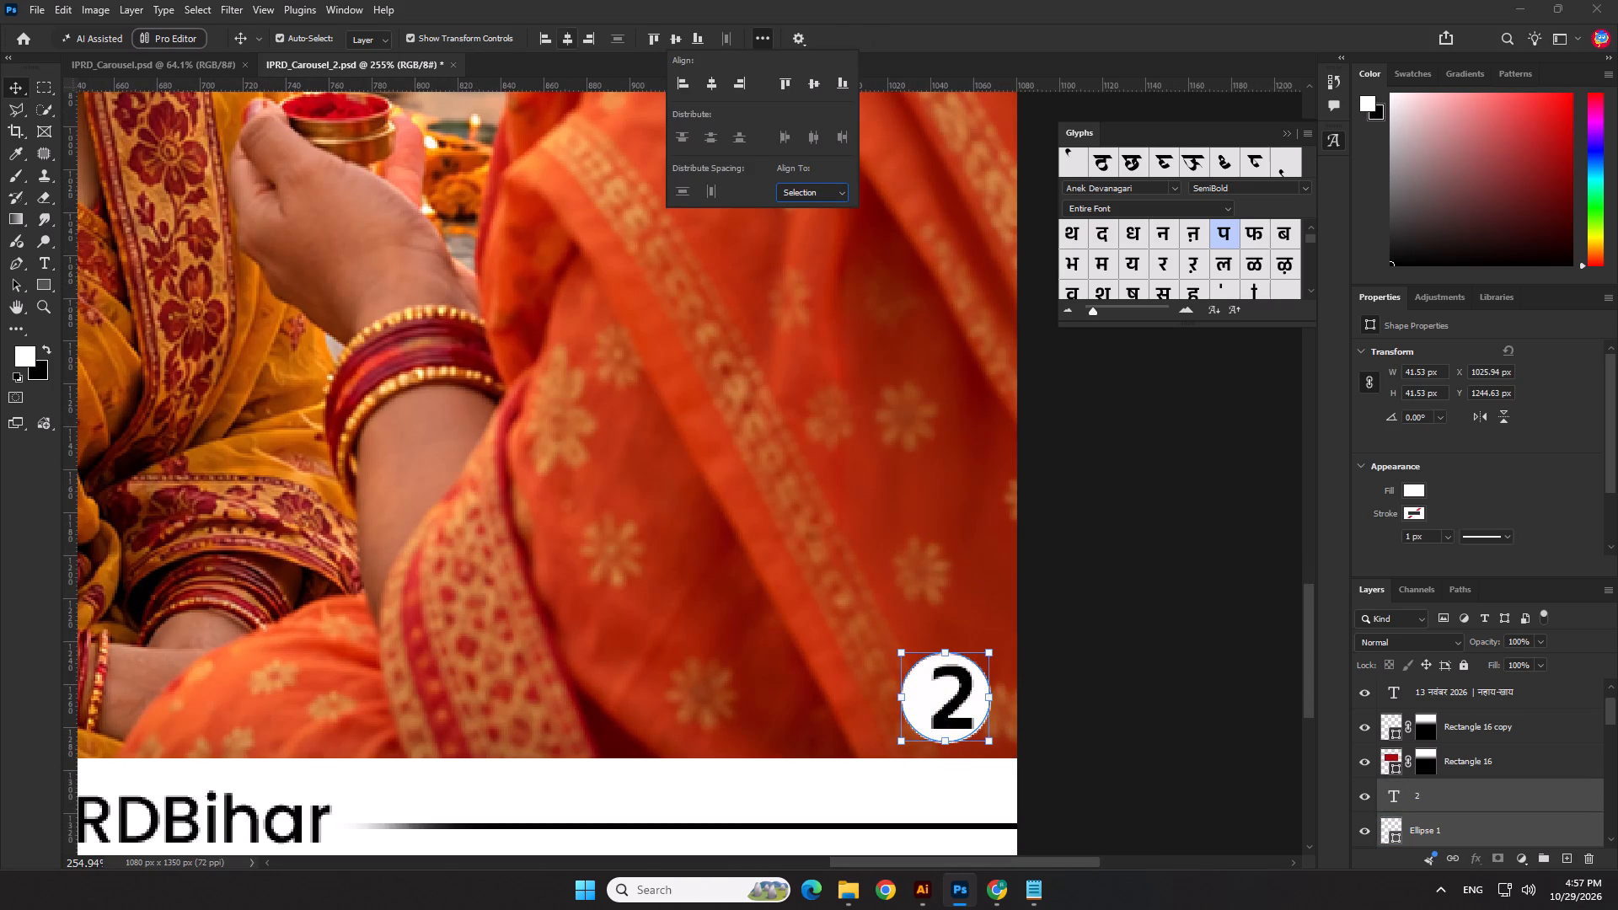
pyautogui.click(572, 34)
pyautogui.click(674, 41)
pyautogui.scroll(-5, 1029, 600)
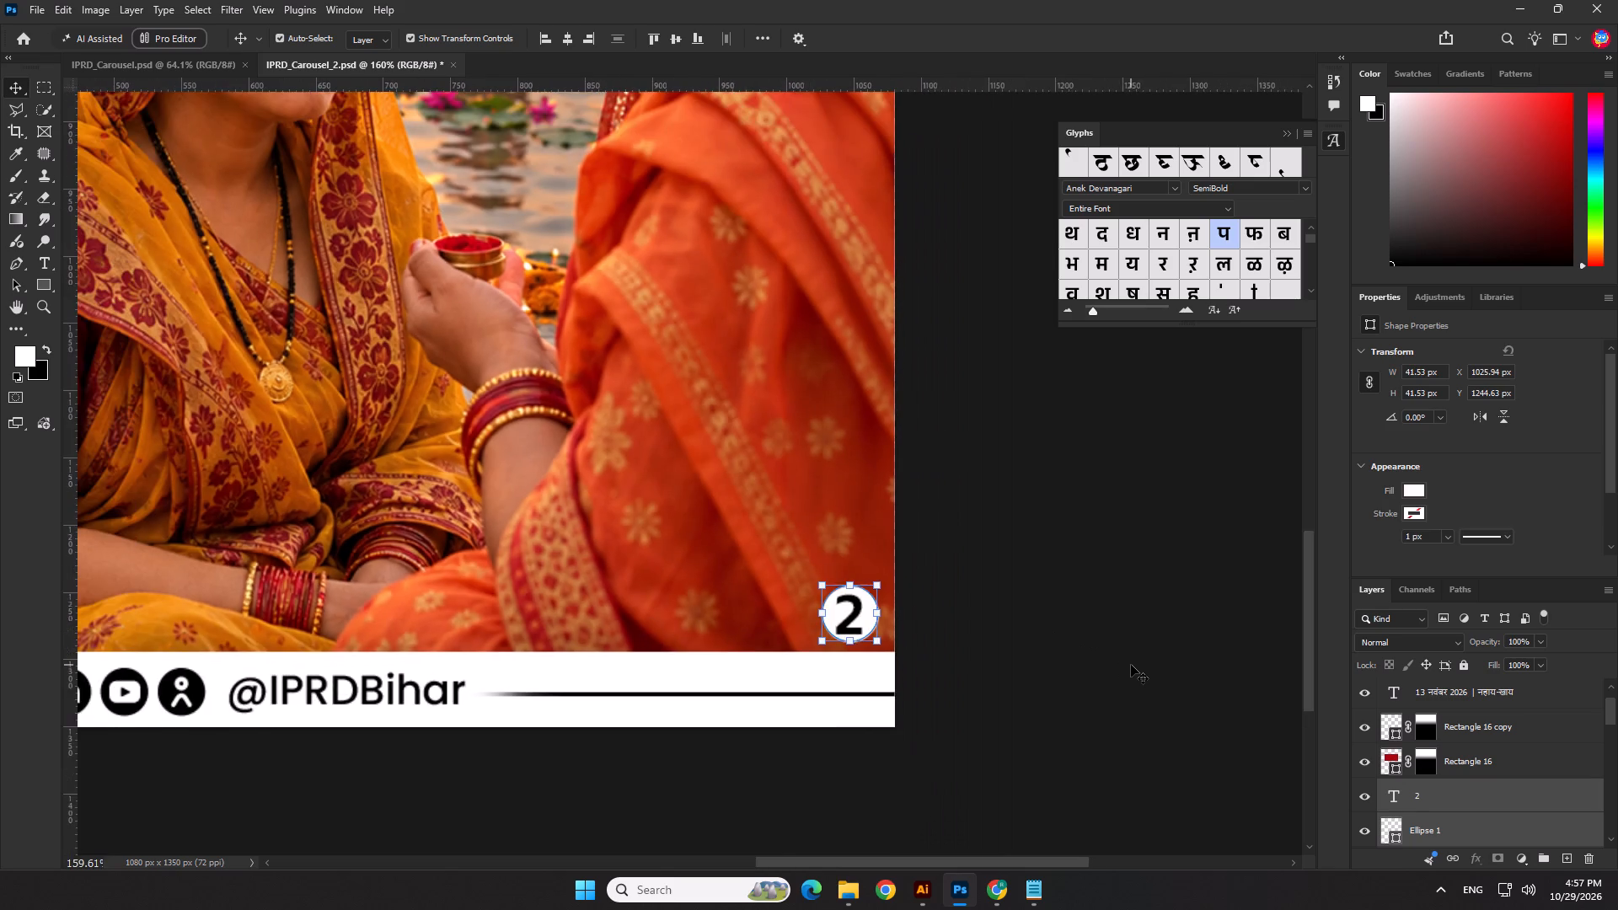
pyautogui.click(1131, 665)
# Save IPRD_Carousel_2.psd and export a large-file-size PNG copy as IPRD_Carousel_2 copy.png in the 29.10.26 folder, replacing the existing file.
pyautogui.scroll(-16, 1131, 665)
pyautogui.hotkey('ctrl', 's')
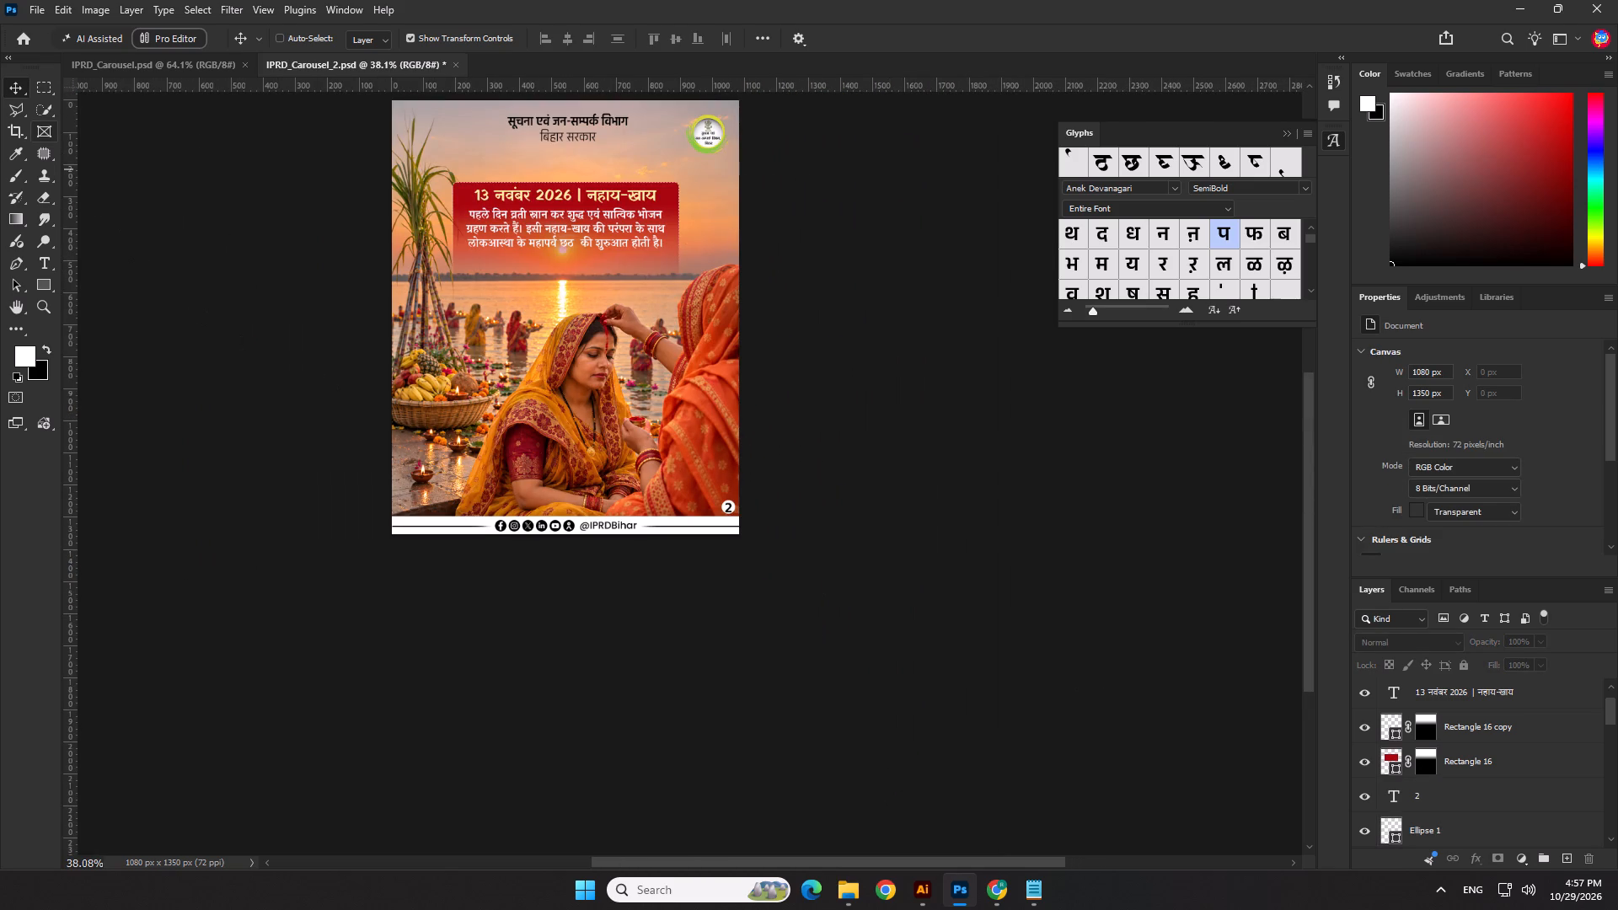
pyautogui.click(41, 13)
pyautogui.click(62, 238)
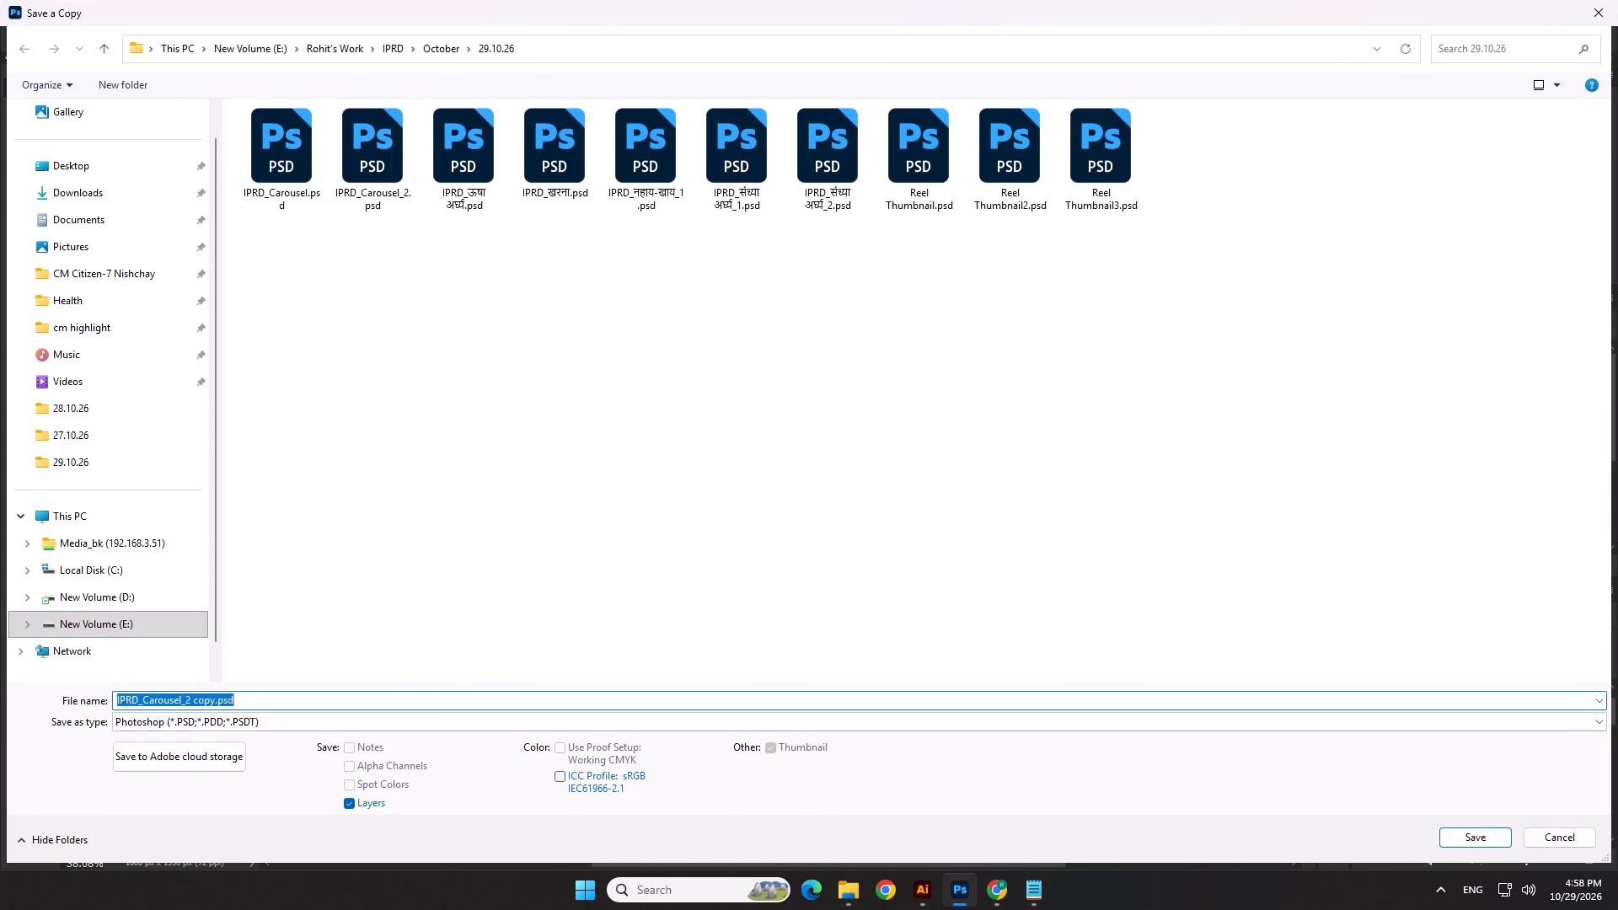
pyautogui.click(143, 725)
pyautogui.click(158, 616)
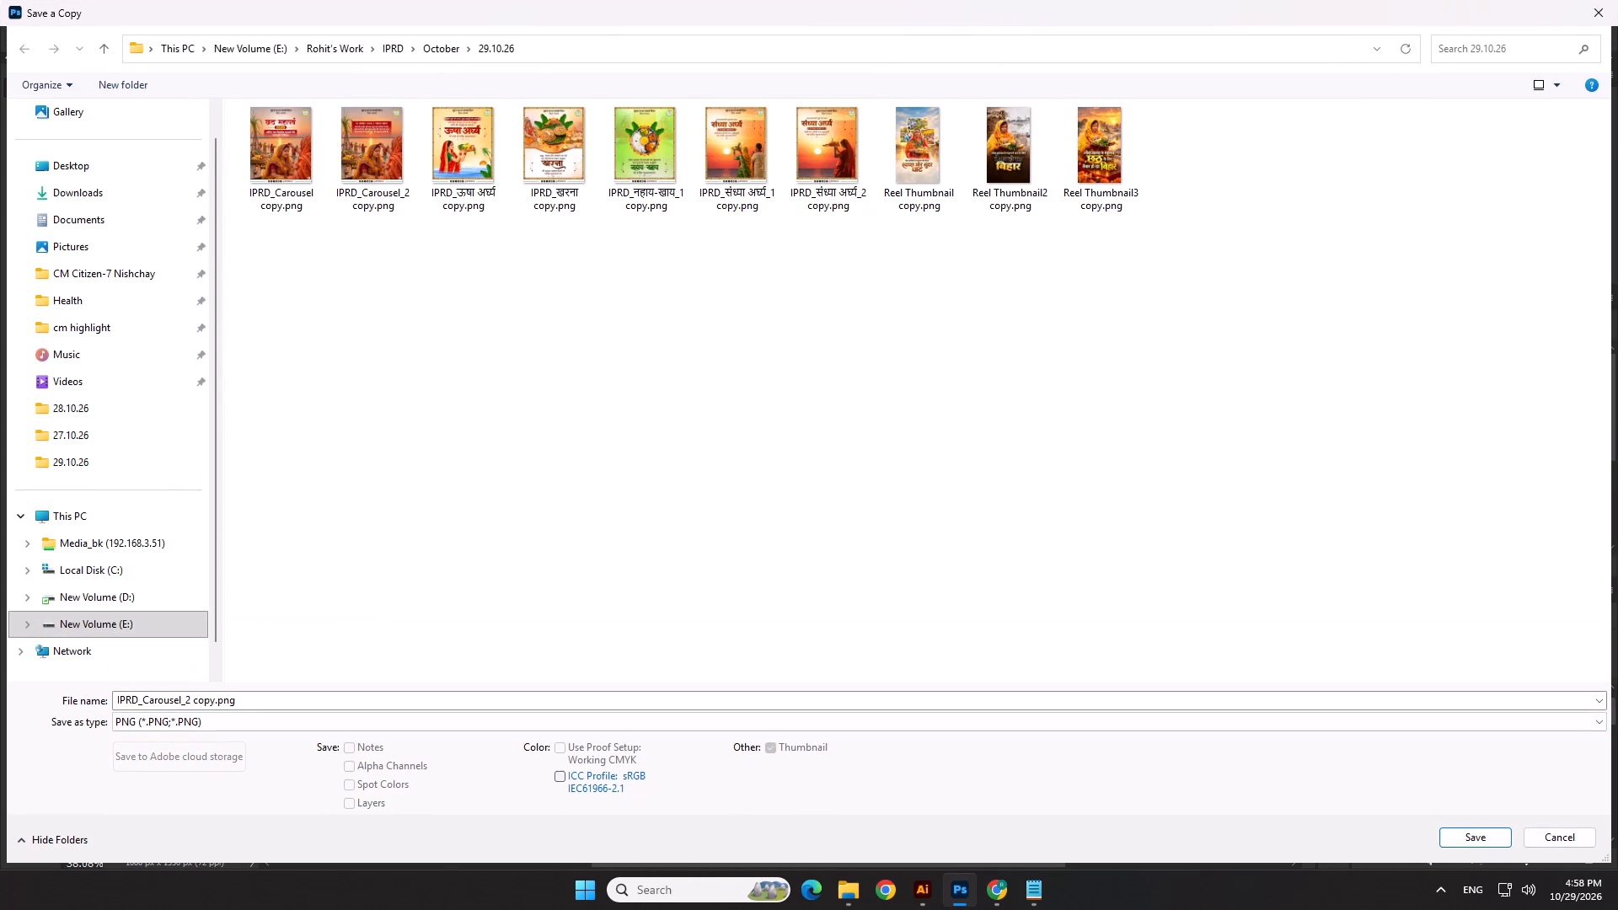
pyautogui.click(1476, 832)
pyautogui.click(858, 450)
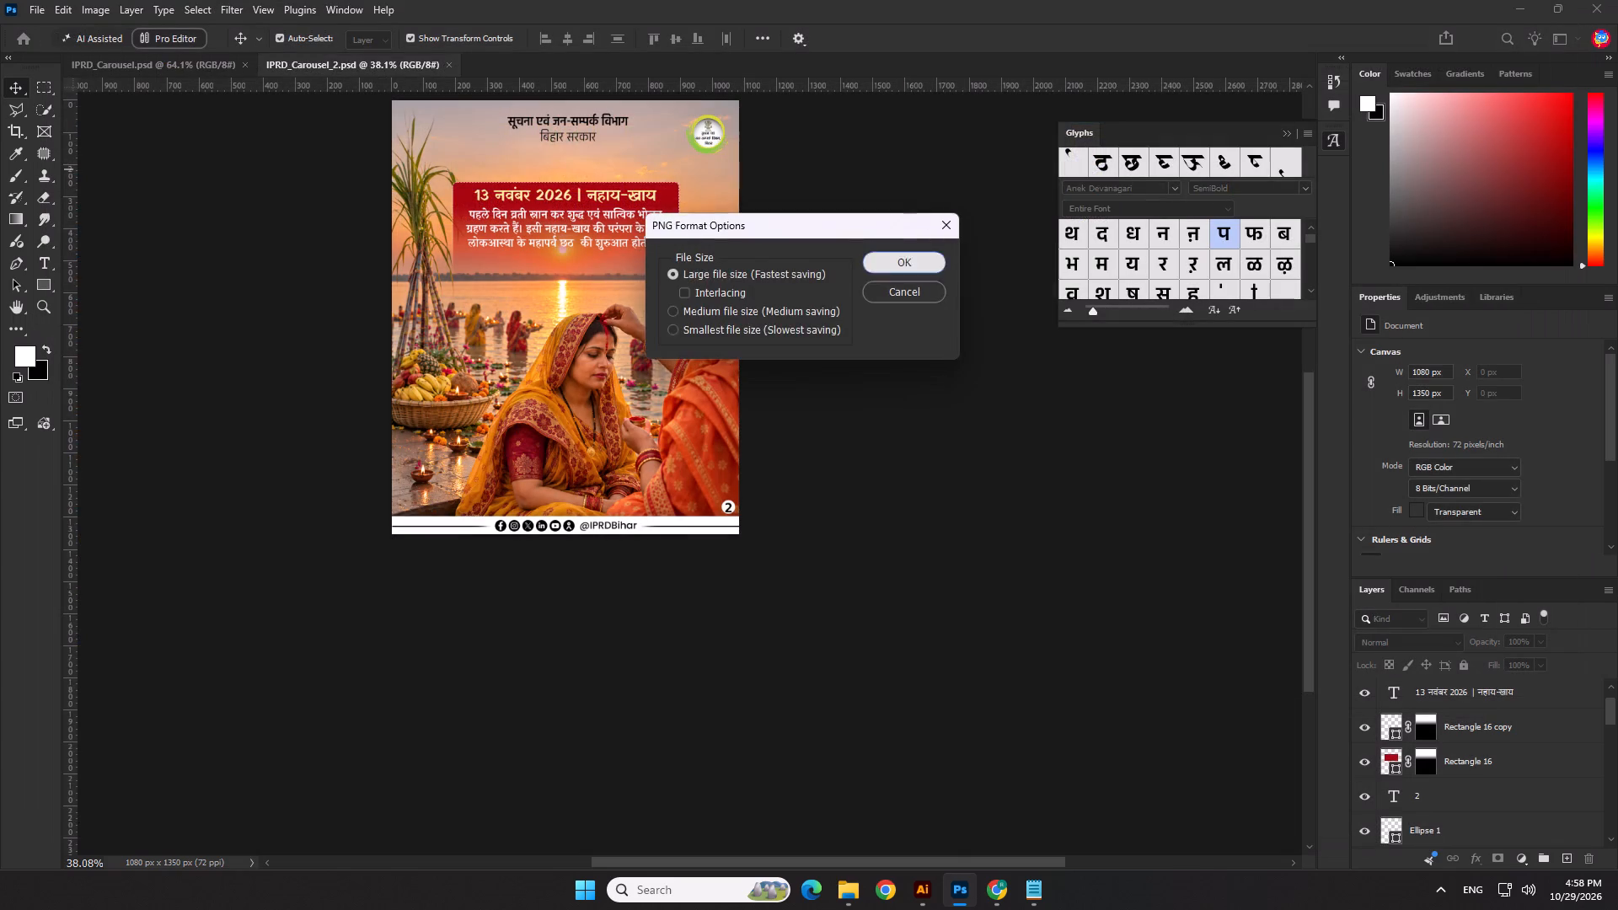
pyautogui.click(918, 257)
pyautogui.click(962, 474)
pyautogui.hotkey('ctrl', 's')
# Save the slide as a new Photoshop file named IPRD_Carousel_3 in the 29.10.26 folder.
pyautogui.click(38, 11)
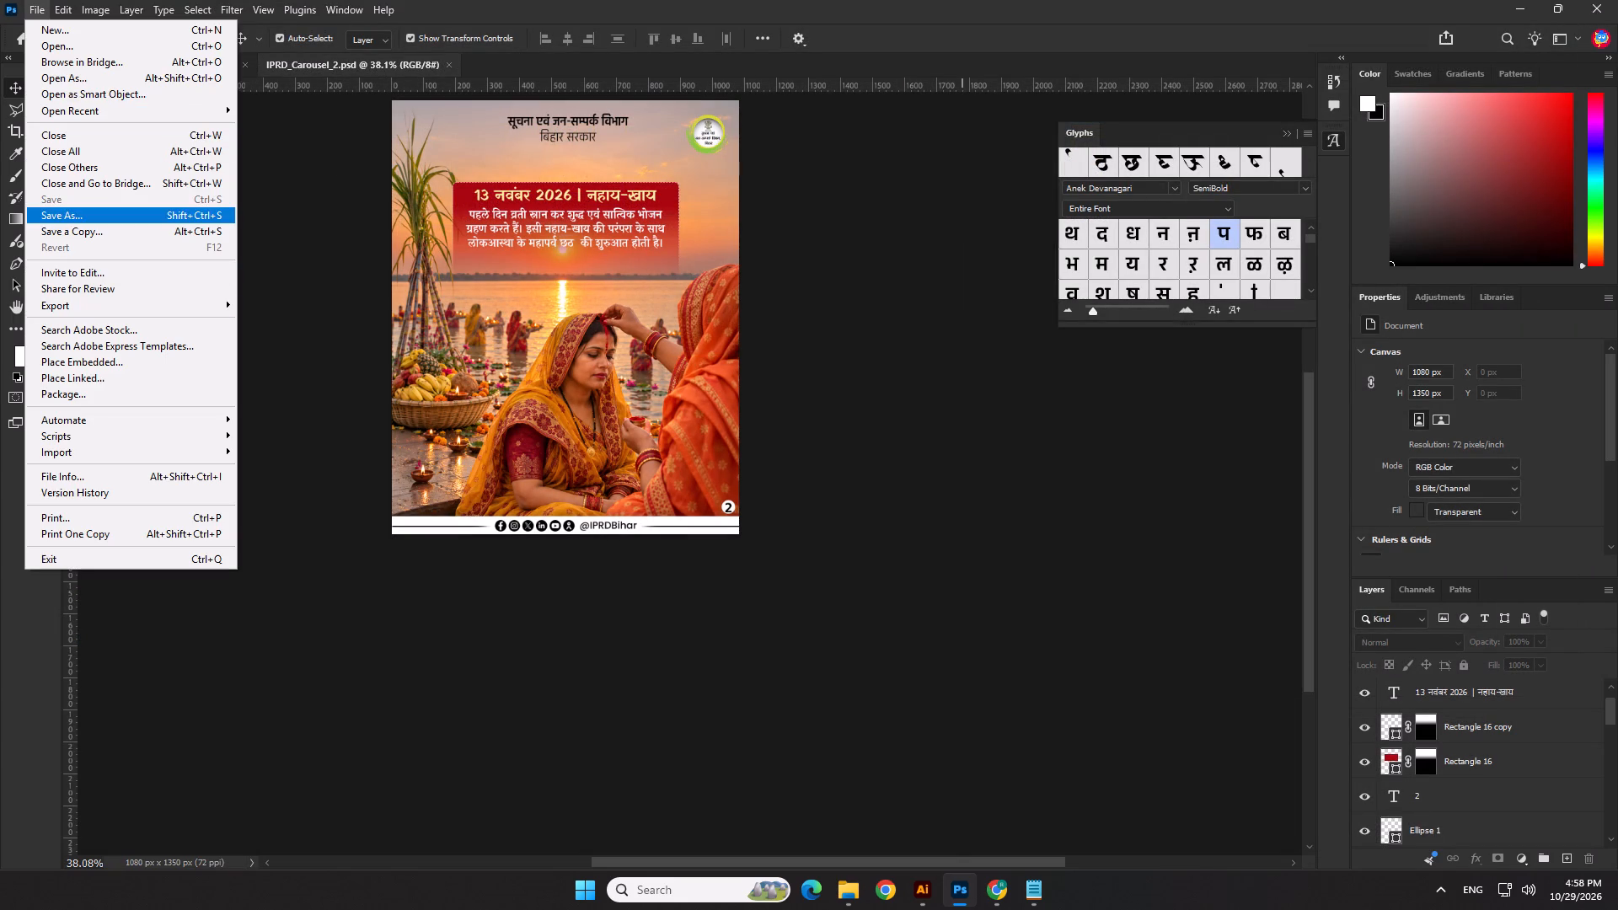
pyautogui.click(87, 221)
pyautogui.moveTo(220, 725); pyautogui.dragTo(185, 724)
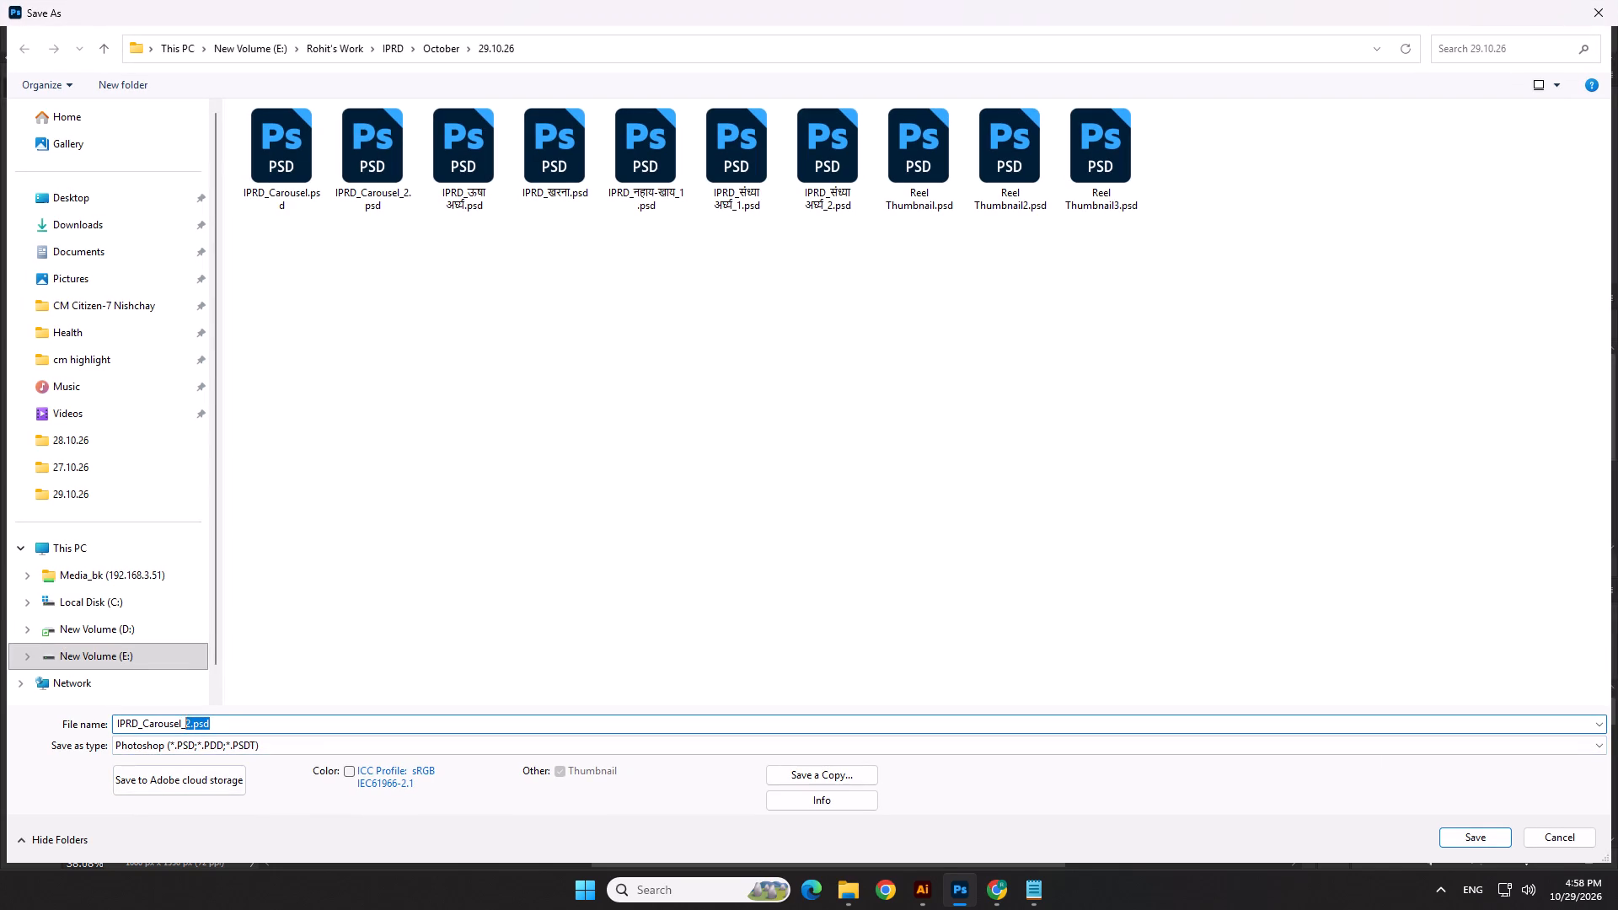
pyautogui.moveTo(185, 724); pyautogui.dragTo(185, 725)
pyautogui.press('3')
pyautogui.press('Return')
pyautogui.press('Return')
# Change the page number in the white circle to 3.
pyautogui.scroll(7, 709, 437)
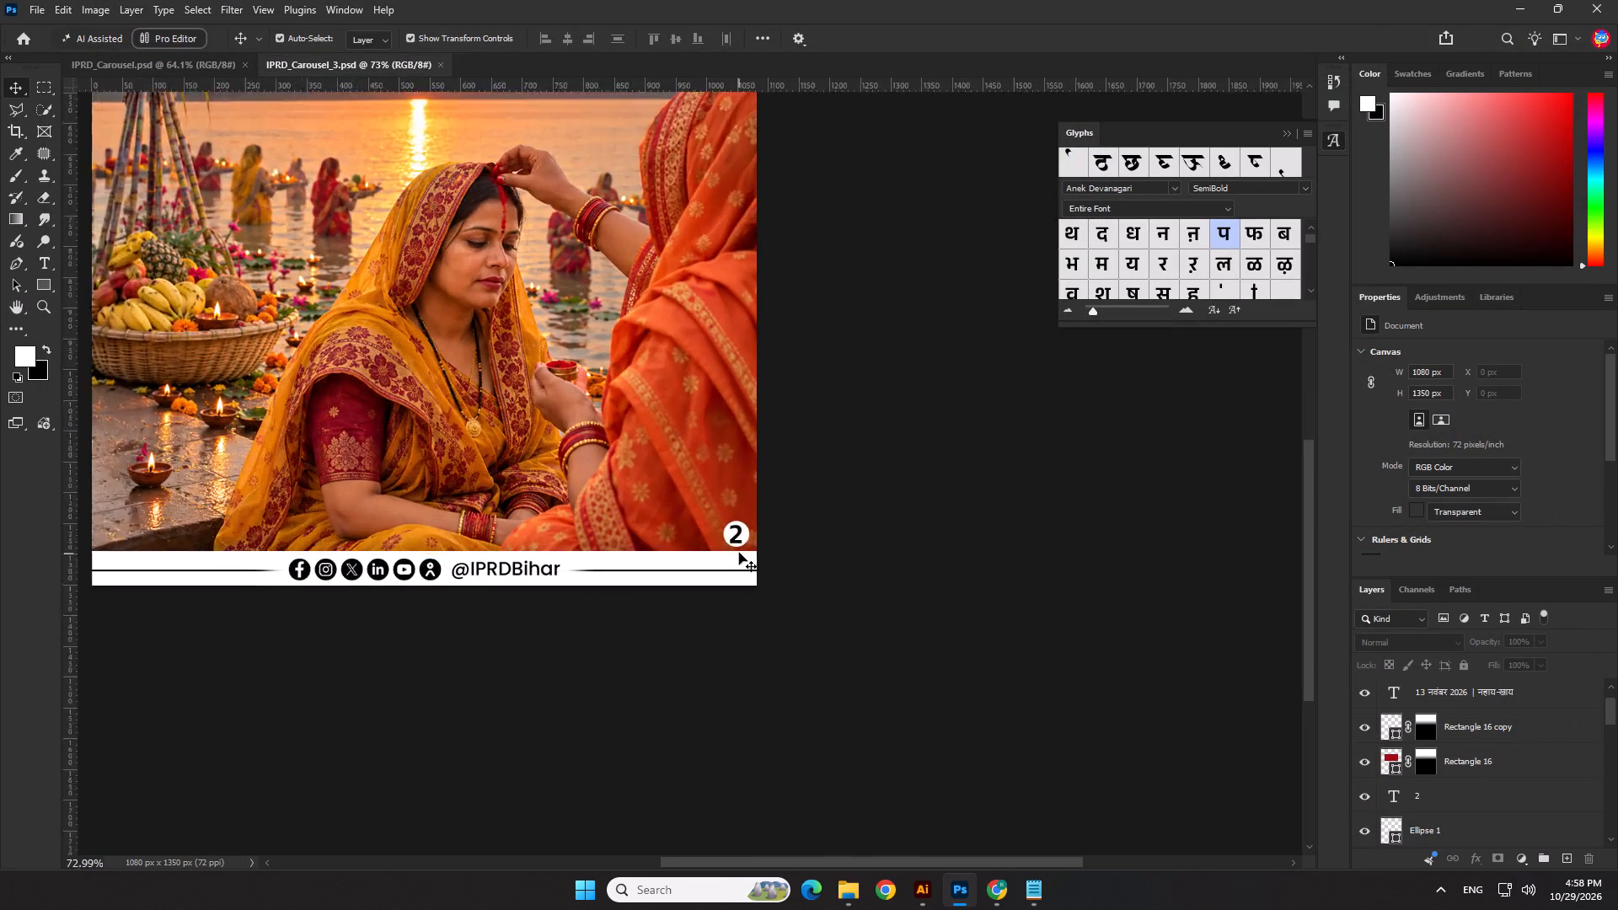
pyautogui.scroll(4, 739, 553)
pyautogui.doubleClick(736, 535)
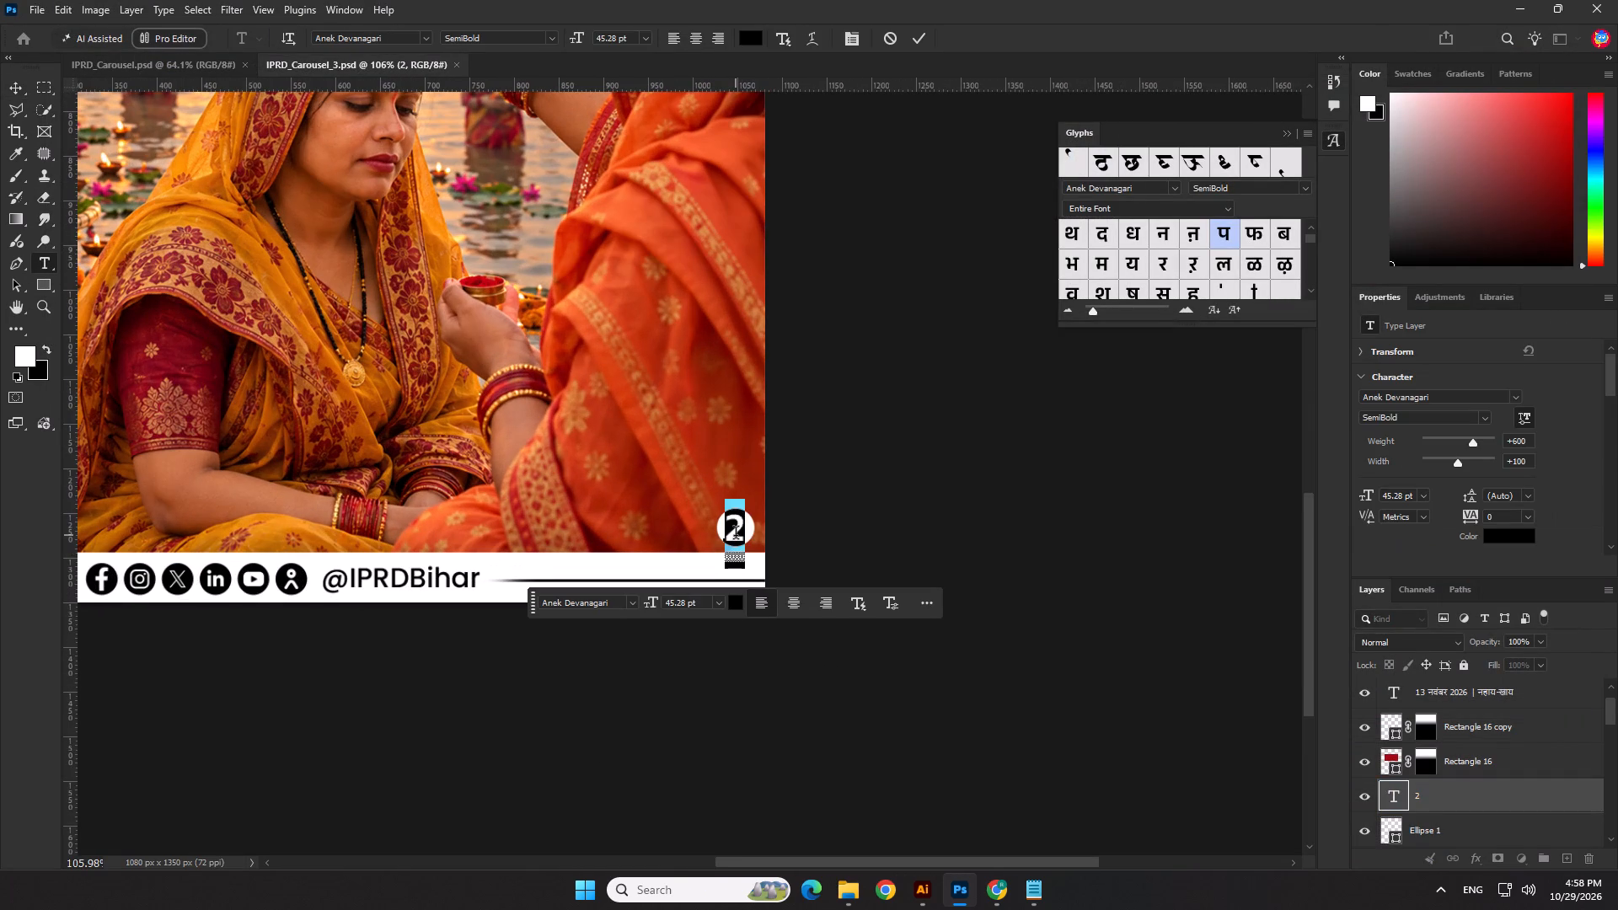
pyautogui.press('3')
pyautogui.click(15, 94)
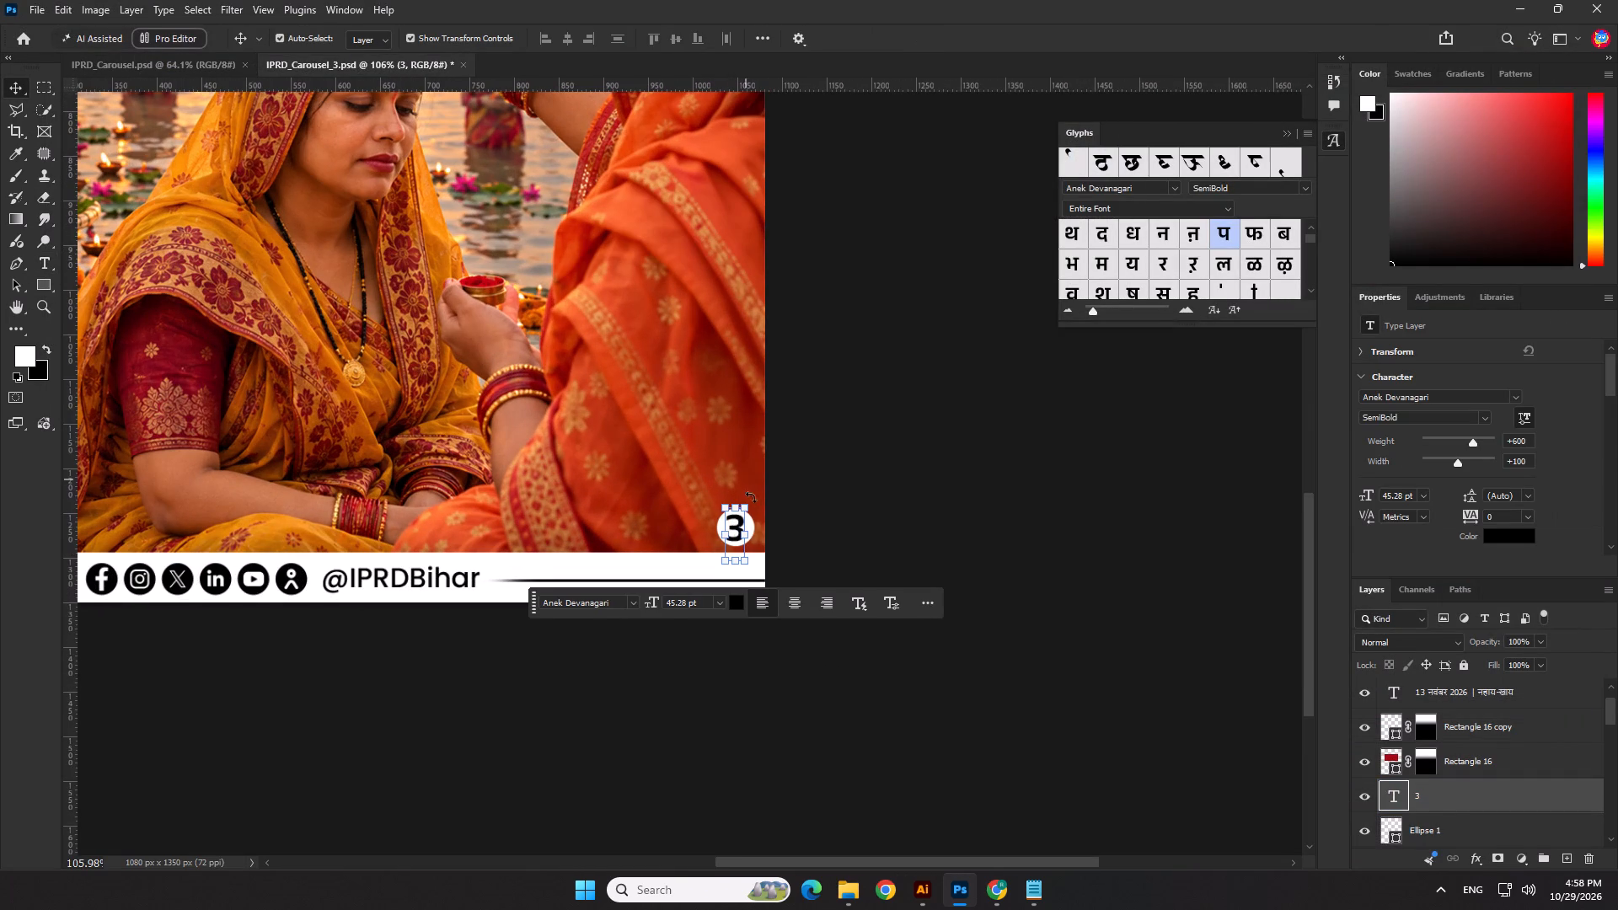
# Center the page number 3 horizontally and vertically on its white circle and save the file.
pyautogui.scroll(13, 762, 511)
pyautogui.keyDown('shift'); pyautogui.click(740, 538); pyautogui.keyUp('shift')
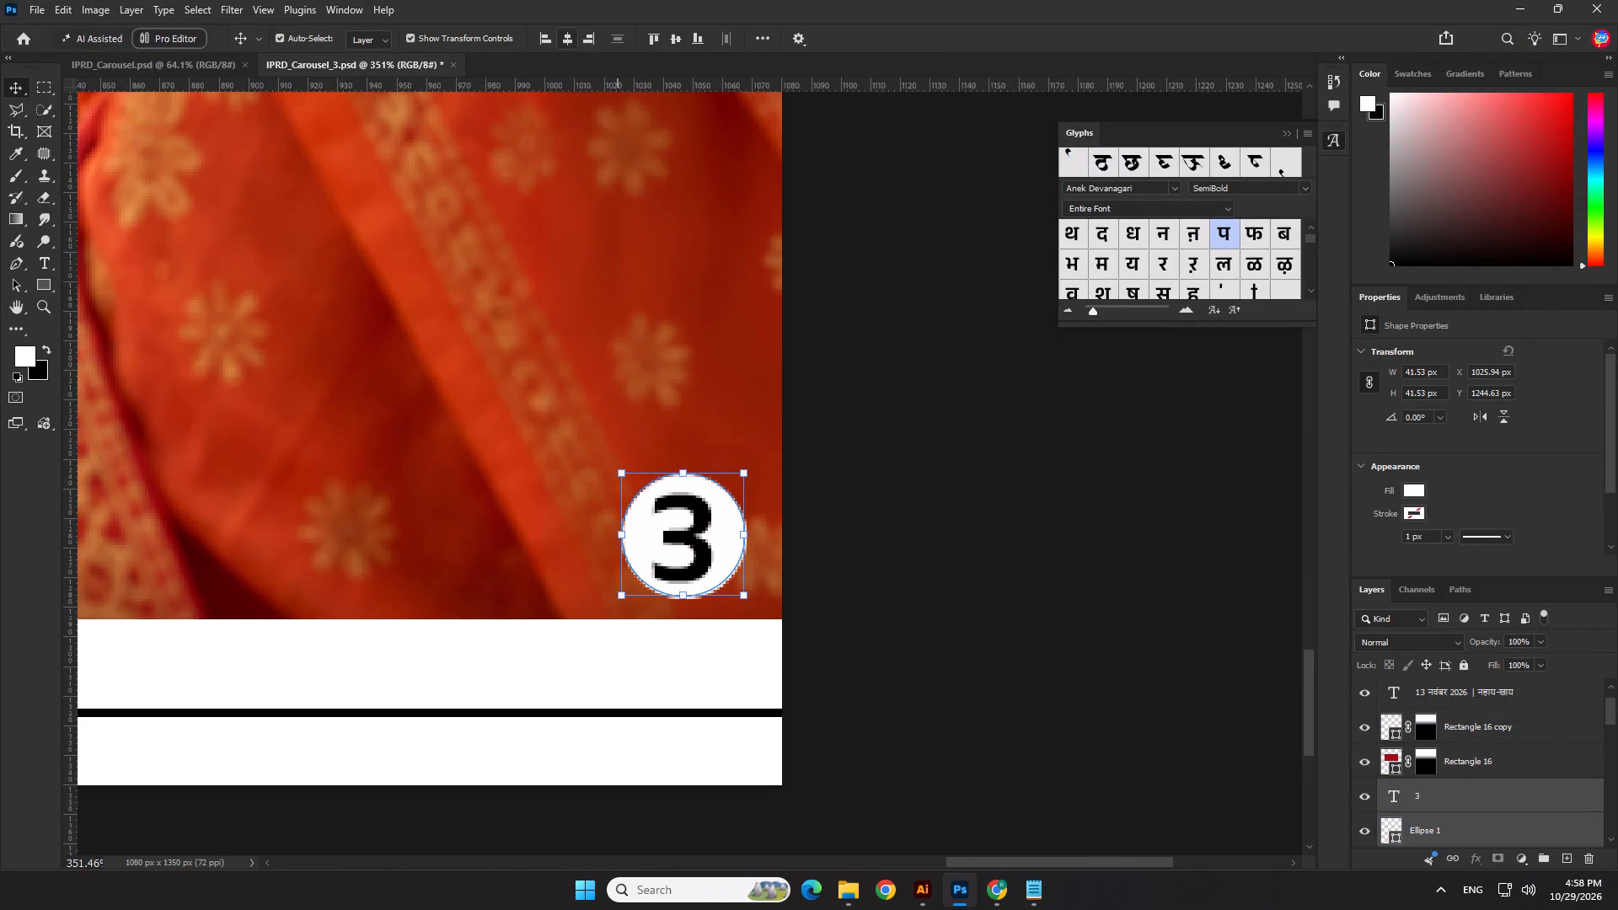
pyautogui.click(571, 33)
pyautogui.click(677, 34)
pyautogui.click(943, 453)
pyautogui.scroll(-3, 938, 517)
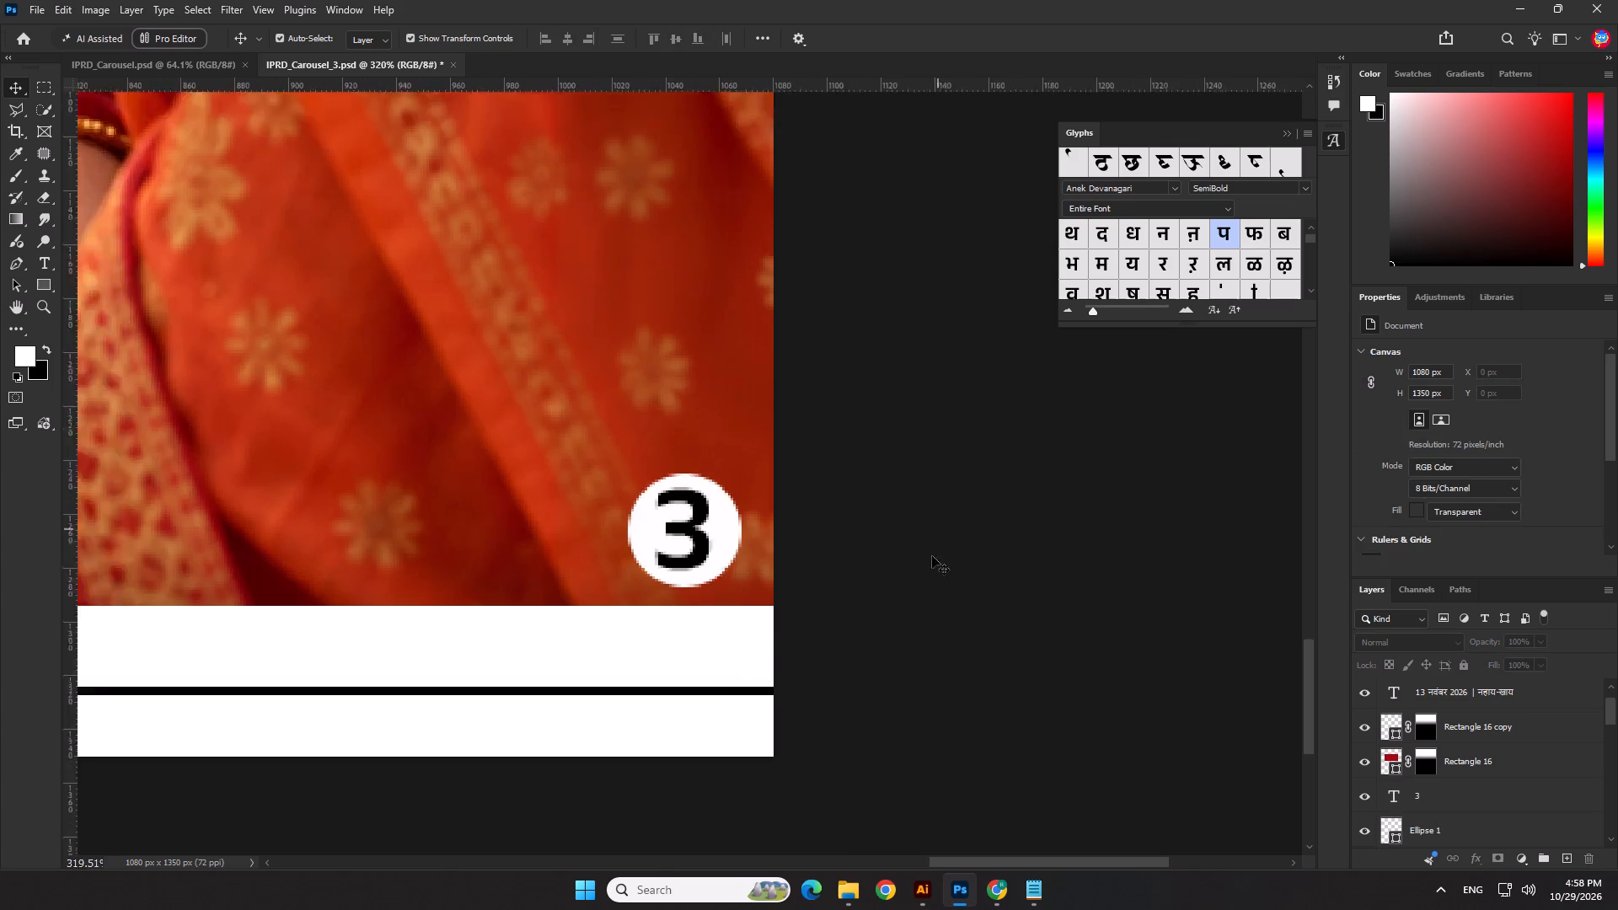
pyautogui.scroll(-20, 932, 556)
pyautogui.scroll(-10, 932, 556)
pyautogui.scroll(7, 641, 310)
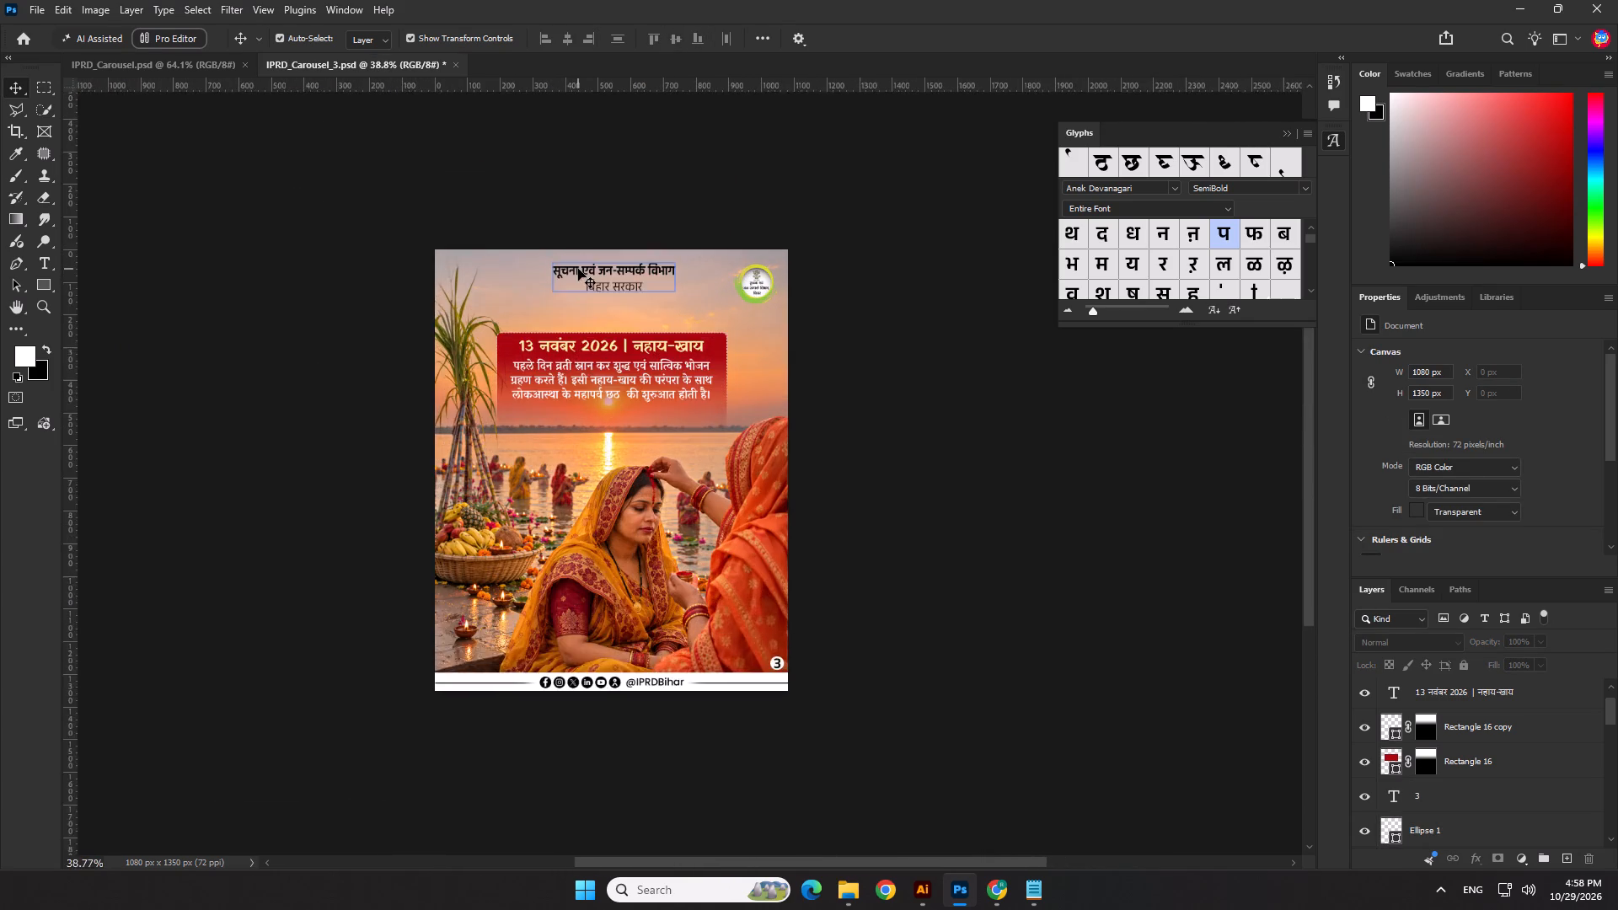
pyautogui.scroll(4, 578, 269)
pyautogui.hotkey('ctrl', 's')
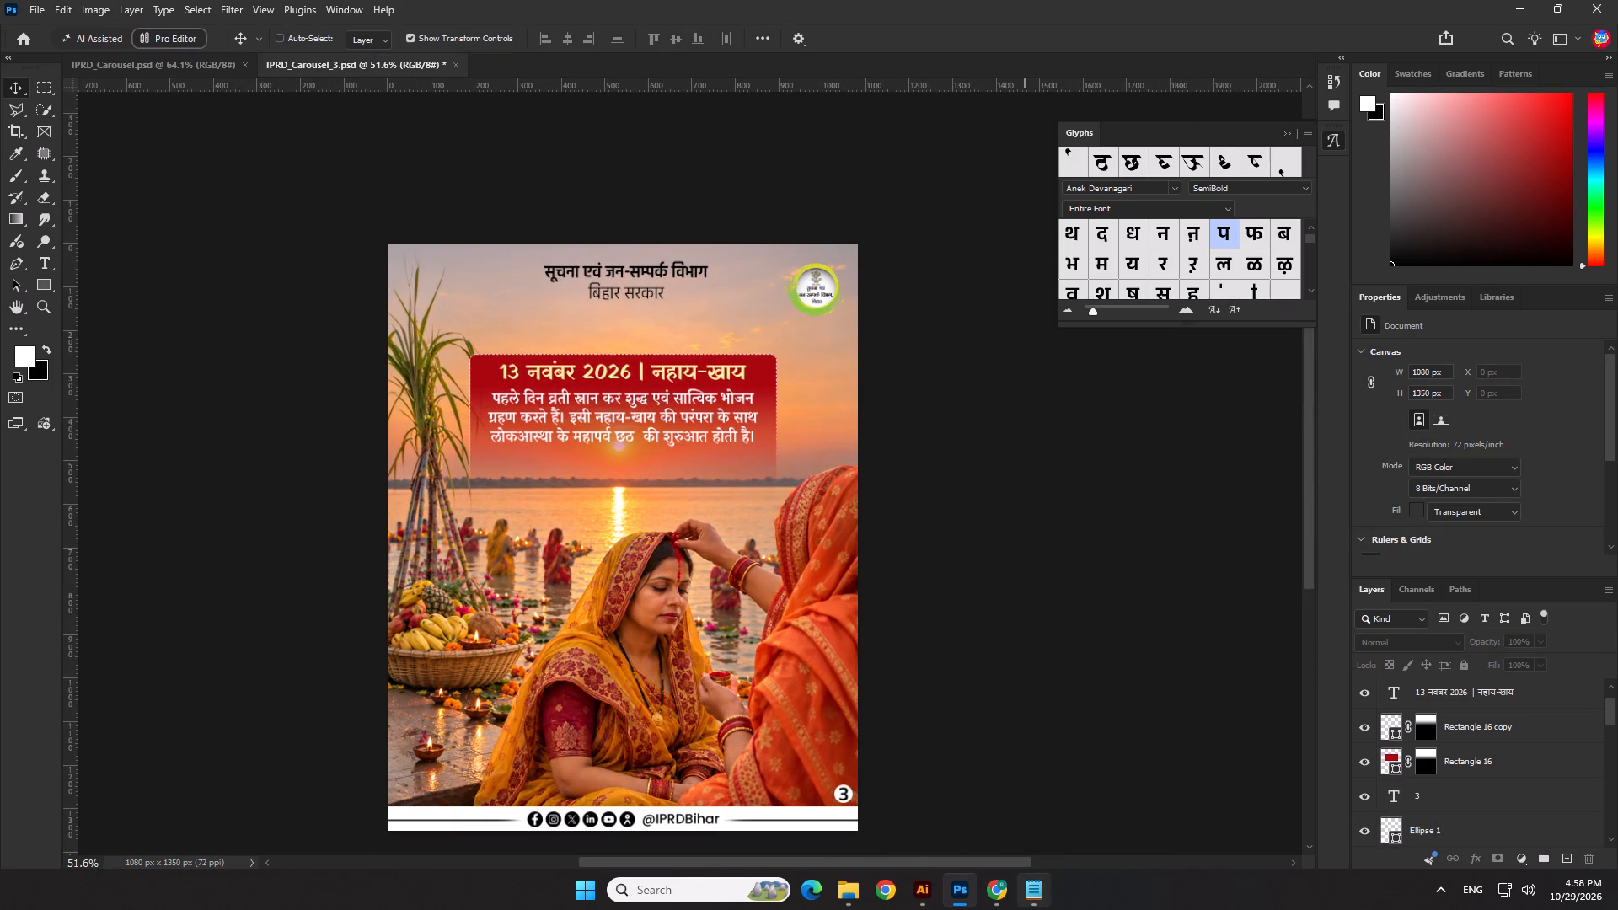
# Replace the date heading with "14 नवंबर 2026 | खरना", copied from the carousel 3 text in Notepad.
pyautogui.click(1033, 899)
pyautogui.moveTo(13, 241); pyautogui.dragTo(142, 248)
pyautogui.hotkey('ctrl', 'c')
pyautogui.hotkey('ctrl', 'c')
pyautogui.hotkey('alt', 'Tab')
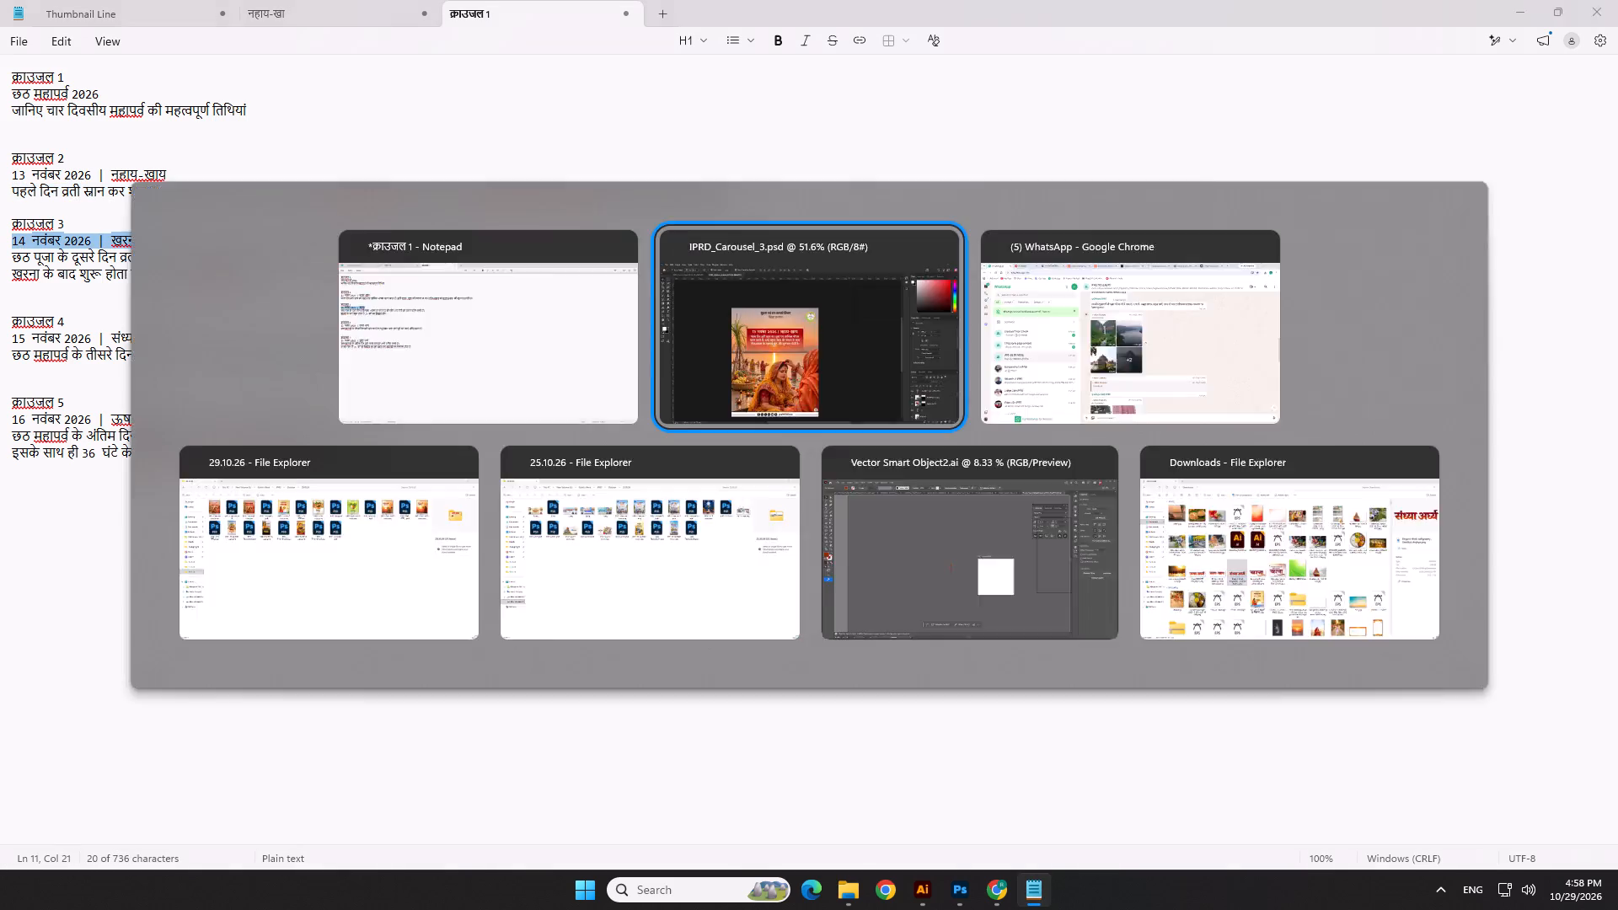
pyautogui.scroll(-1, 668, 447)
pyautogui.scroll(5, 672, 416)
pyautogui.doubleClick(671, 361)
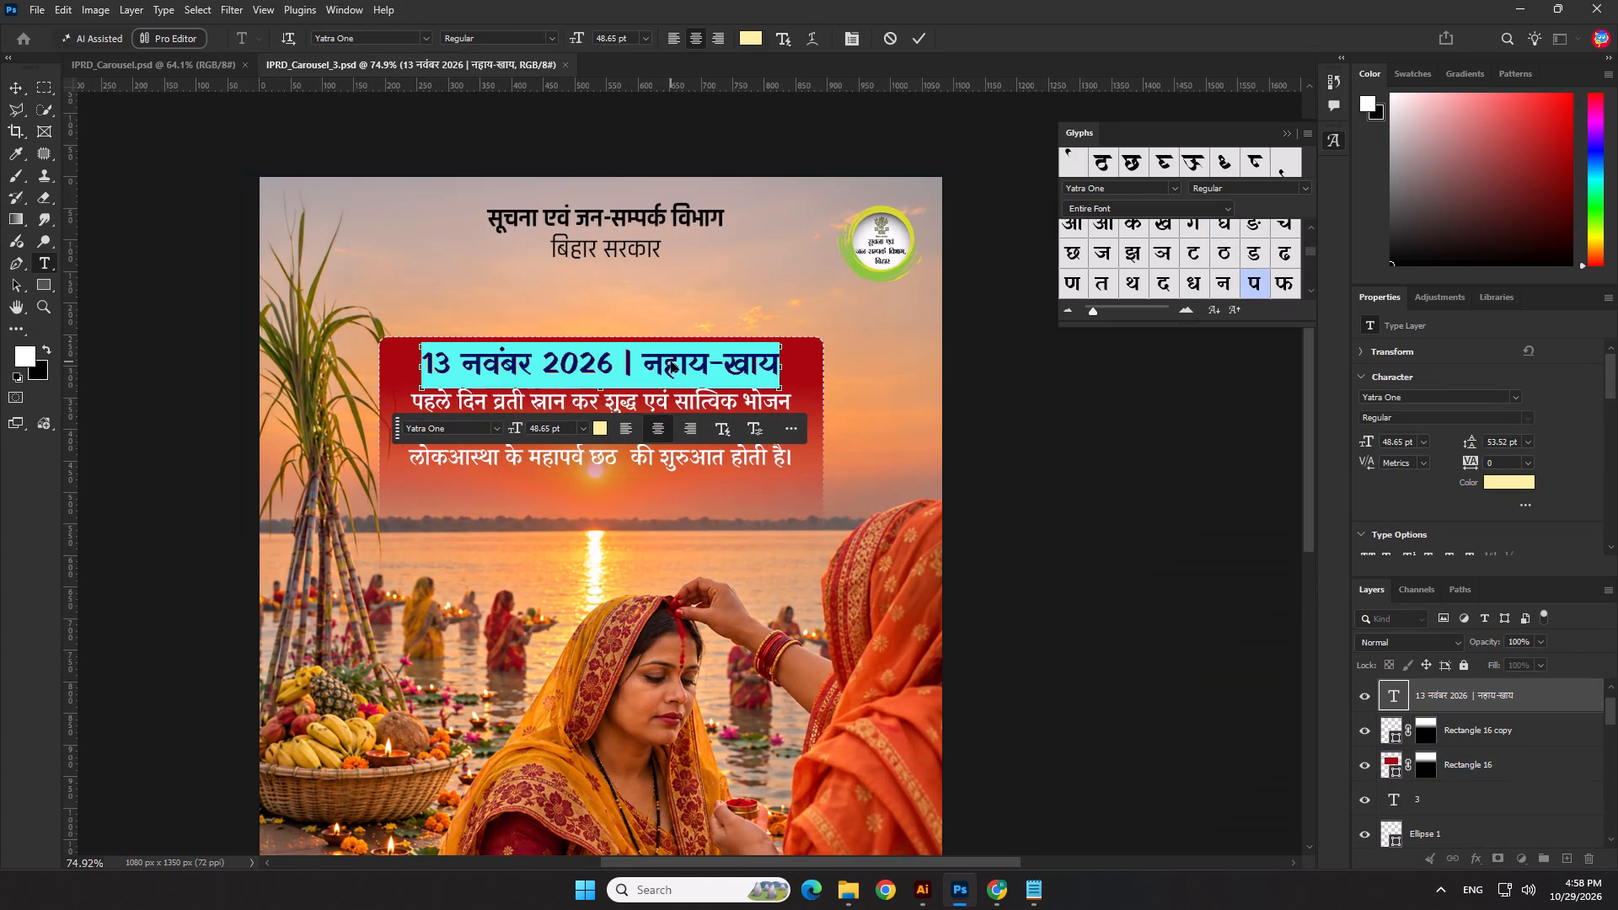
pyautogui.hotkey('ctrl', 'v')
pyautogui.click(908, 38)
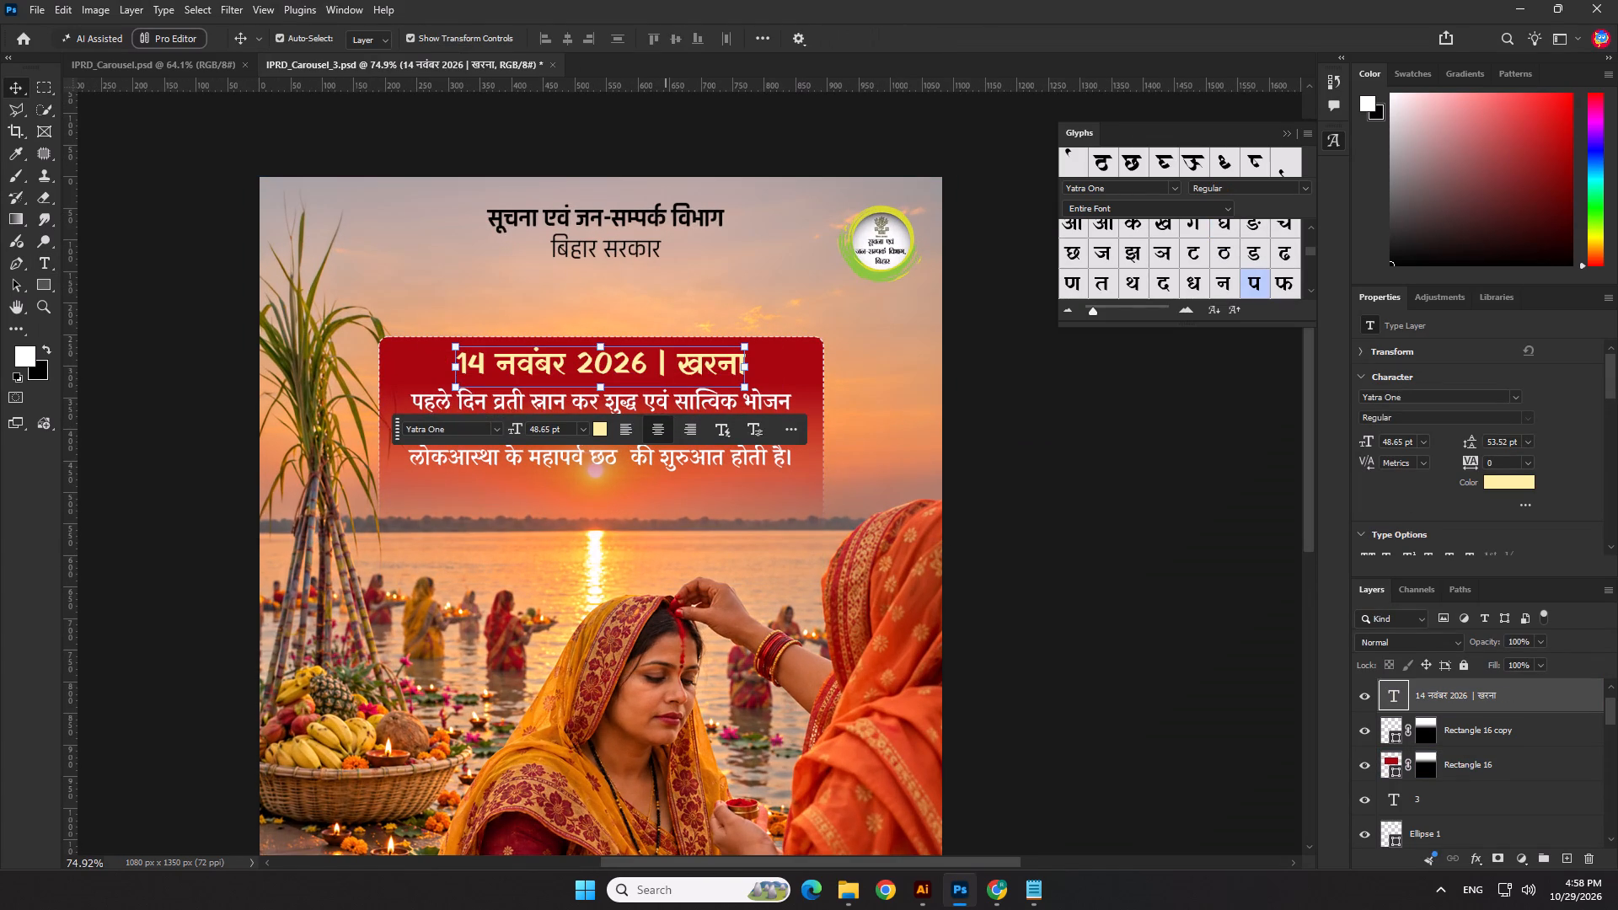
# Center the new date heading horizontally on the slide, aligning to the canvas.
pyautogui.click(758, 34)
pyautogui.click(801, 201)
pyautogui.click(802, 215)
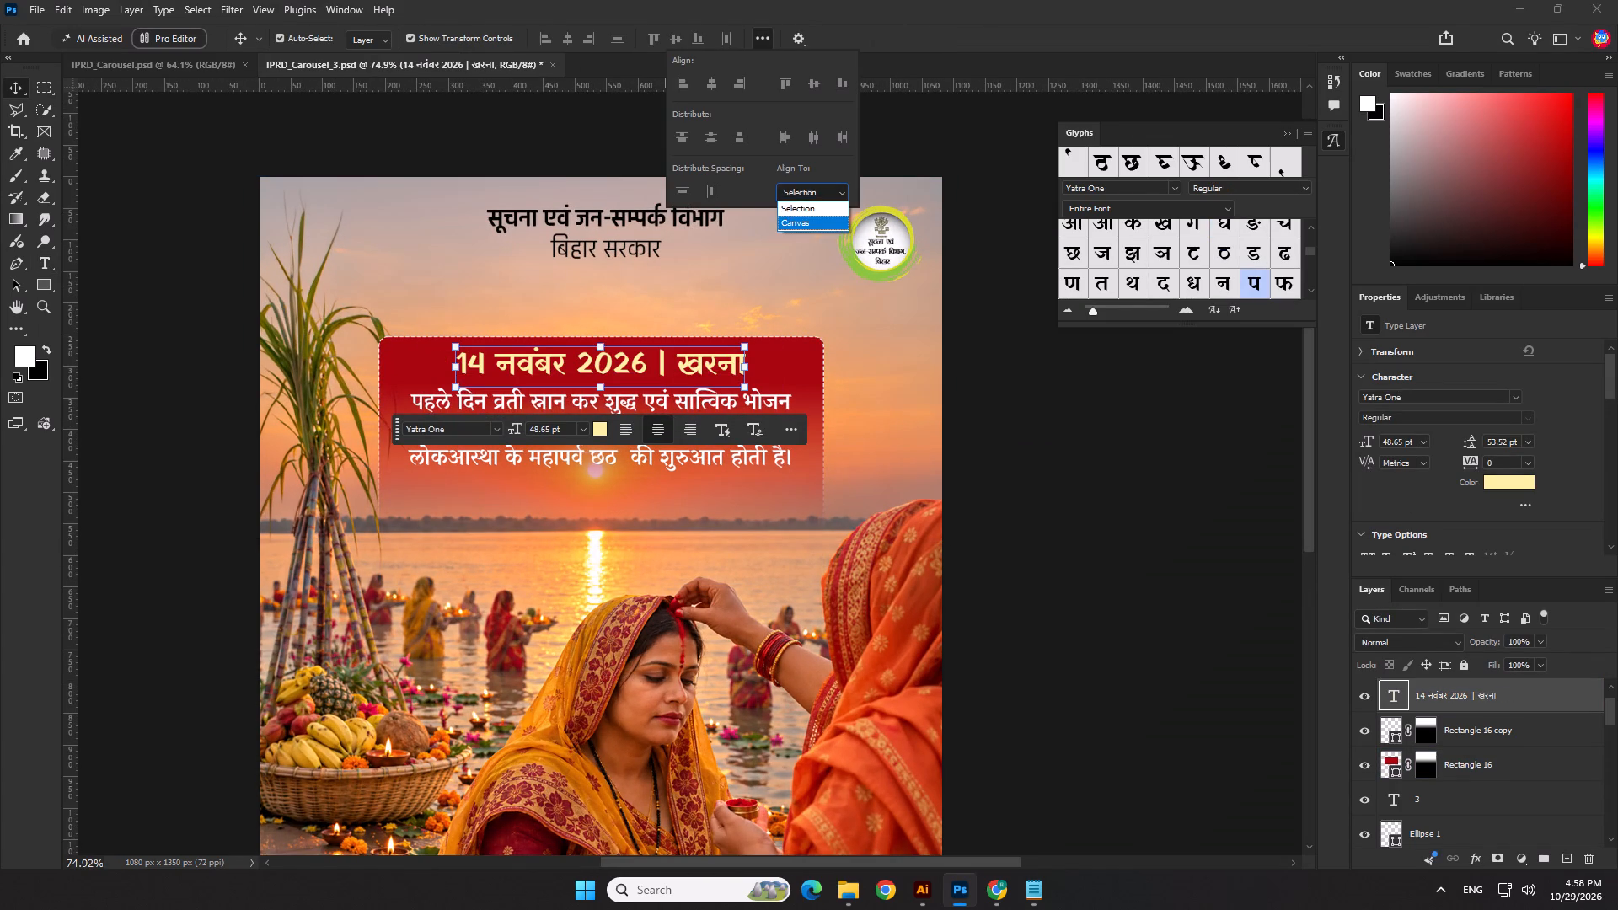
pyautogui.click(565, 34)
pyautogui.click(1048, 505)
# Replace the paragraph under the heading with carousel 3's first sentence from Notepad, "छठ पूजा के दूसरे दिन व्रती पूजा-अर्चना के बाद गुड़ की खीर और रोटी का प्रसाद ग्रहण करते हैं।".
pyautogui.hotkey('alt', 'Tab')
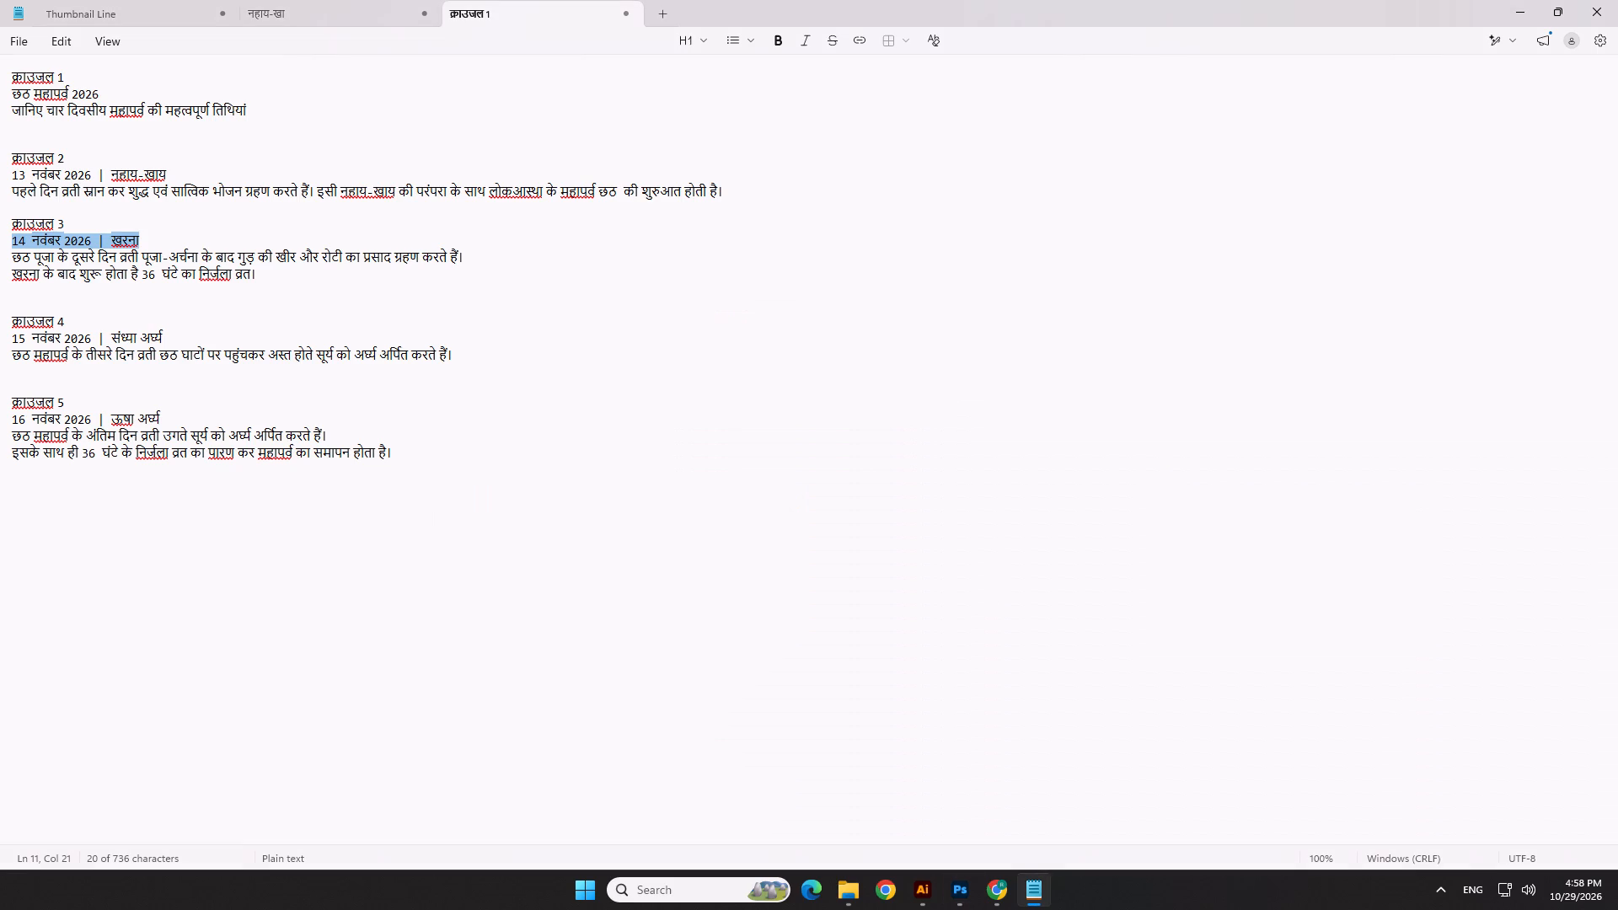
pyautogui.moveTo(13, 267); pyautogui.dragTo(260, 280)
pyautogui.moveTo(462, 252); pyautogui.dragTo(0, 245)
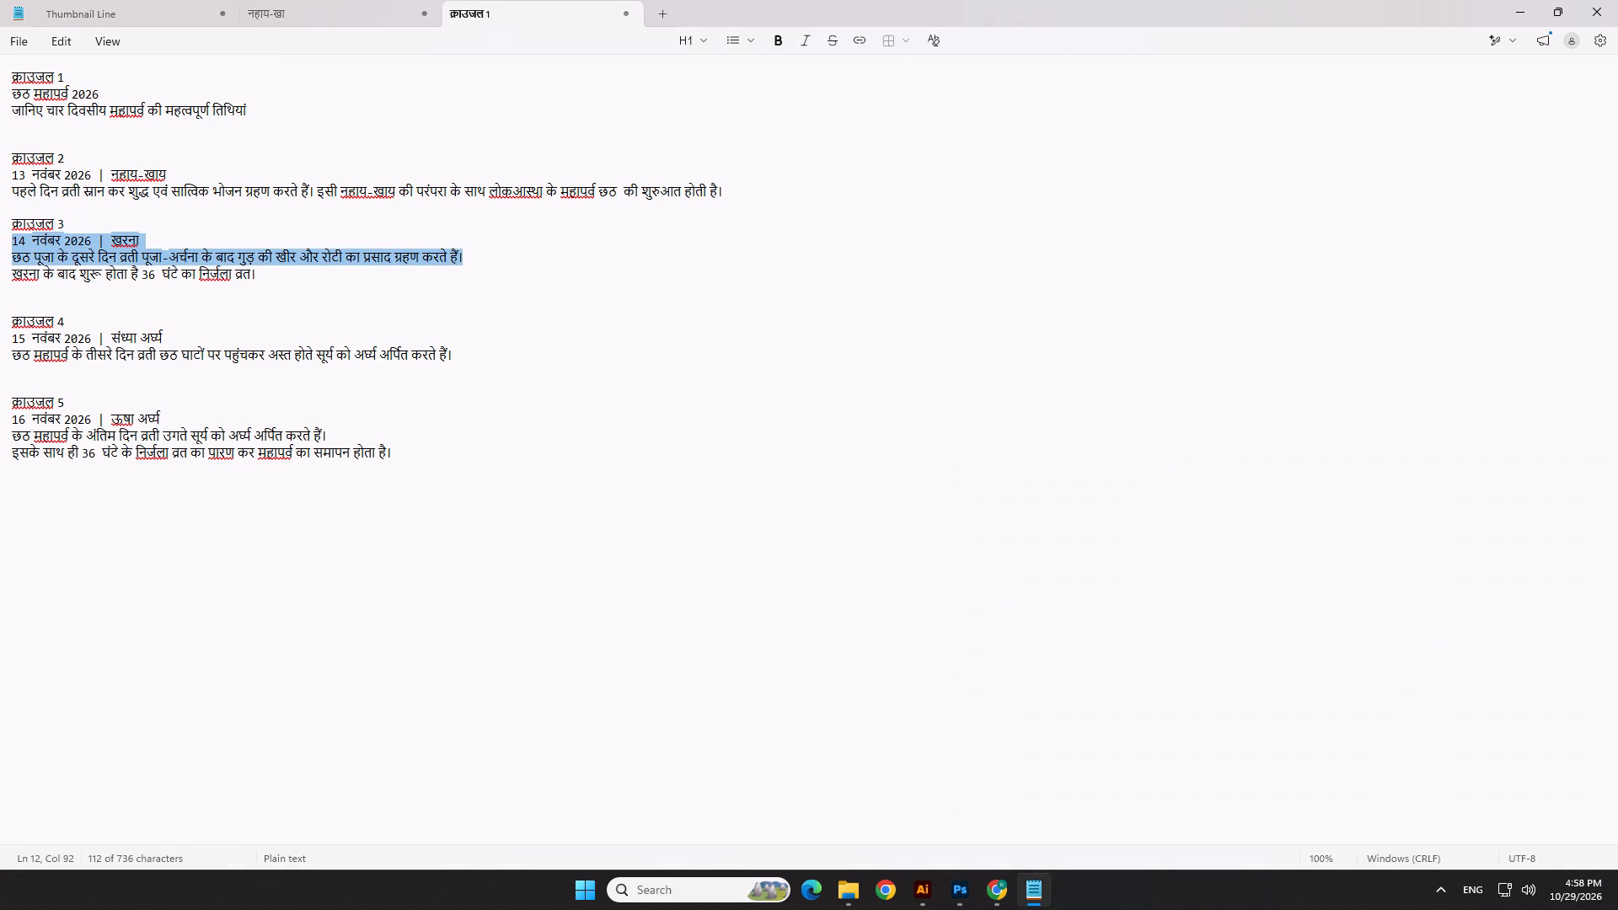
pyautogui.moveTo(0, 245); pyautogui.dragTo(0, 252)
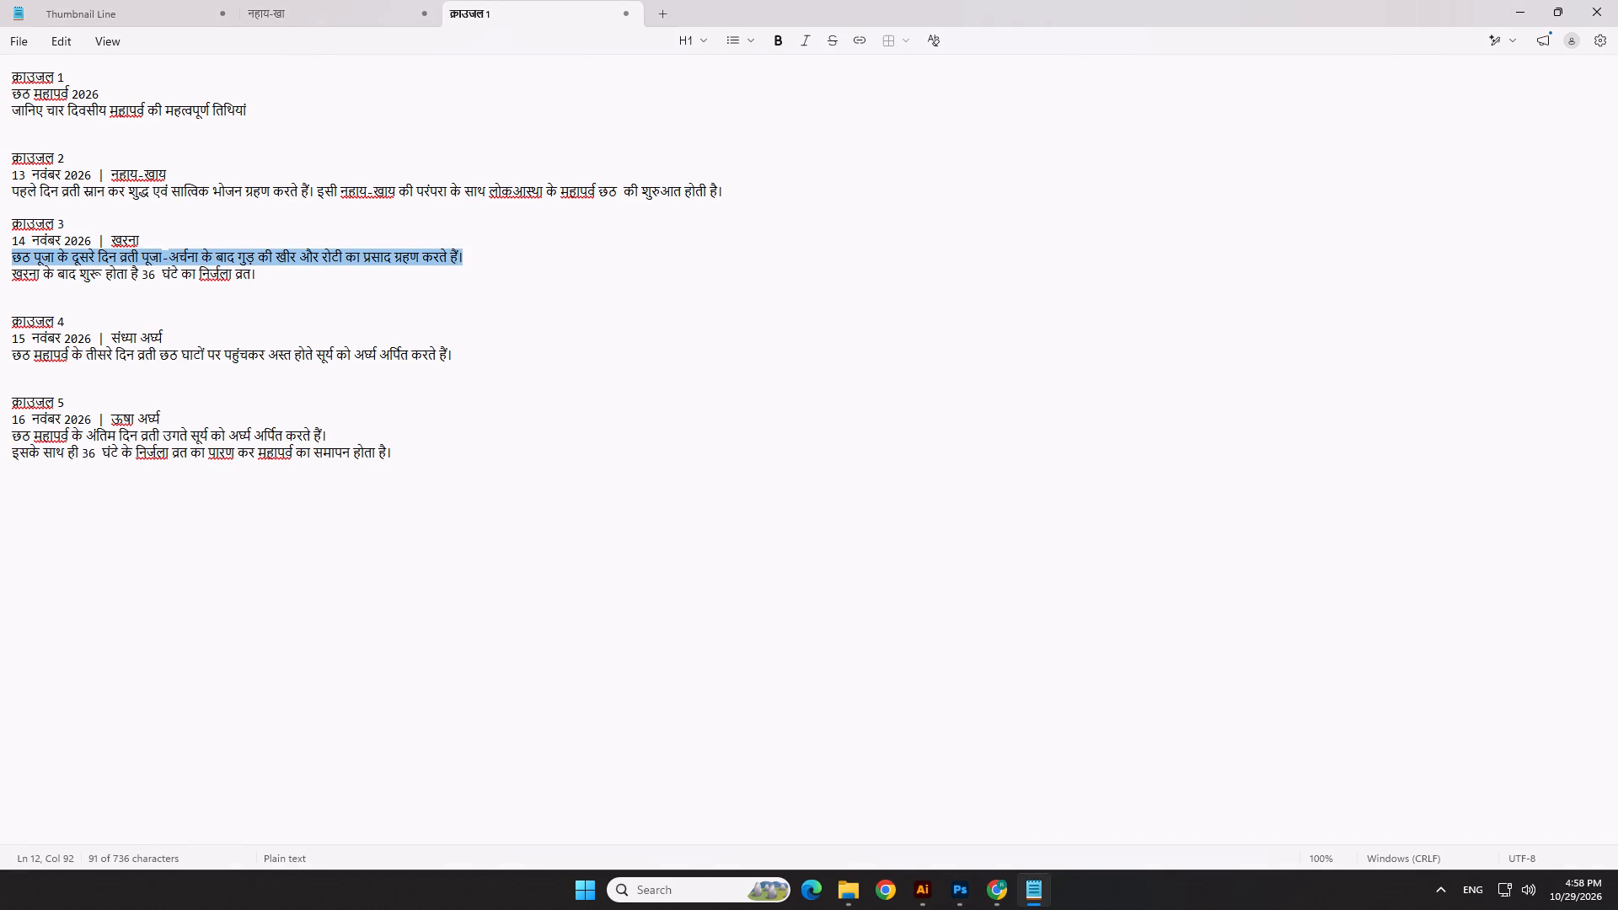
pyautogui.hotkey('ctrl', 'c')
pyautogui.hotkey('ctrl', 'c')
pyautogui.hotkey('ctrl', 'c')
pyautogui.hotkey('alt', 'Tab')
pyautogui.doubleClick(619, 439)
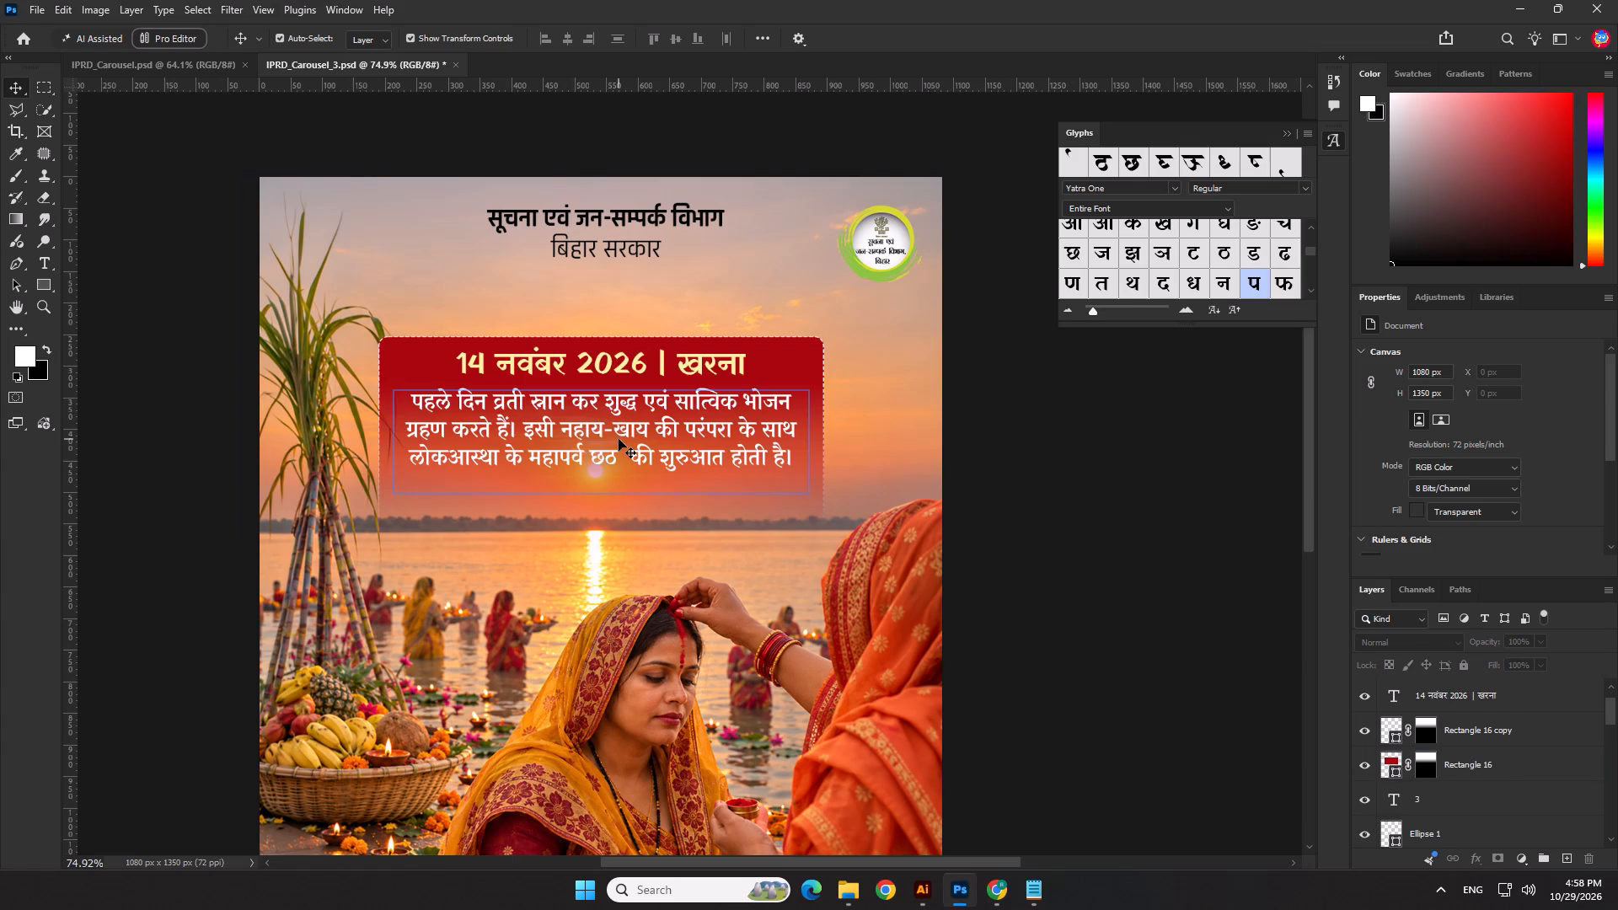
pyautogui.hotkey('ctrl', 'v')
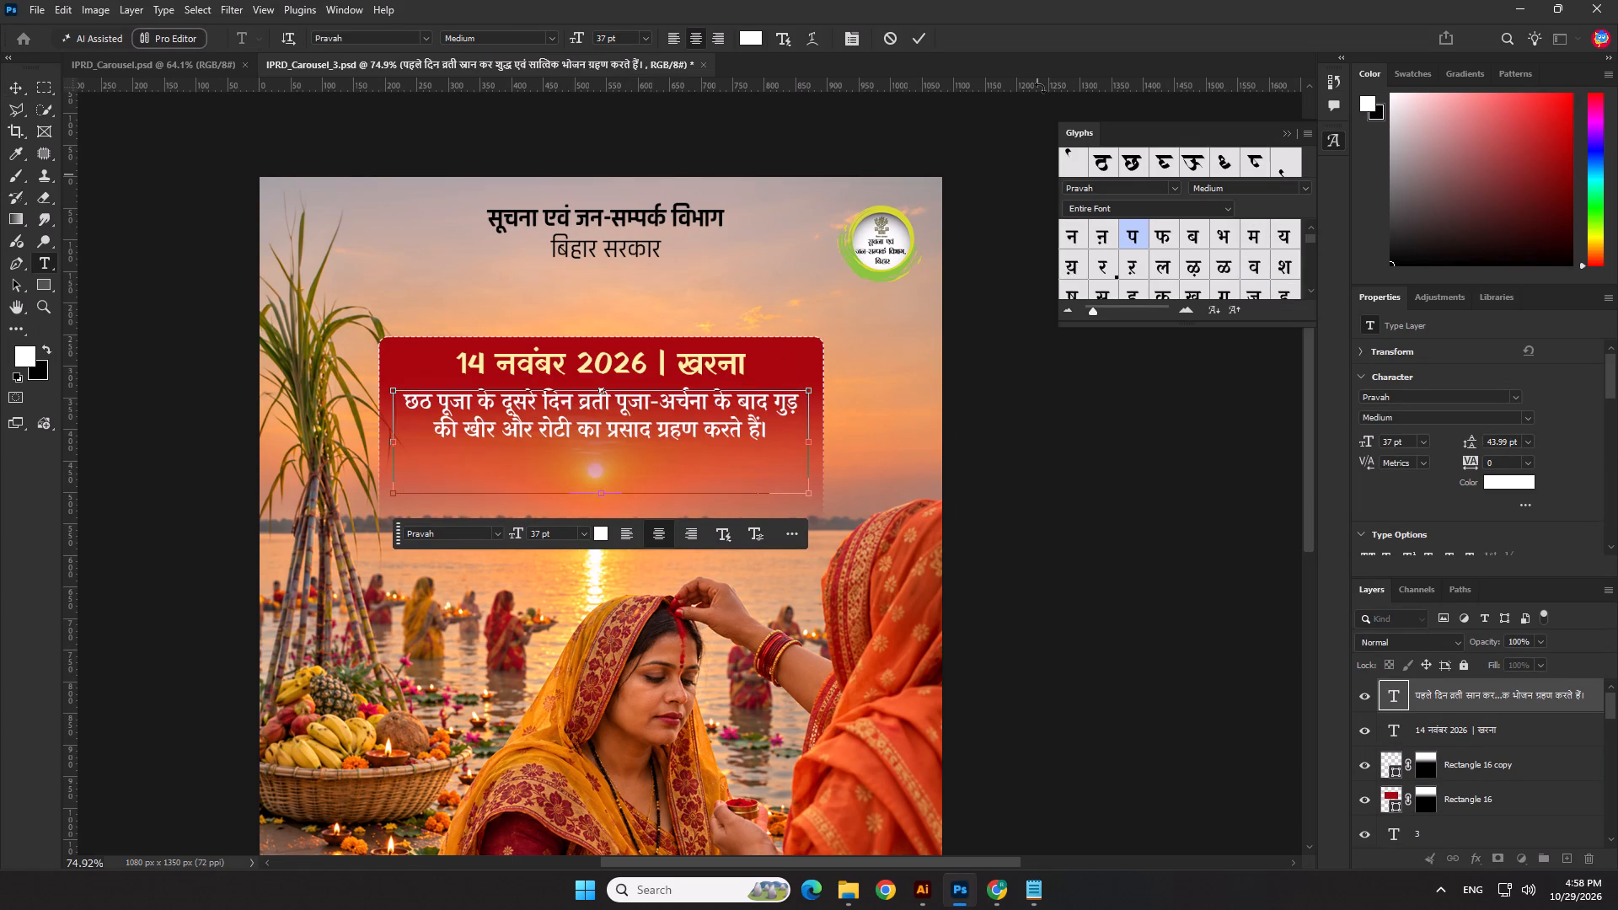
pyautogui.click(922, 34)
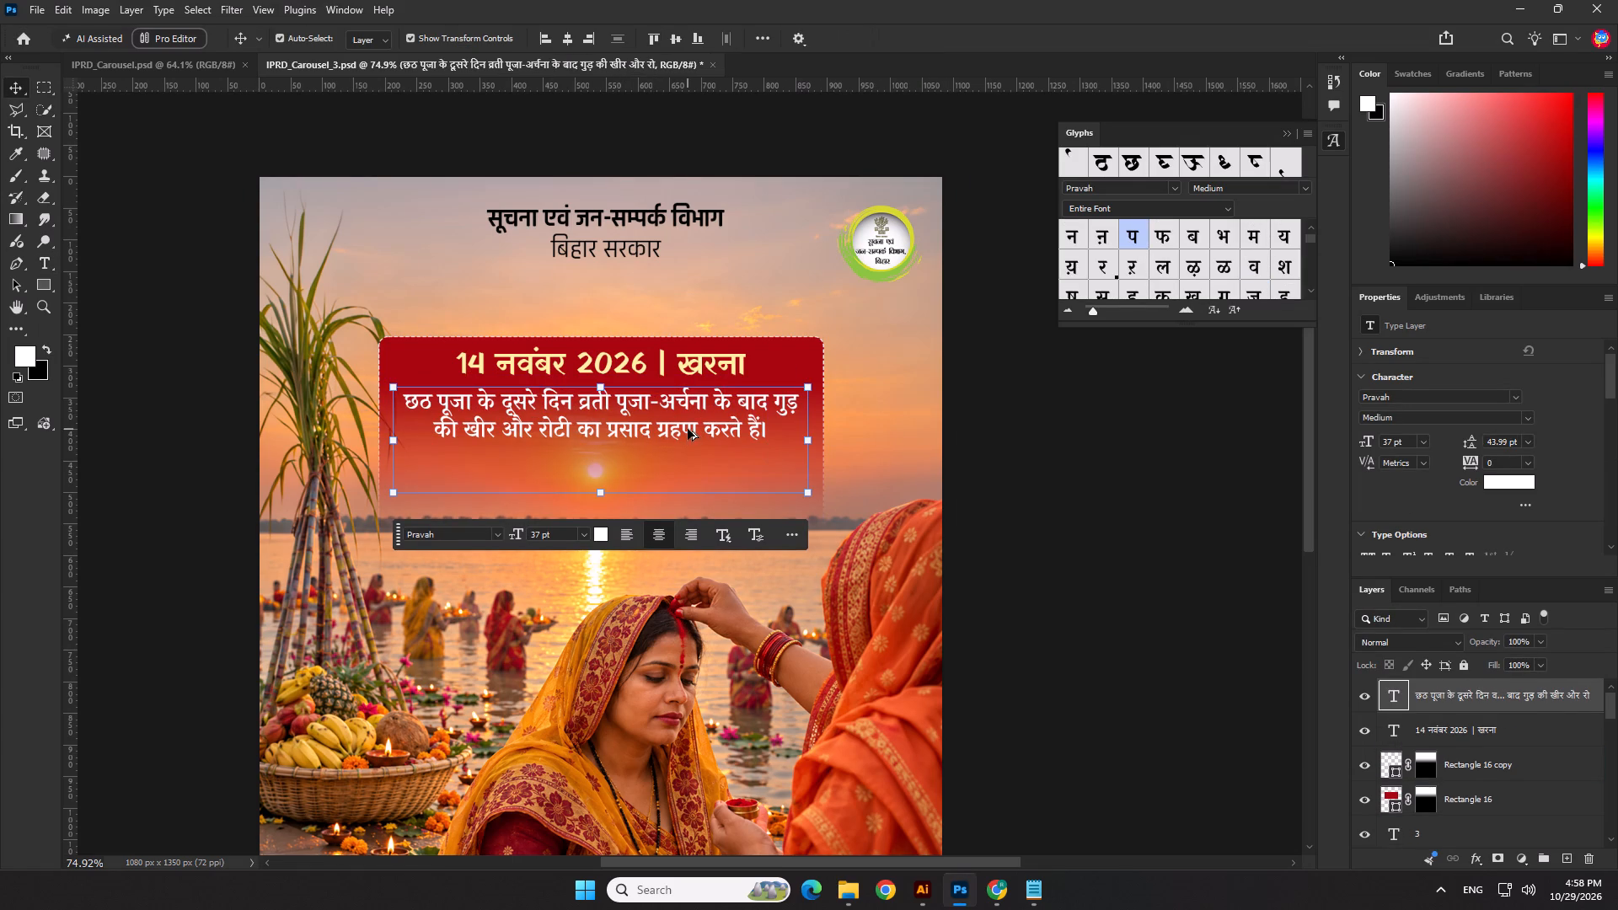
# Duplicate the paragraph just below itself and replace the copy's text with carousel 3's second sentence from Notepad, "खरना के बाद शुरू होता है 36 घंटे का निर्जला व्रत।".
pyautogui.keyDown('alt'); pyautogui.keyDown('shift'); pyautogui.moveTo(688, 429); pyautogui.dragTo(684, 486); pyautogui.keyUp('shift'); pyautogui.keyUp('alt')
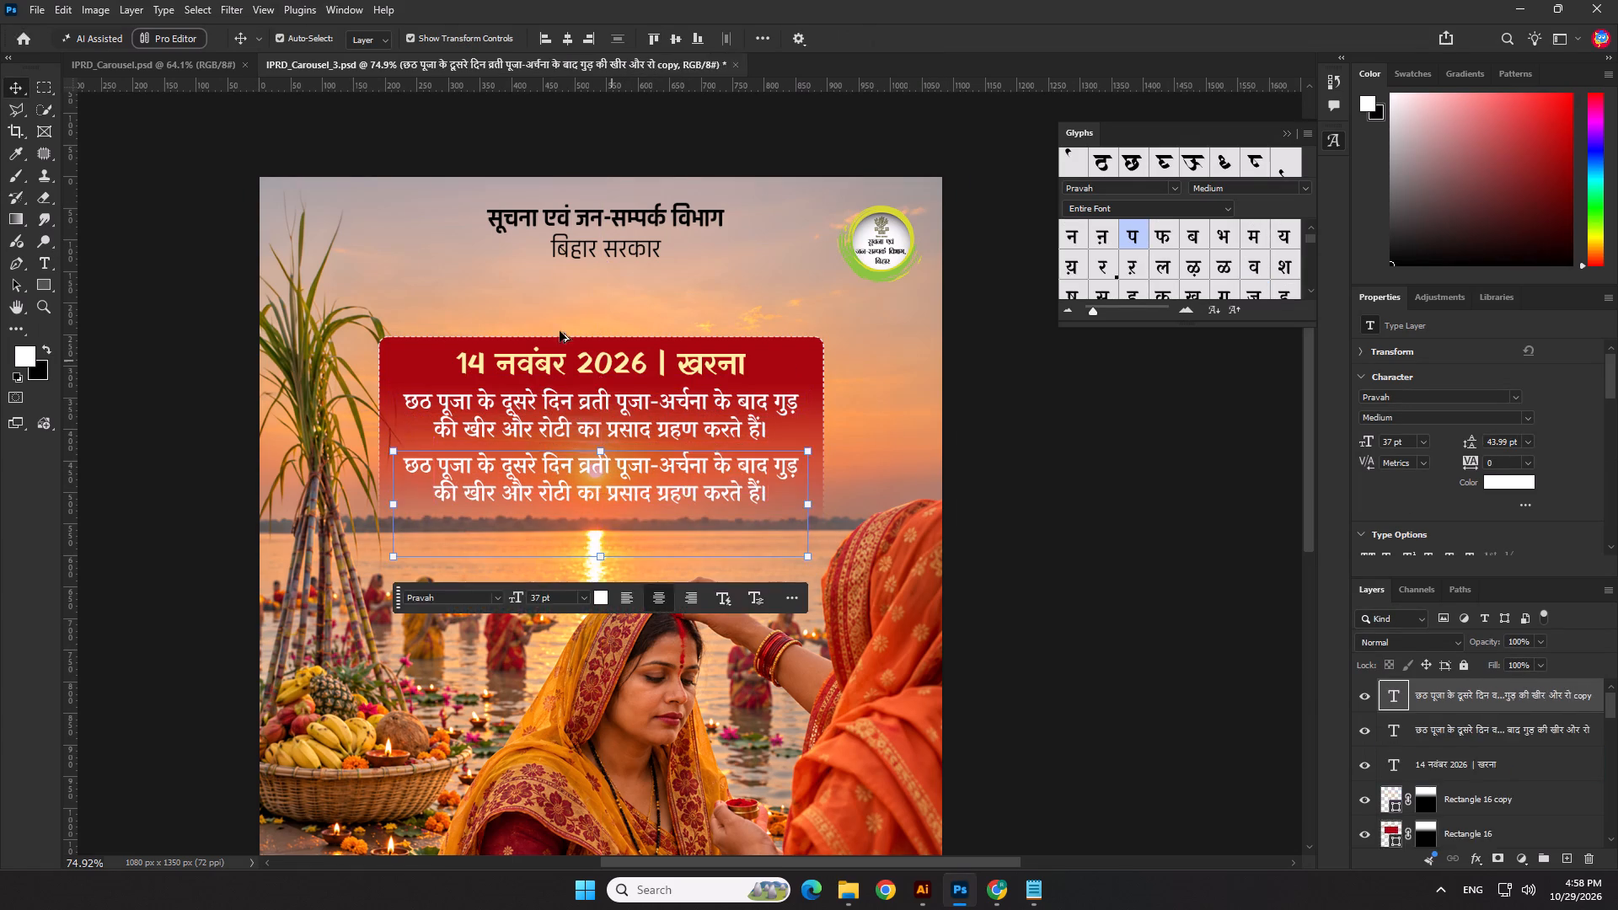
pyautogui.hotkey('alt', 'Tab')
pyautogui.moveTo(13, 276); pyautogui.dragTo(256, 283)
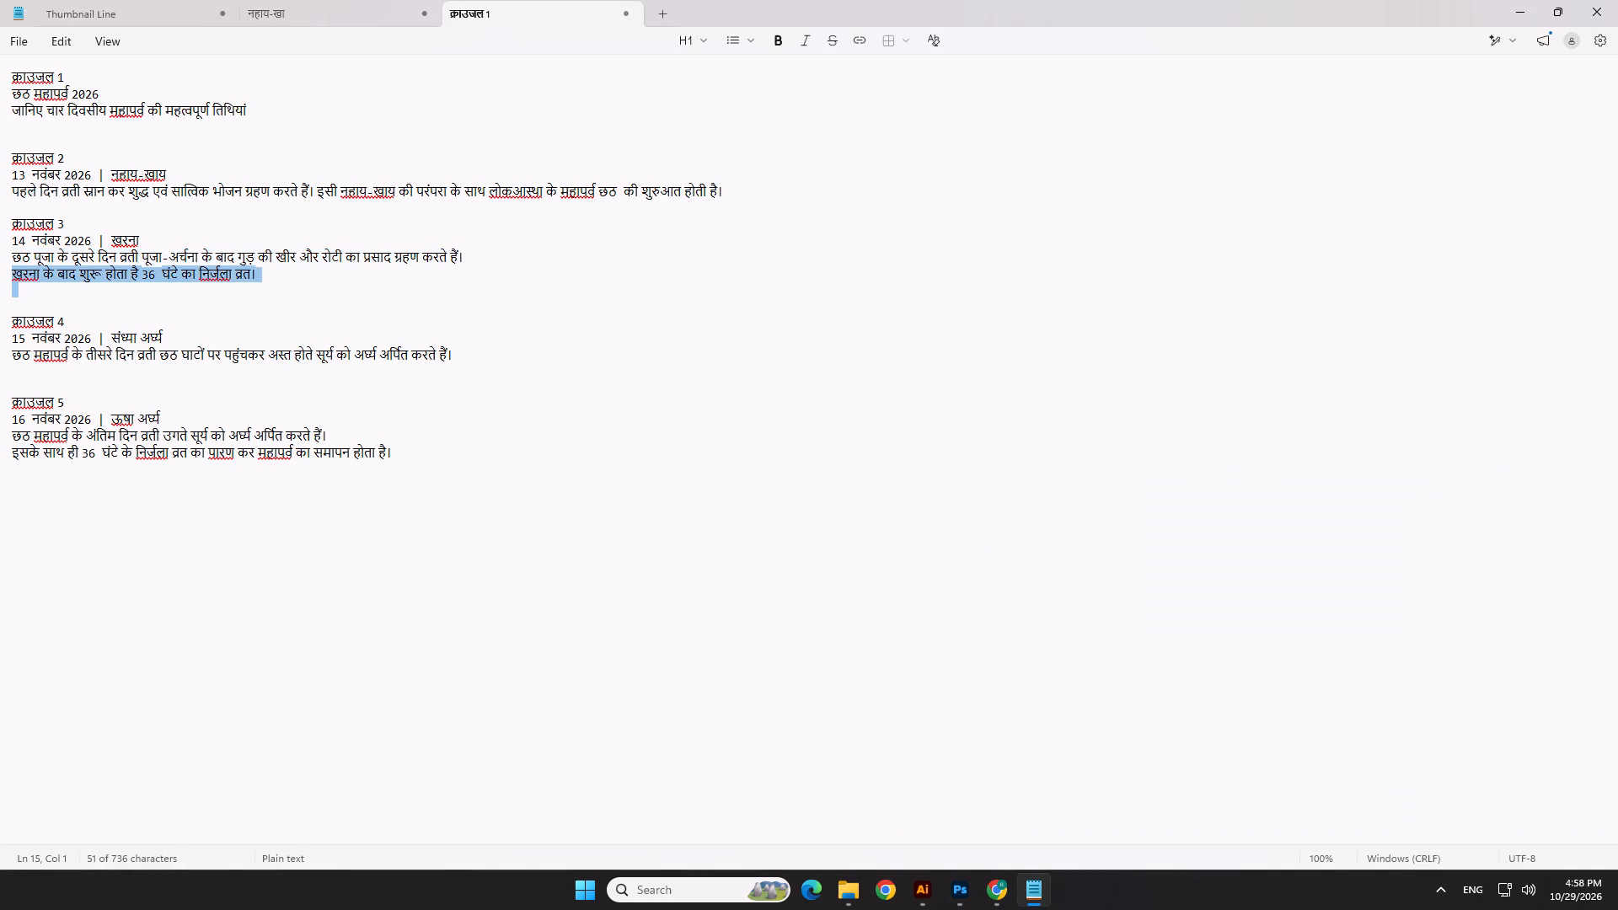
pyautogui.moveTo(256, 283); pyautogui.dragTo(254, 276)
pyautogui.hotkey('ctrl', 'c')
pyautogui.hotkey('ctrl', 'c')
pyautogui.hotkey('alt', 'Tab')
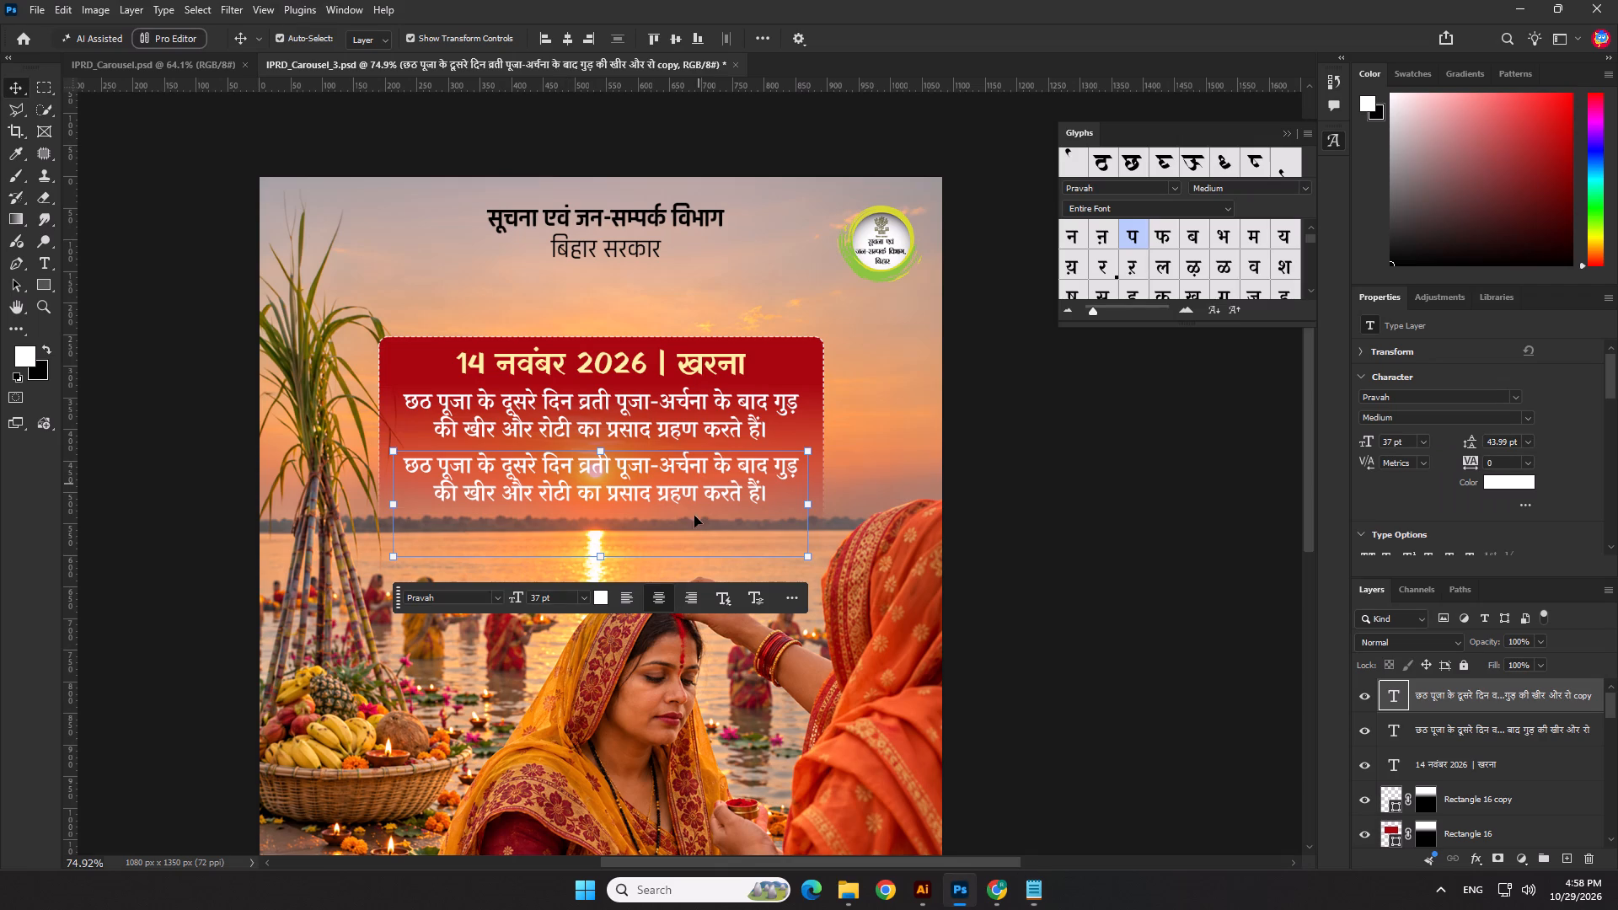
pyautogui.doubleClick(691, 479)
pyautogui.hotkey('ctrl', 'v')
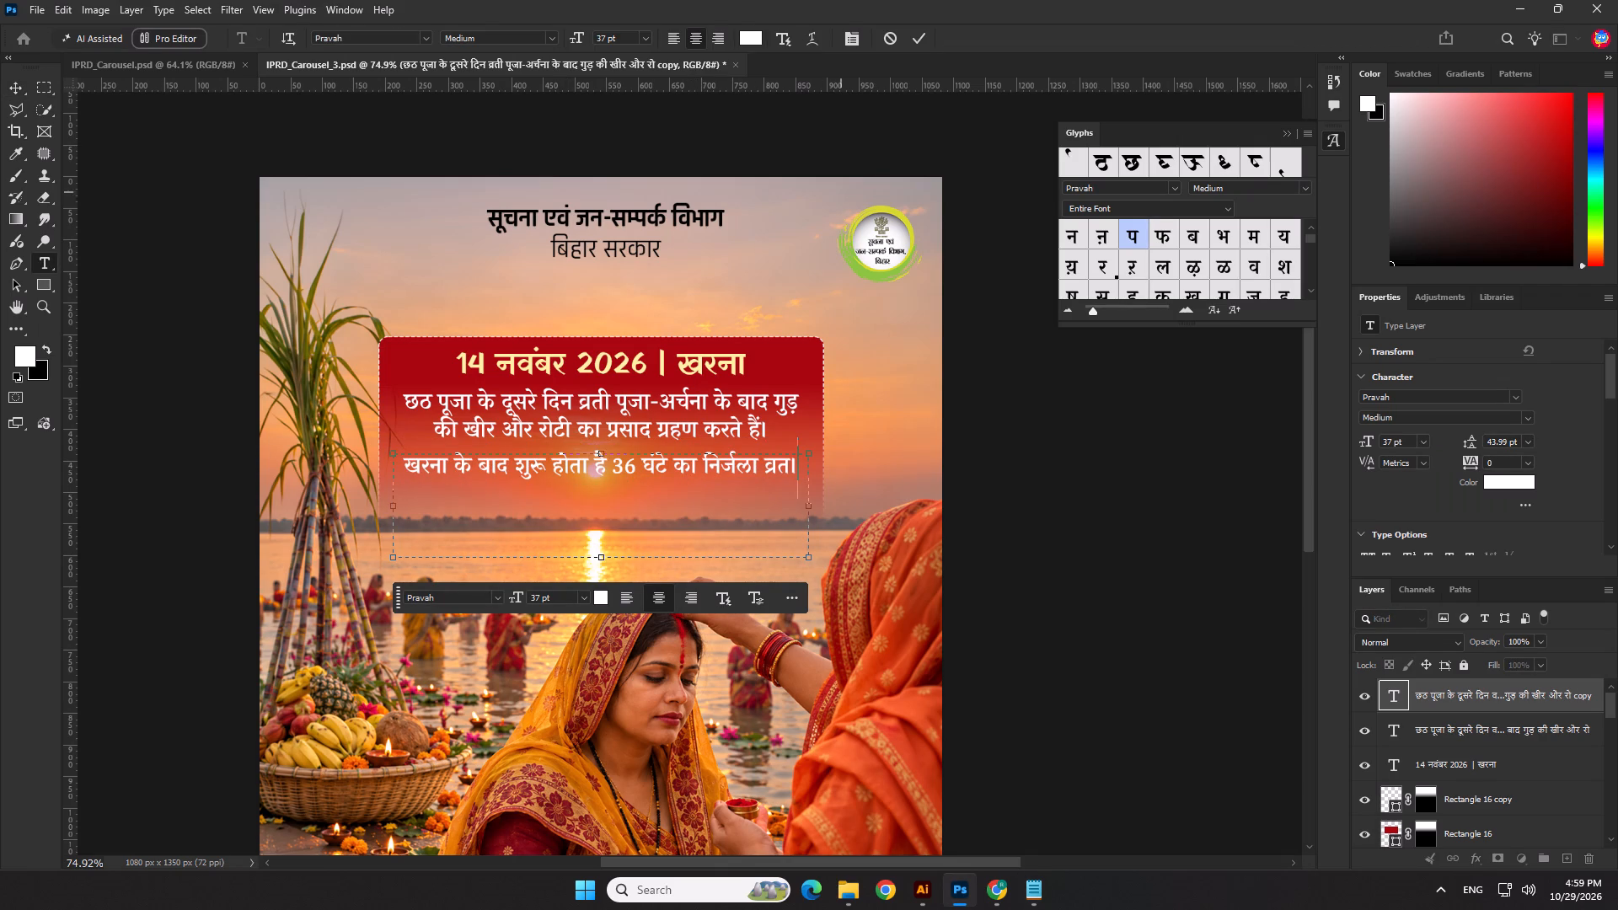
pyautogui.click(919, 40)
pyautogui.click(1137, 538)
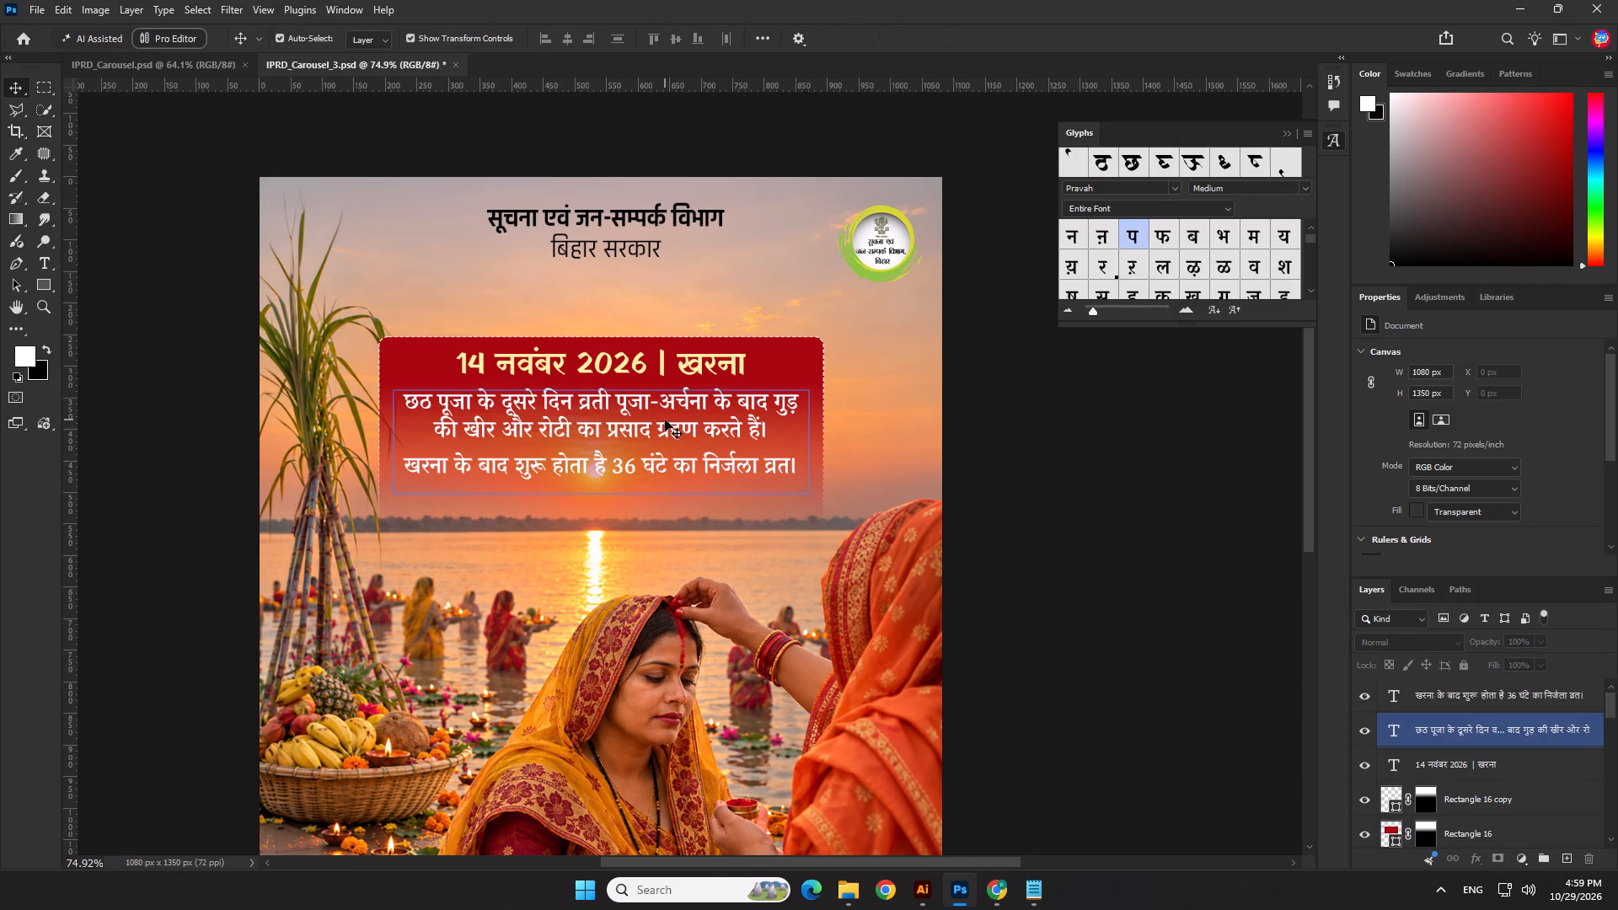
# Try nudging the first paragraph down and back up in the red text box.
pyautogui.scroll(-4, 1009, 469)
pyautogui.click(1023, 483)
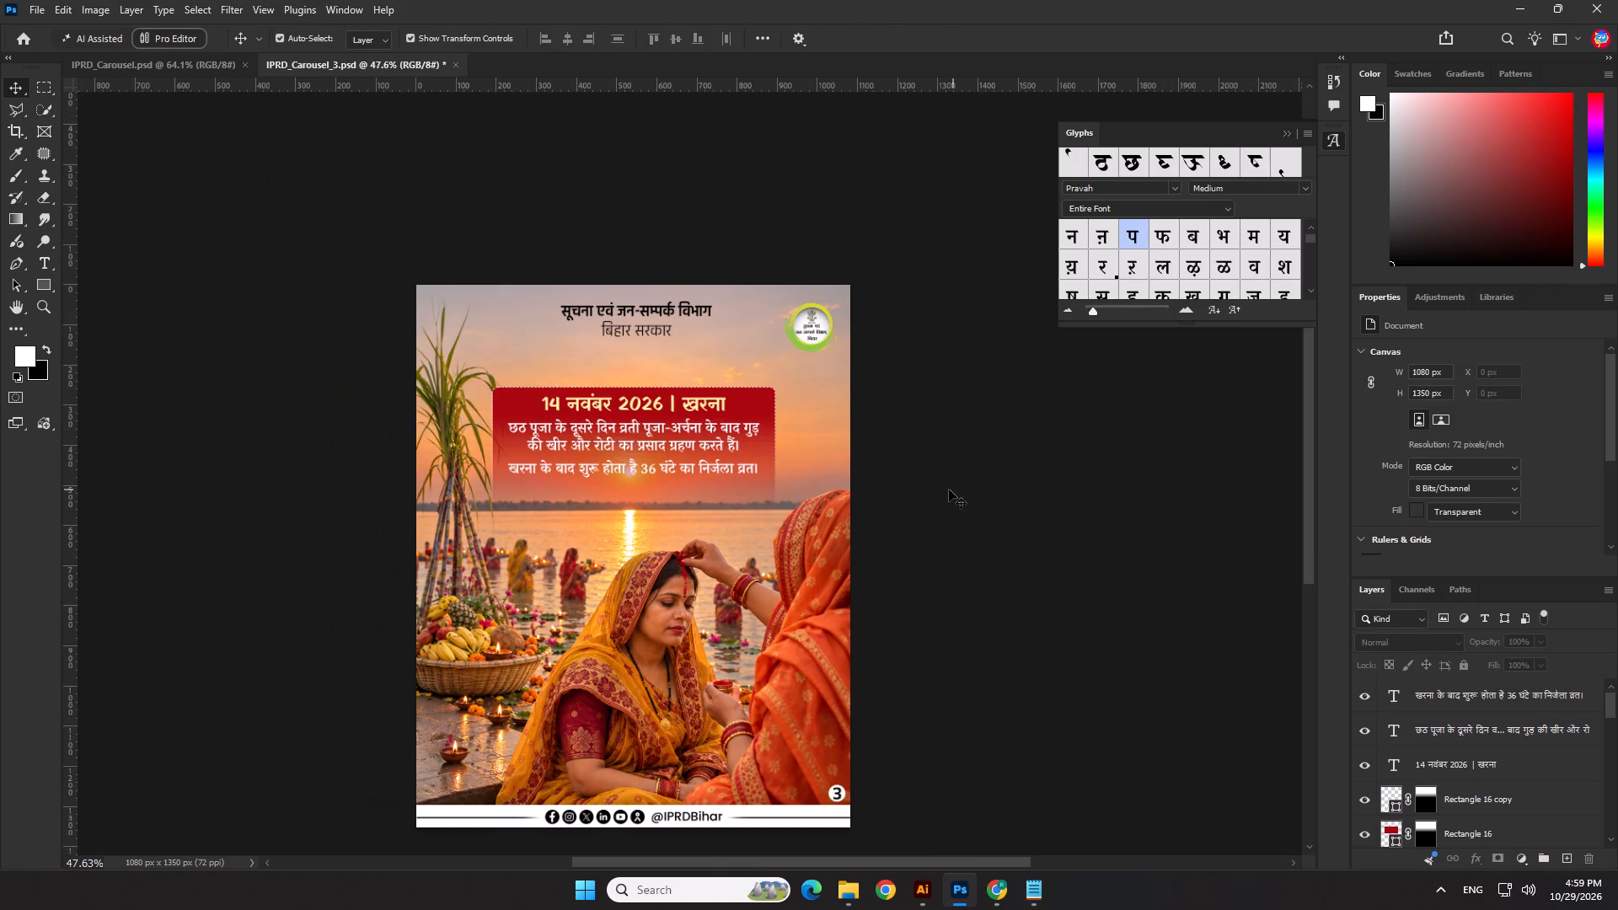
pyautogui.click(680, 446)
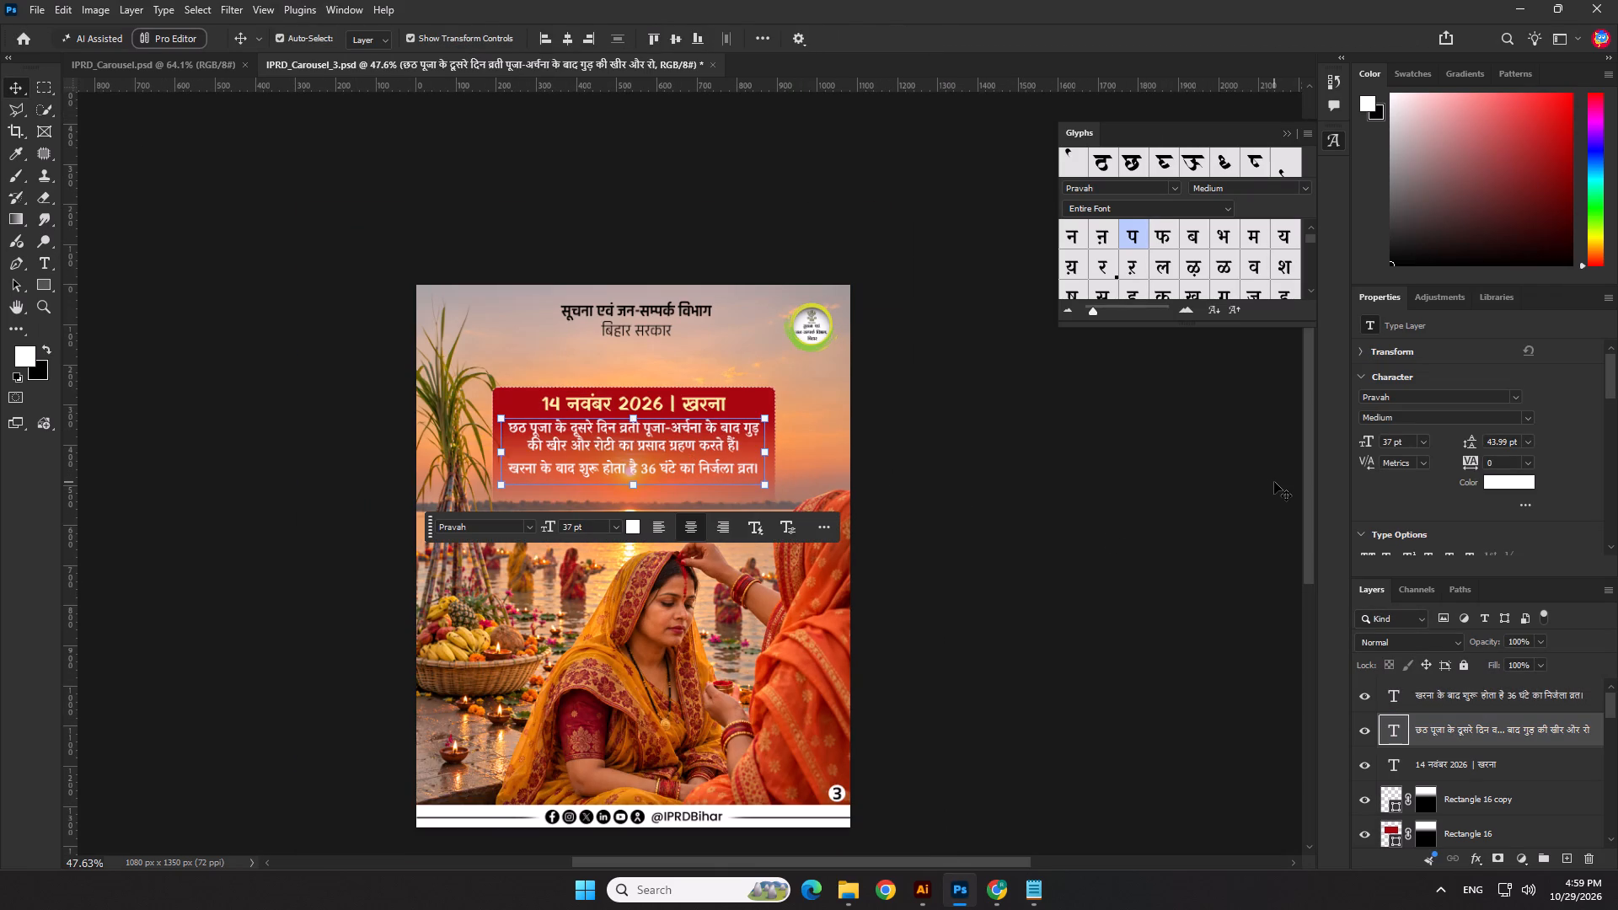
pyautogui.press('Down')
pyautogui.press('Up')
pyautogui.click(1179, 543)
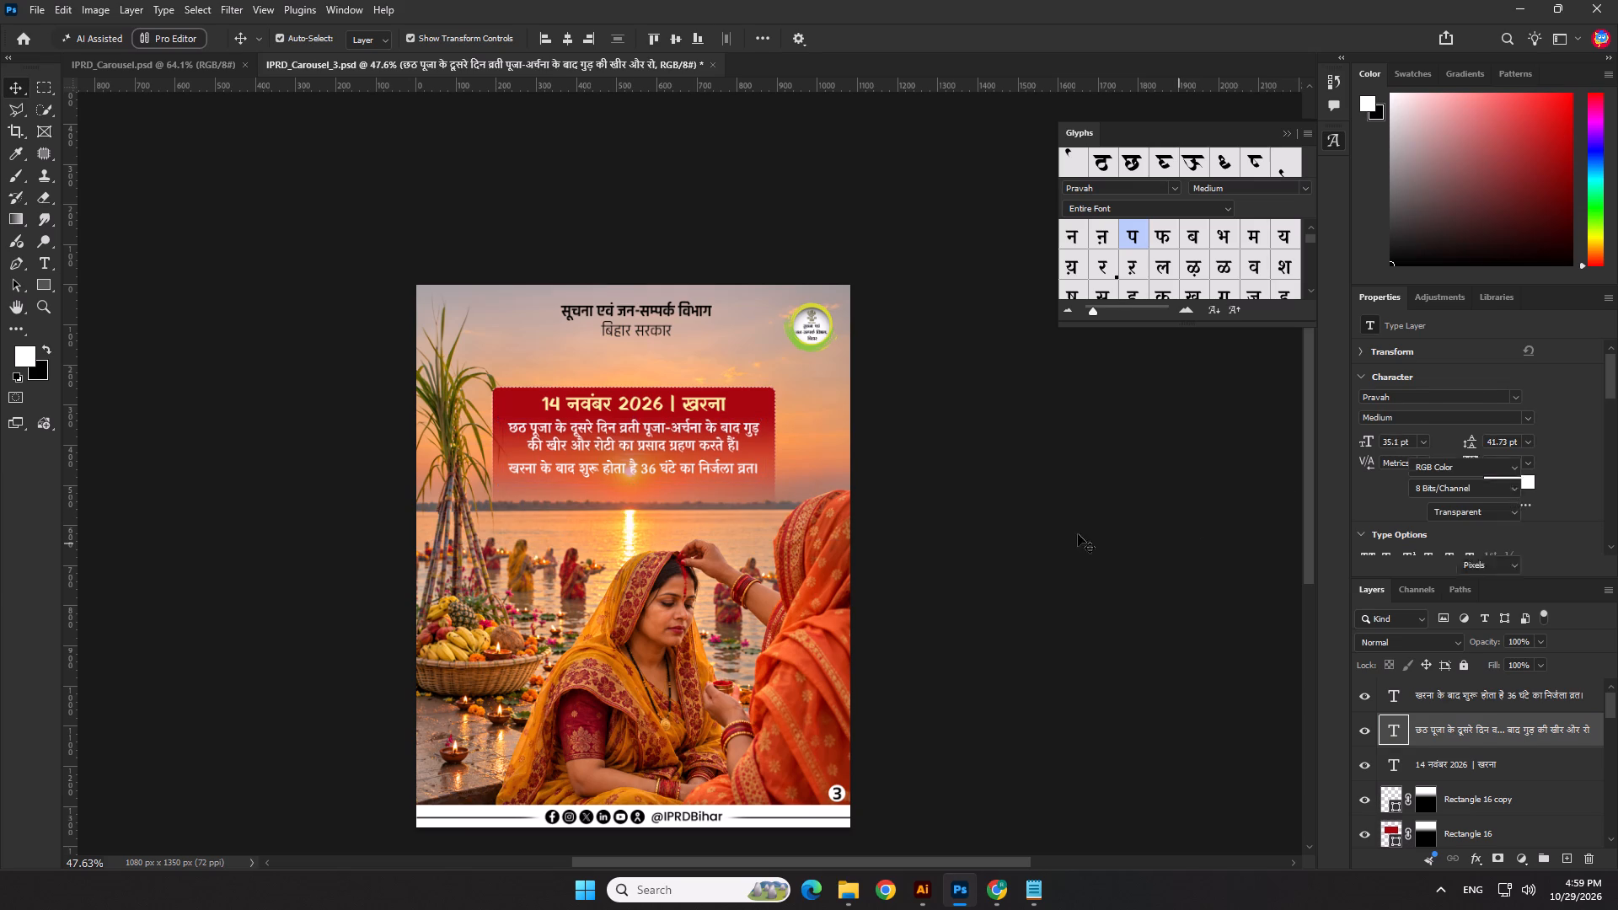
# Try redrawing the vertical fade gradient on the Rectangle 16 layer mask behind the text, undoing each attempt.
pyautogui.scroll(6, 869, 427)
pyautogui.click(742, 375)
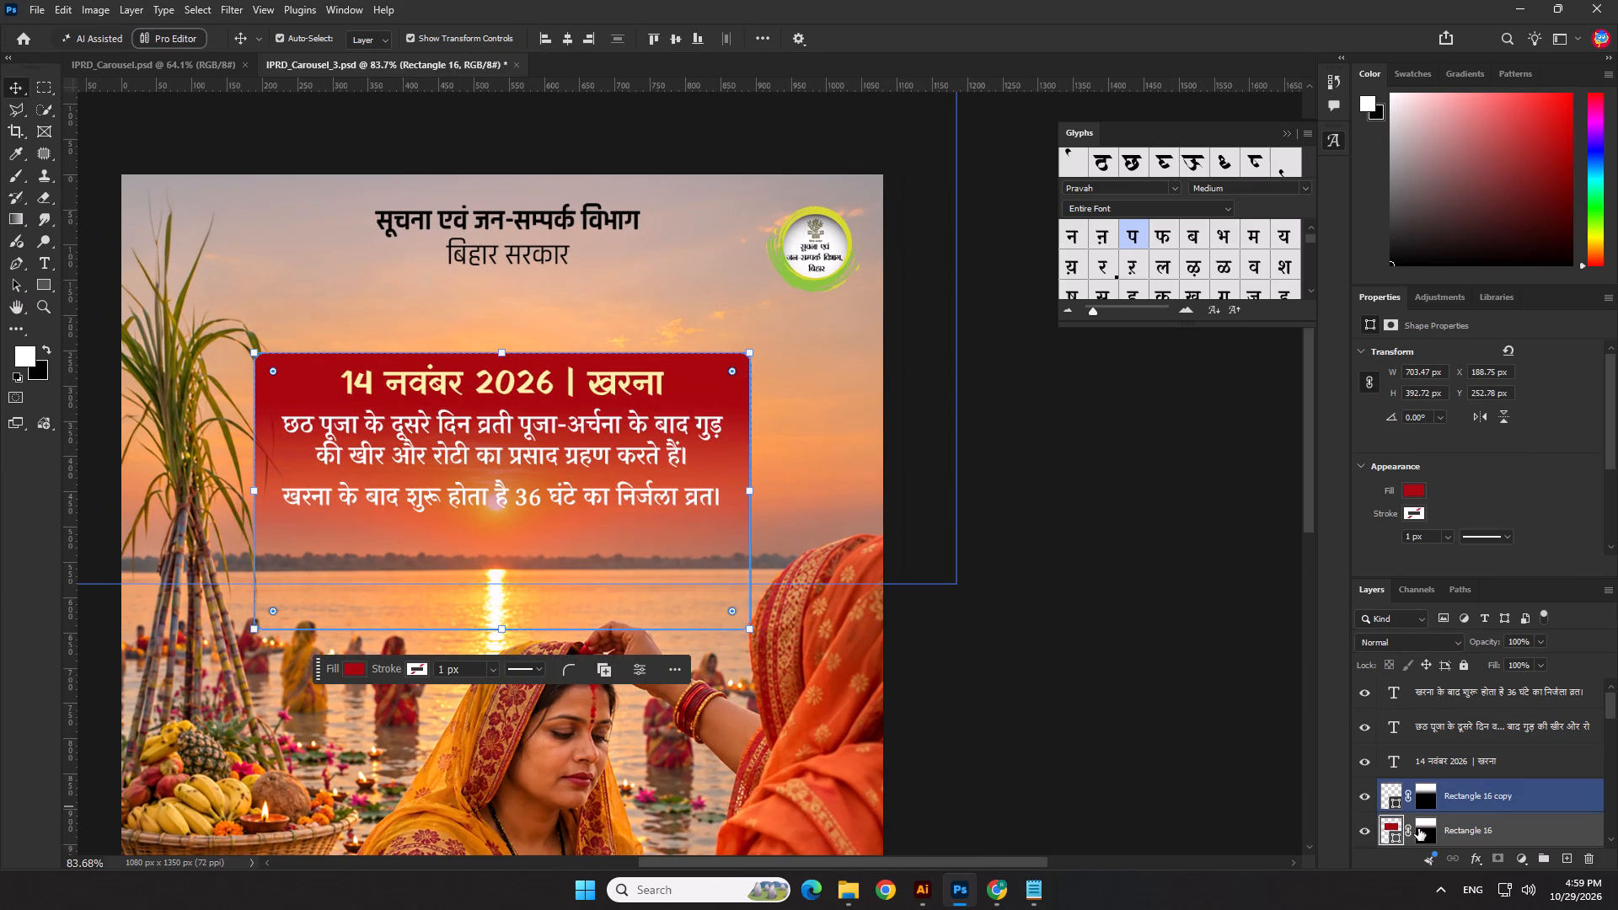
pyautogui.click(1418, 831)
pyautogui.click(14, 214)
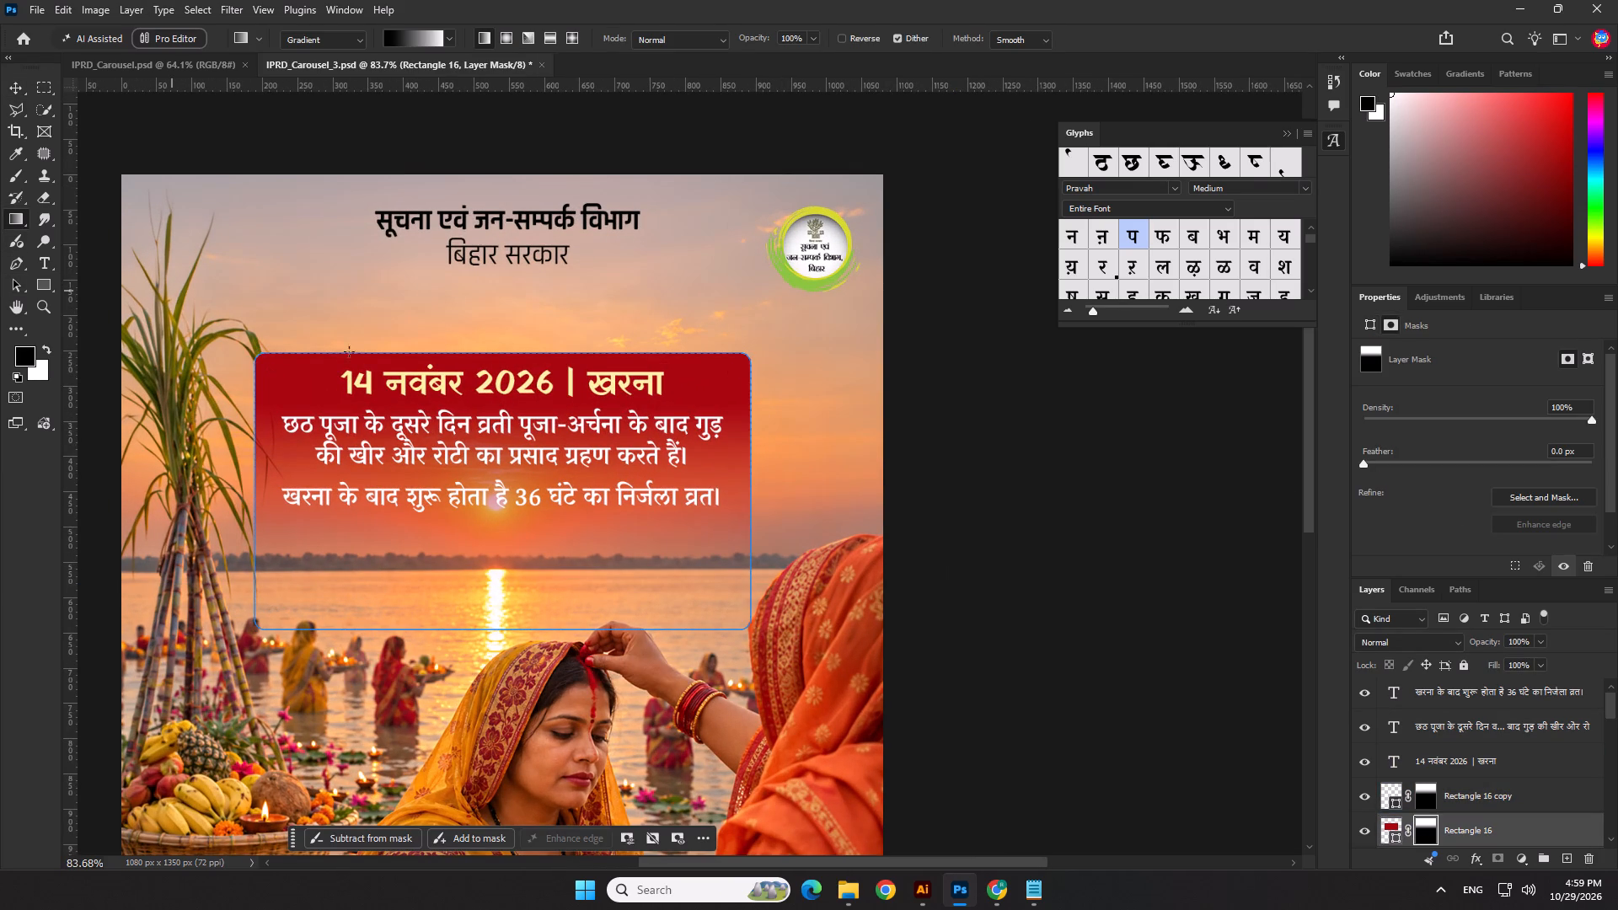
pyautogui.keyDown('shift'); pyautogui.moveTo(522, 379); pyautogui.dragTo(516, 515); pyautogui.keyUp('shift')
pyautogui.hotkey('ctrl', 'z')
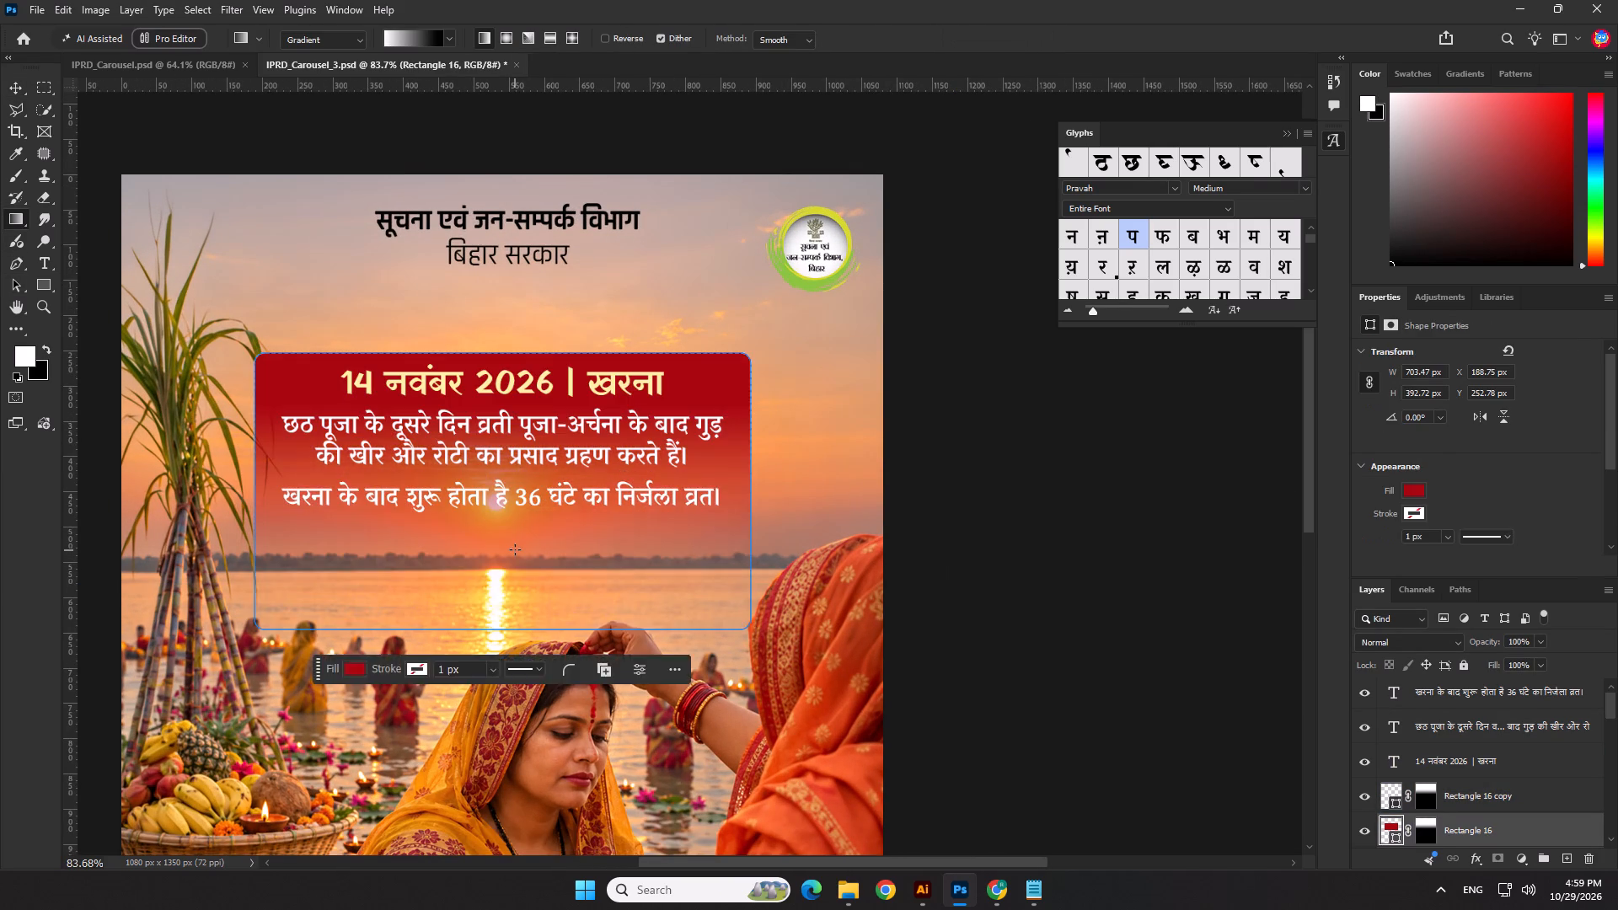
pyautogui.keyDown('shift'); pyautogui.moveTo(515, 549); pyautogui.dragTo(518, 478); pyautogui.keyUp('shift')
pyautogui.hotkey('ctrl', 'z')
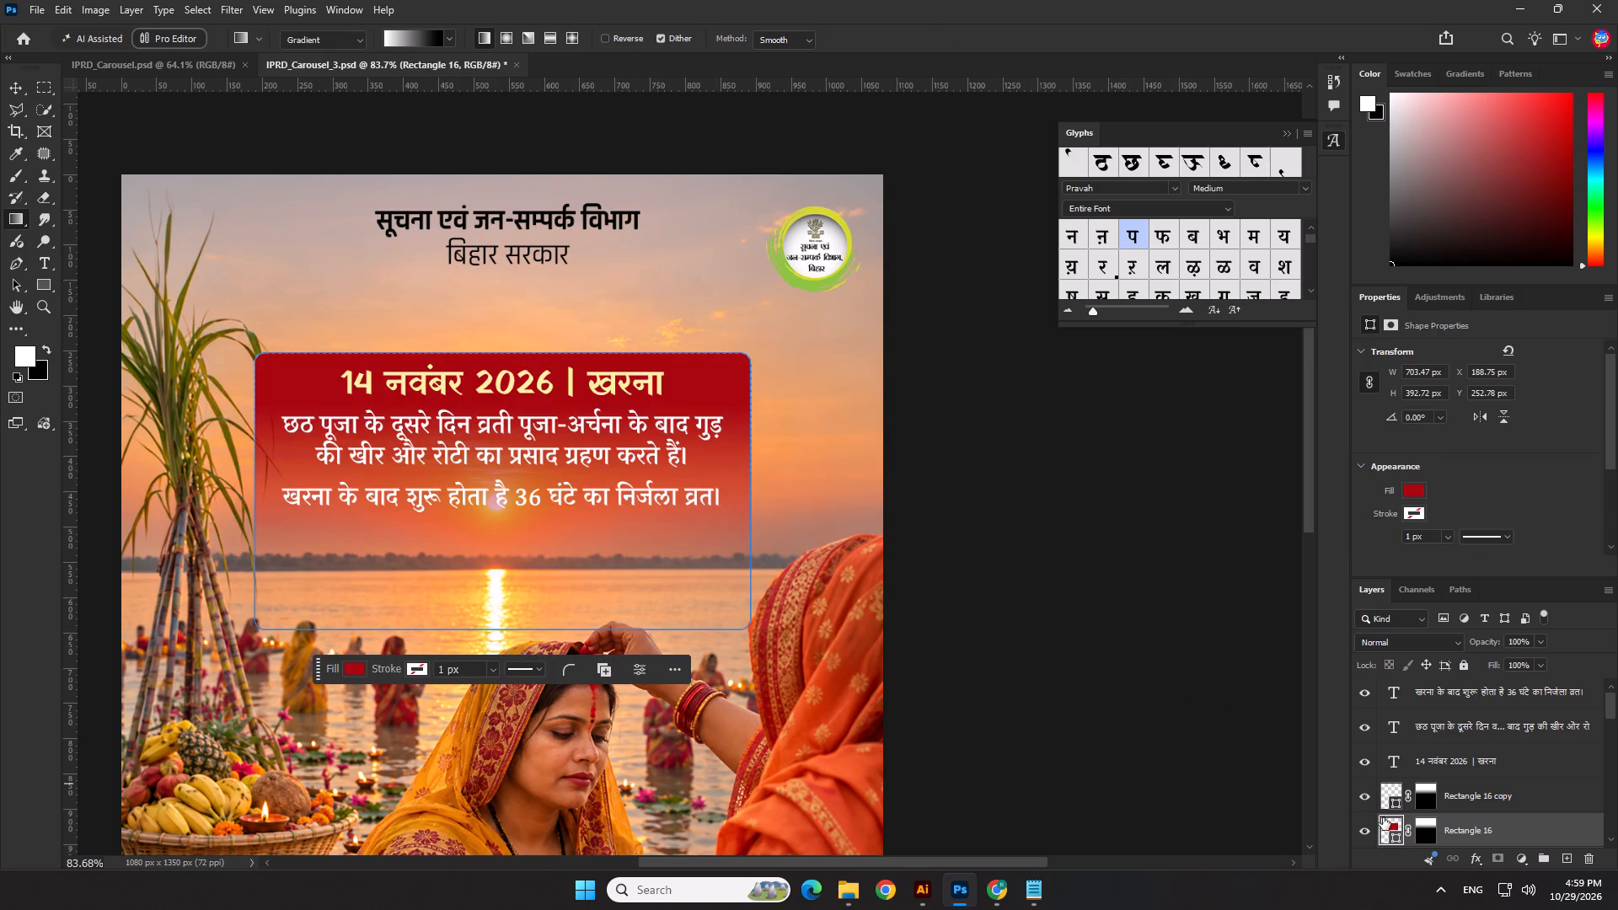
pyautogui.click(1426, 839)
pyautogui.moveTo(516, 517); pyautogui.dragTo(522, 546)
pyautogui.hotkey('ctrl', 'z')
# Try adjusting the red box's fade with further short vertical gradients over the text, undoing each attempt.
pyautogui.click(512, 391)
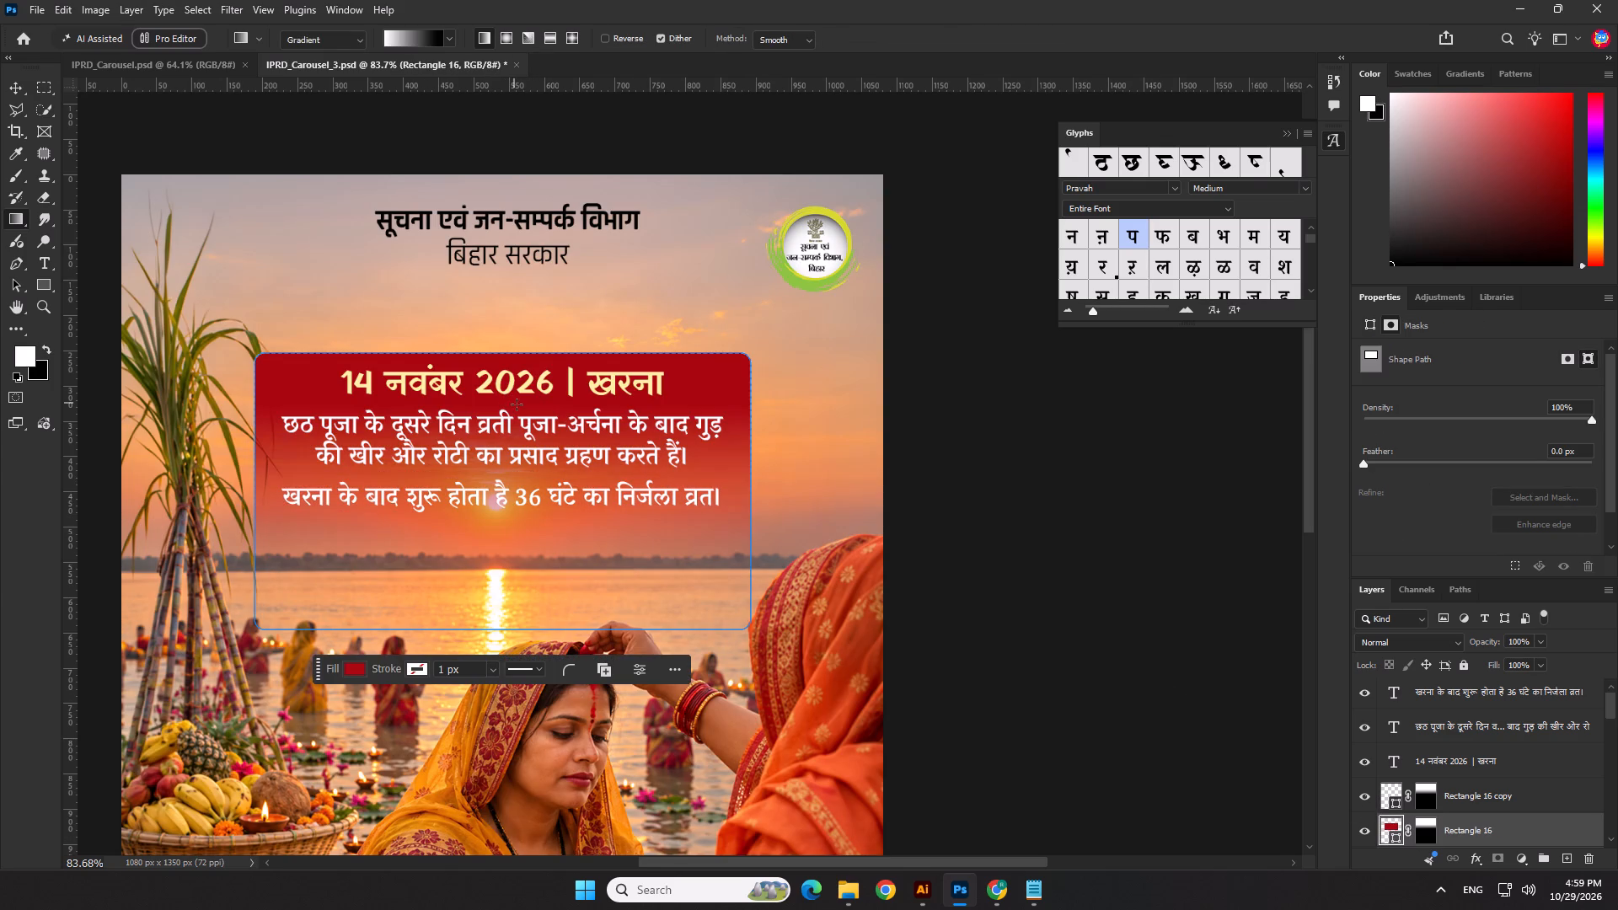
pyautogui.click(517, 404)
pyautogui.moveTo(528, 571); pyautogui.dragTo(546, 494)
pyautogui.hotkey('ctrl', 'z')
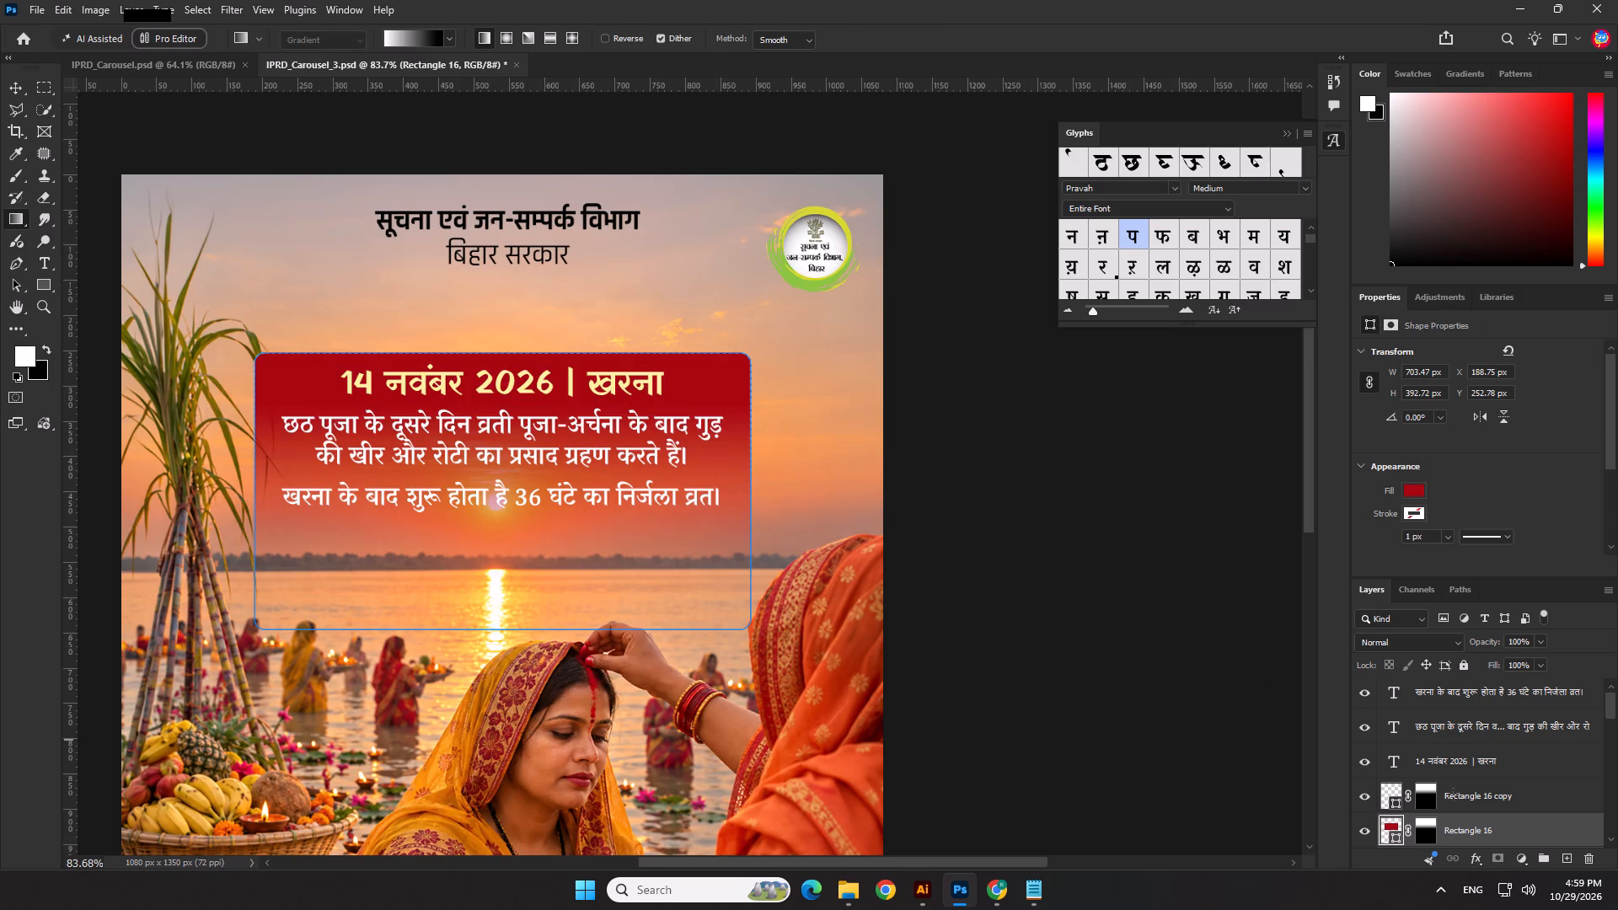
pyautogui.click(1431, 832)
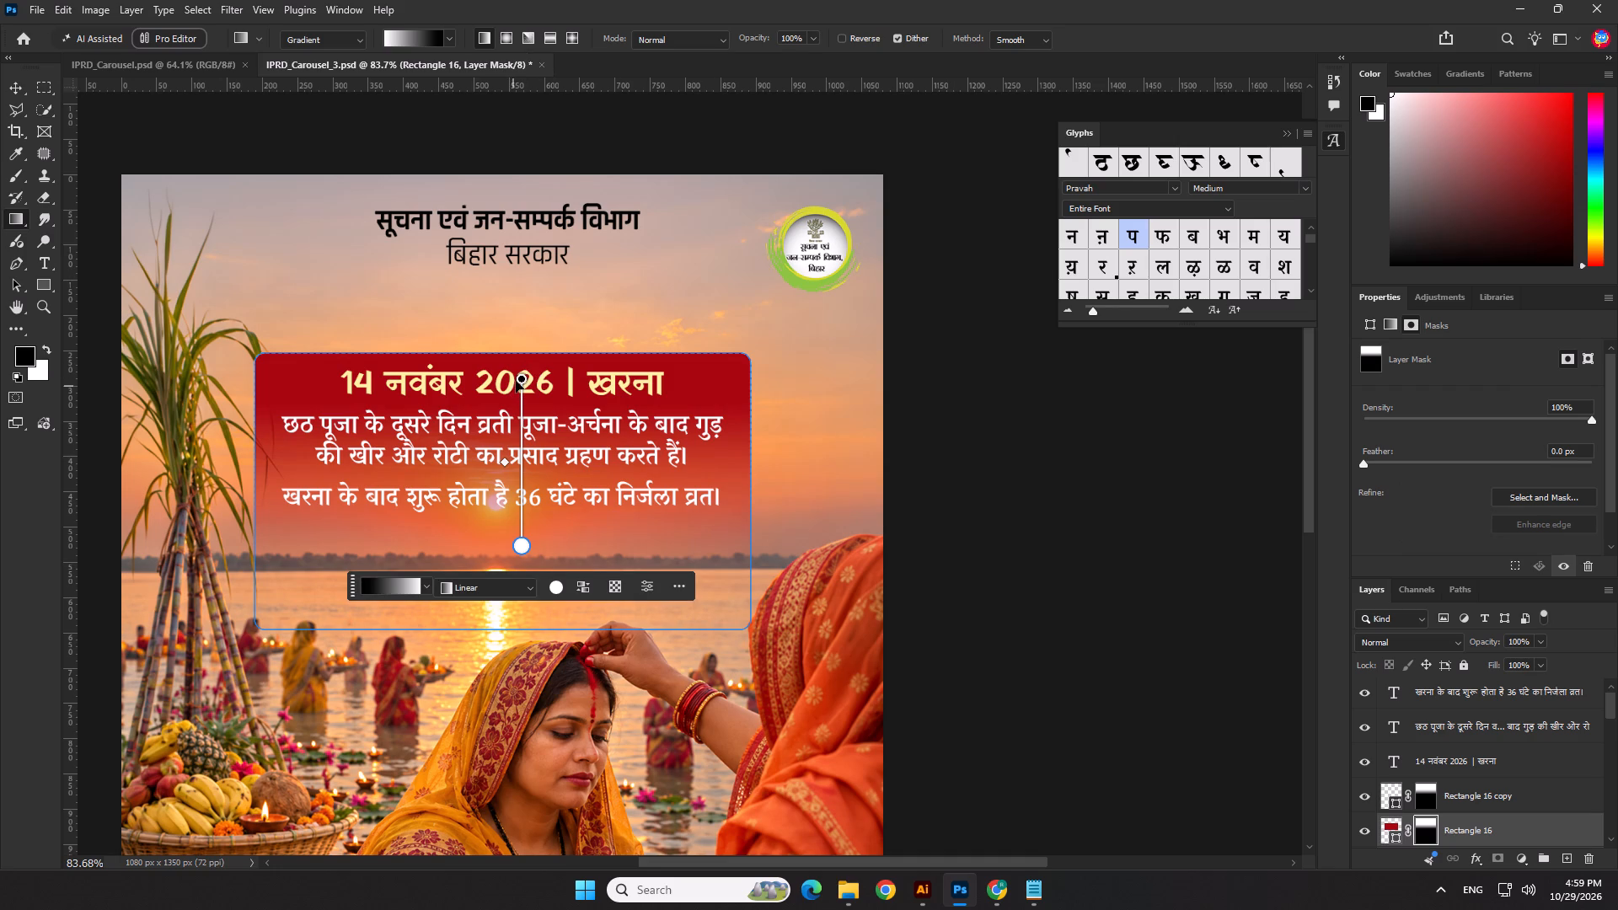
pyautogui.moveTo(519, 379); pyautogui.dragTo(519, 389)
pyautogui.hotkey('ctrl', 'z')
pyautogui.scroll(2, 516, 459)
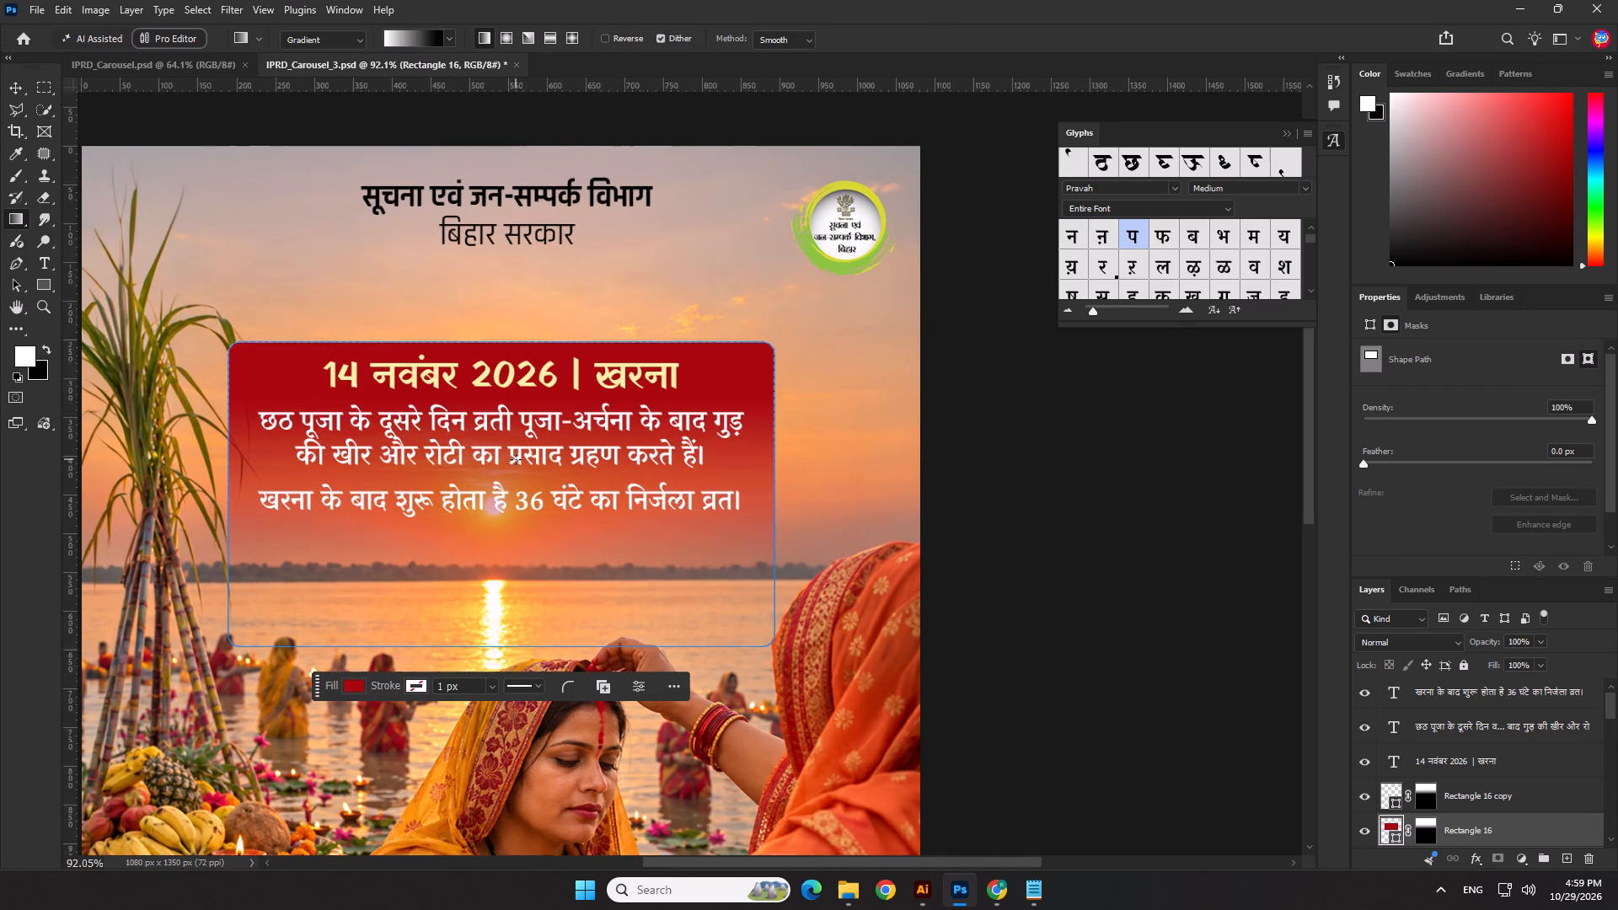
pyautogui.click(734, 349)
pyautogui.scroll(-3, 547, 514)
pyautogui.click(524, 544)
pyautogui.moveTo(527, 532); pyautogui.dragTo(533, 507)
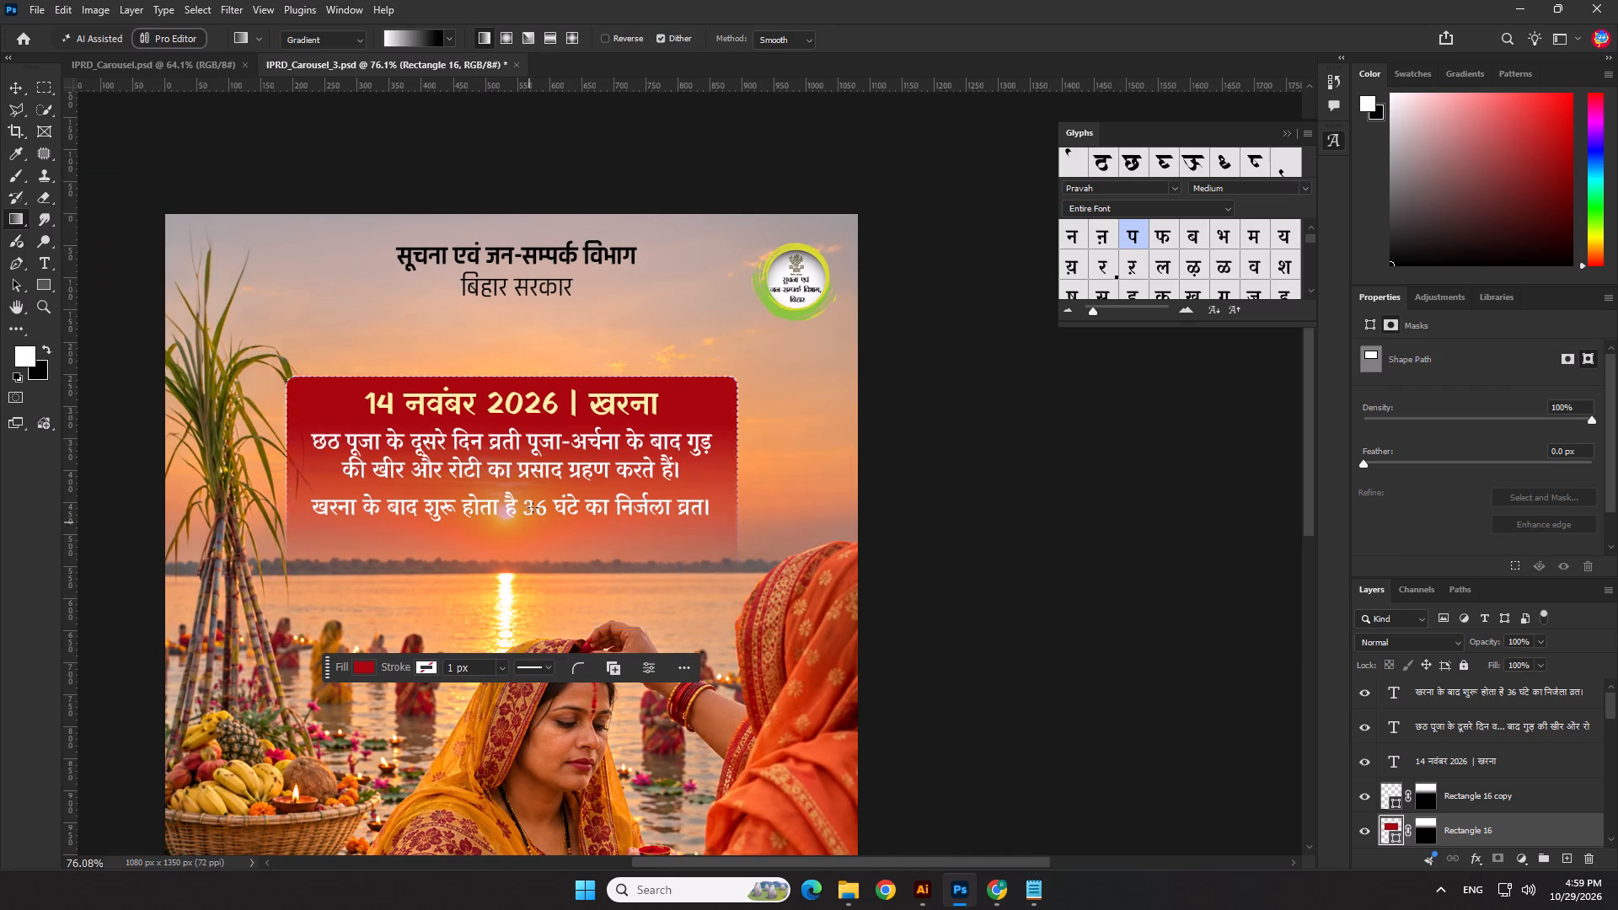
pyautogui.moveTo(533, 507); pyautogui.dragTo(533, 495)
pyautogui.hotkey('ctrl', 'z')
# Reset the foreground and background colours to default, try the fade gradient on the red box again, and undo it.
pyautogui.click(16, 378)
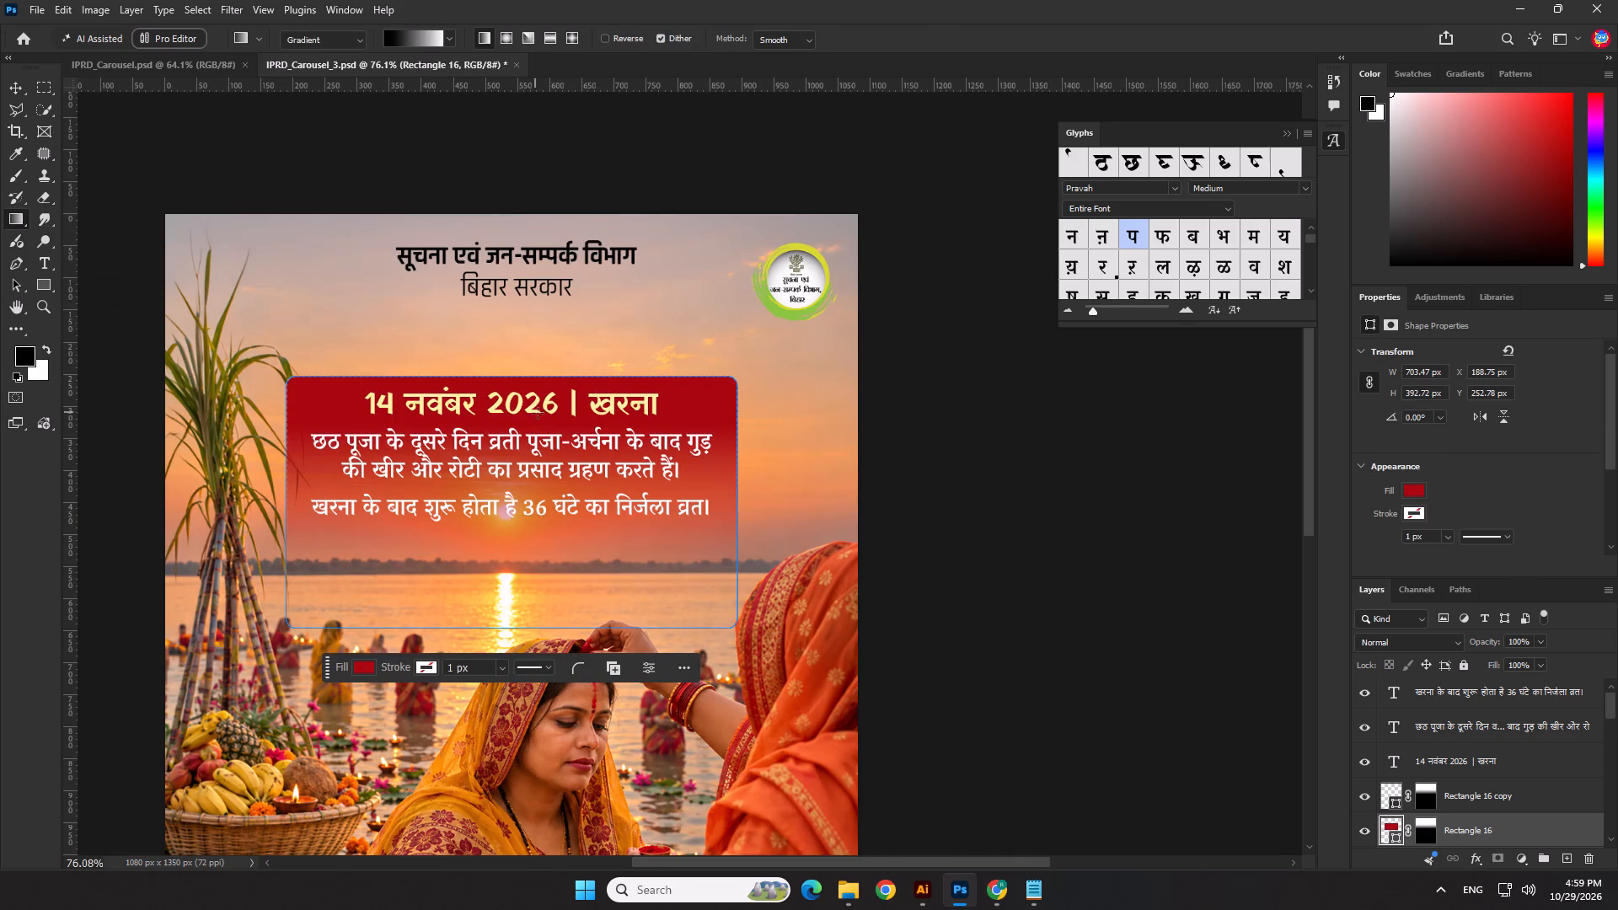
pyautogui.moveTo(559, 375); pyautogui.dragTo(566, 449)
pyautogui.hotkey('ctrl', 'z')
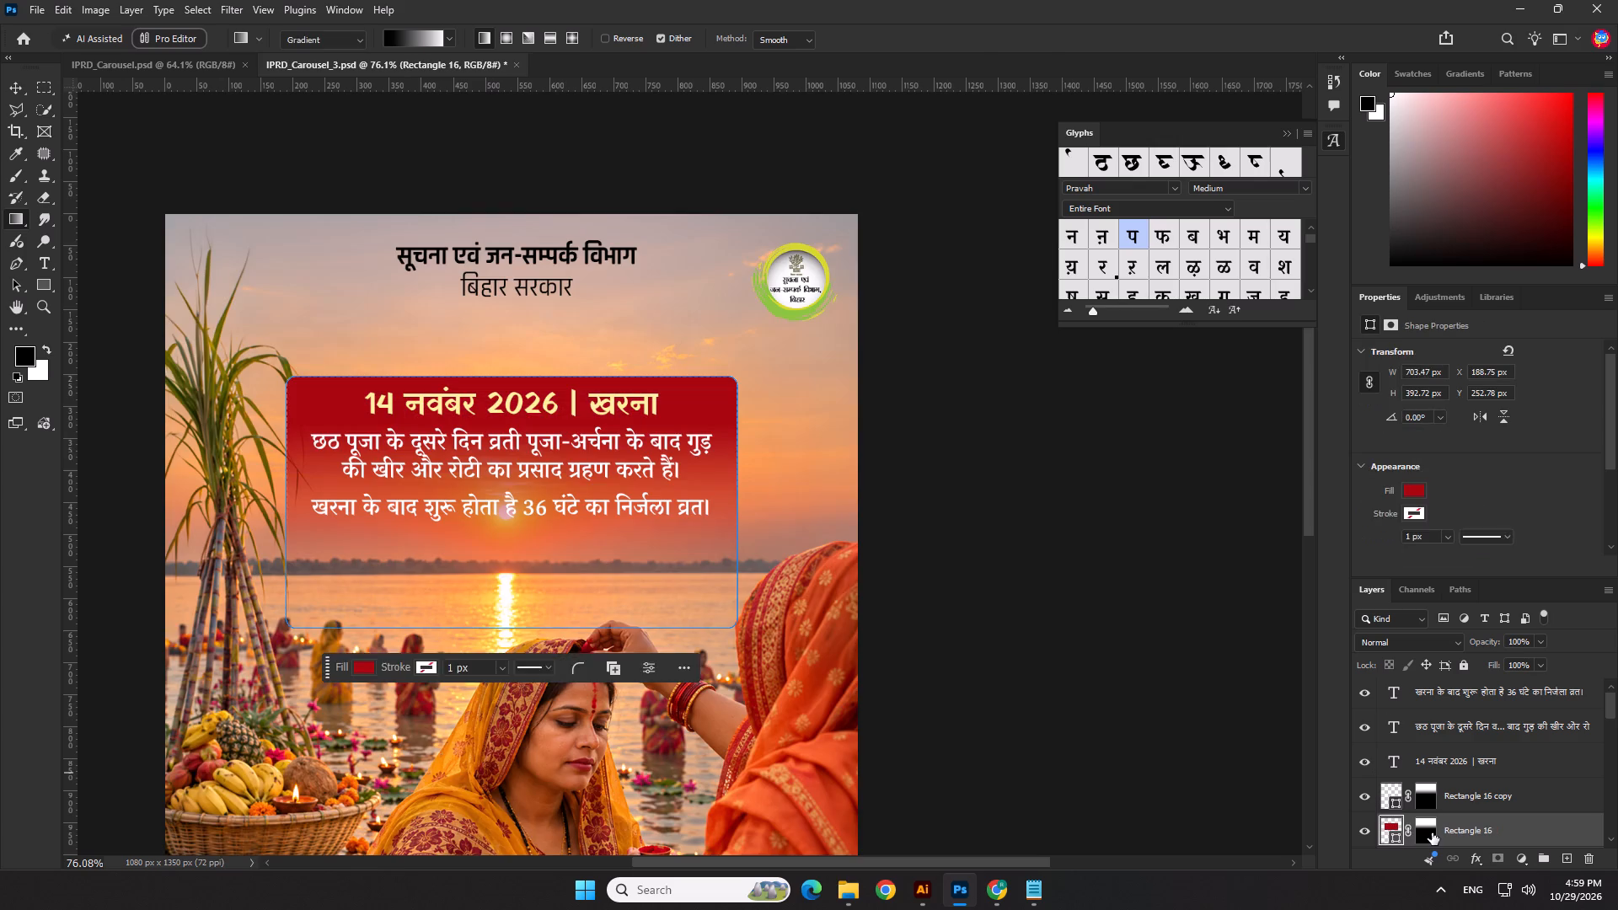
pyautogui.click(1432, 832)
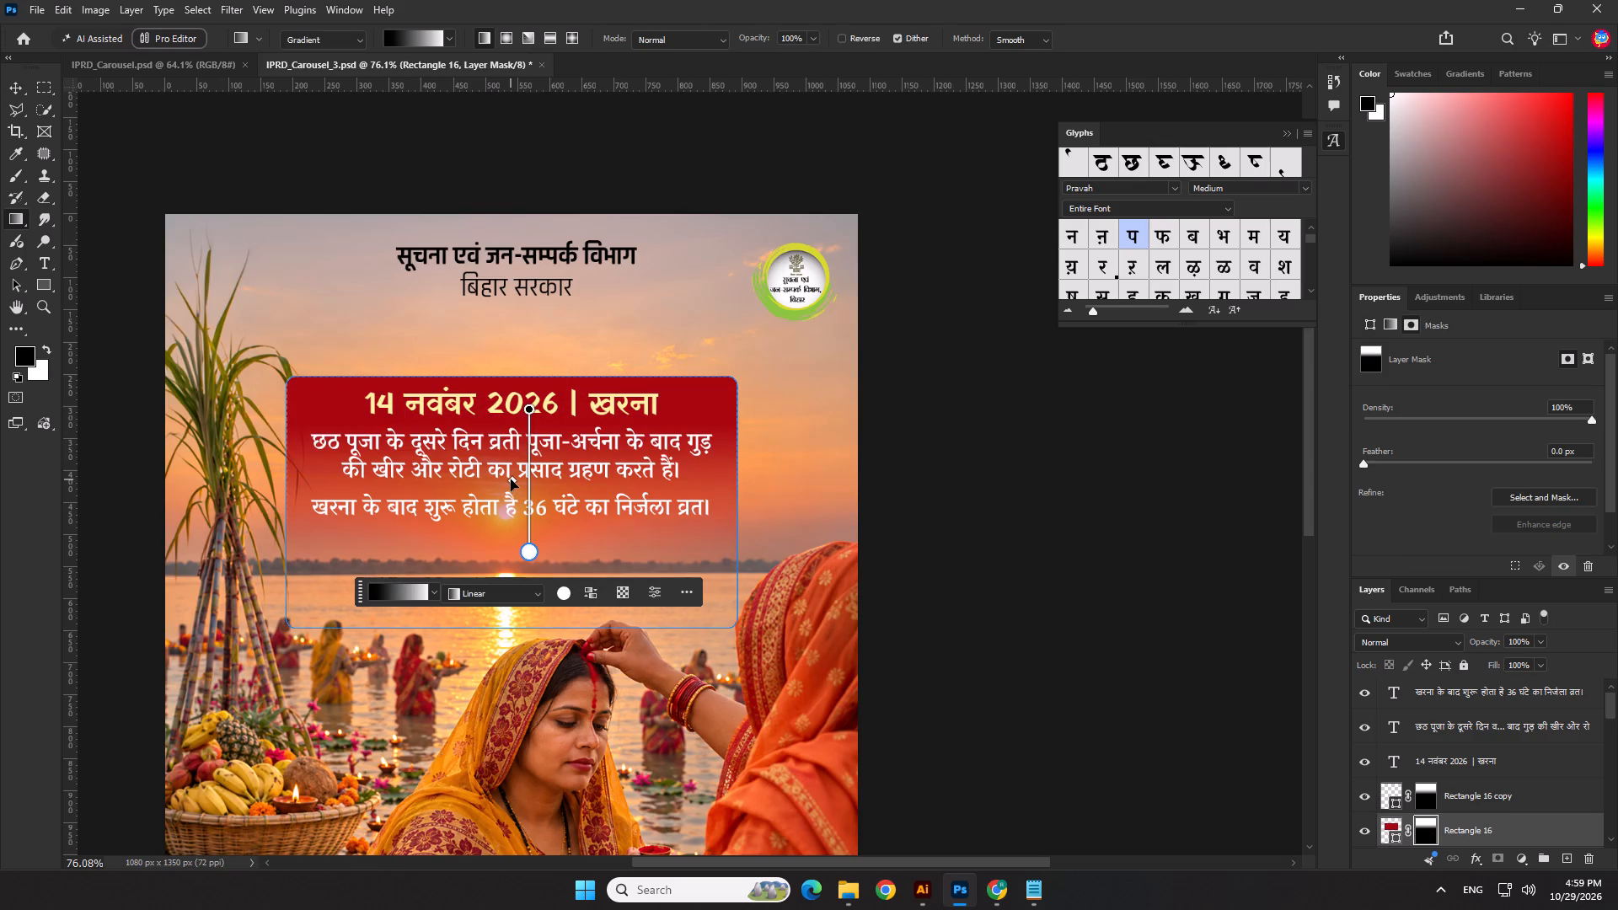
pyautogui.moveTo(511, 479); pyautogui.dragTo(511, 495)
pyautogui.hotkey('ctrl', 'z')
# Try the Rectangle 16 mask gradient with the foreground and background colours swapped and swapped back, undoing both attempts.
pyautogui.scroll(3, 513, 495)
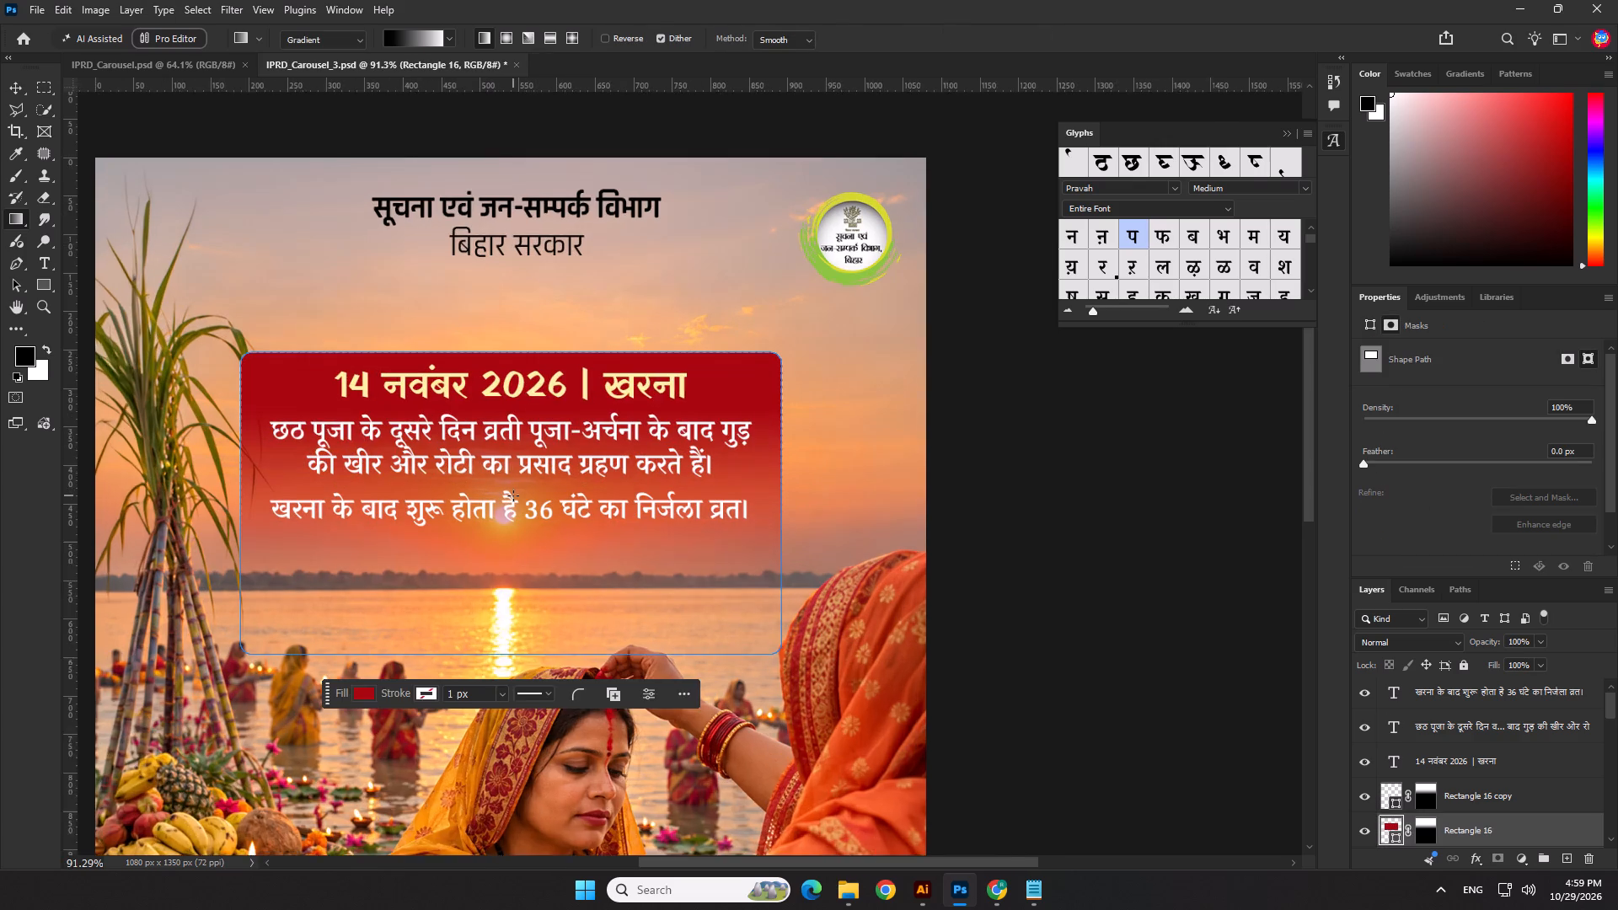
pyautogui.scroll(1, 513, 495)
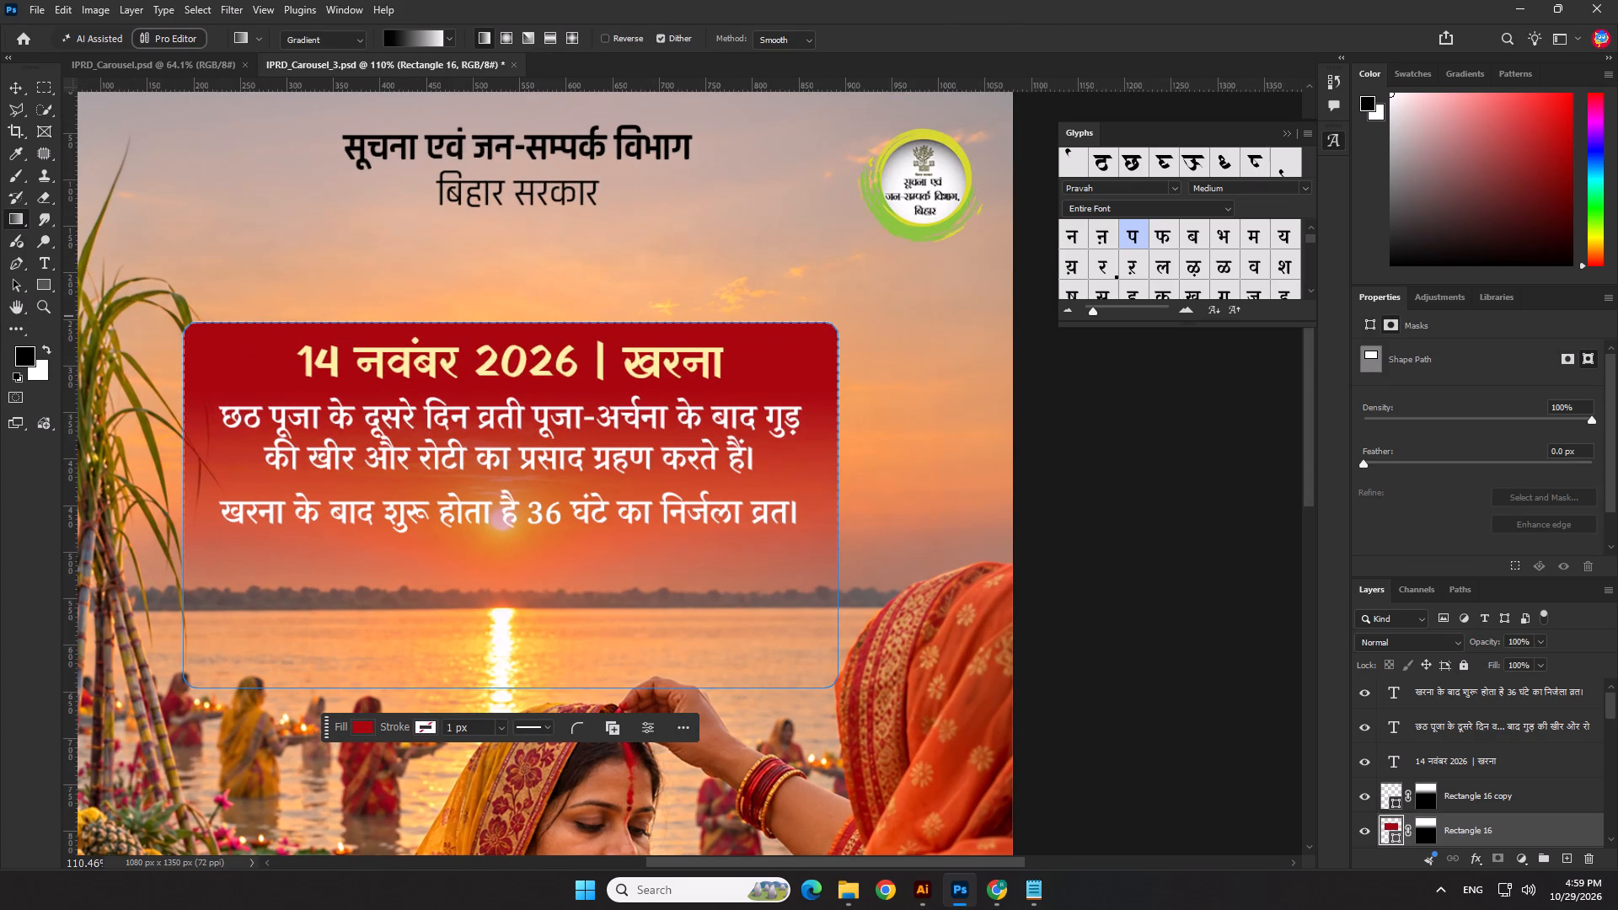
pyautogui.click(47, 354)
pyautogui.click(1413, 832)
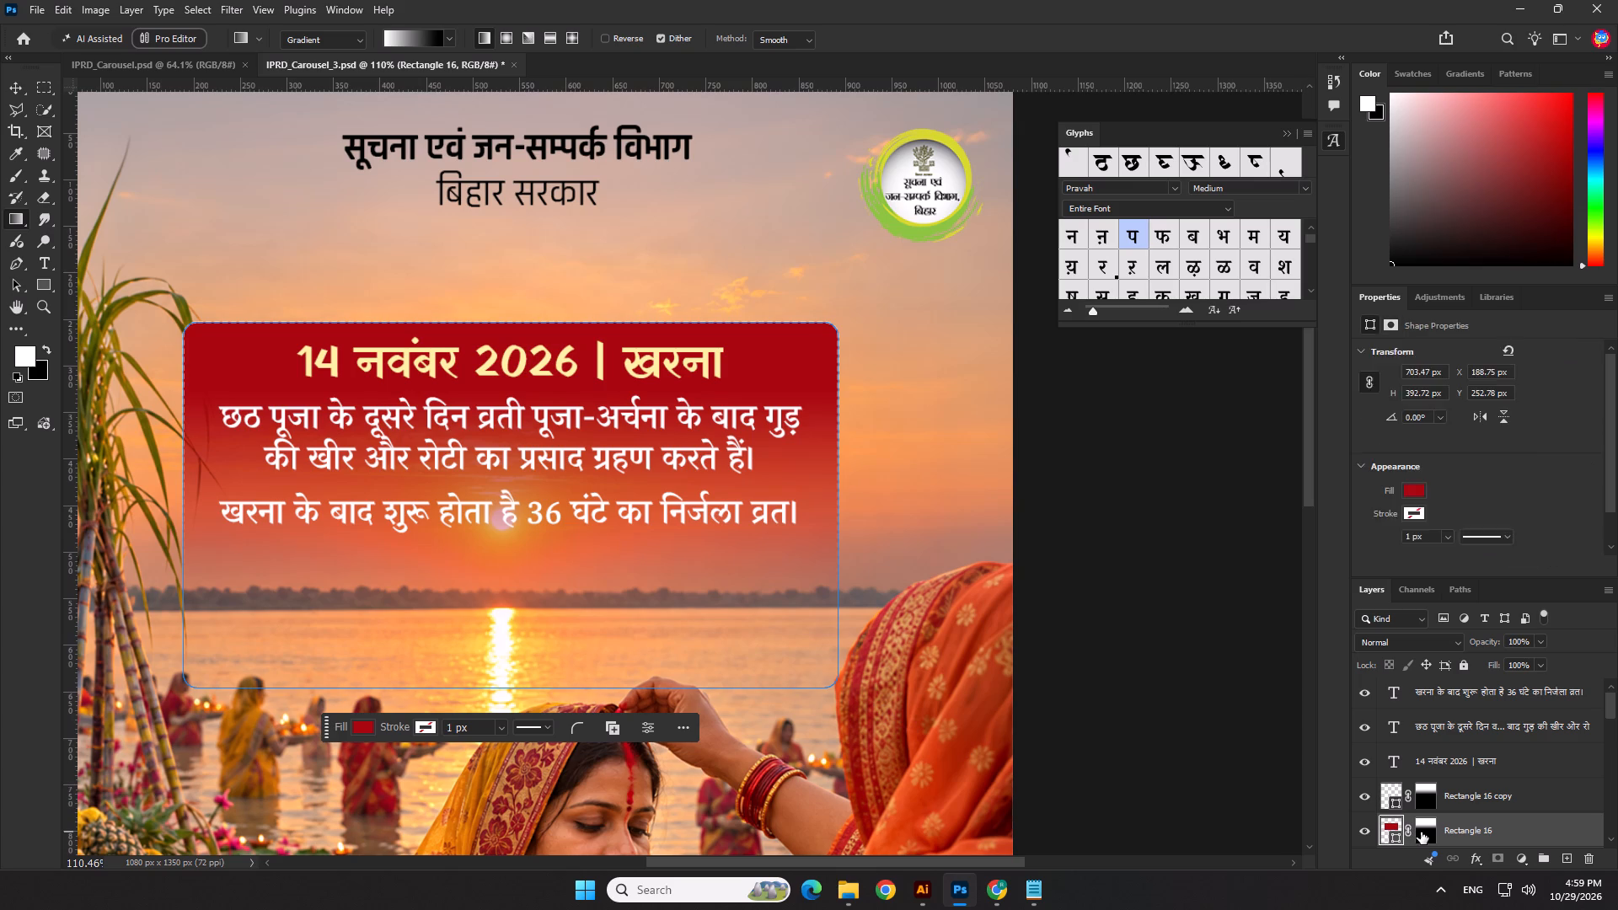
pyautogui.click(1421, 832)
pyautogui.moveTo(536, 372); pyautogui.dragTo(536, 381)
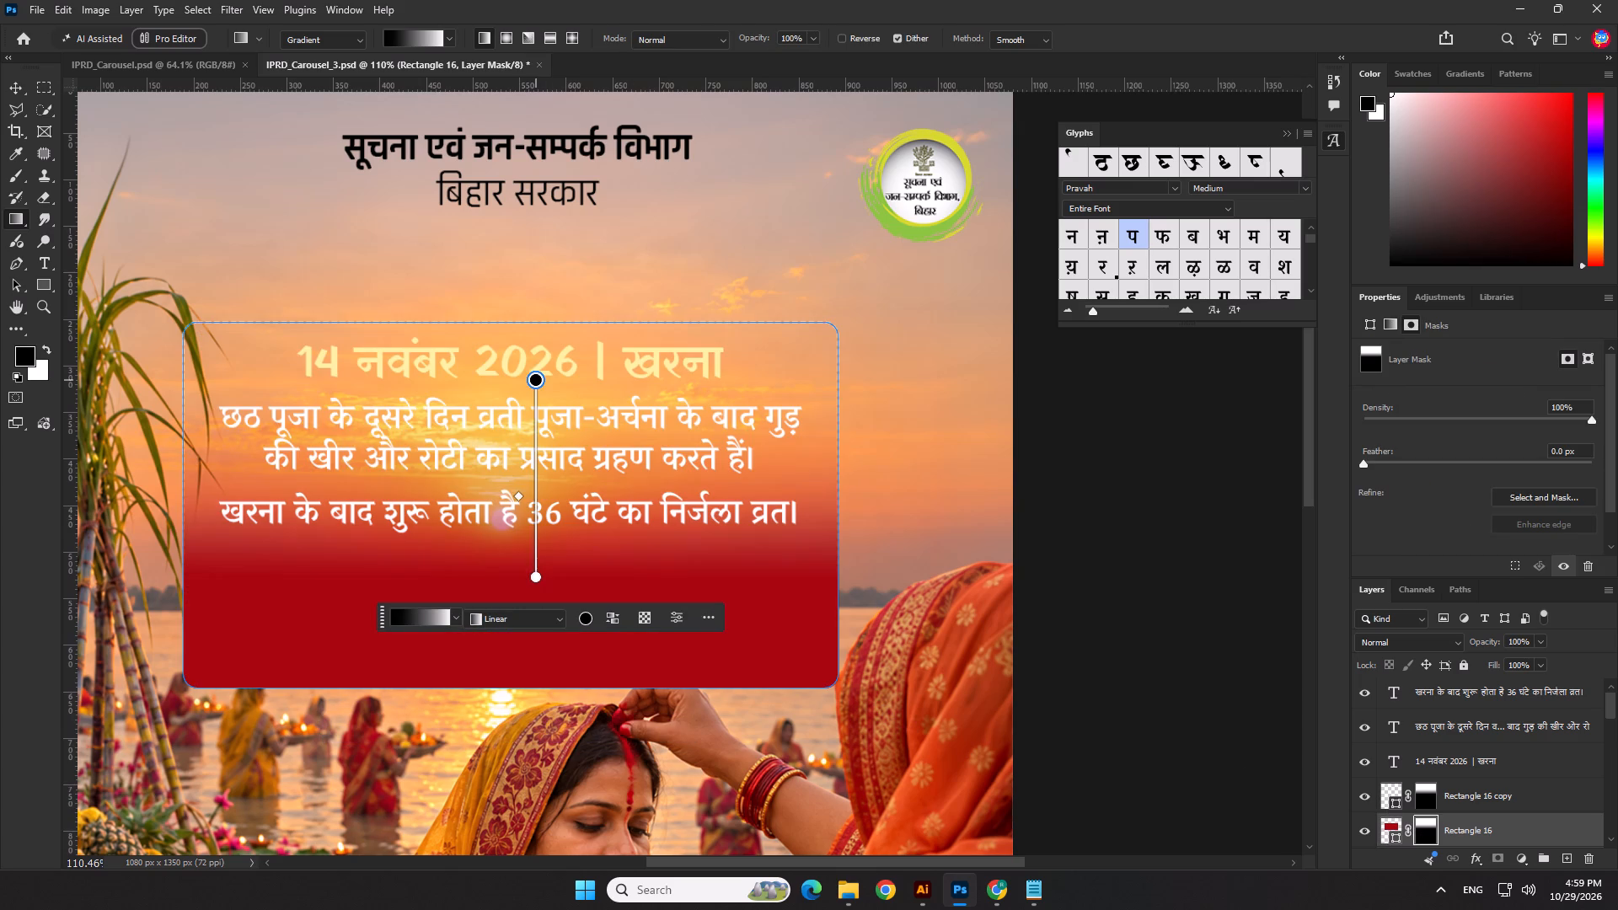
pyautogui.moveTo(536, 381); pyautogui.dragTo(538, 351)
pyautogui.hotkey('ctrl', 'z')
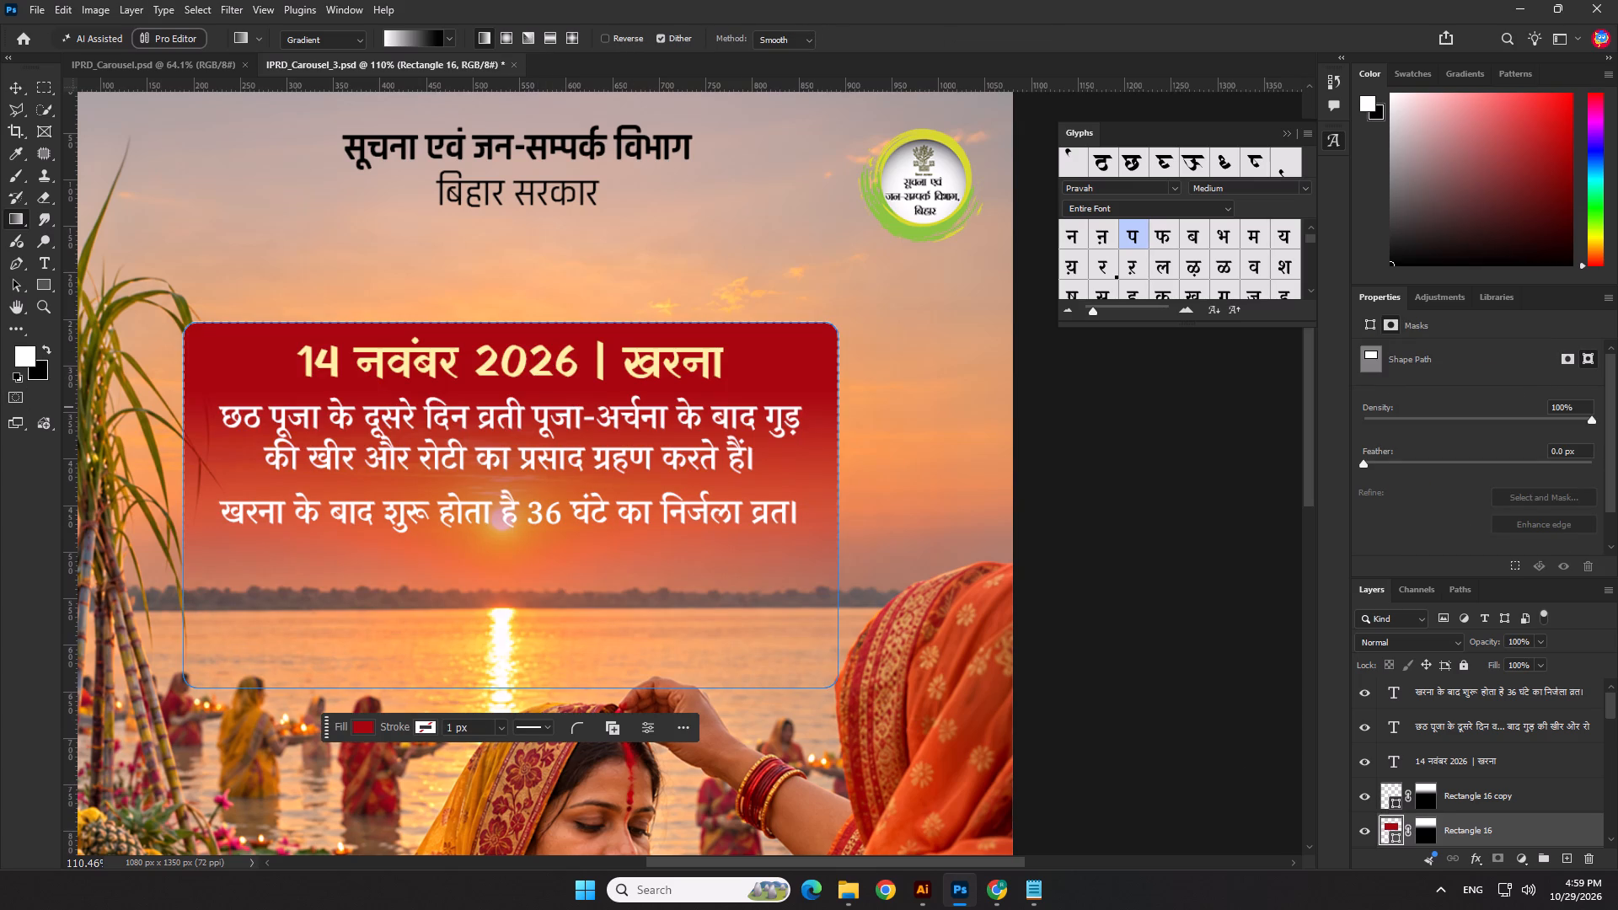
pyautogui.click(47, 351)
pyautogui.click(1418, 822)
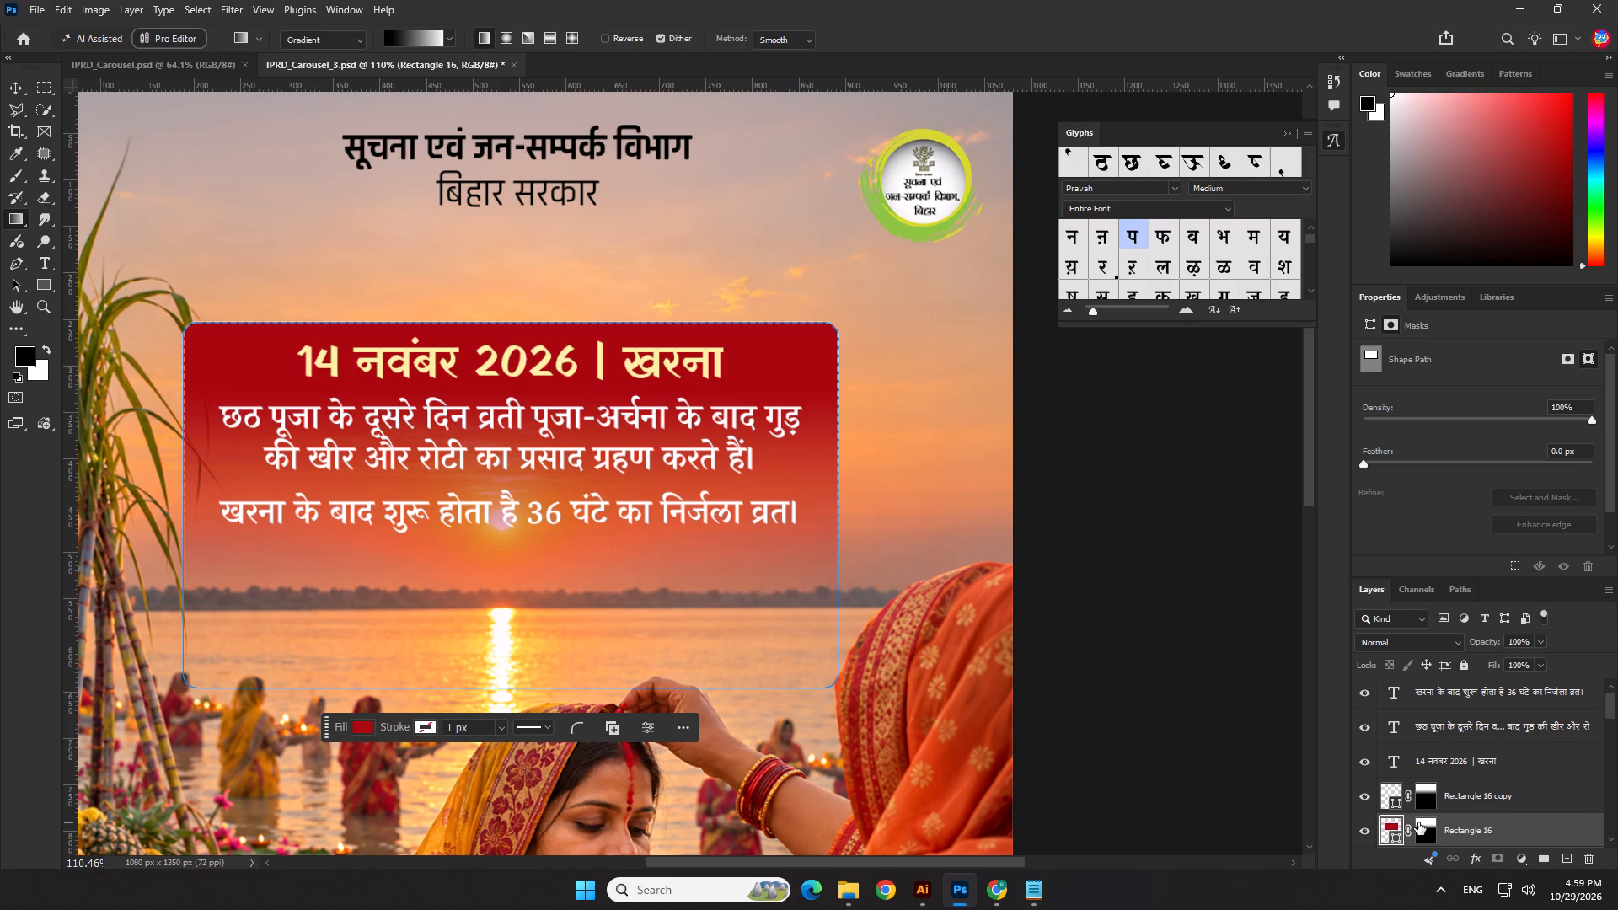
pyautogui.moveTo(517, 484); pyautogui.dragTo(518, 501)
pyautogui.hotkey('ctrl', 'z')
# Examine the red box's fade and the text's legibility on slide 3, both as a whole and close up.
pyautogui.scroll(-7, 518, 500)
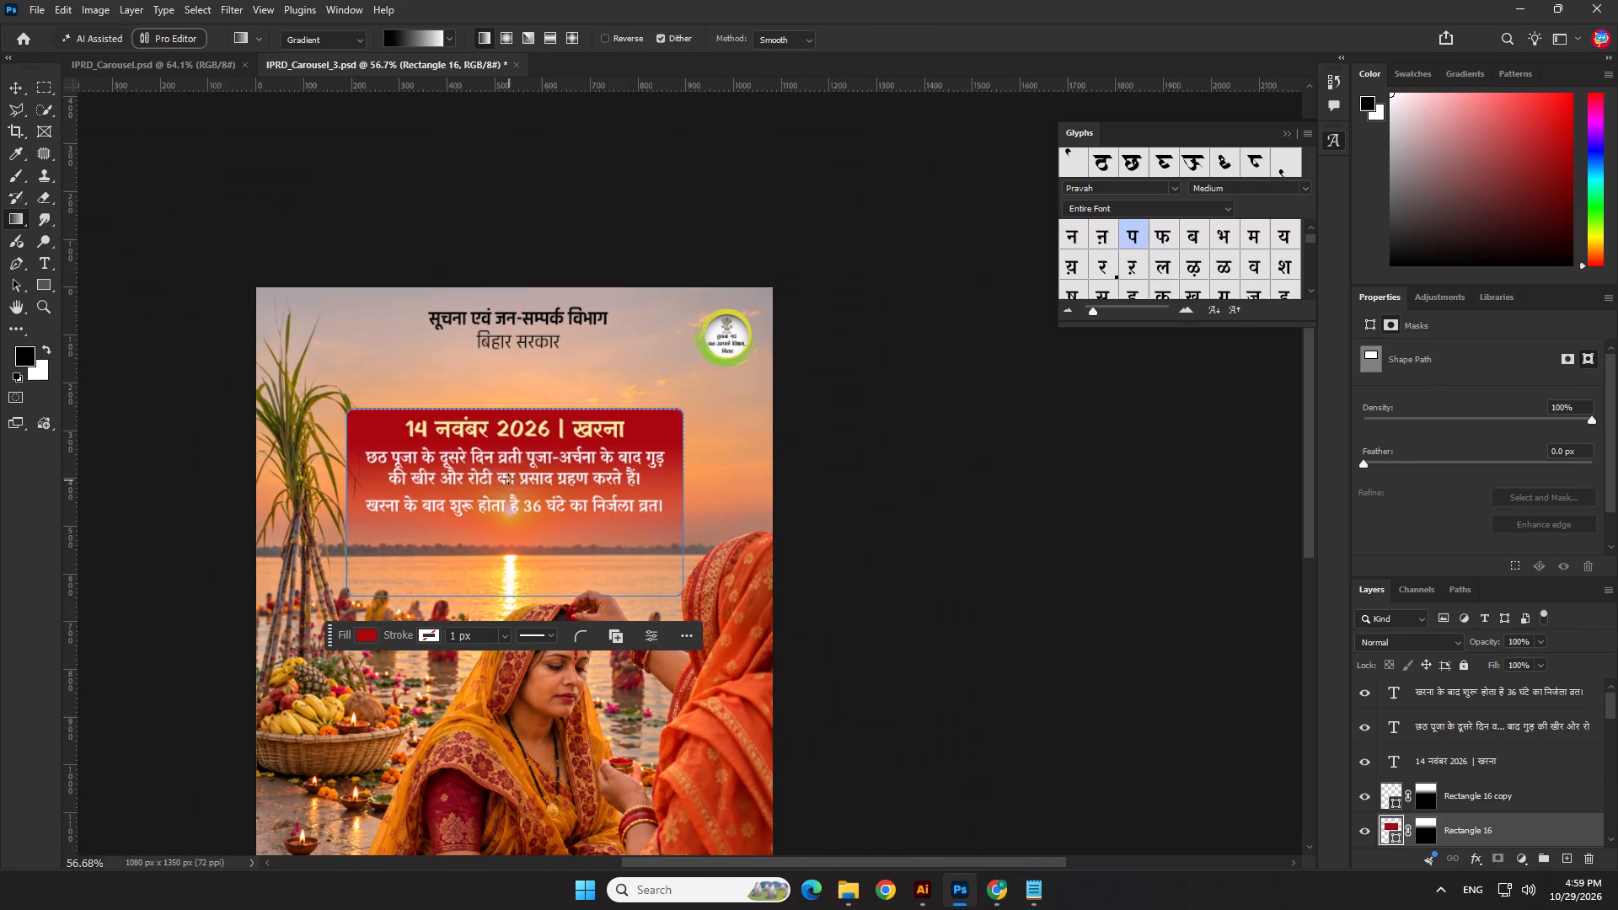
pyautogui.click(10, 88)
pyautogui.click(340, 136)
pyautogui.scroll(6, 409, 429)
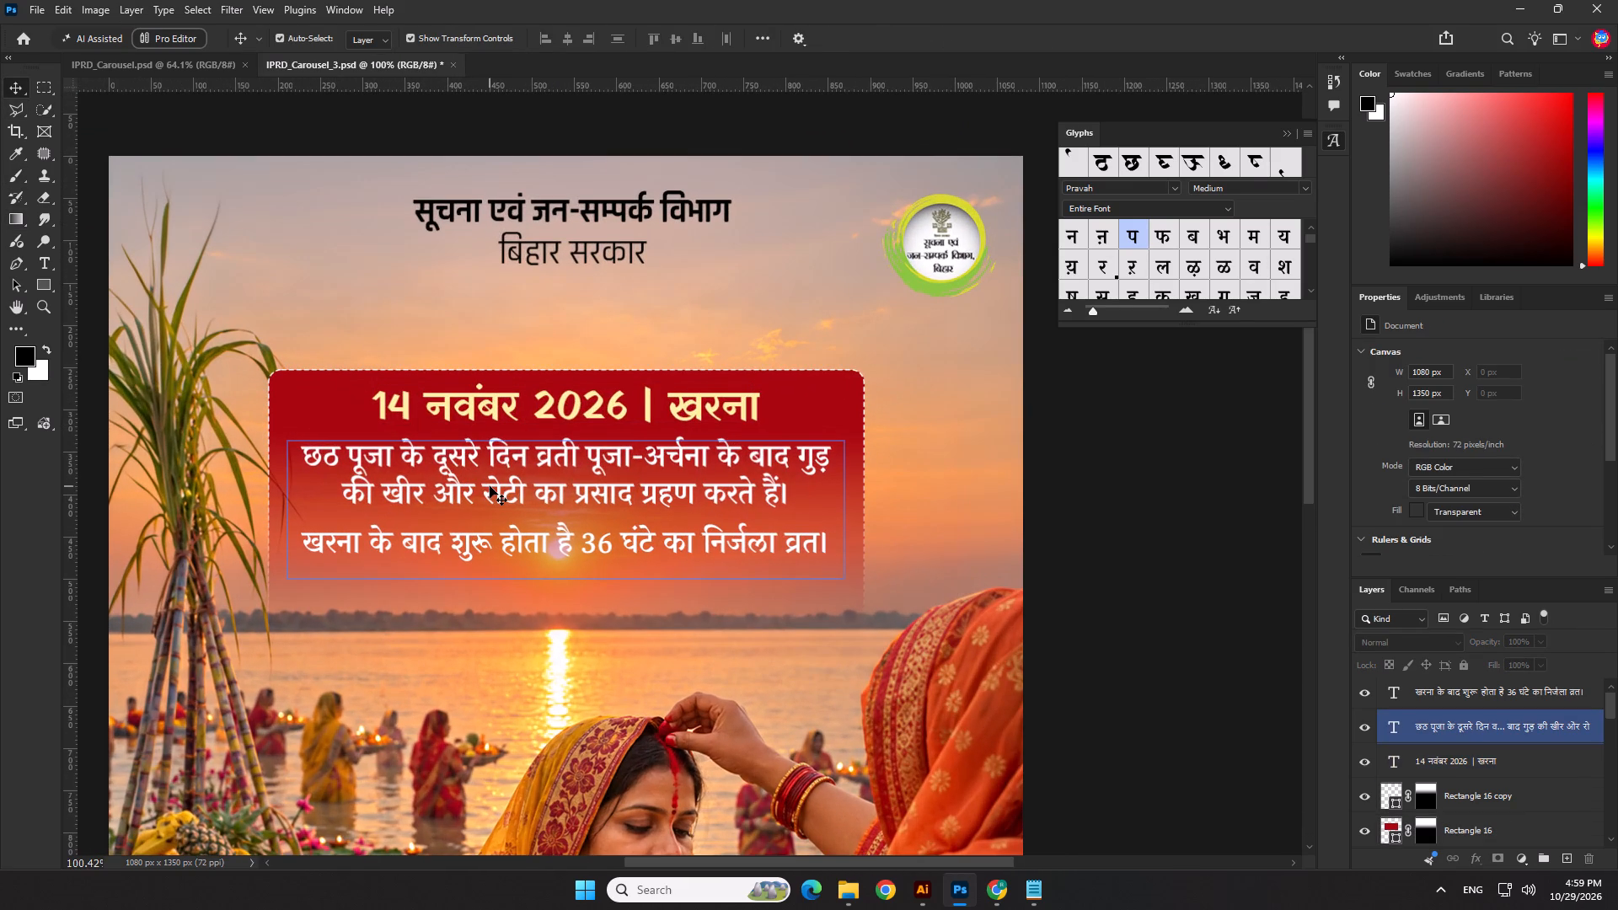
pyautogui.scroll(-11, 490, 486)
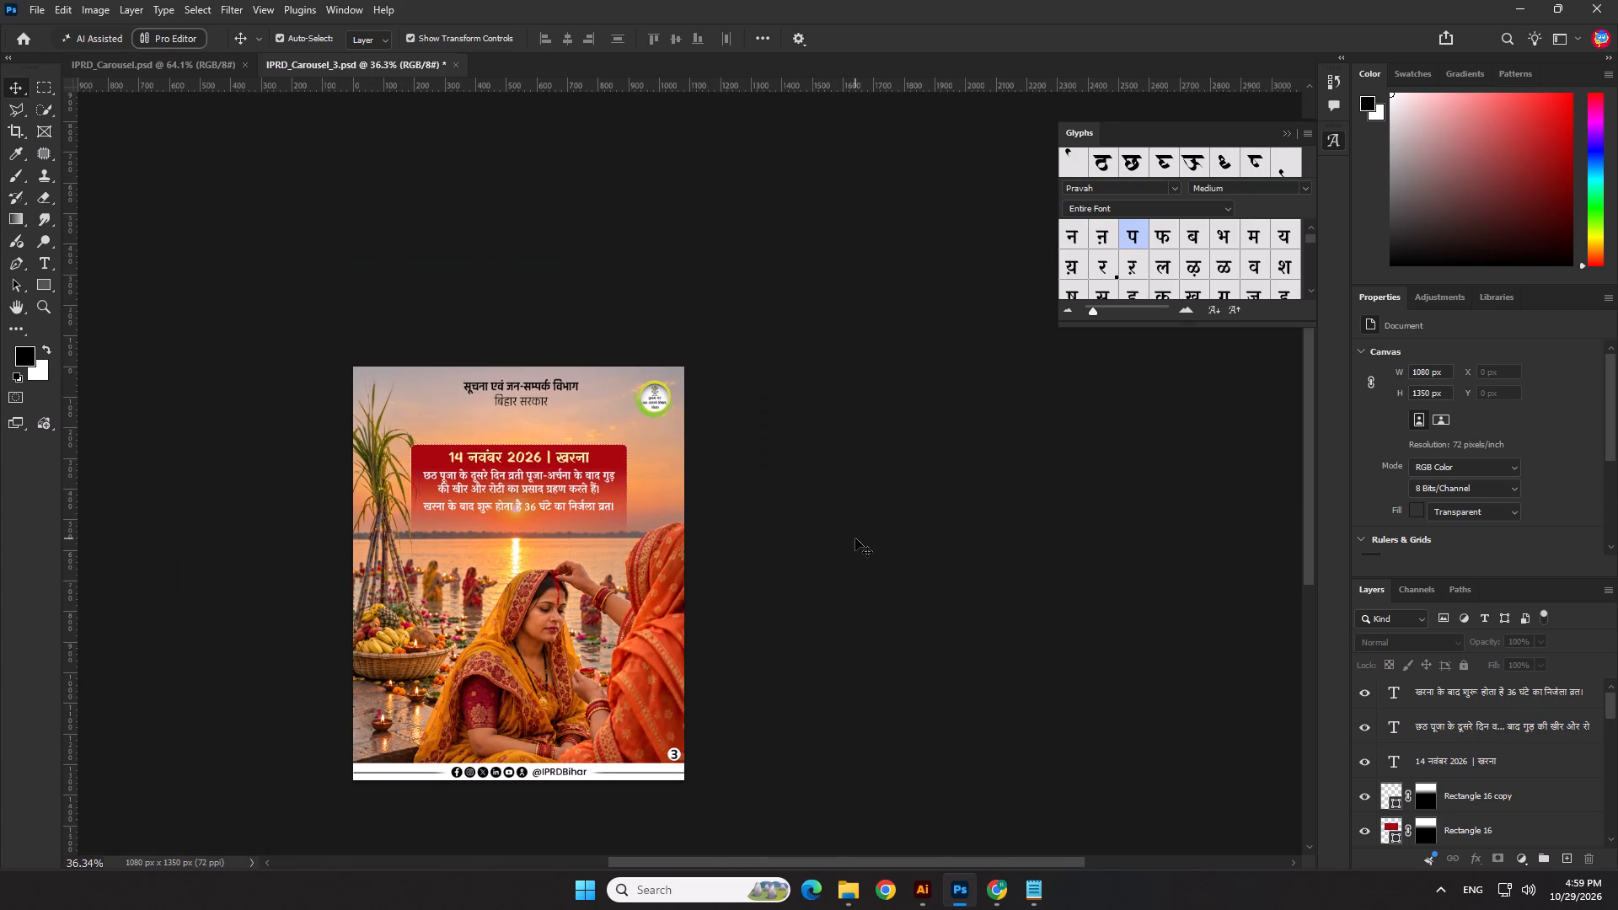
pyautogui.click(855, 538)
pyautogui.scroll(6, 512, 510)
pyautogui.click(956, 420)
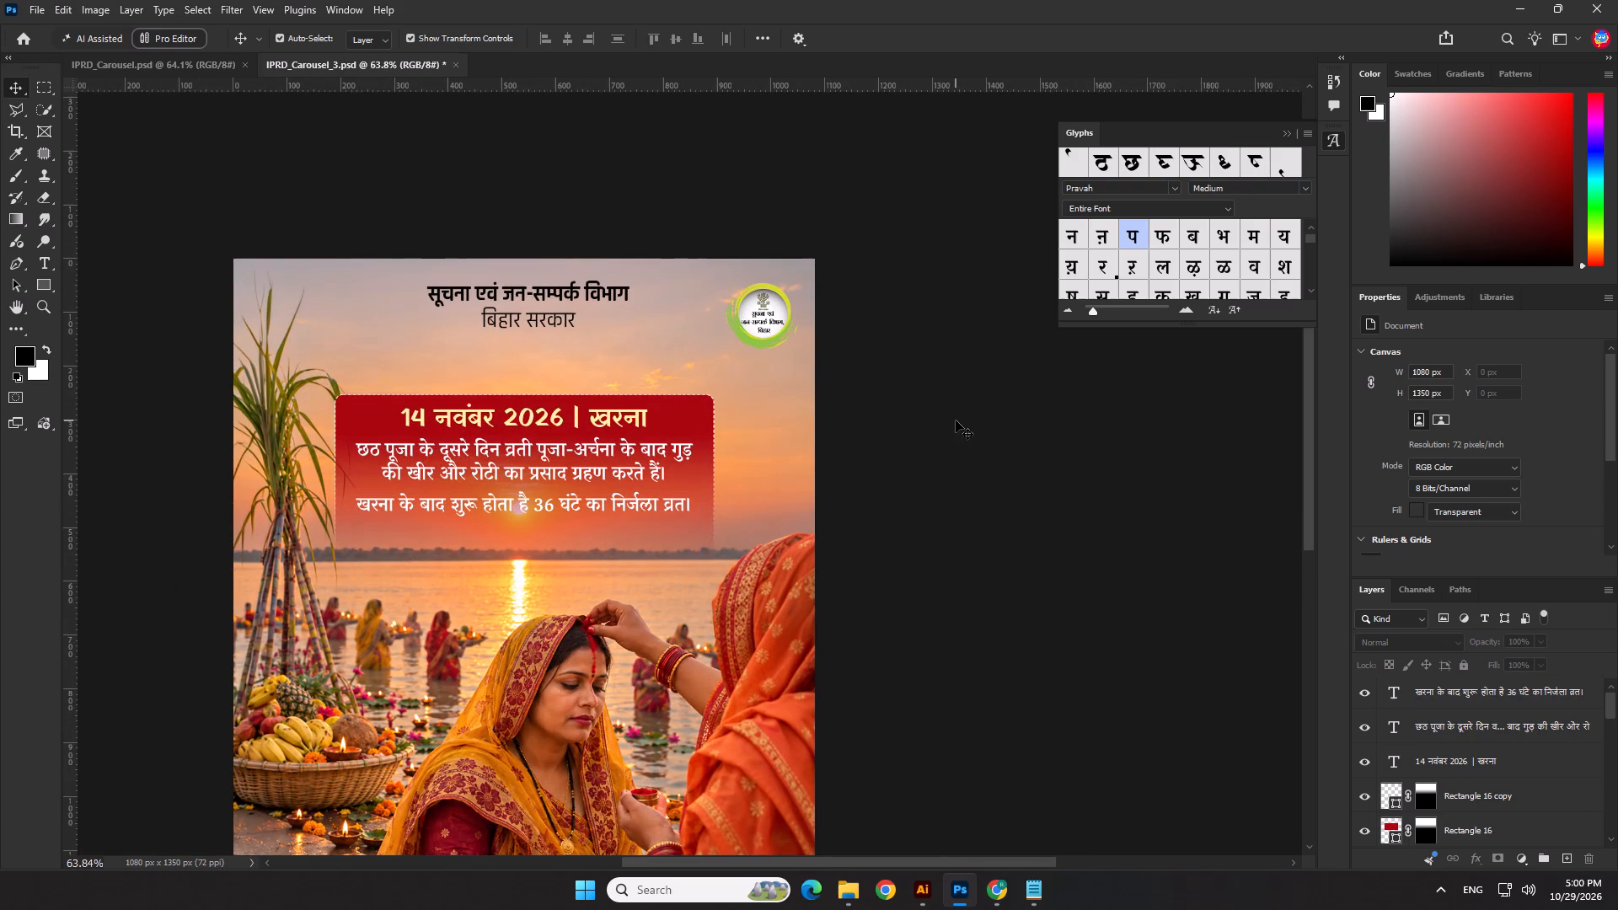
pyautogui.scroll(4, 371, 468)
pyautogui.scroll(8, 279, 438)
# Lower the opacity of the red Rectangle 16 box behind the text to 37%.
pyautogui.click(386, 342)
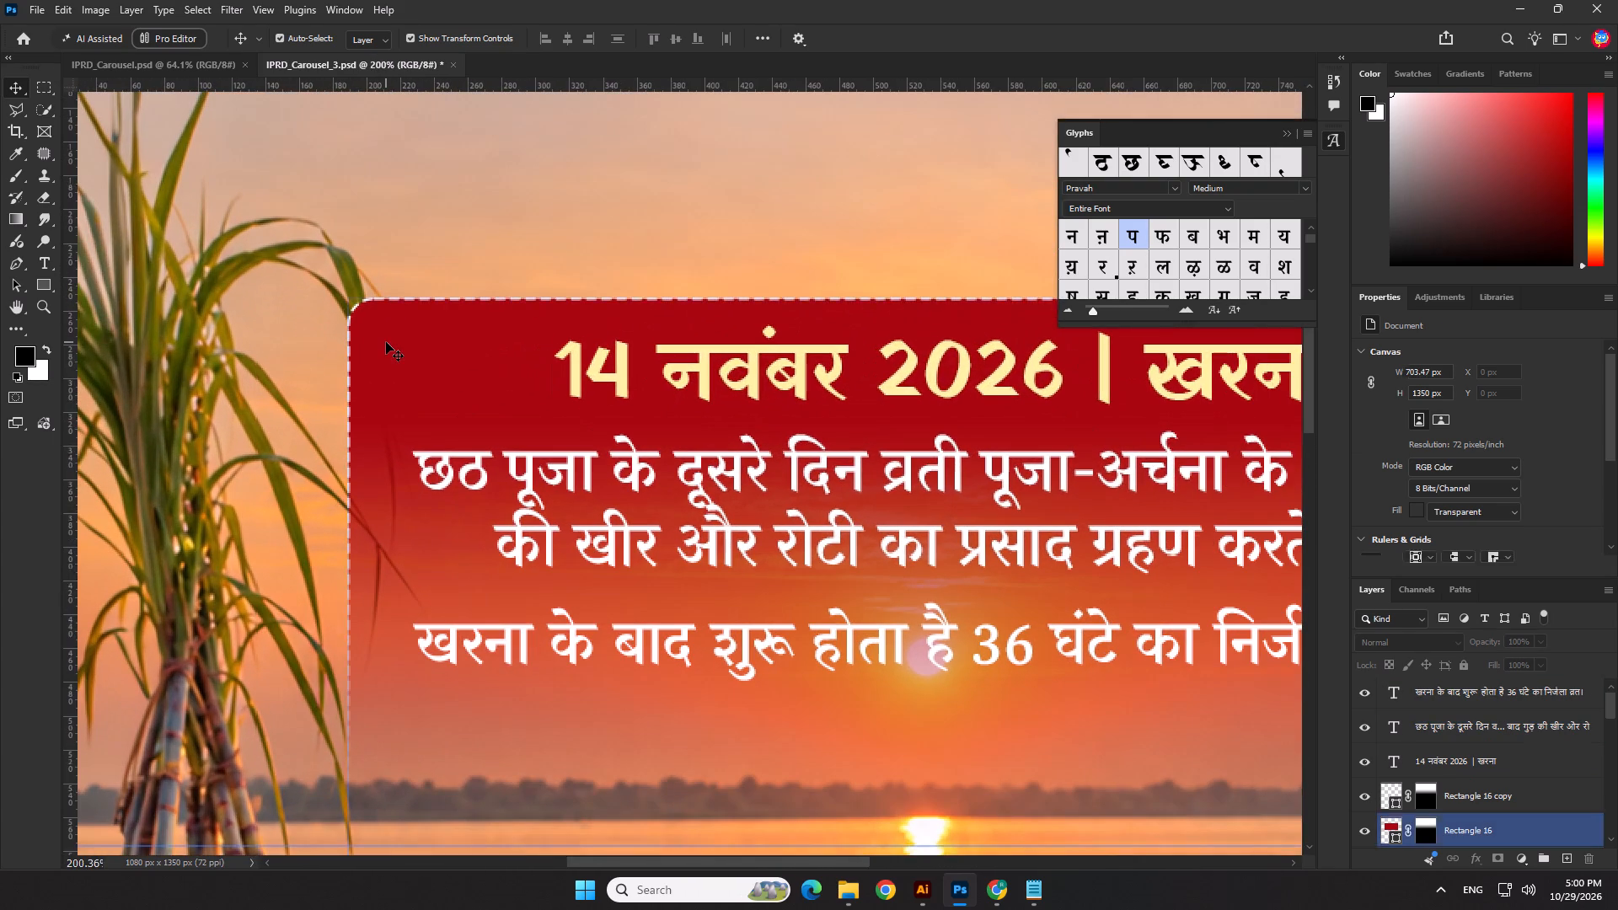
pyautogui.scroll(-9, 374, 346)
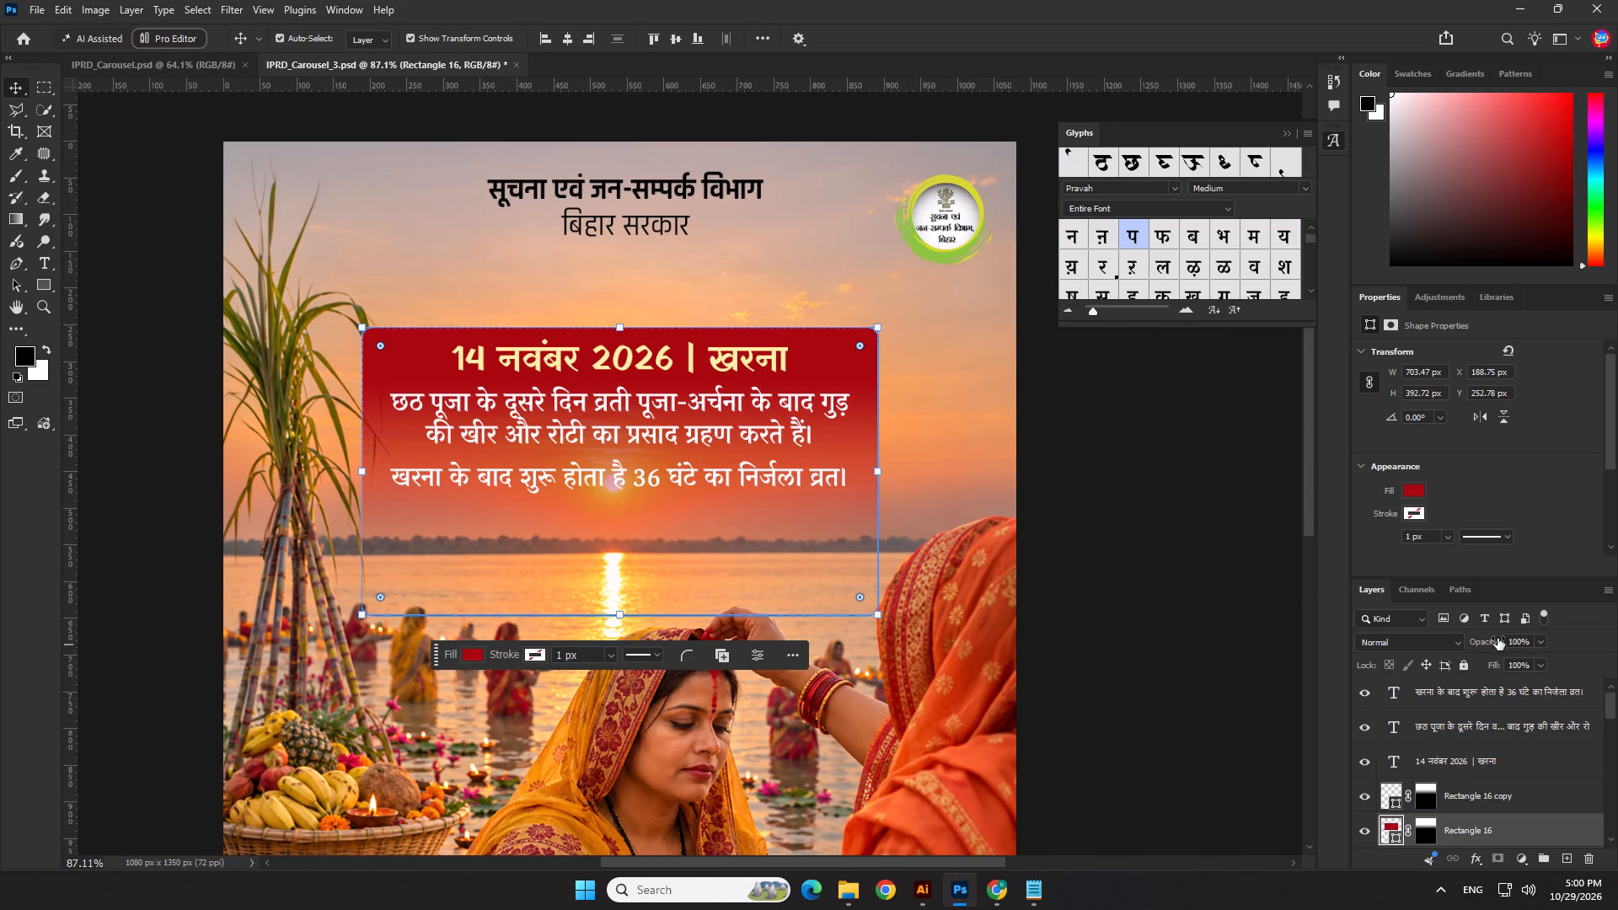
pyautogui.moveTo(1497, 639); pyautogui.dragTo(1446, 634)
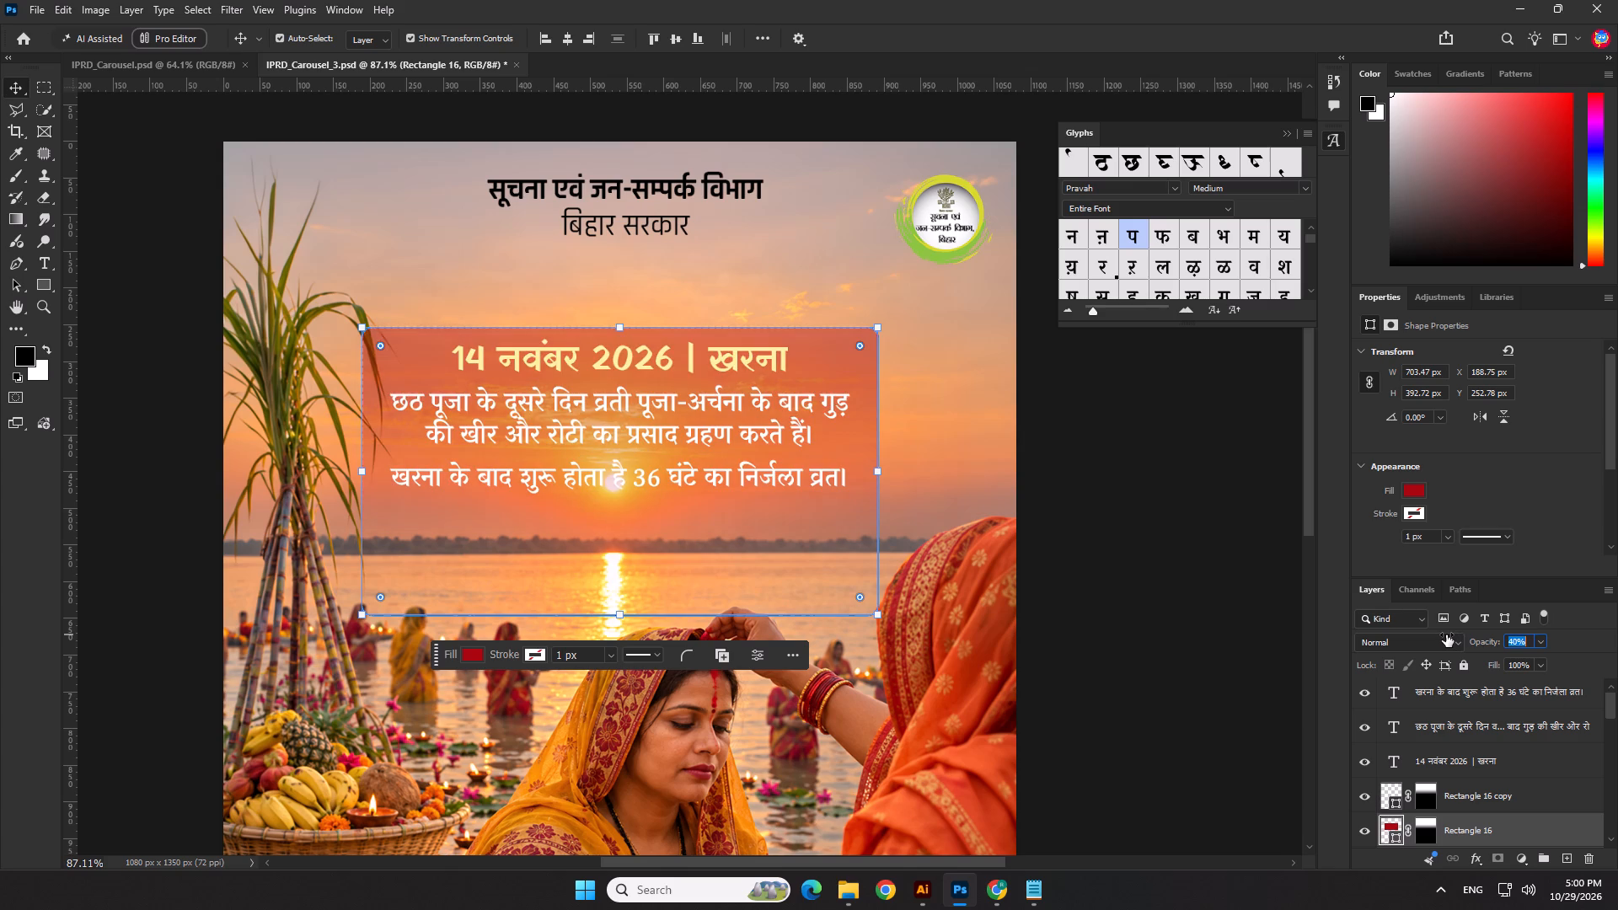
pyautogui.moveTo(1446, 634); pyautogui.dragTo(1444, 634)
# Delete the Rectangle 16 copy layer.
pyautogui.click(1429, 798)
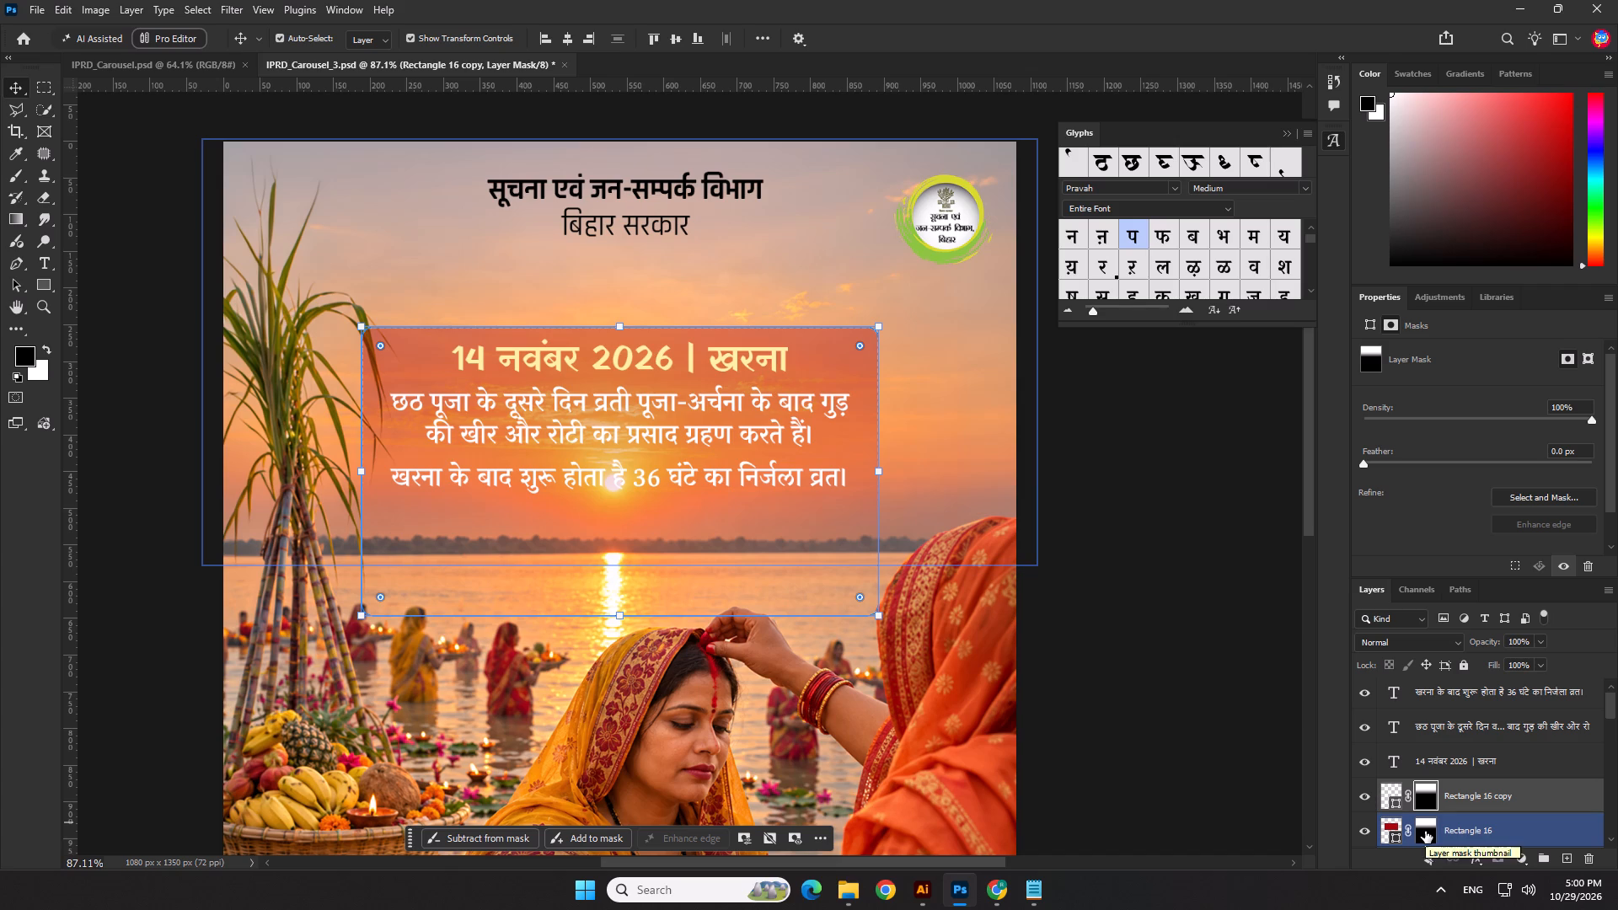
pyautogui.click(1425, 831)
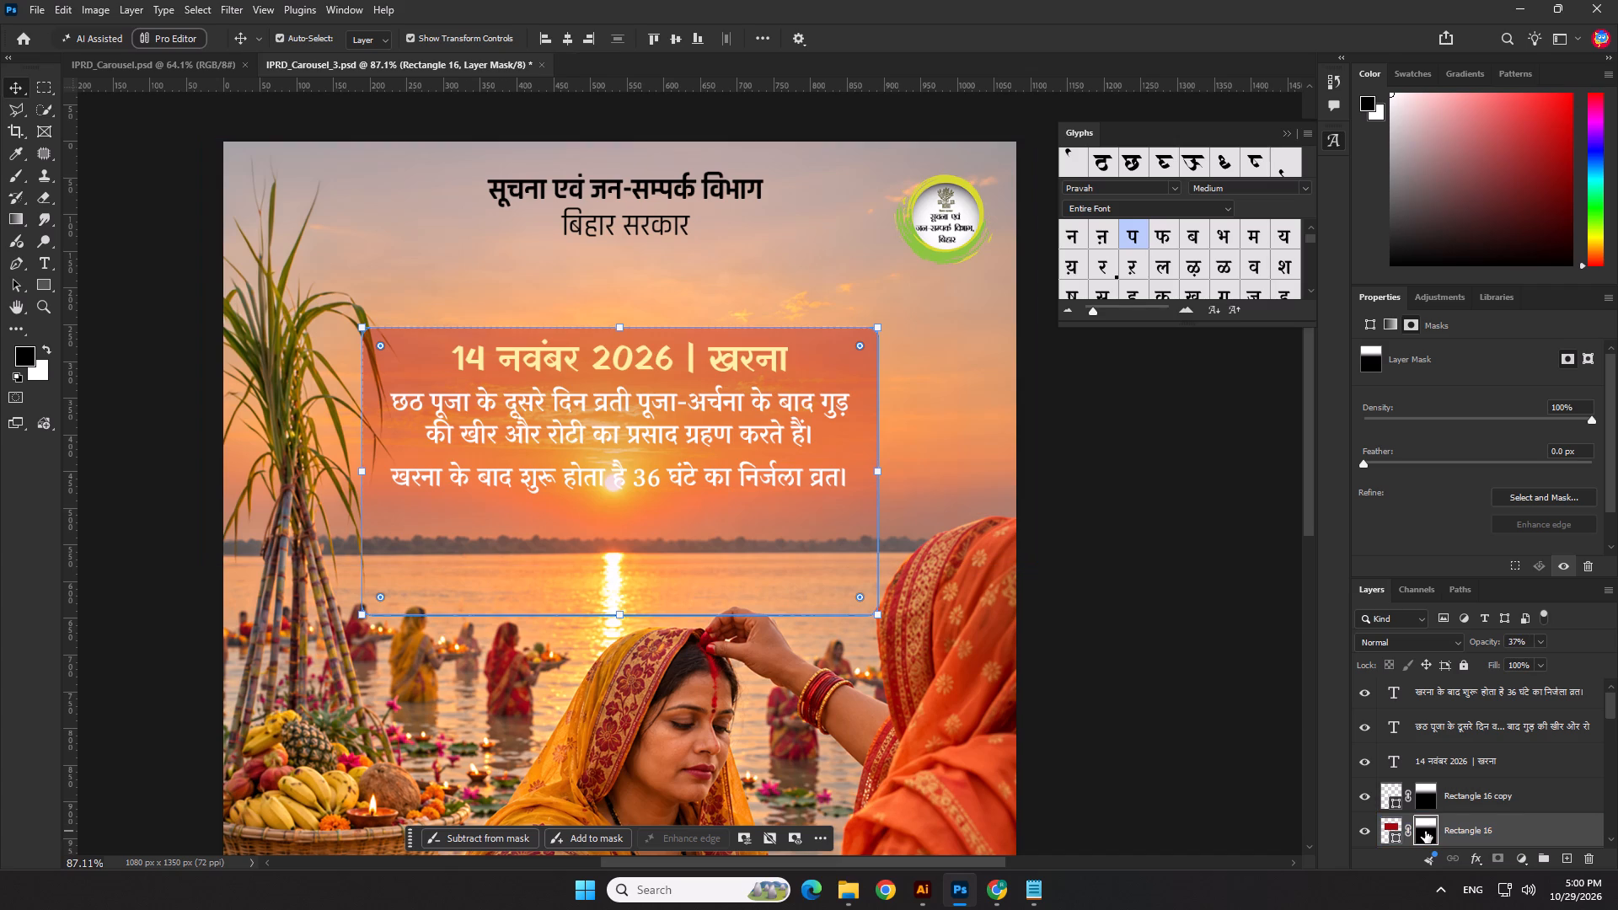
pyautogui.click(1426, 804)
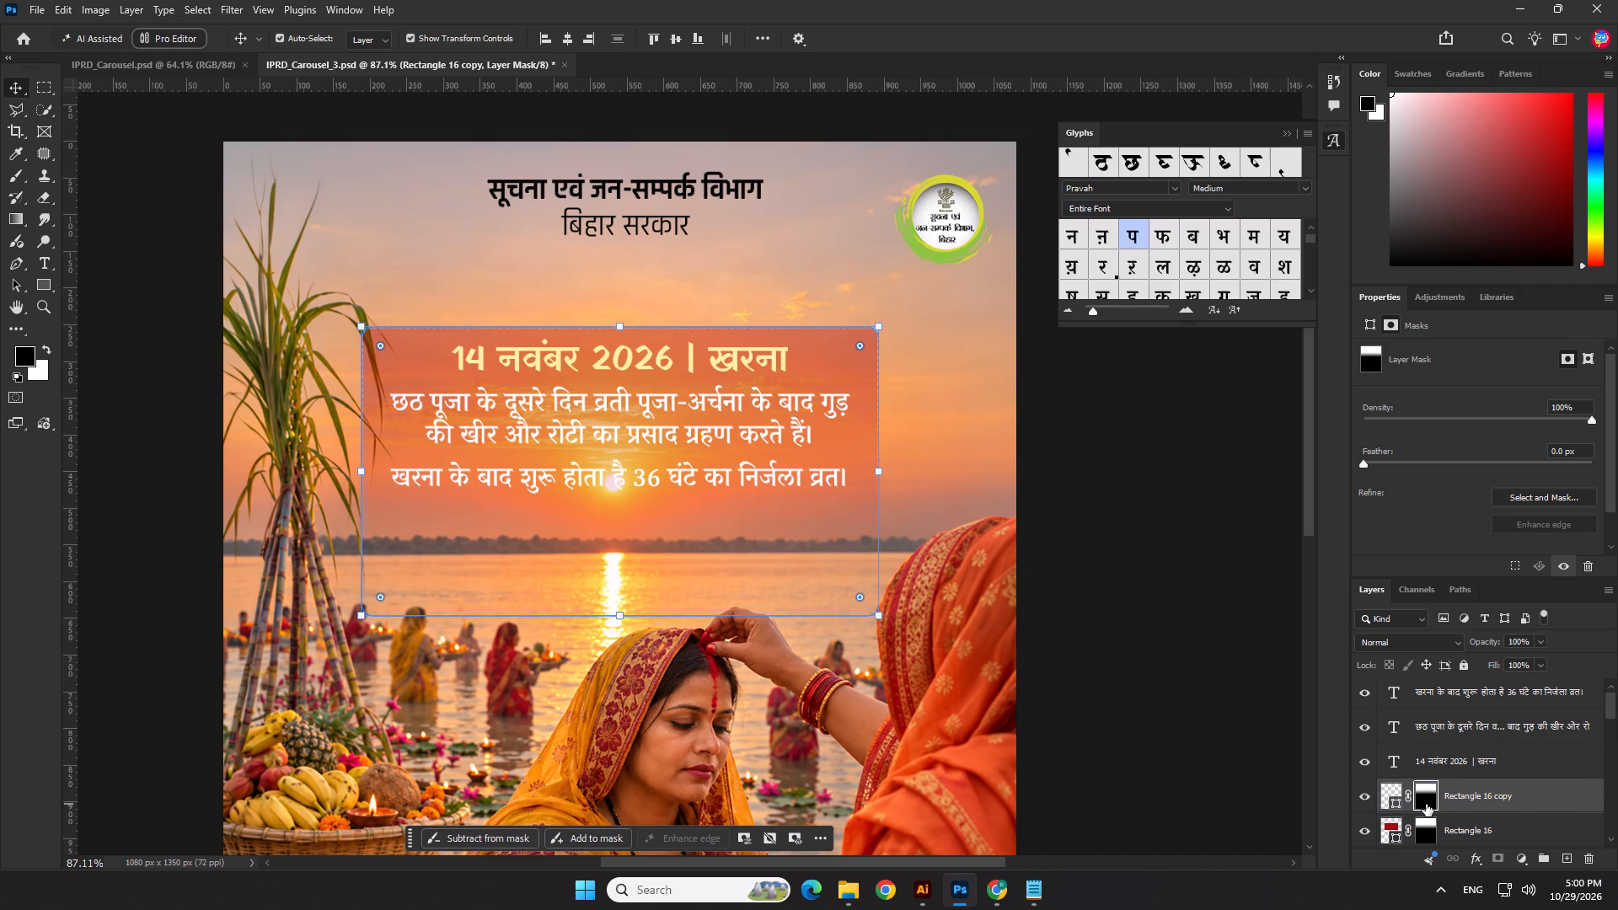
pyautogui.press('Delete')
pyautogui.press('Delete')
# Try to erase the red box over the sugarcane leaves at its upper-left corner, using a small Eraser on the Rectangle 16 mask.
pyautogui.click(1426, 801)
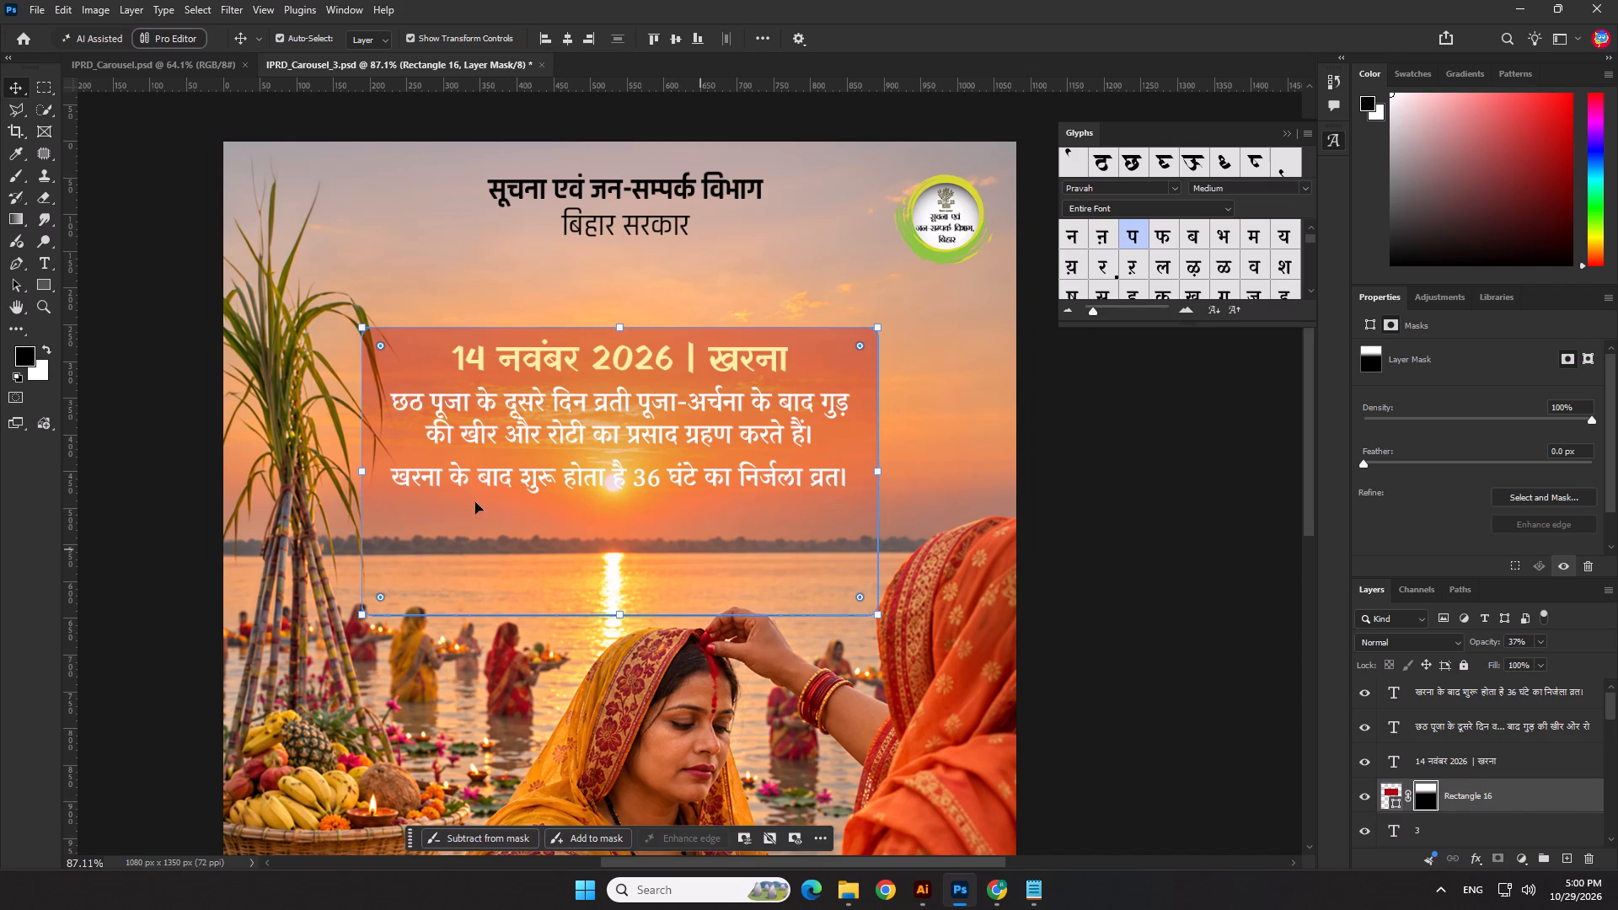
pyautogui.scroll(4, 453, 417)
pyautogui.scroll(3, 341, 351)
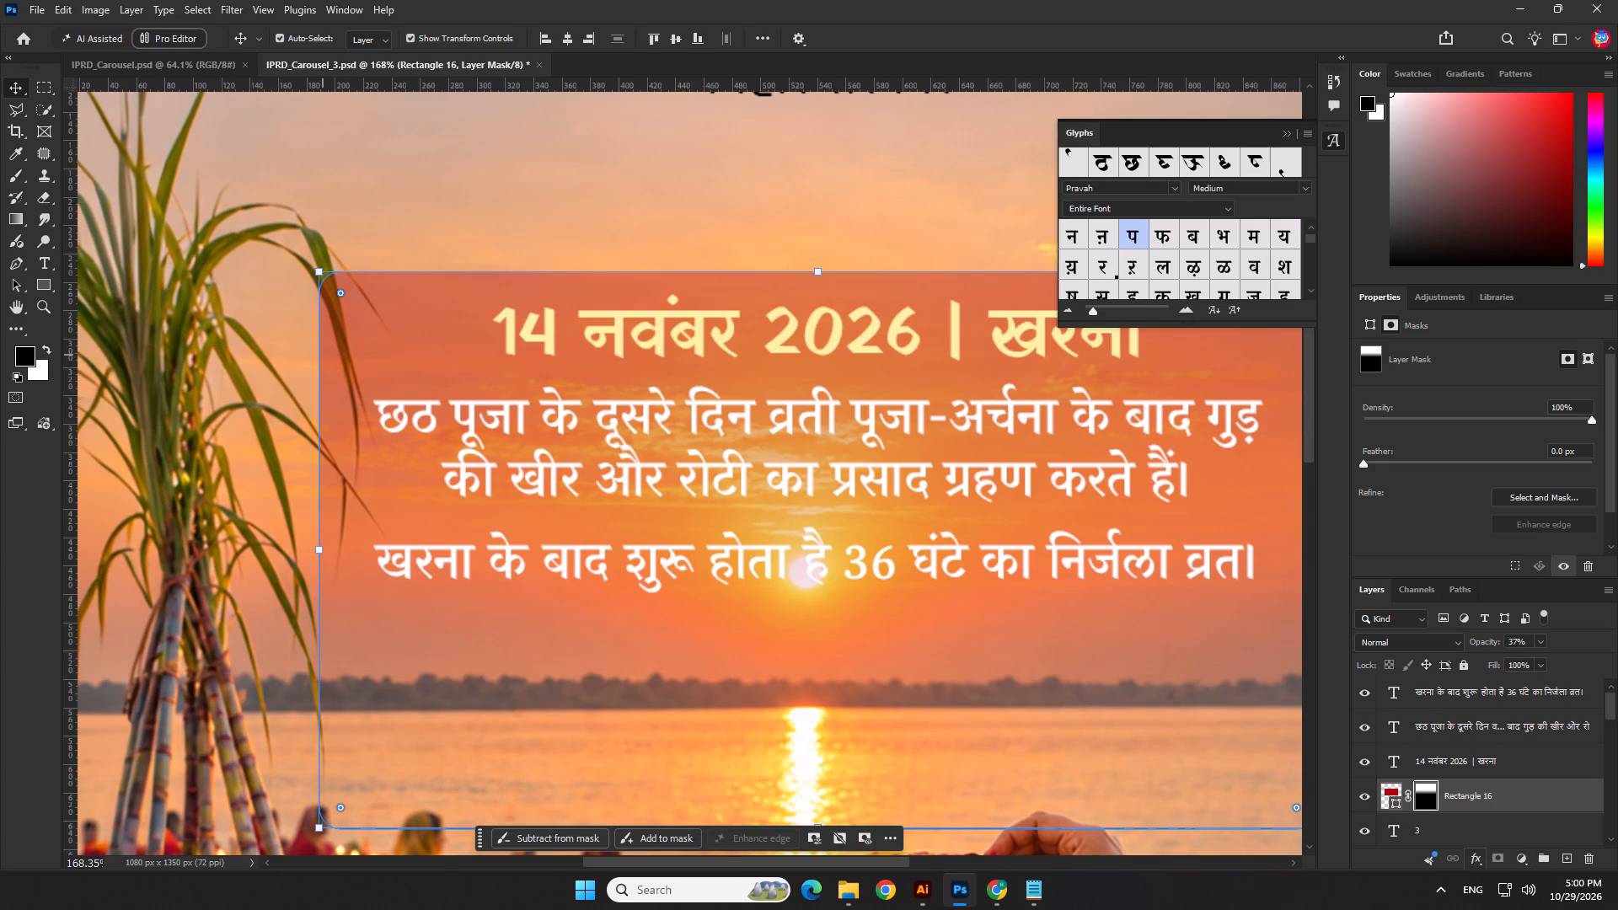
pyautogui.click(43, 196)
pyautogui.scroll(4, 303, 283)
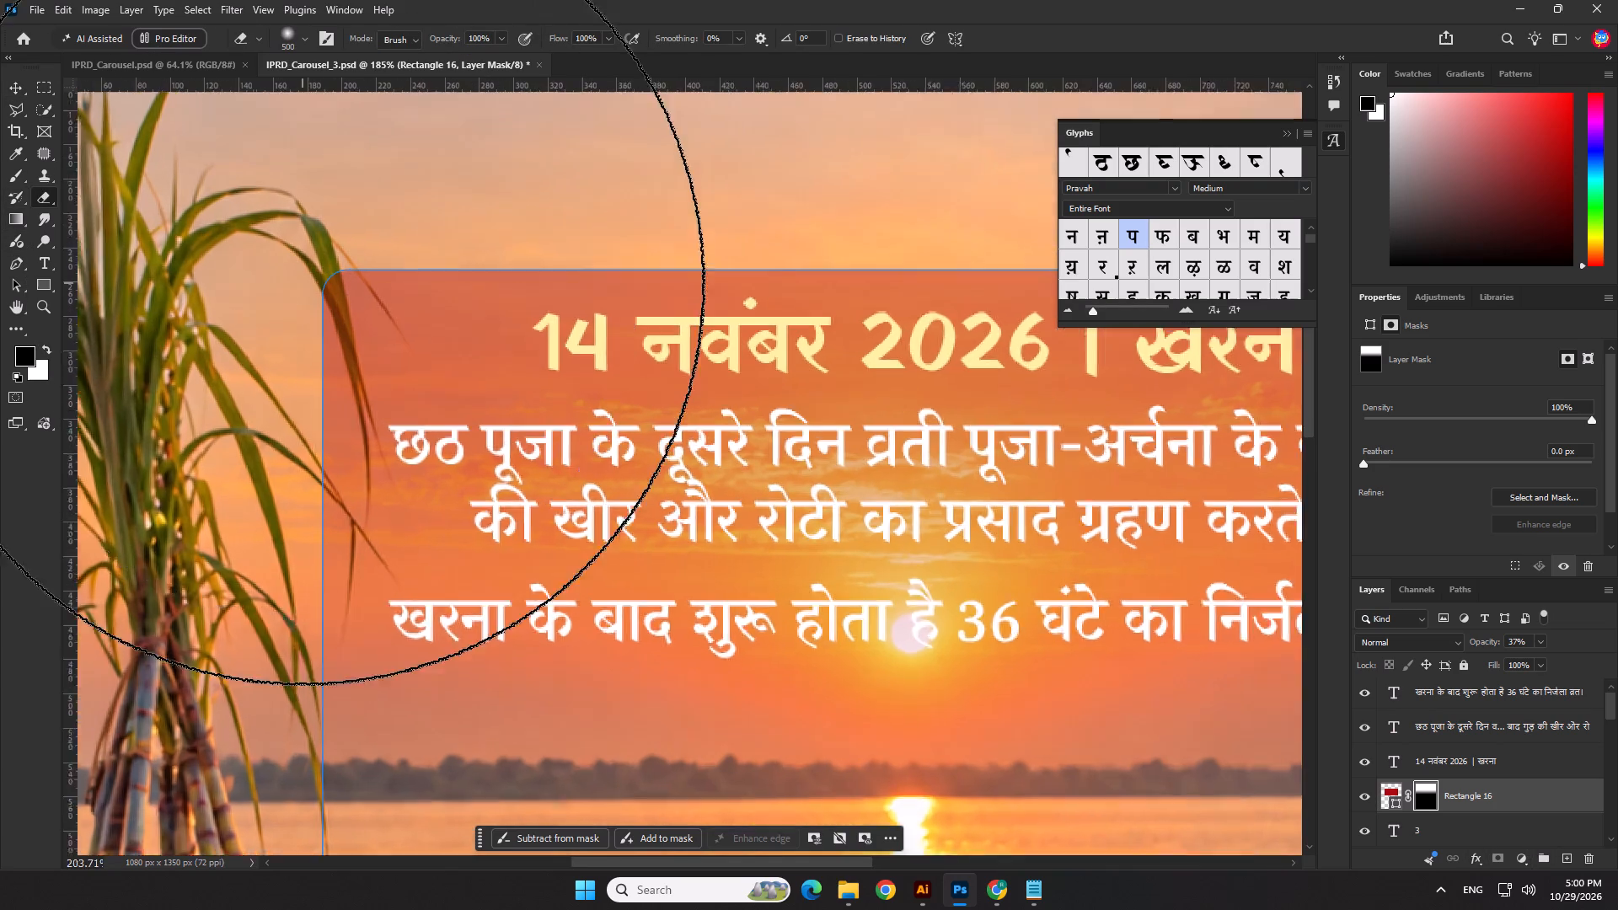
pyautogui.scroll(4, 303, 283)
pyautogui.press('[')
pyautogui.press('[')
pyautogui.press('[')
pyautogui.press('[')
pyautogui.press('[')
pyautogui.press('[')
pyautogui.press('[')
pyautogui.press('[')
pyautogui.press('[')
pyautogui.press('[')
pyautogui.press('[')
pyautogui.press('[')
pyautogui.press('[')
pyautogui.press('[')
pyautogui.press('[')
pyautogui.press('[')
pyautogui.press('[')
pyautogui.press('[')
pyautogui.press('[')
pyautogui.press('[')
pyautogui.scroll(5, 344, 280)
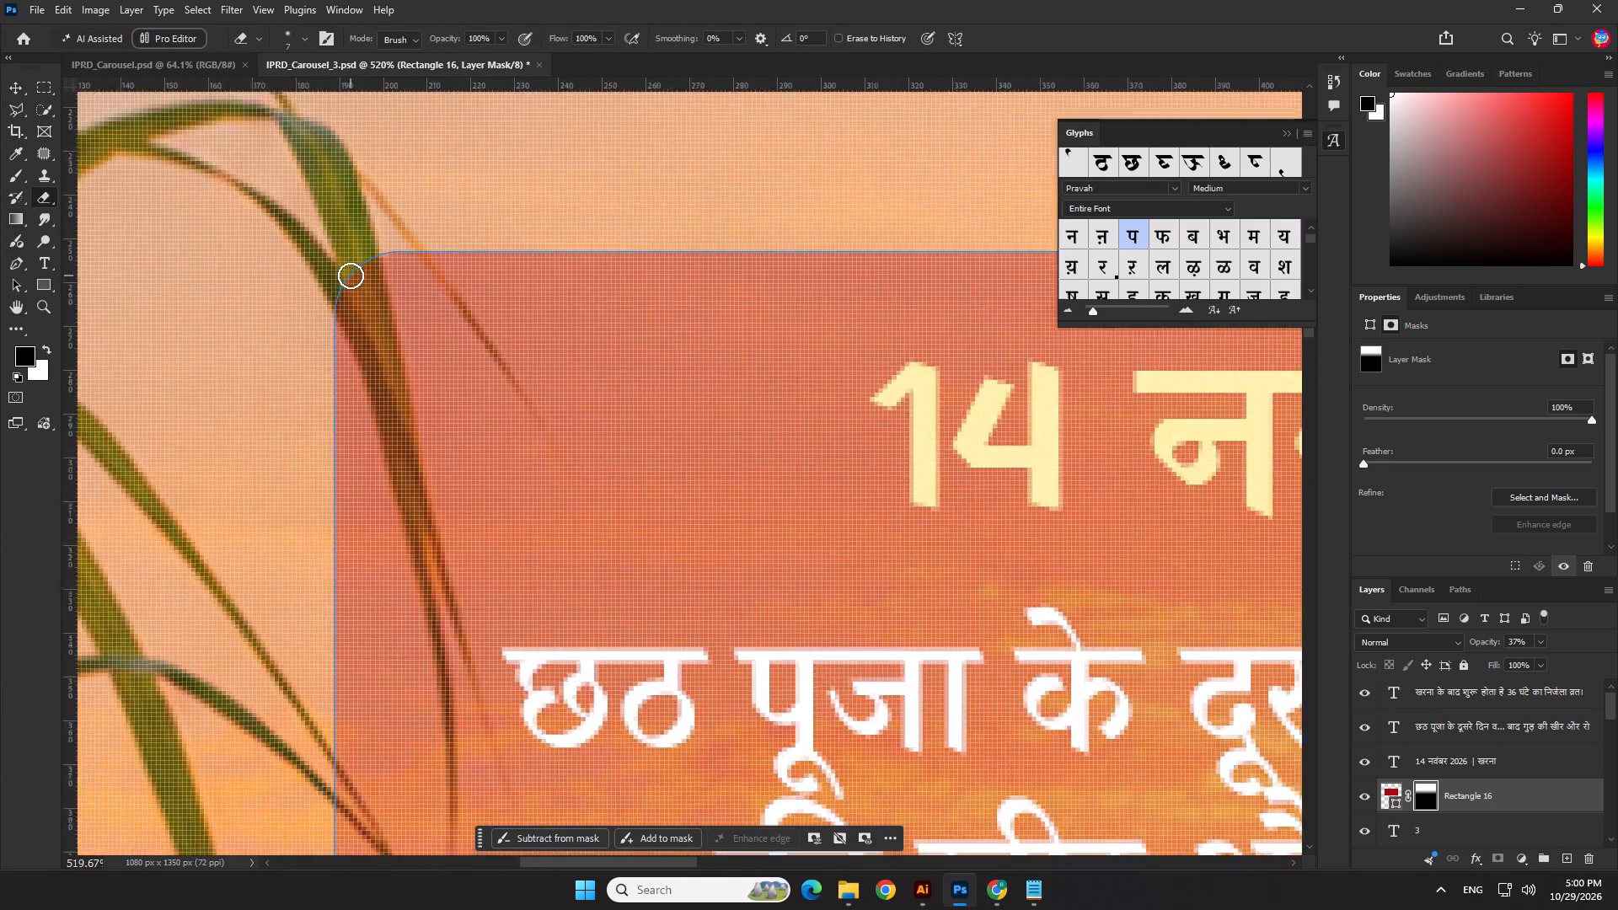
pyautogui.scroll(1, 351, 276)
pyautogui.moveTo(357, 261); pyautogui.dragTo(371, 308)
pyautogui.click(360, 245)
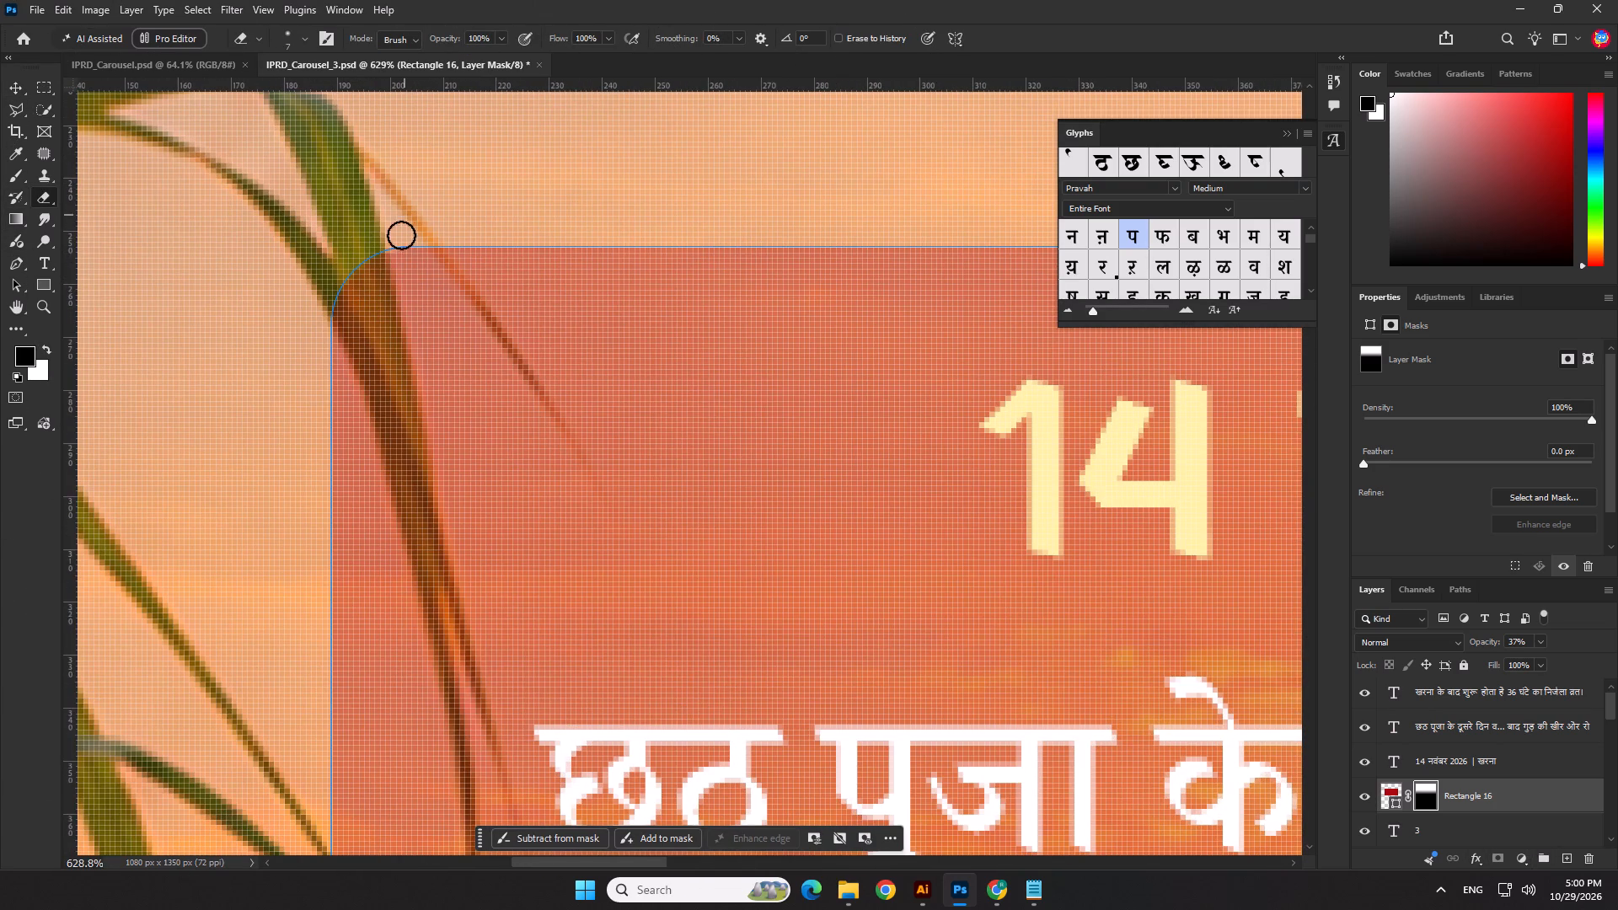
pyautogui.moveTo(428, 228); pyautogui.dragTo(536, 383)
# With a 9 px Brush, paint black on the Rectangle 16 mask over the thick sugarcane leaf at the box's upper-left corner.
pyautogui.click(11, 174)
pyautogui.scroll(3, 350, 301)
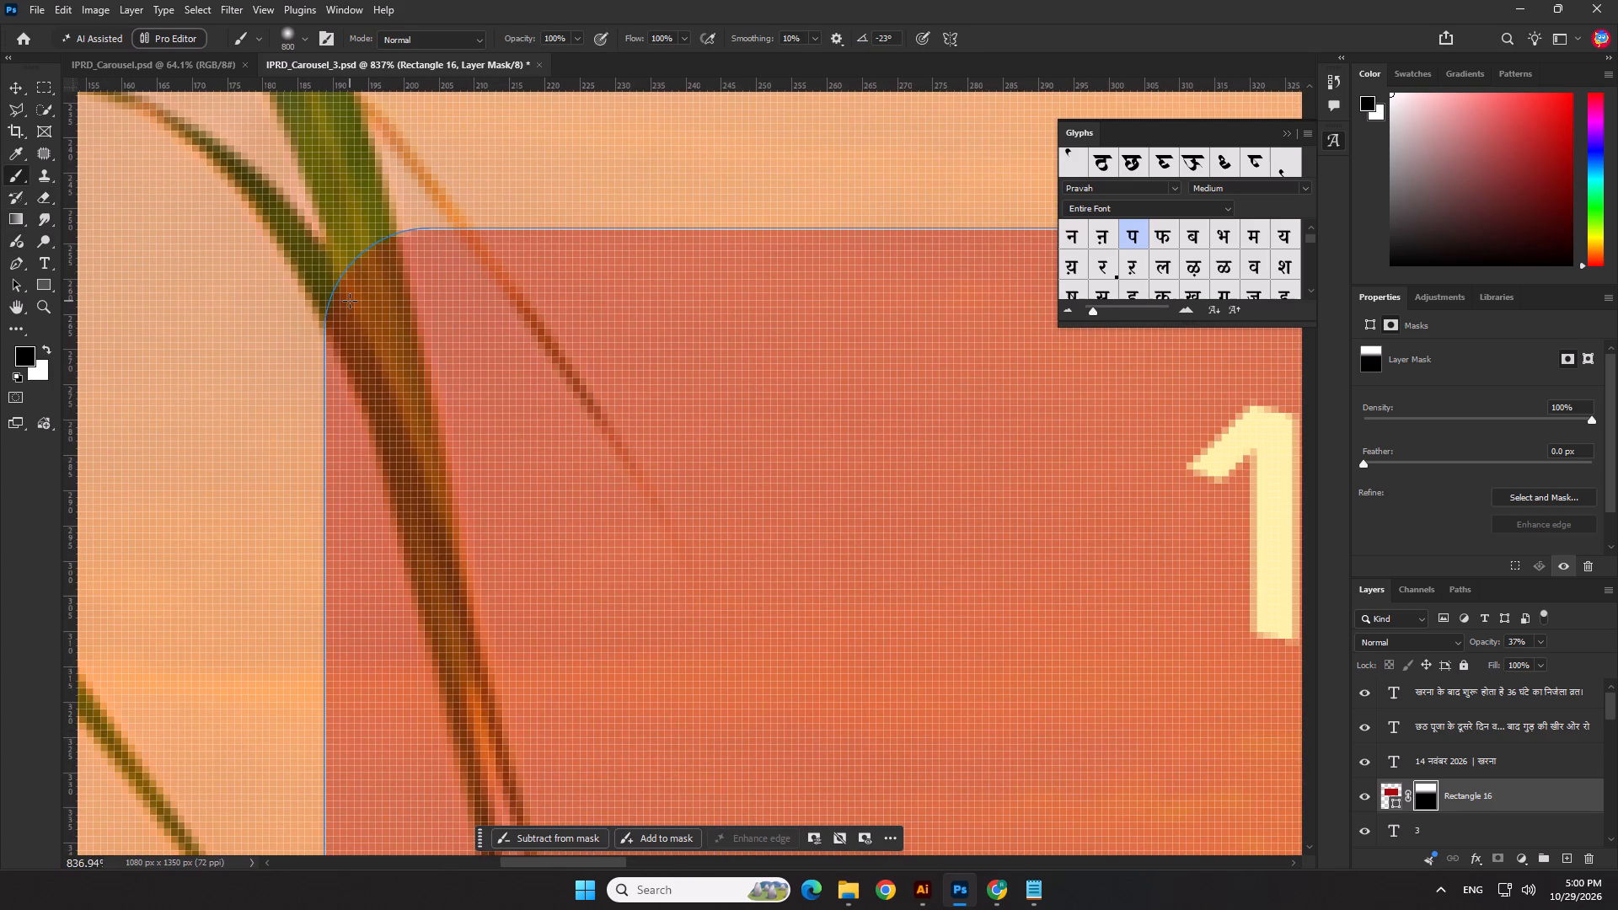
pyautogui.press('[')
pyautogui.press('[')
pyautogui.press('[')
pyautogui.press('[')
pyautogui.press('[')
pyautogui.press('[')
pyautogui.press('[')
pyautogui.press('[')
pyautogui.press('[')
pyautogui.press('[')
pyautogui.press('[')
pyautogui.press('[')
pyautogui.press('[')
pyautogui.press('[')
pyautogui.press('[')
pyautogui.press('[')
pyautogui.press('[')
pyautogui.press('[')
pyautogui.press('[')
pyautogui.press('[')
pyautogui.press('[')
pyautogui.moveTo(354, 296); pyautogui.dragTo(362, 313)
# Set the brush hardness to 100% and paint black on the mask along the left side of the thick leaf.
pyautogui.click(303, 37)
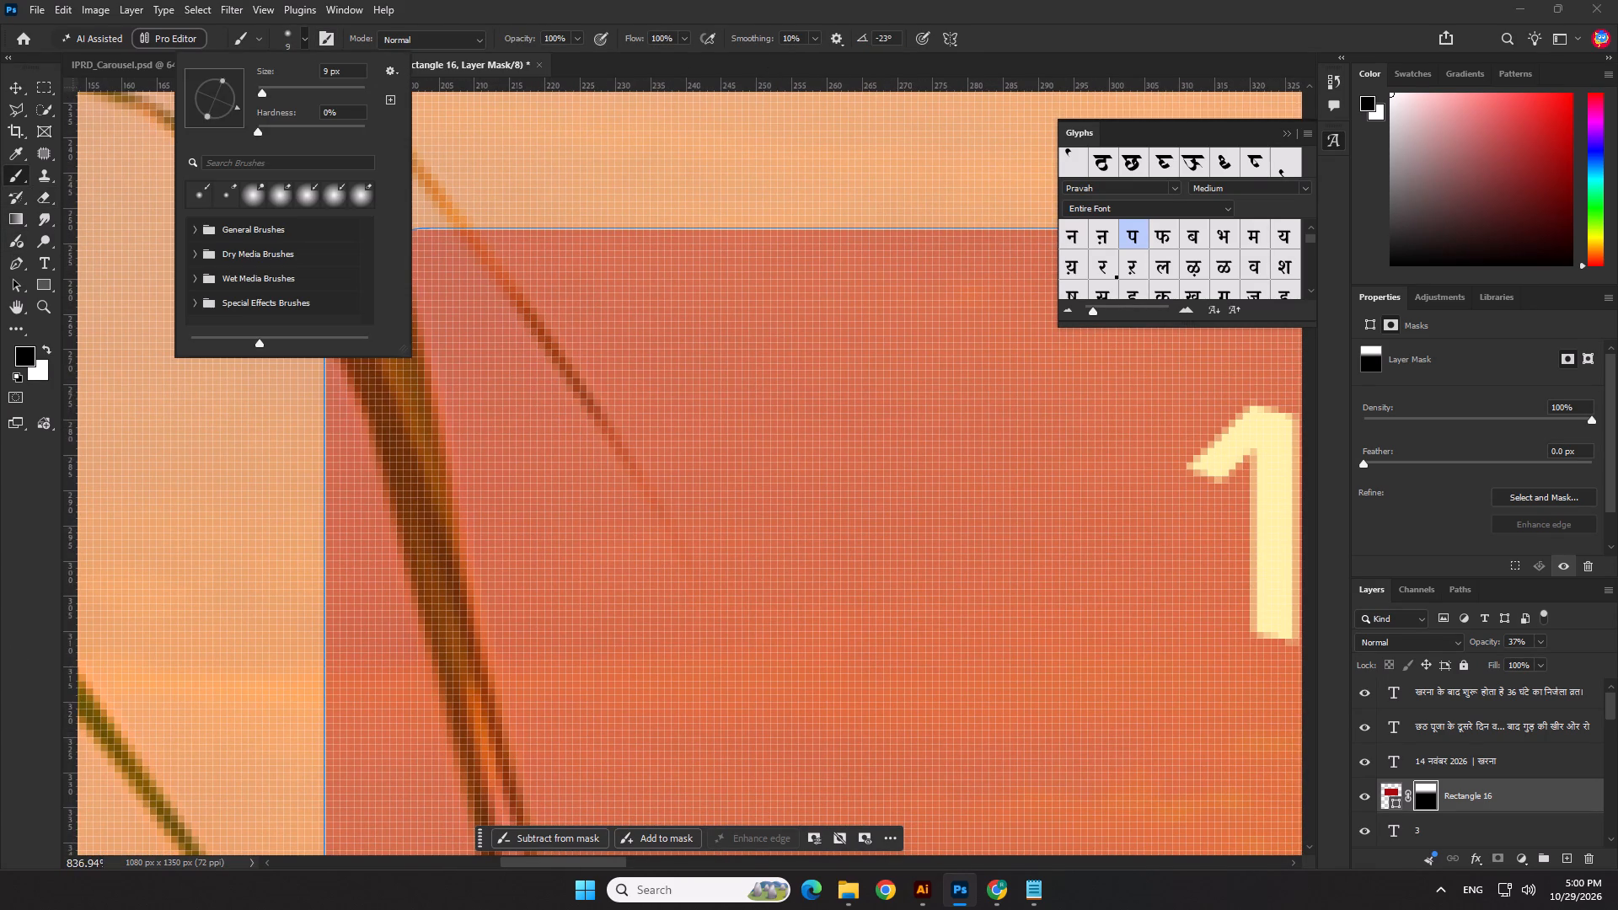
pyautogui.moveTo(307, 122); pyautogui.dragTo(388, 139)
pyautogui.press('[')
pyautogui.press('[')
pyautogui.click(410, 461)
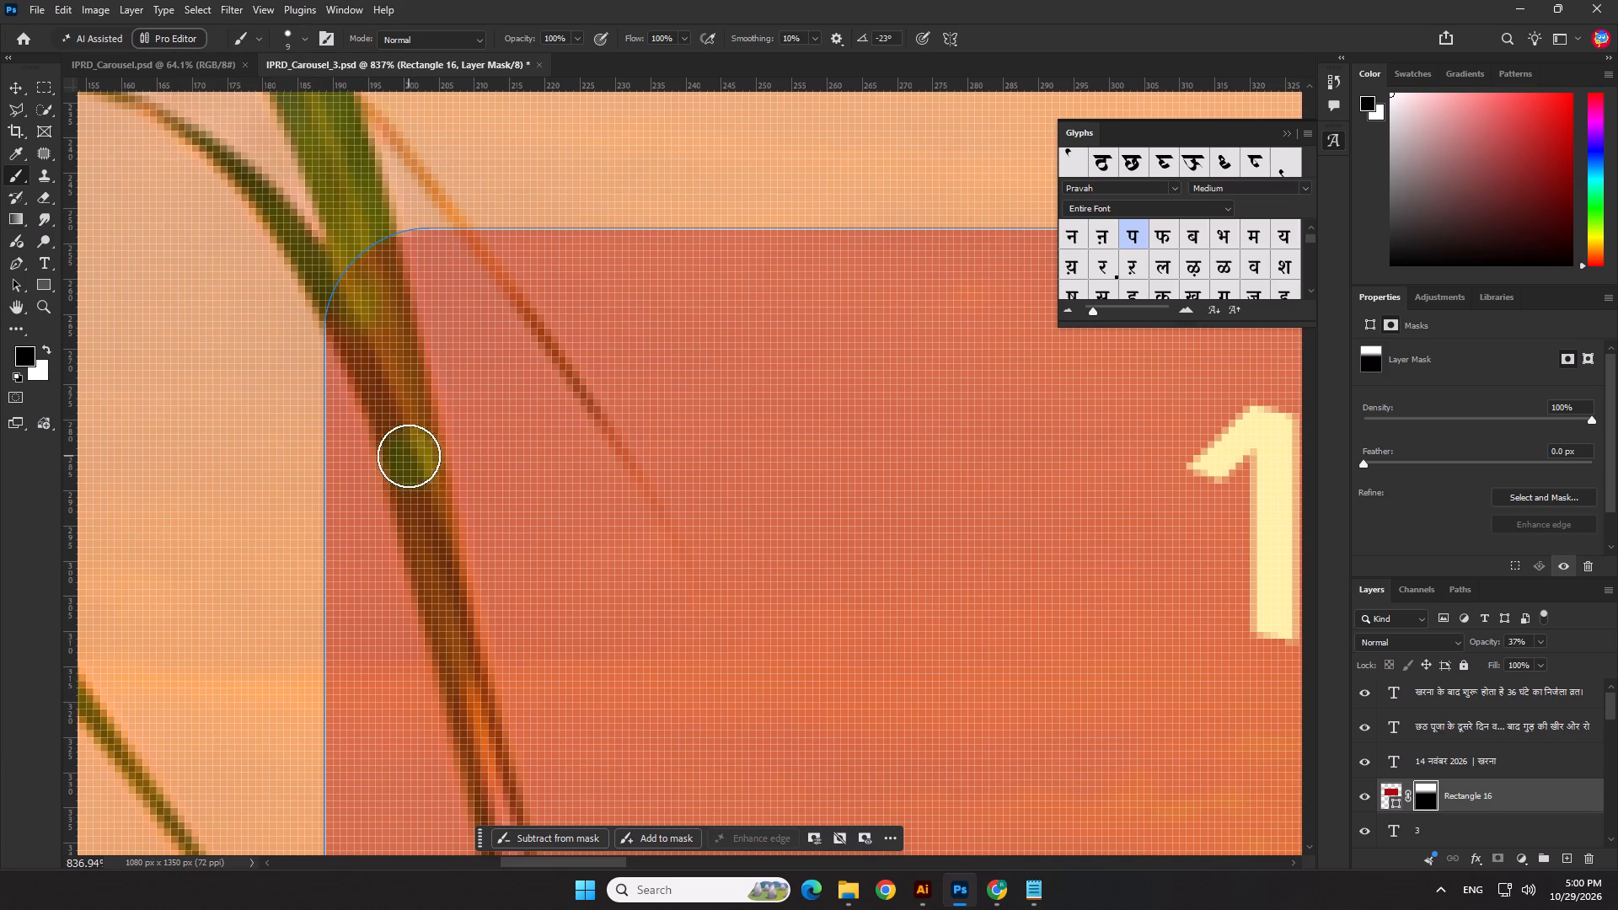
pyautogui.scroll(3, 409, 456)
pyautogui.click(327, 258)
pyautogui.click(342, 289)
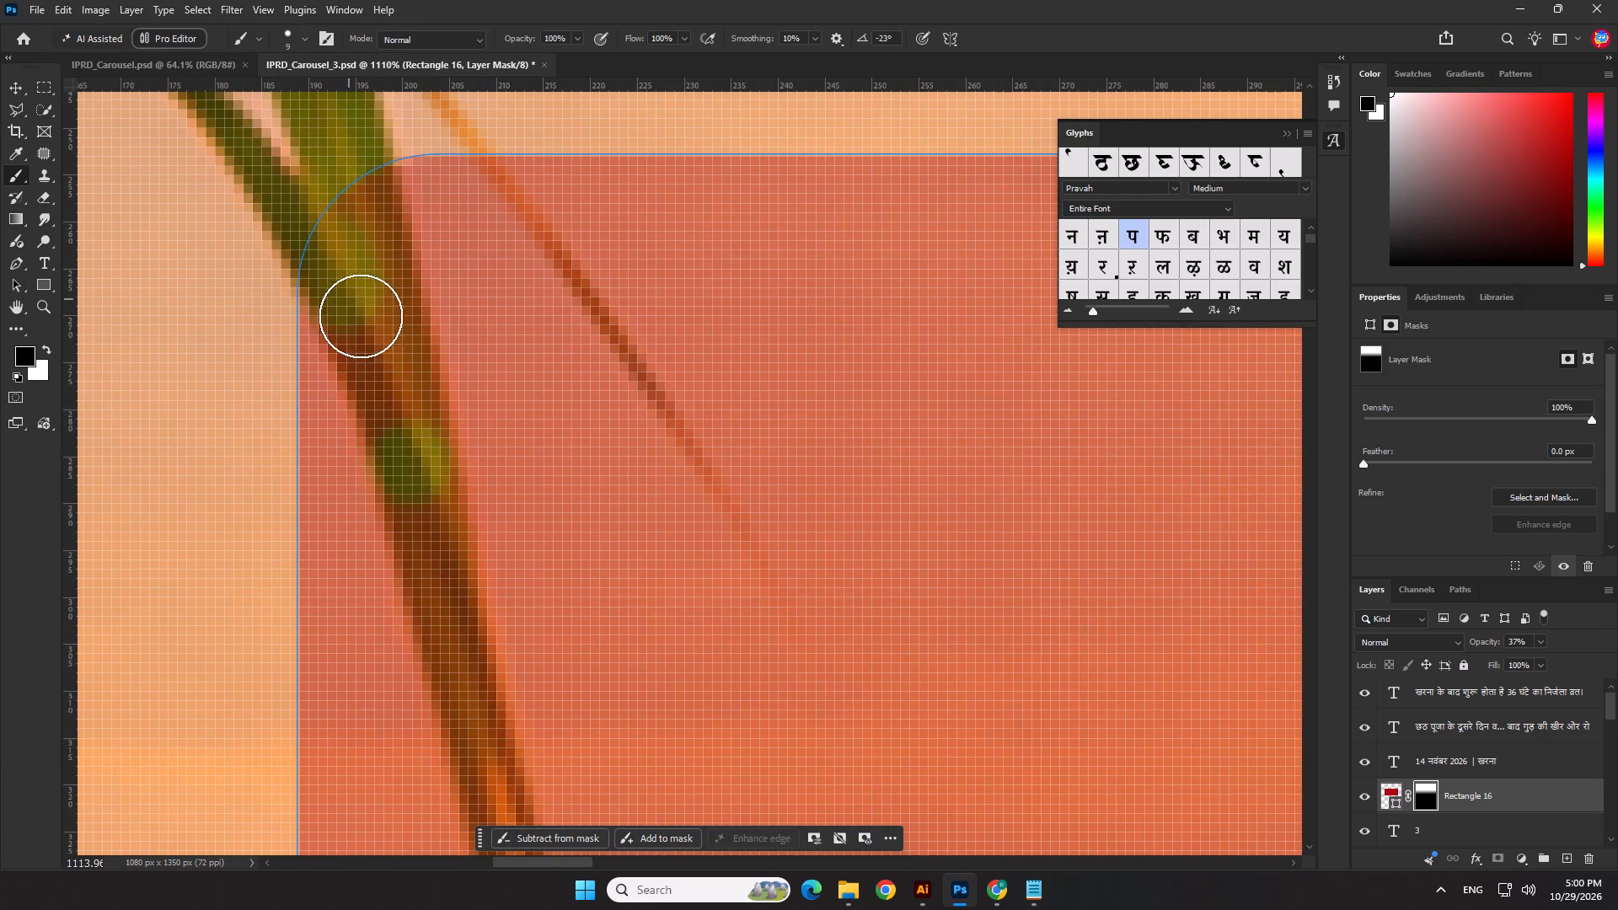
pyautogui.click(361, 324)
pyautogui.press('[')
pyautogui.click(366, 351)
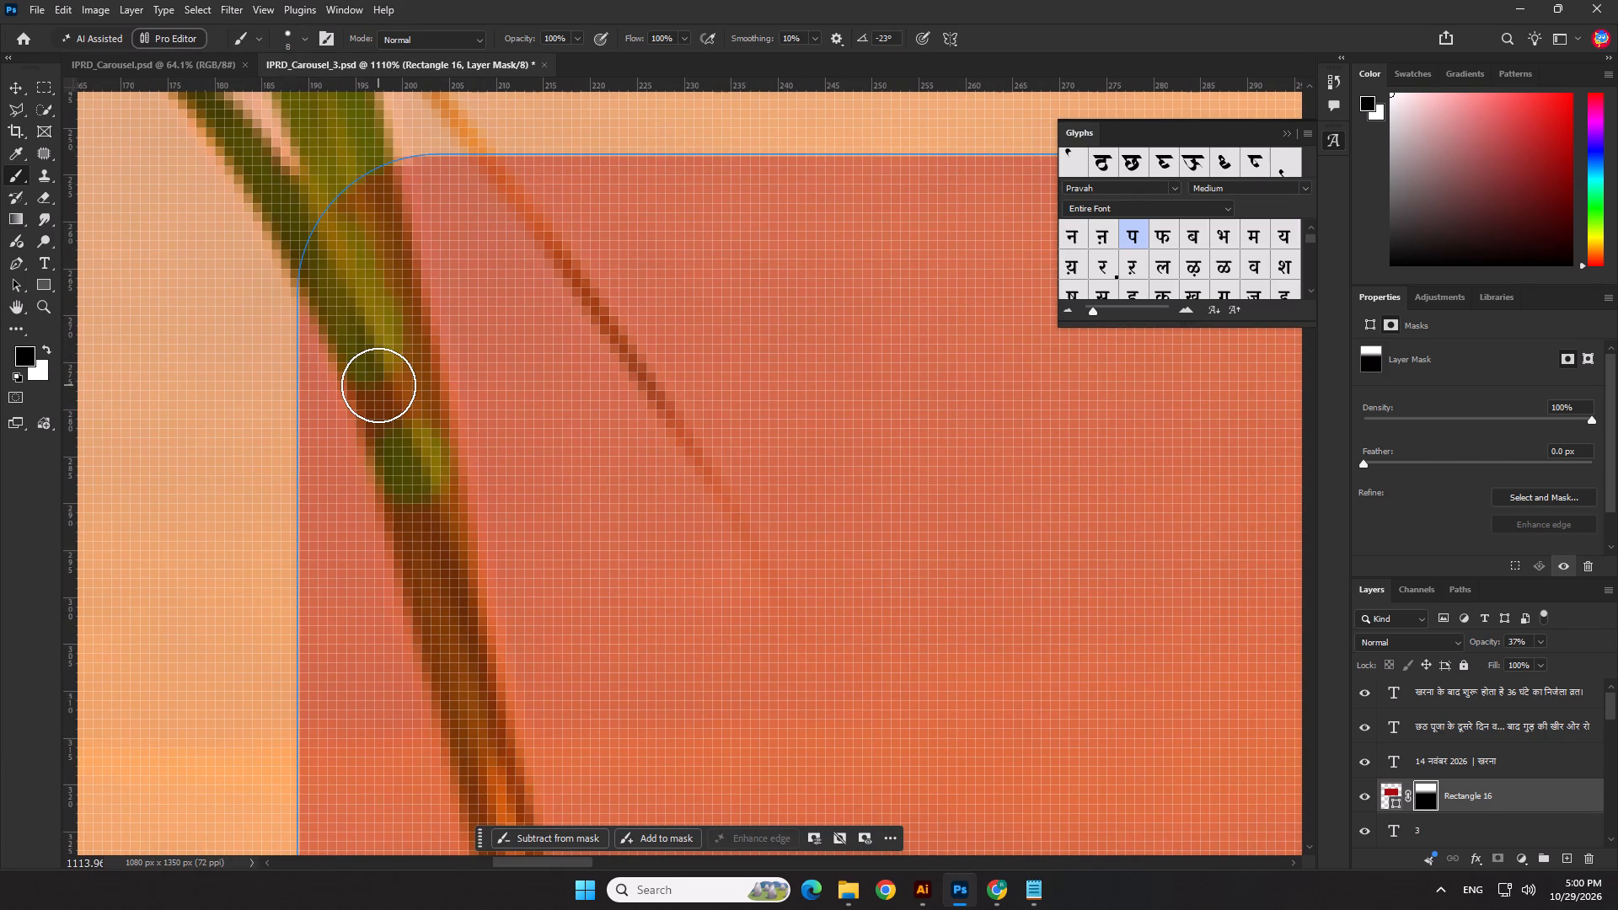
pyautogui.click(382, 384)
pyautogui.click(391, 405)
pyautogui.click(398, 431)
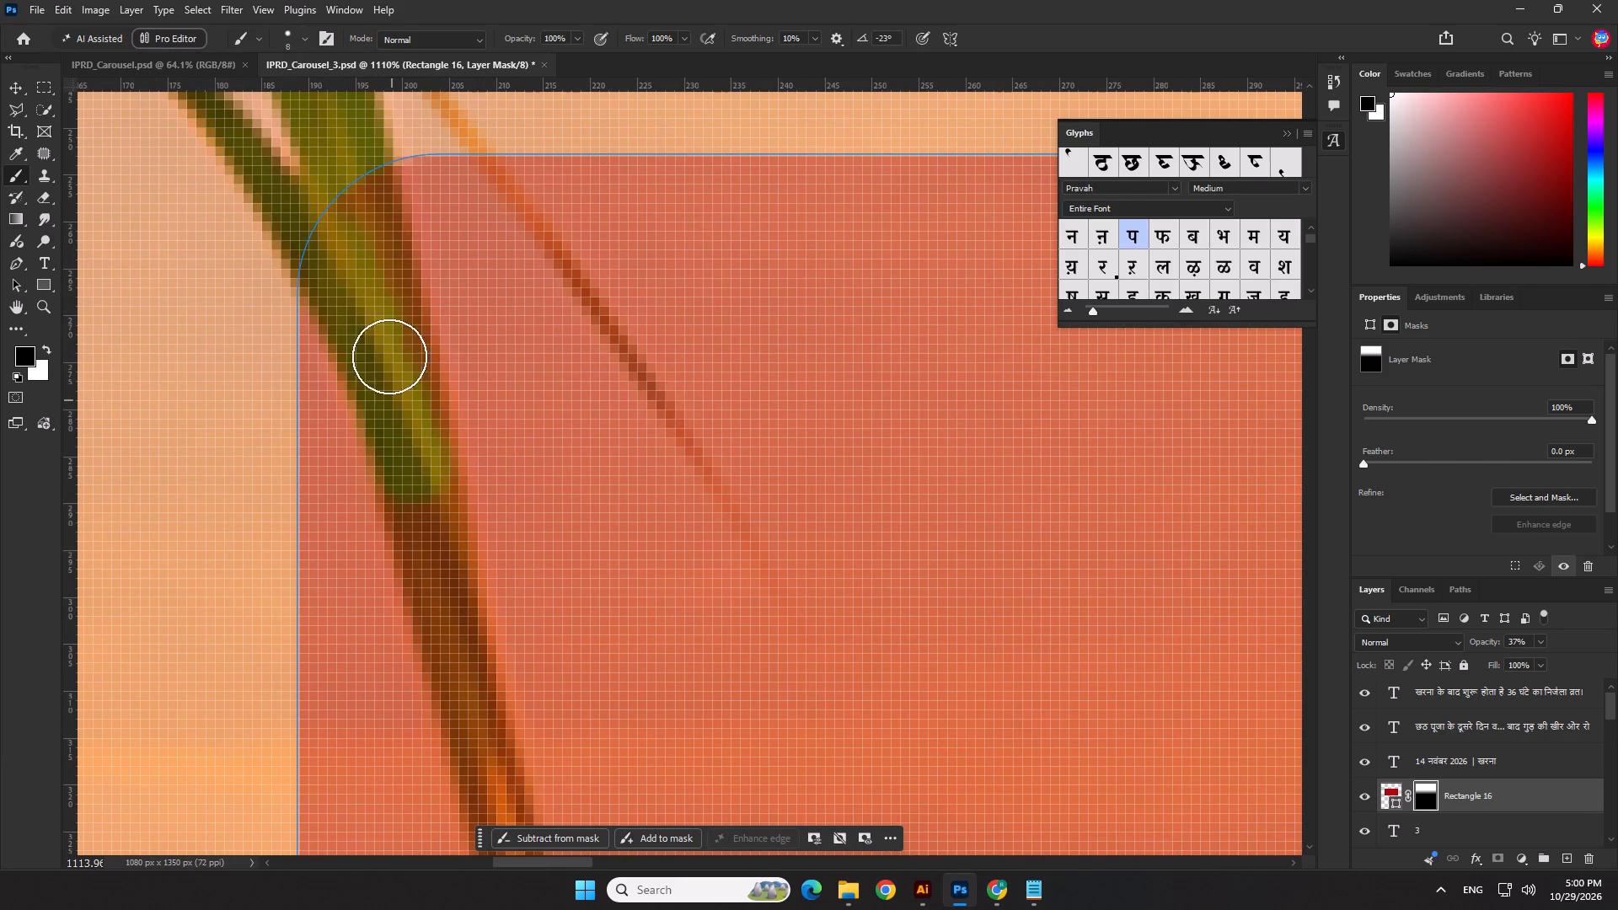
# Paint the mask black along the right side of the thick leaf, from the box's top corner downwards.
pyautogui.click(357, 179)
pyautogui.click(363, 208)
pyautogui.click(374, 229)
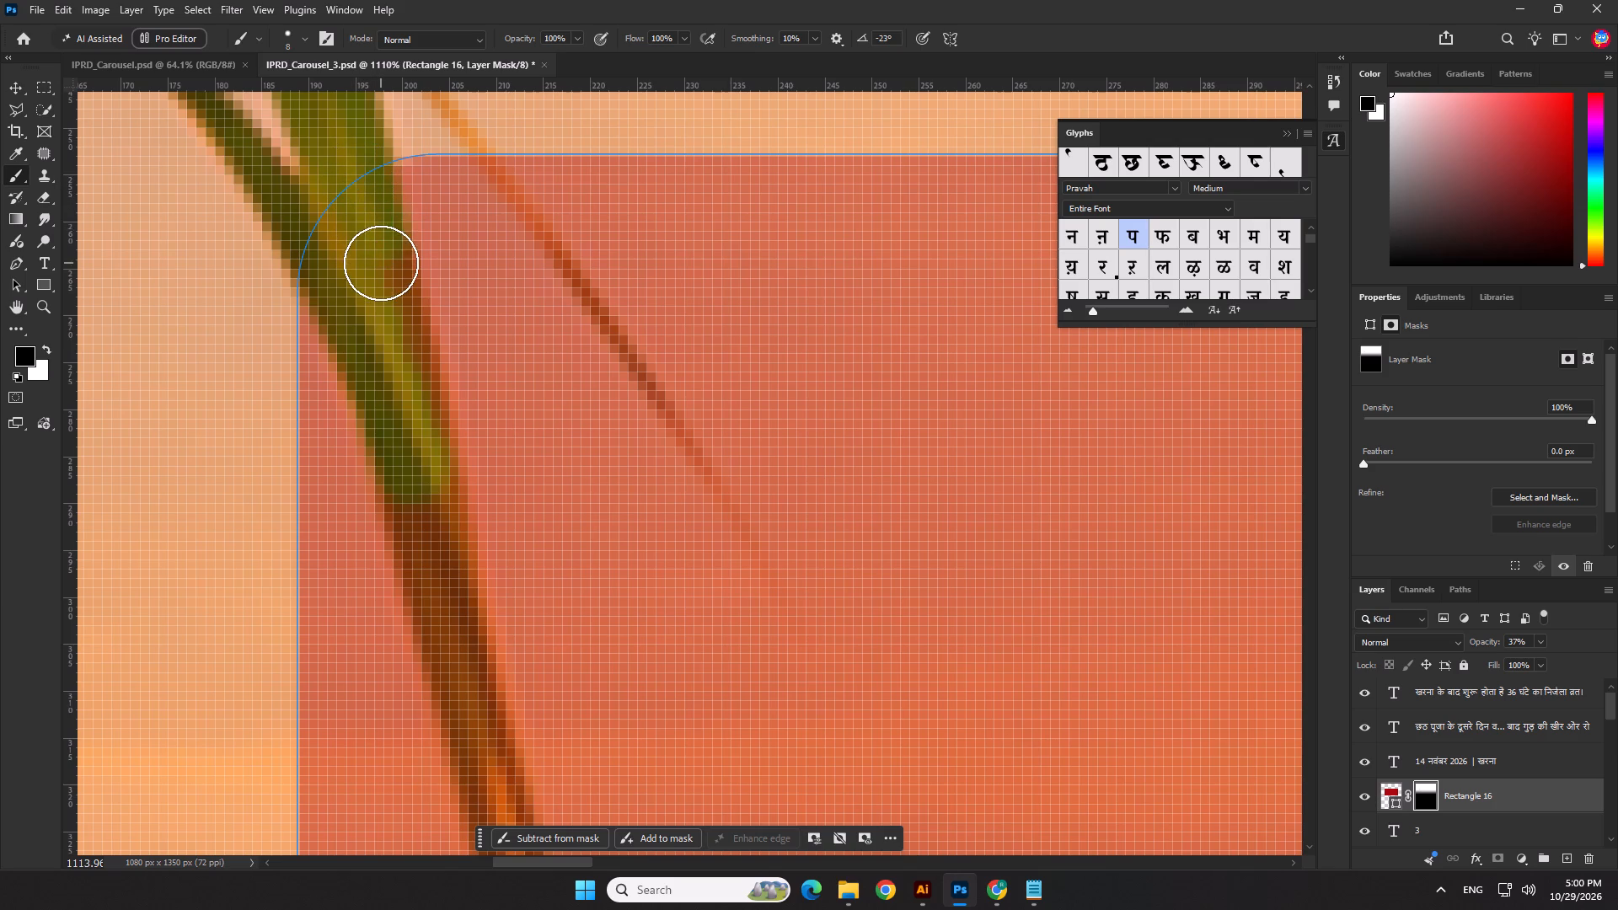
pyautogui.click(381, 263)
pyautogui.click(382, 286)
pyautogui.click(386, 304)
pyautogui.click(397, 337)
pyautogui.click(400, 370)
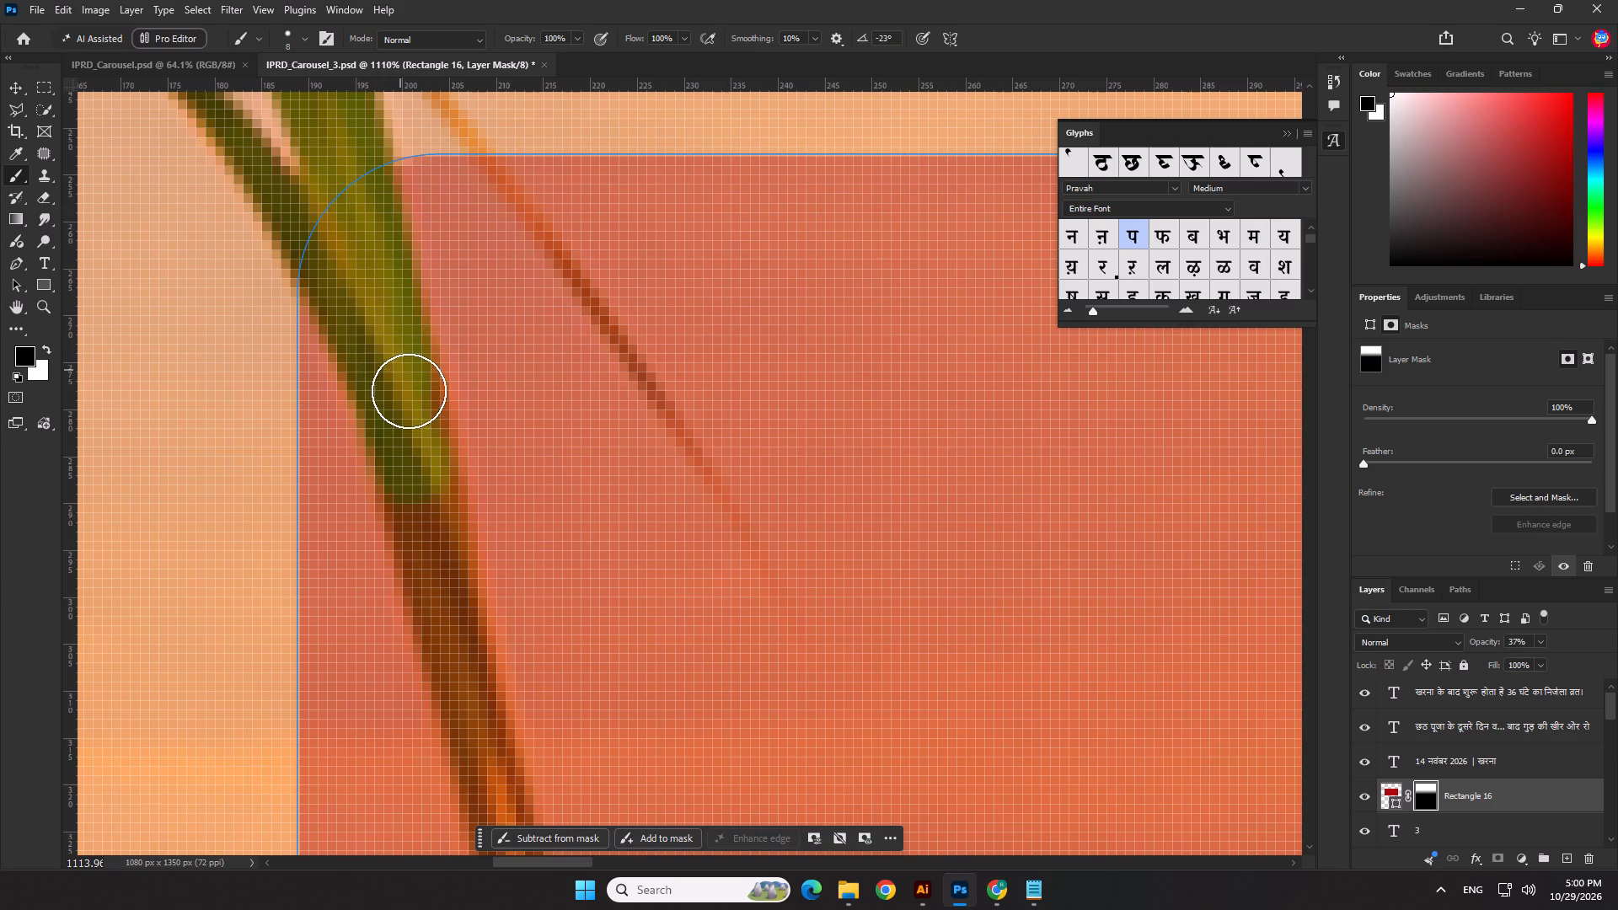
pyautogui.click(409, 402)
pyautogui.click(415, 427)
pyautogui.scroll(-6, 407, 304)
pyautogui.scroll(-3, 432, 491)
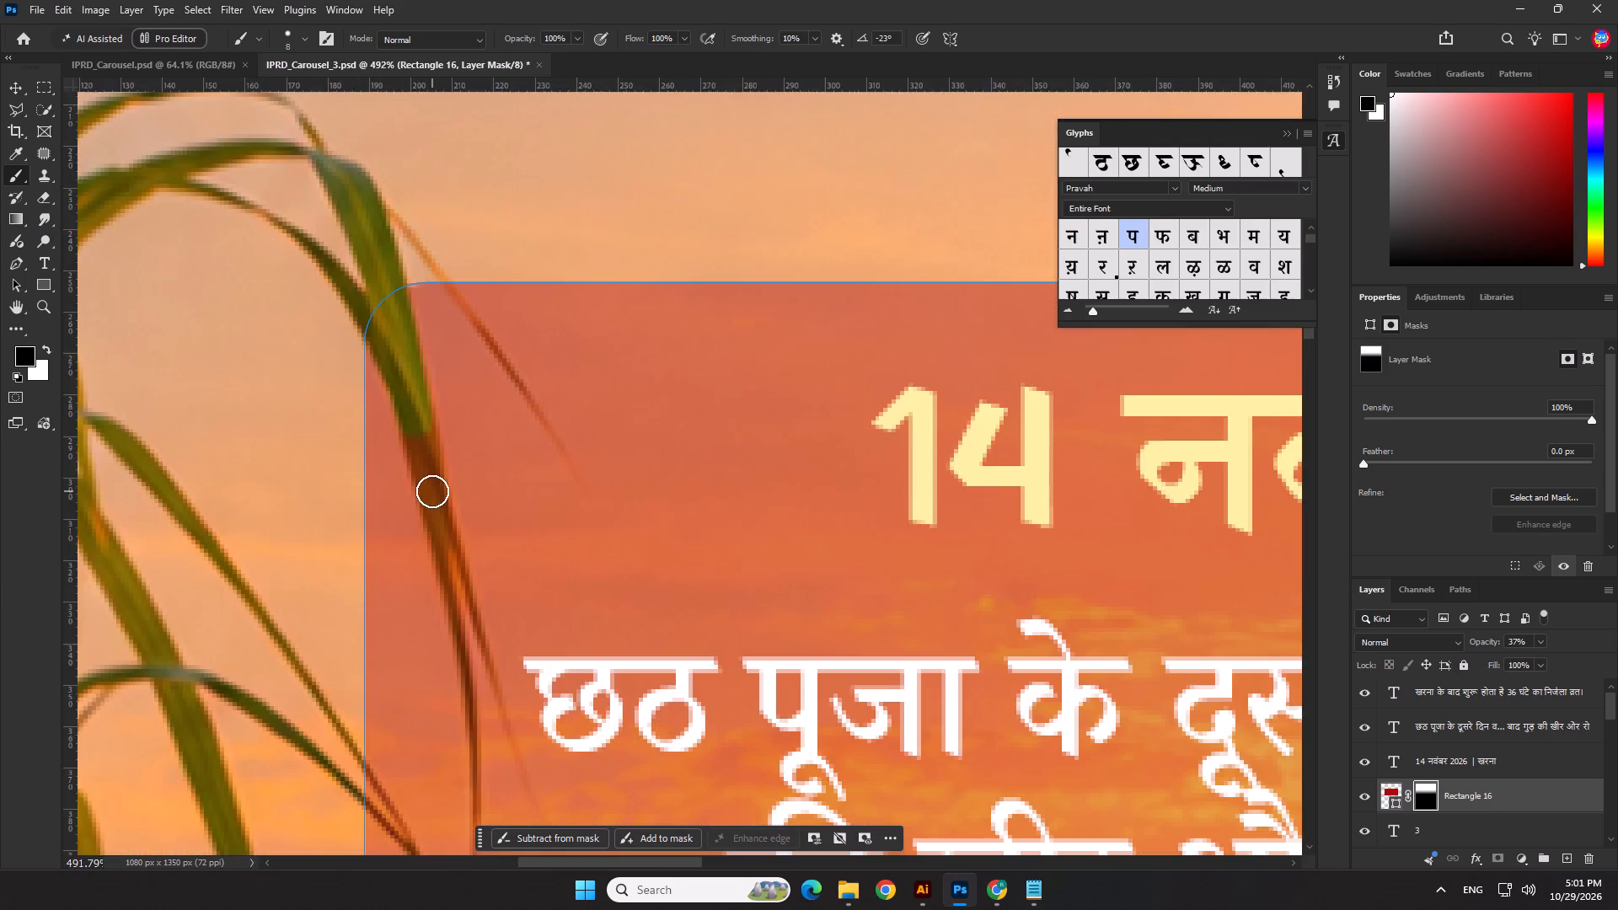
# Use a slightly smaller brush to mask the box further down the thick leaf and clean up its right edge.
pyautogui.scroll(9, 436, 498)
pyautogui.press('[')
pyautogui.click(424, 478)
pyautogui.moveTo(419, 452); pyautogui.dragTo(384, 324)
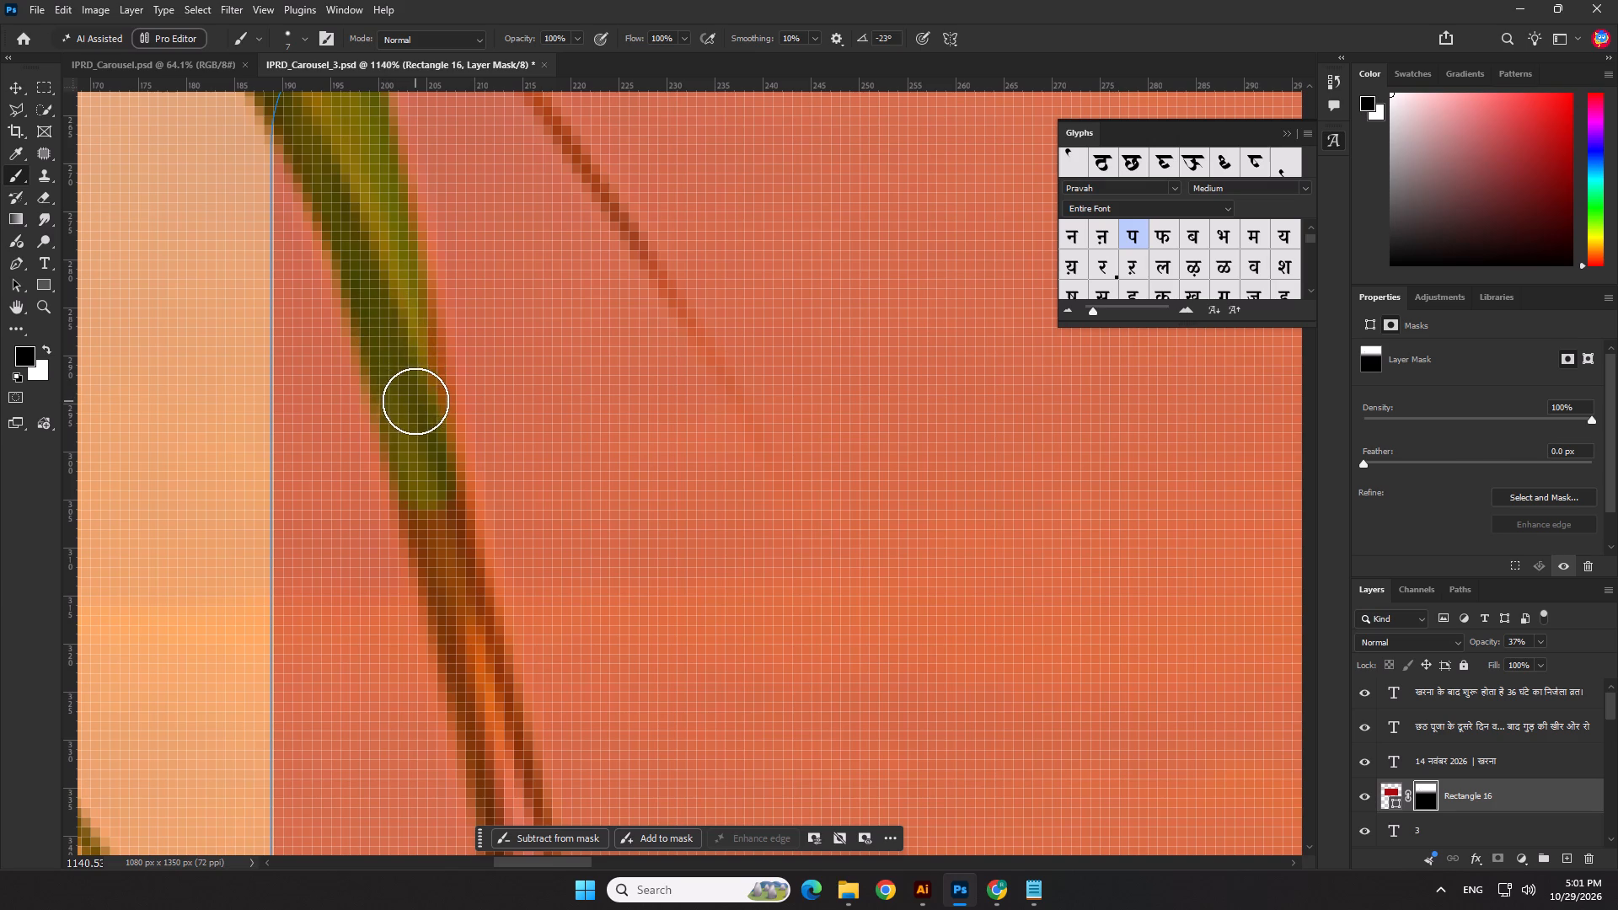
pyautogui.moveTo(415, 401); pyautogui.dragTo(394, 286)
pyautogui.click(388, 270)
pyautogui.scroll(-12, 398, 211)
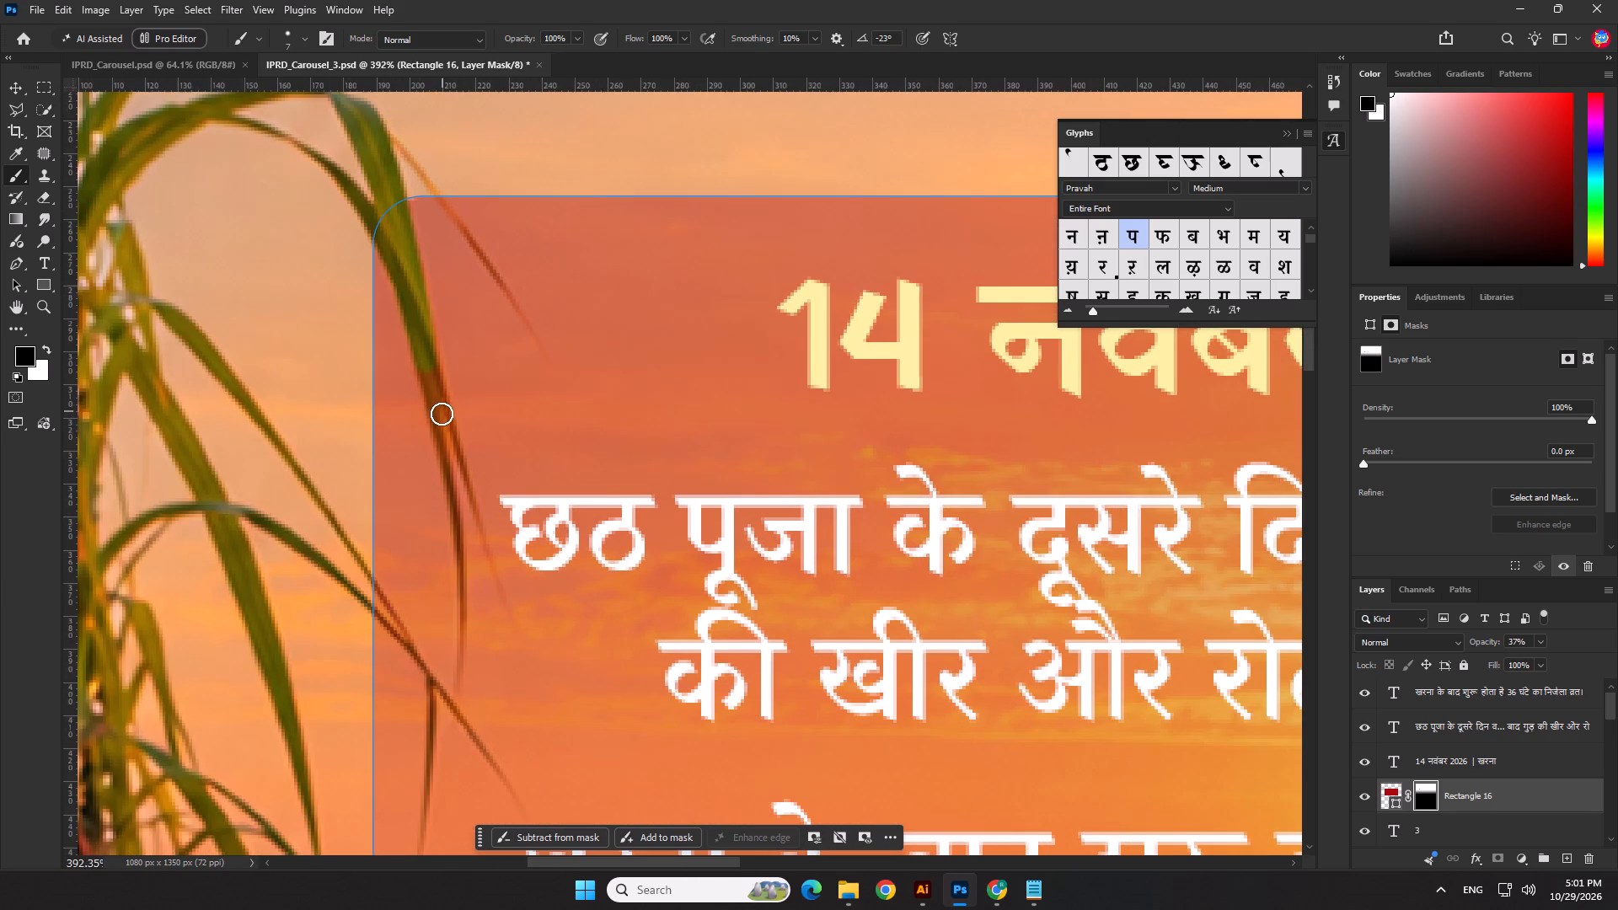
# Shrink the brush to a few pixels and mask the red box along the upper and middle parts of the thin blade beside the leaf.
pyautogui.scroll(-5, 394, 163)
pyautogui.scroll(13, 390, 137)
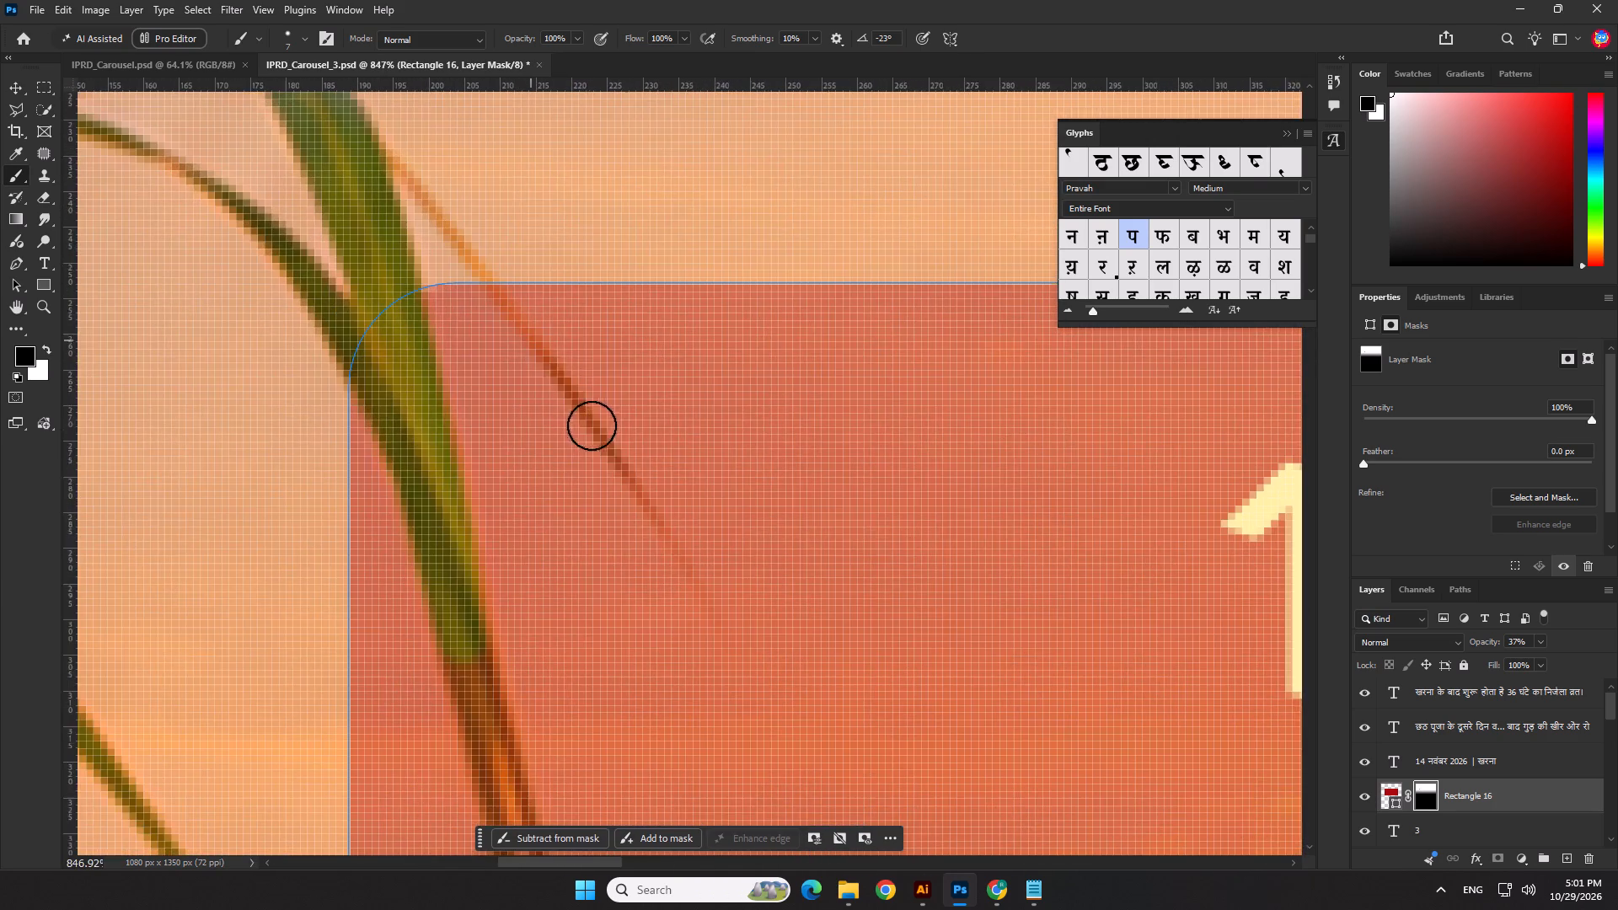
pyautogui.scroll(8, 539, 370)
pyautogui.press('[')
pyautogui.press('[')
pyautogui.press('[')
pyautogui.press('[')
pyautogui.press('[')
pyautogui.press('[')
pyautogui.press('[')
pyautogui.press(']')
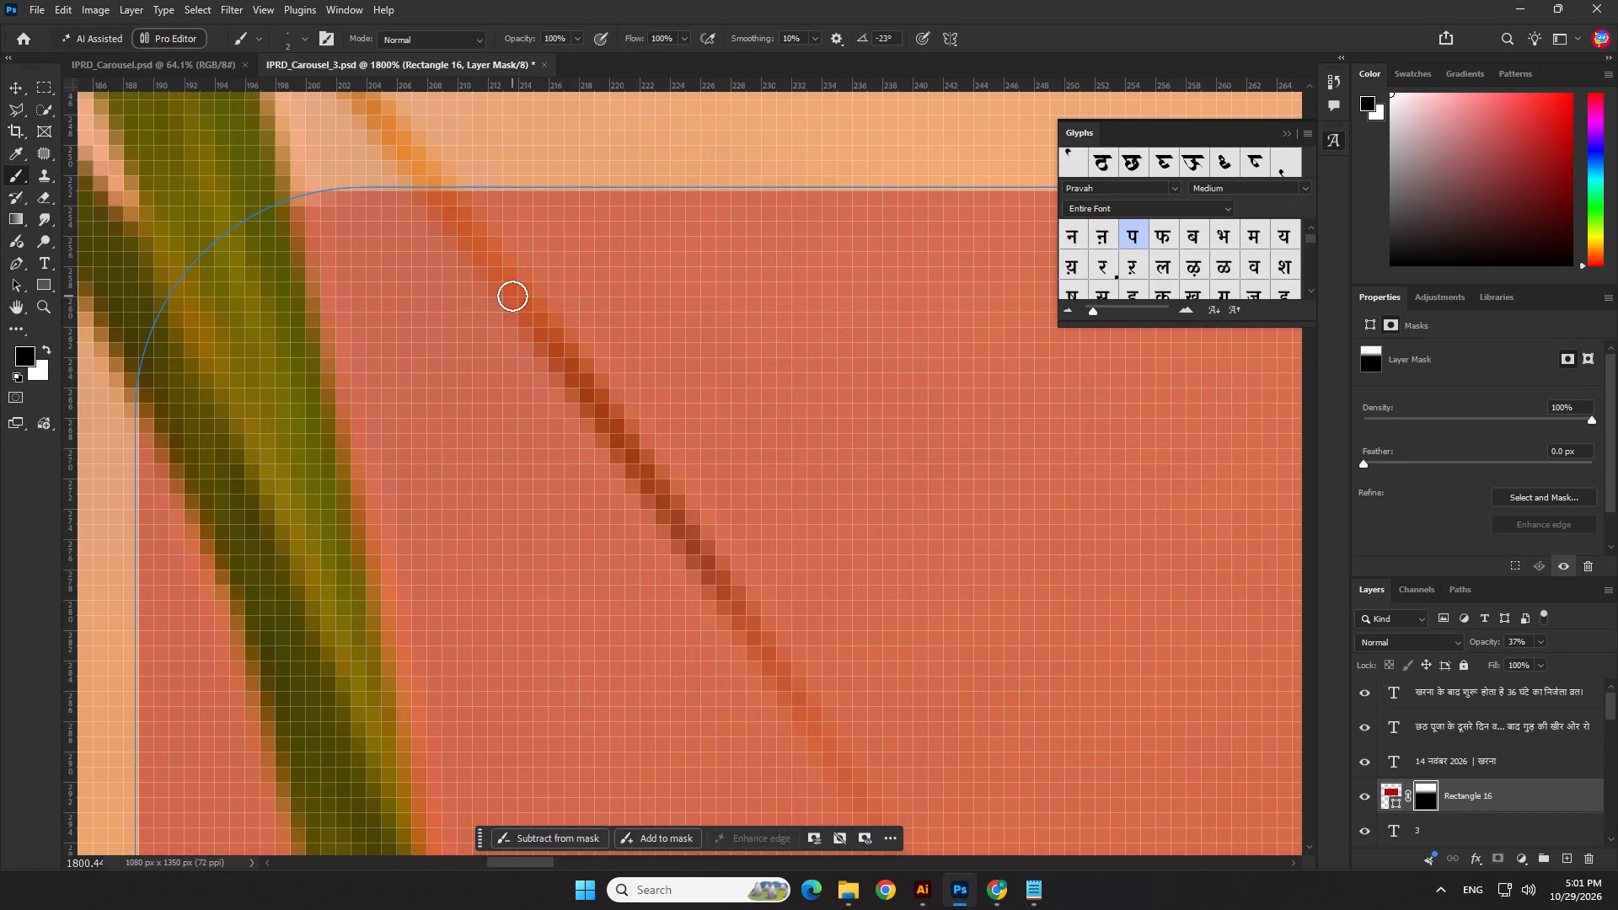
pyautogui.press('[')
pyautogui.moveTo(512, 290); pyautogui.dragTo(471, 223)
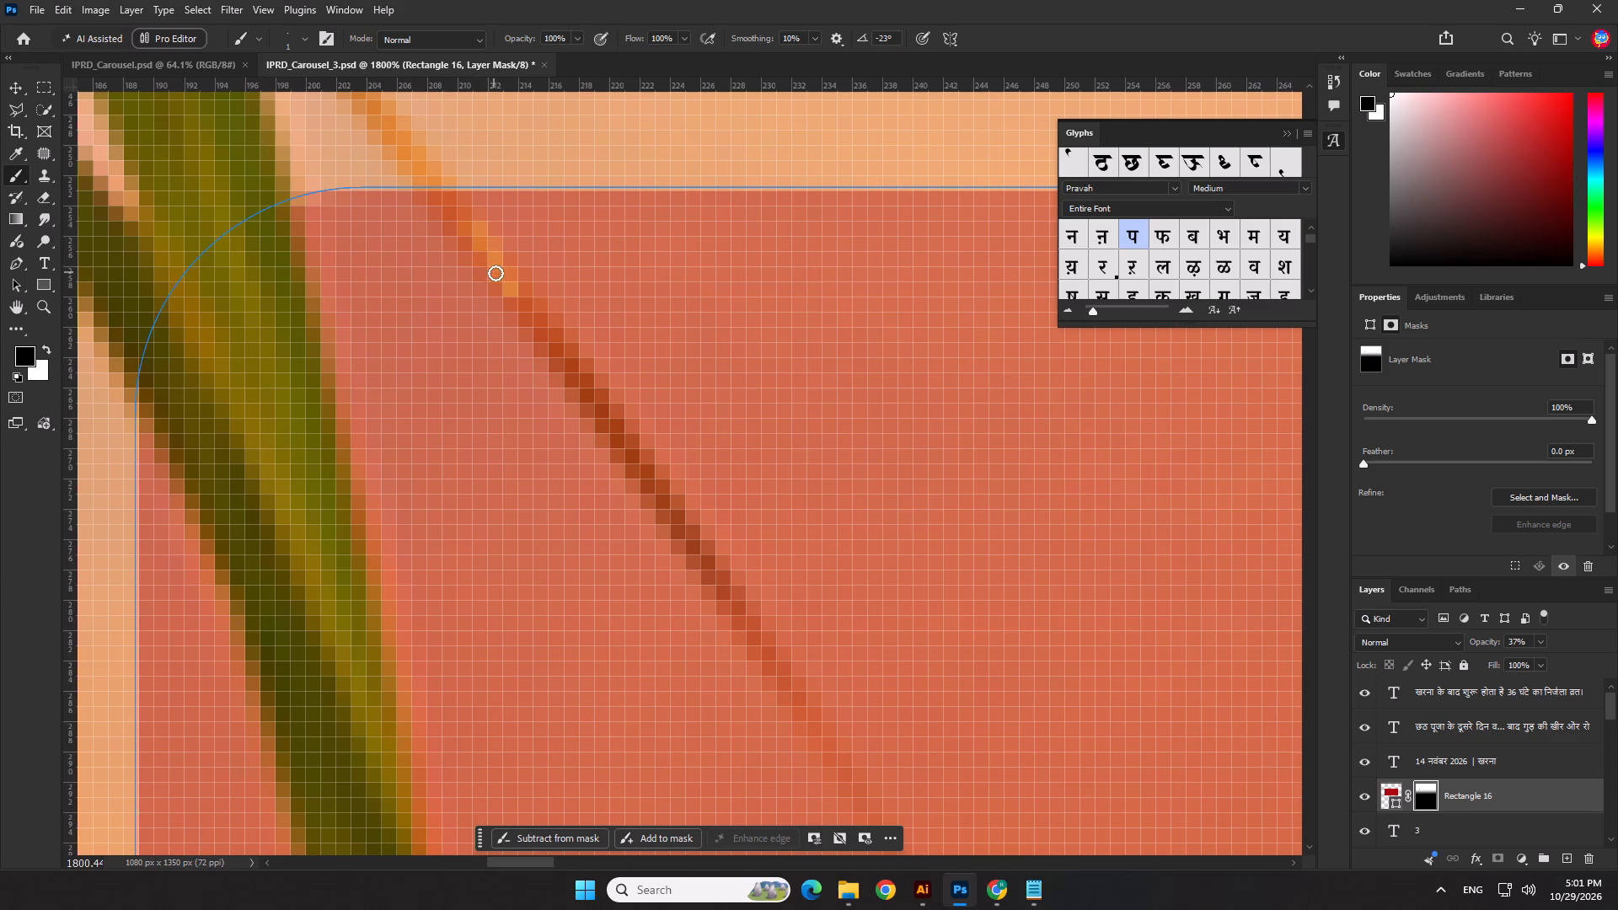
pyautogui.hotkey('ctrl', 'z')
pyautogui.moveTo(496, 277); pyautogui.dragTo(415, 162)
pyautogui.moveTo(415, 162); pyautogui.dragTo(399, 142)
pyautogui.moveTo(593, 406); pyautogui.dragTo(467, 249)
pyautogui.moveTo(592, 389); pyautogui.dragTo(523, 309)
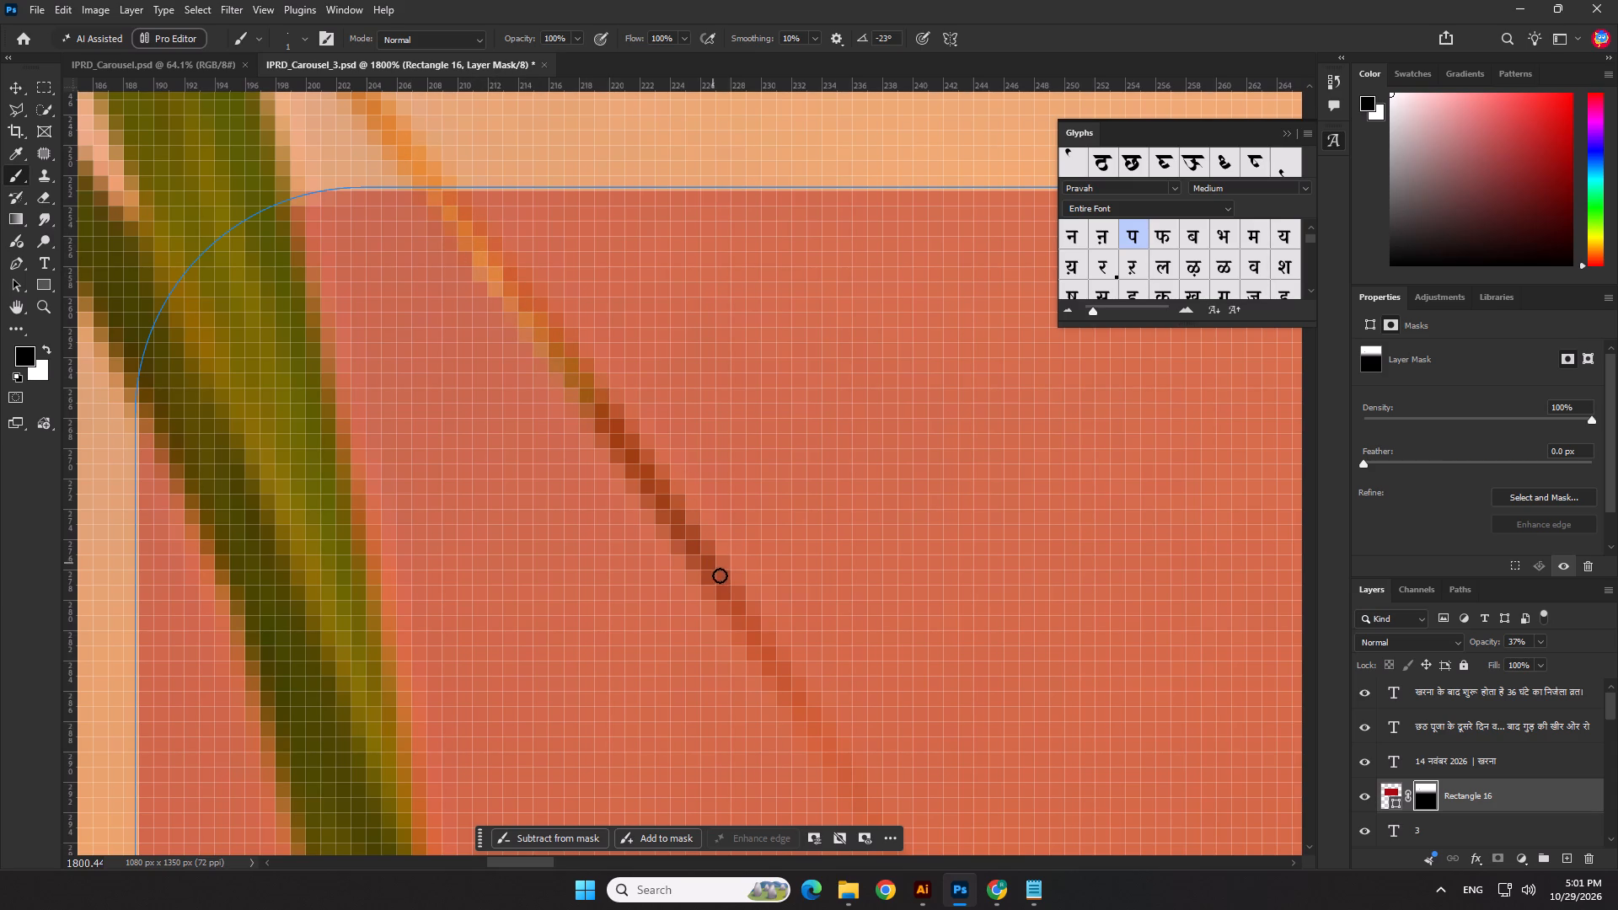
pyautogui.moveTo(726, 588); pyautogui.dragTo(596, 413)
pyautogui.moveTo(596, 413); pyautogui.dragTo(533, 324)
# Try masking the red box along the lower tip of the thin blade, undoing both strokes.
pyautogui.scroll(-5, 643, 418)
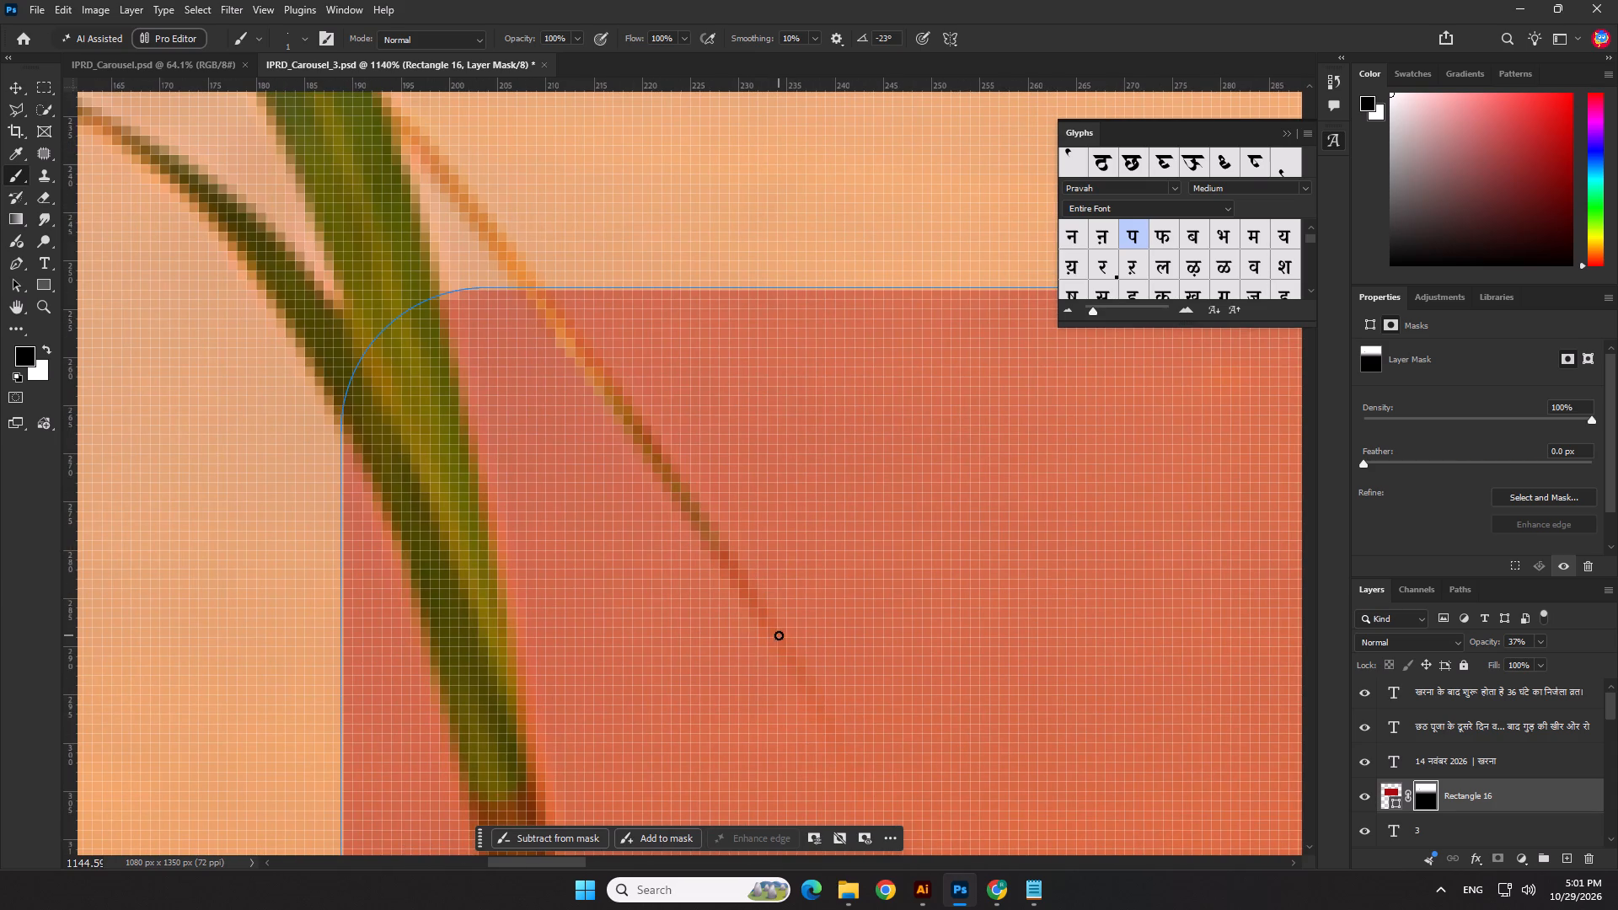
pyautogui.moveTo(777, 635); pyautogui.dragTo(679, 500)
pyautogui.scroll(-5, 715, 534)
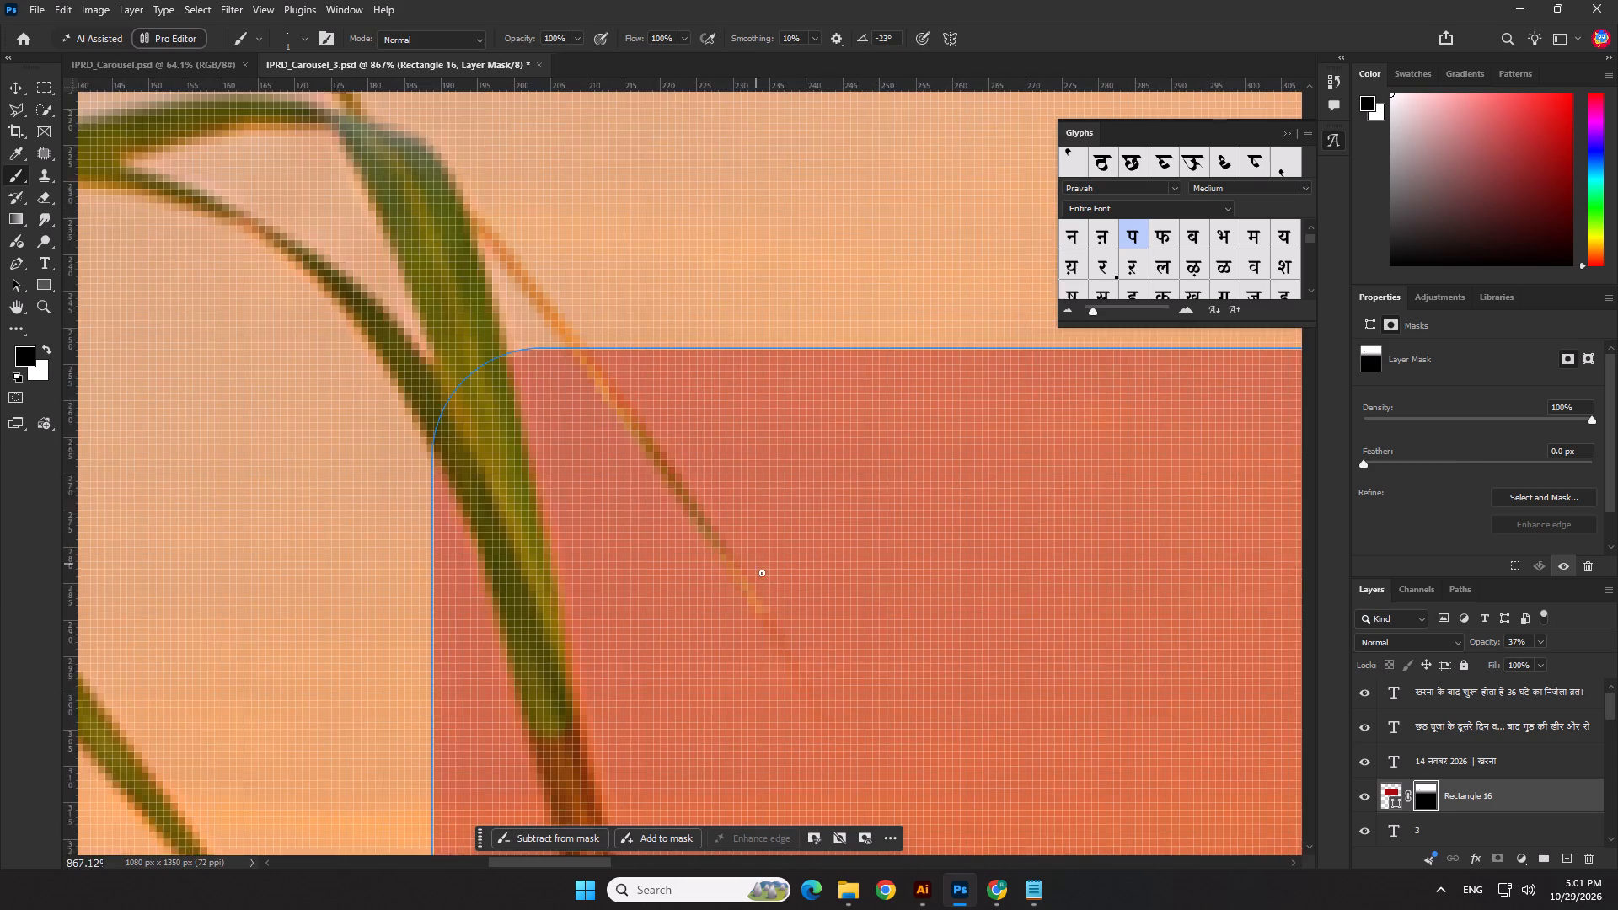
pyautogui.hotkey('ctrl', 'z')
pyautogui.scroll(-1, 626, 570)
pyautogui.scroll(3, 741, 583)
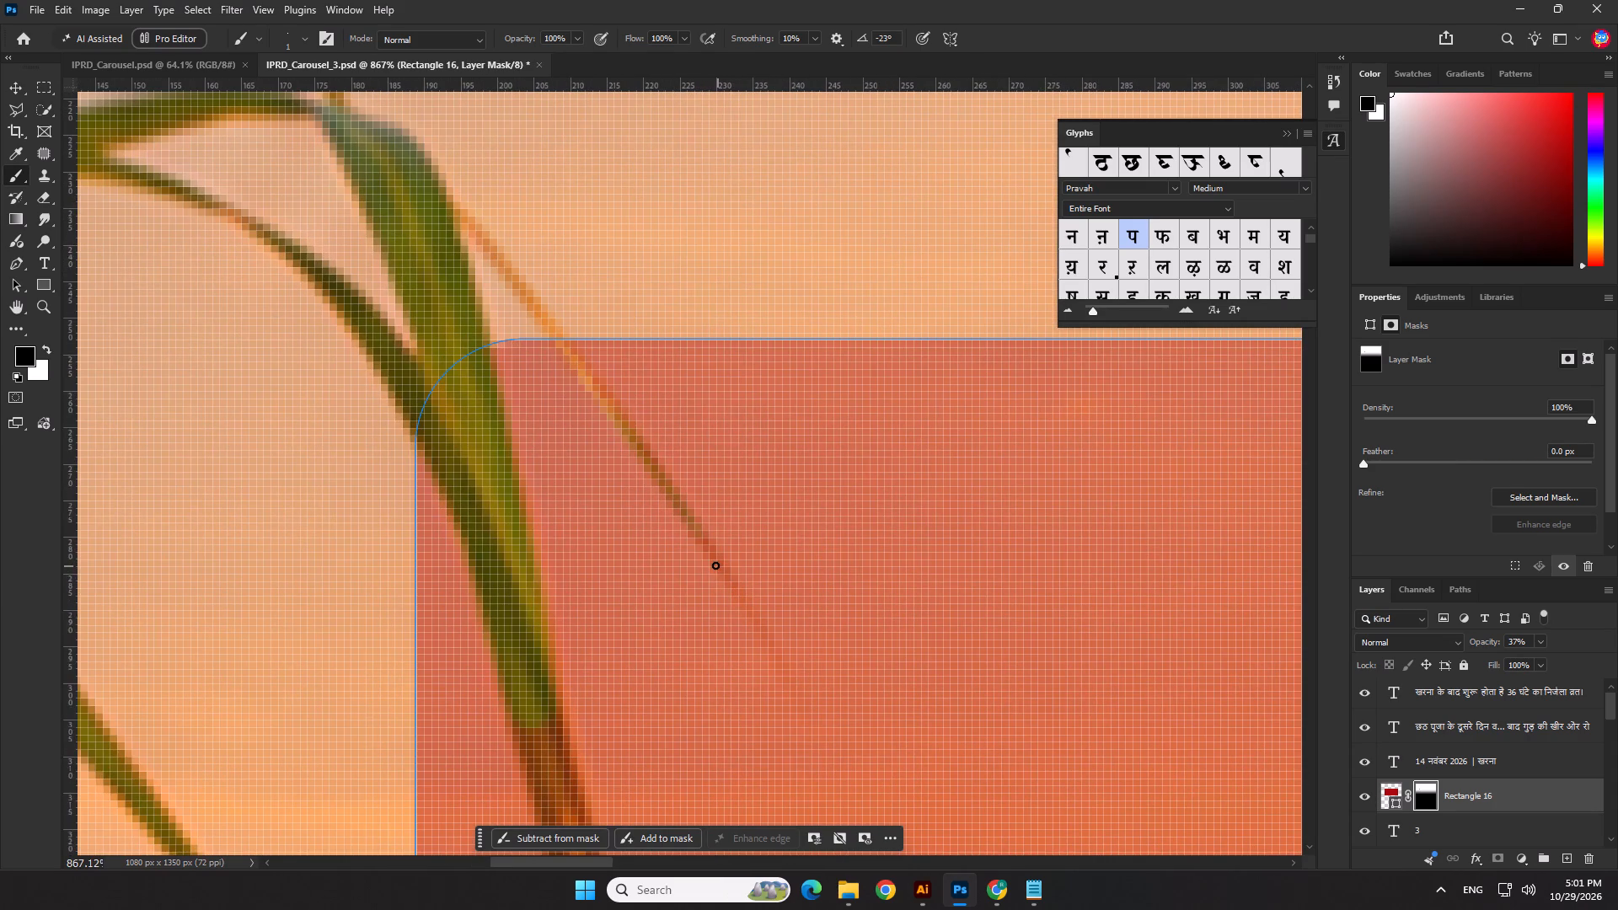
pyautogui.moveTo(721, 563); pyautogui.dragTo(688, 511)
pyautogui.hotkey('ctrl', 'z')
# Reduce the brush further and mask the red box along the thin blade from its lower part back up.
pyautogui.scroll(3, 719, 566)
pyautogui.press('[')
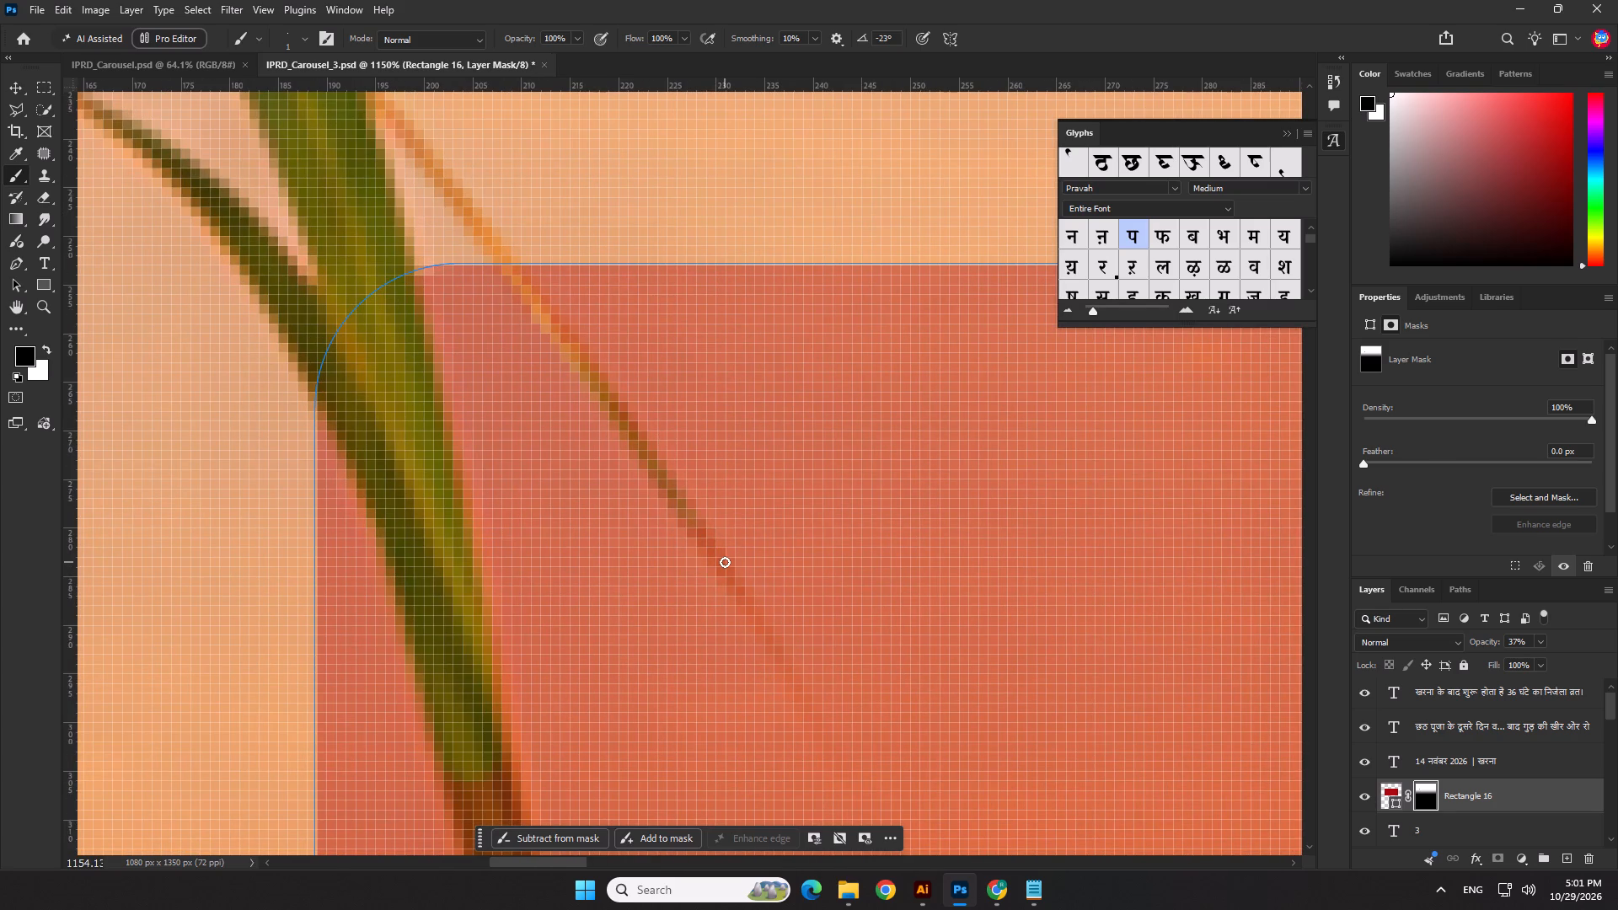
pyautogui.press('[')
pyautogui.moveTo(723, 563); pyautogui.dragTo(629, 424)
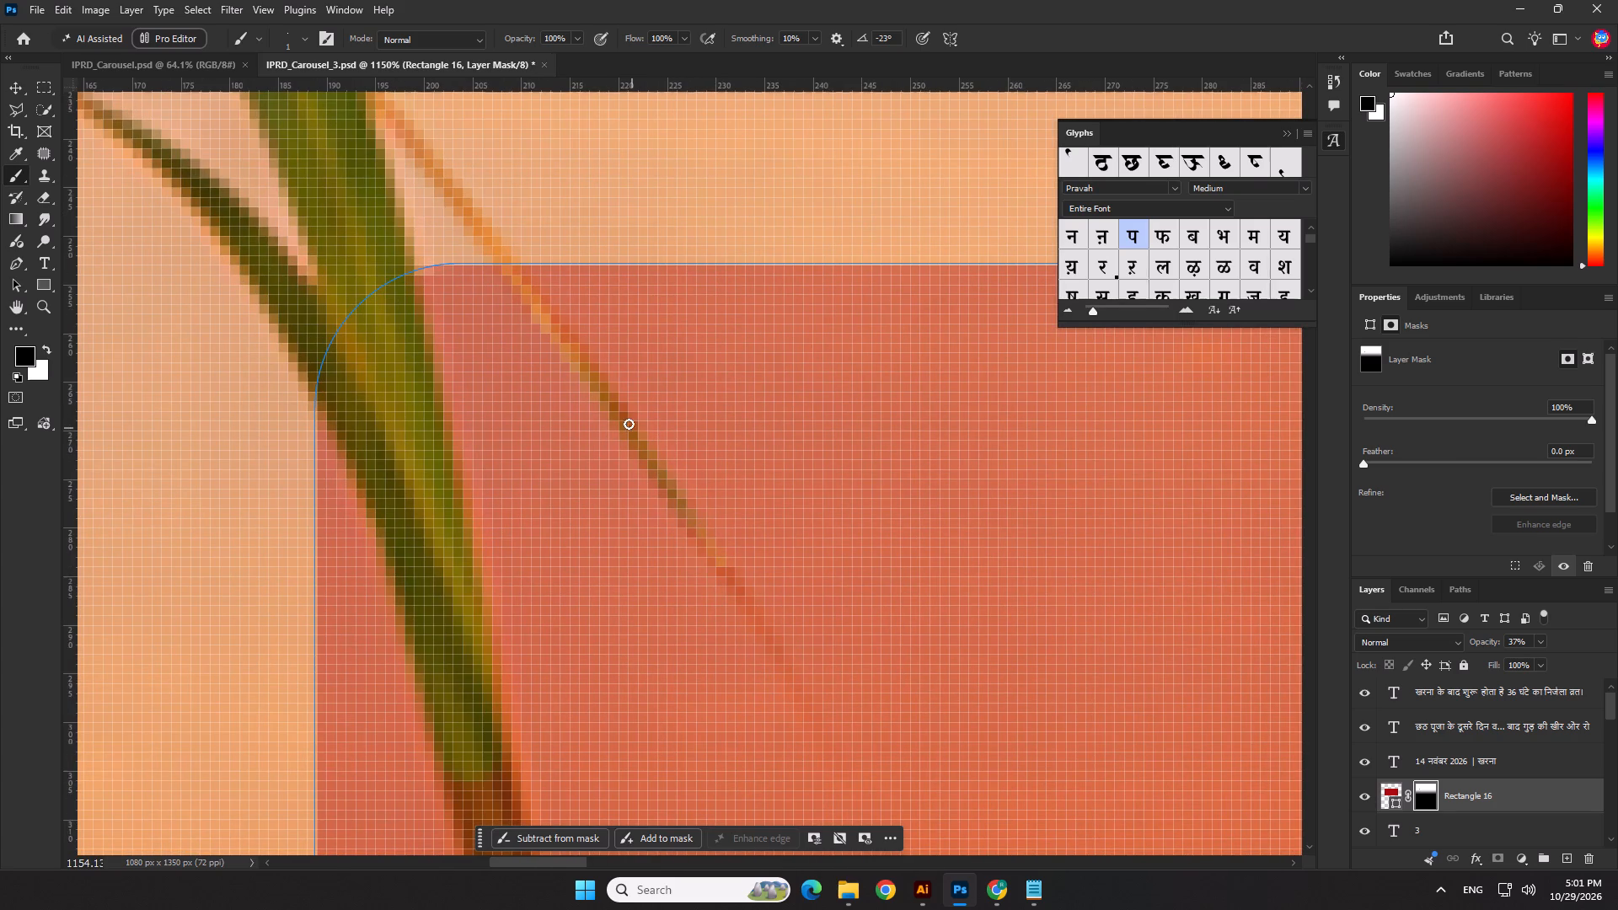
pyautogui.moveTo(629, 424); pyautogui.dragTo(534, 313)
pyautogui.scroll(-6, 704, 430)
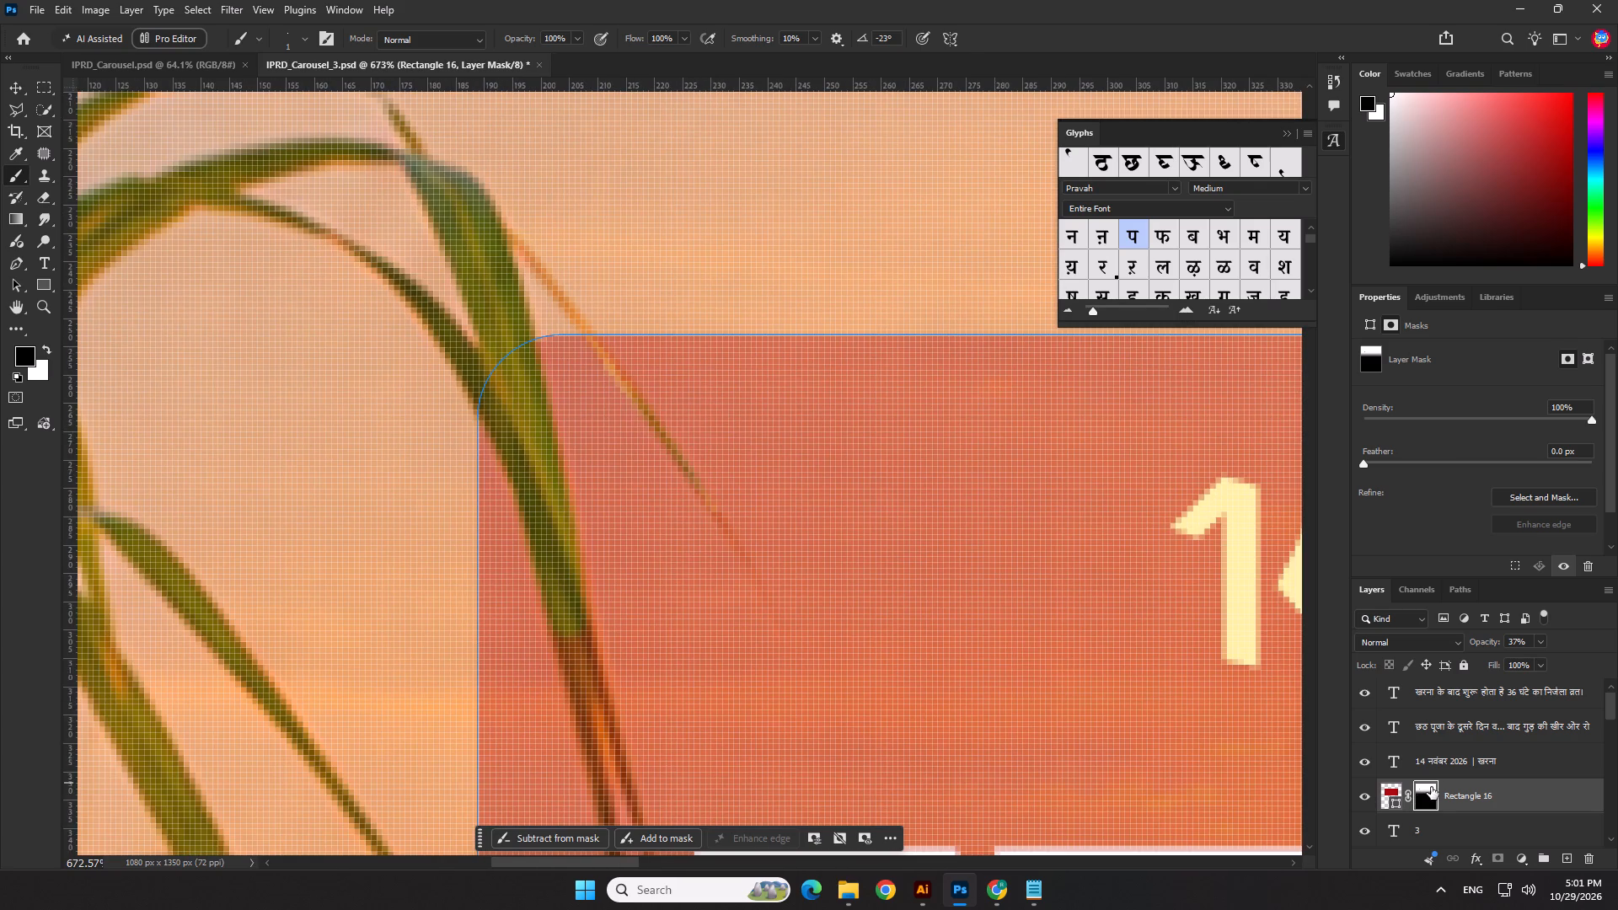
# Raise the Rectangle 16 layer's opacity to 100%.
pyautogui.moveTo(1475, 638); pyautogui.dragTo(1617, 653)
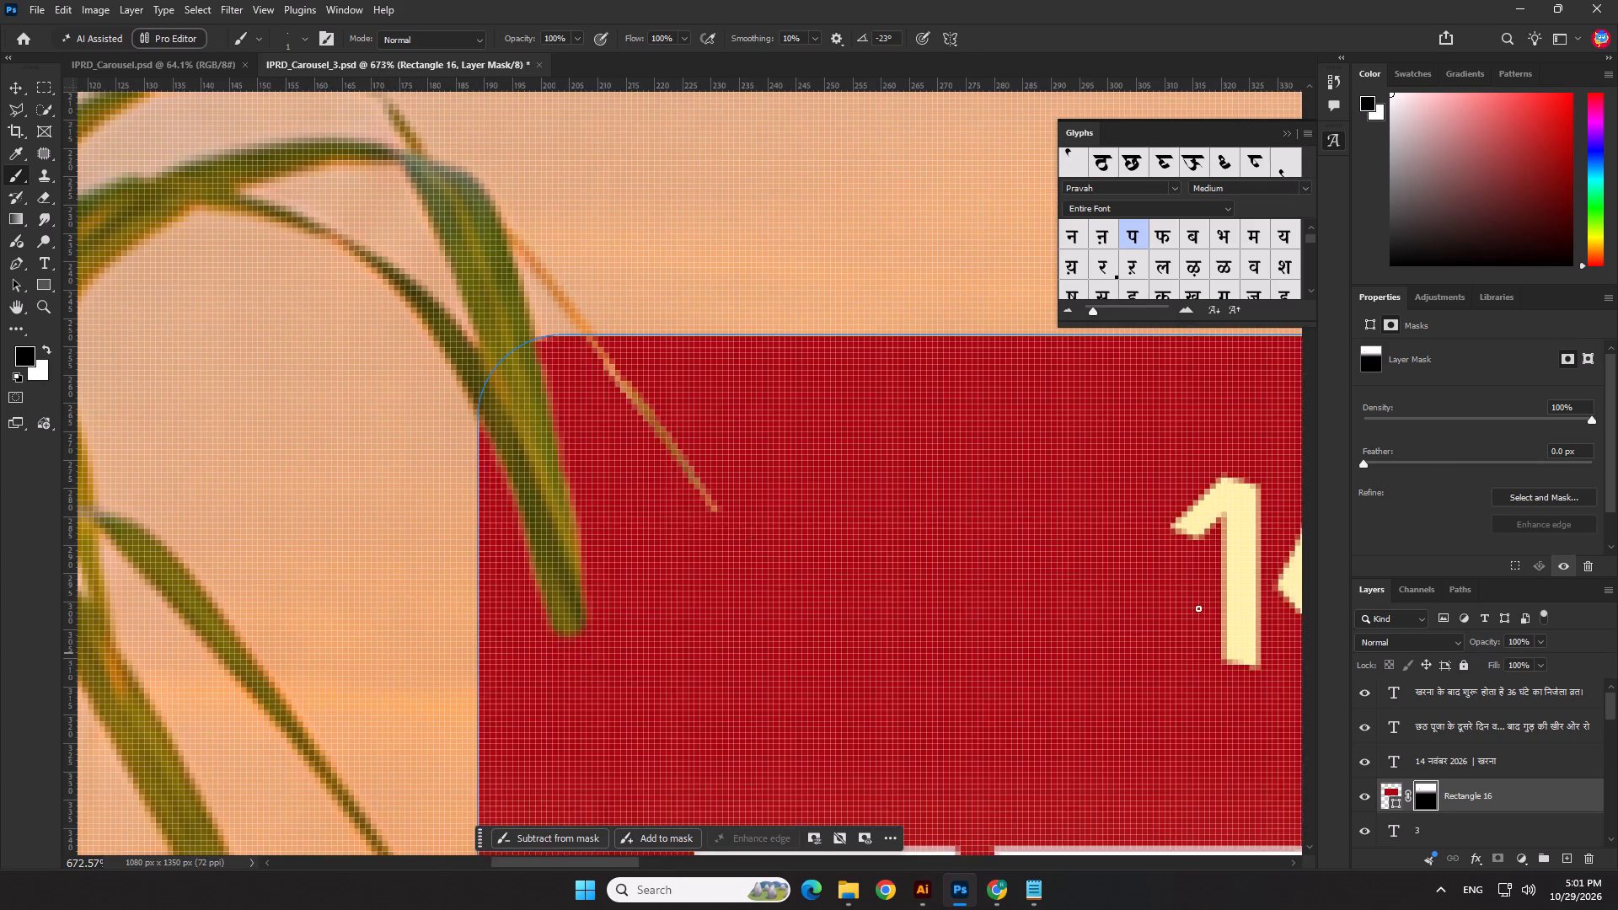
# Target the Rectangle 16 layer mask and lower the layer's opacity to 13% so the leaves can be traced.
pyautogui.scroll(-17, 698, 527)
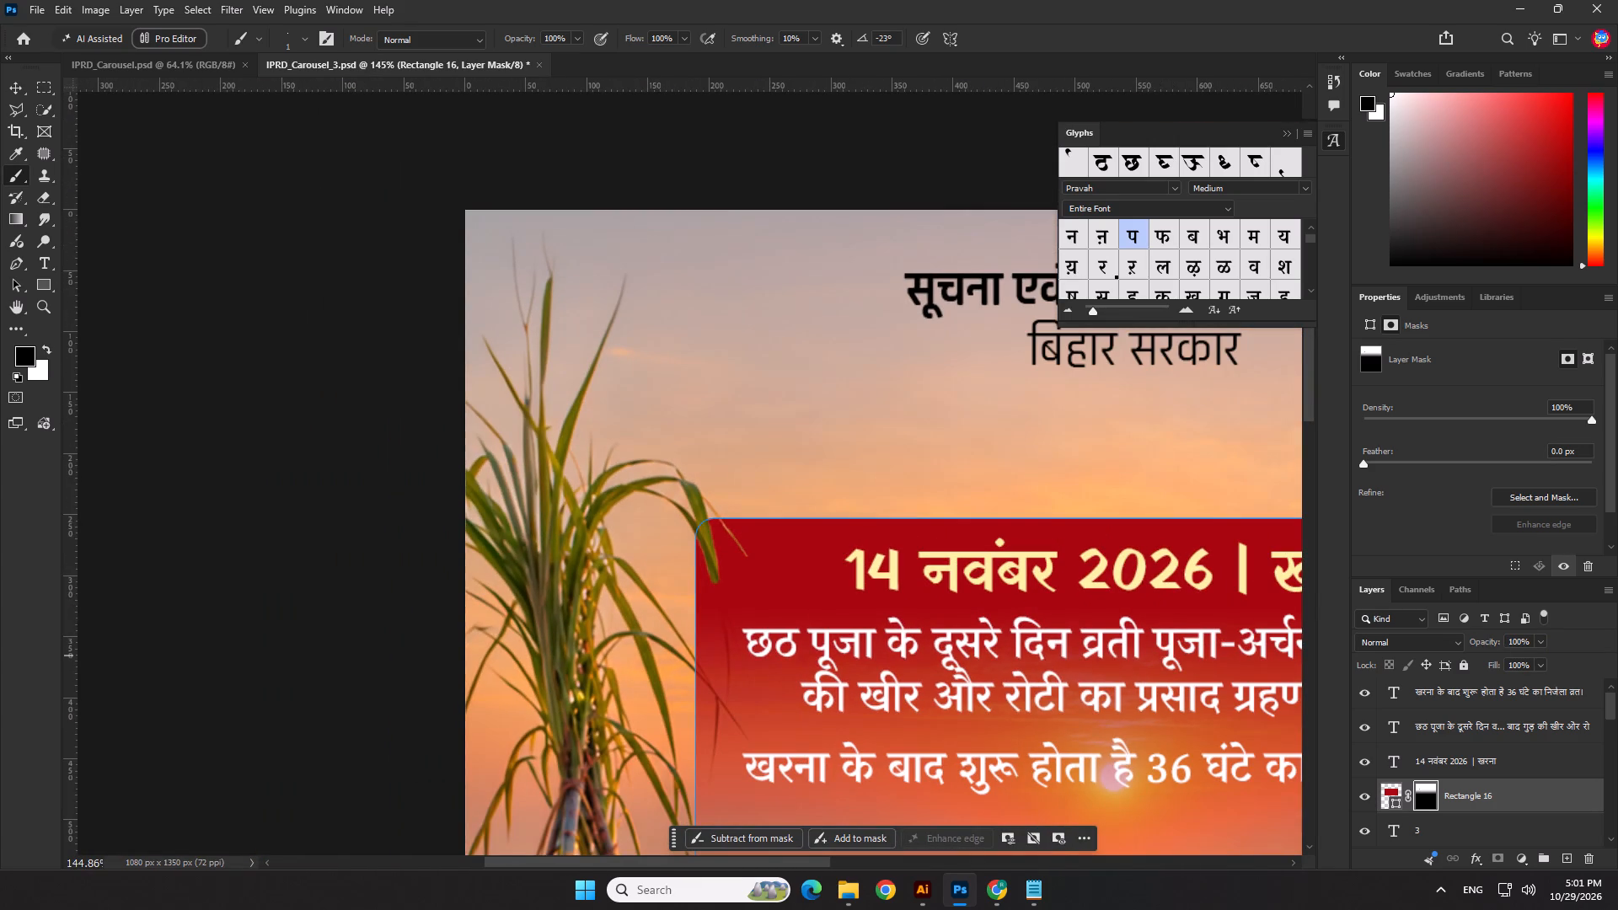
pyautogui.moveTo(1490, 645); pyautogui.dragTo(1320, 642)
pyautogui.scroll(7, 777, 550)
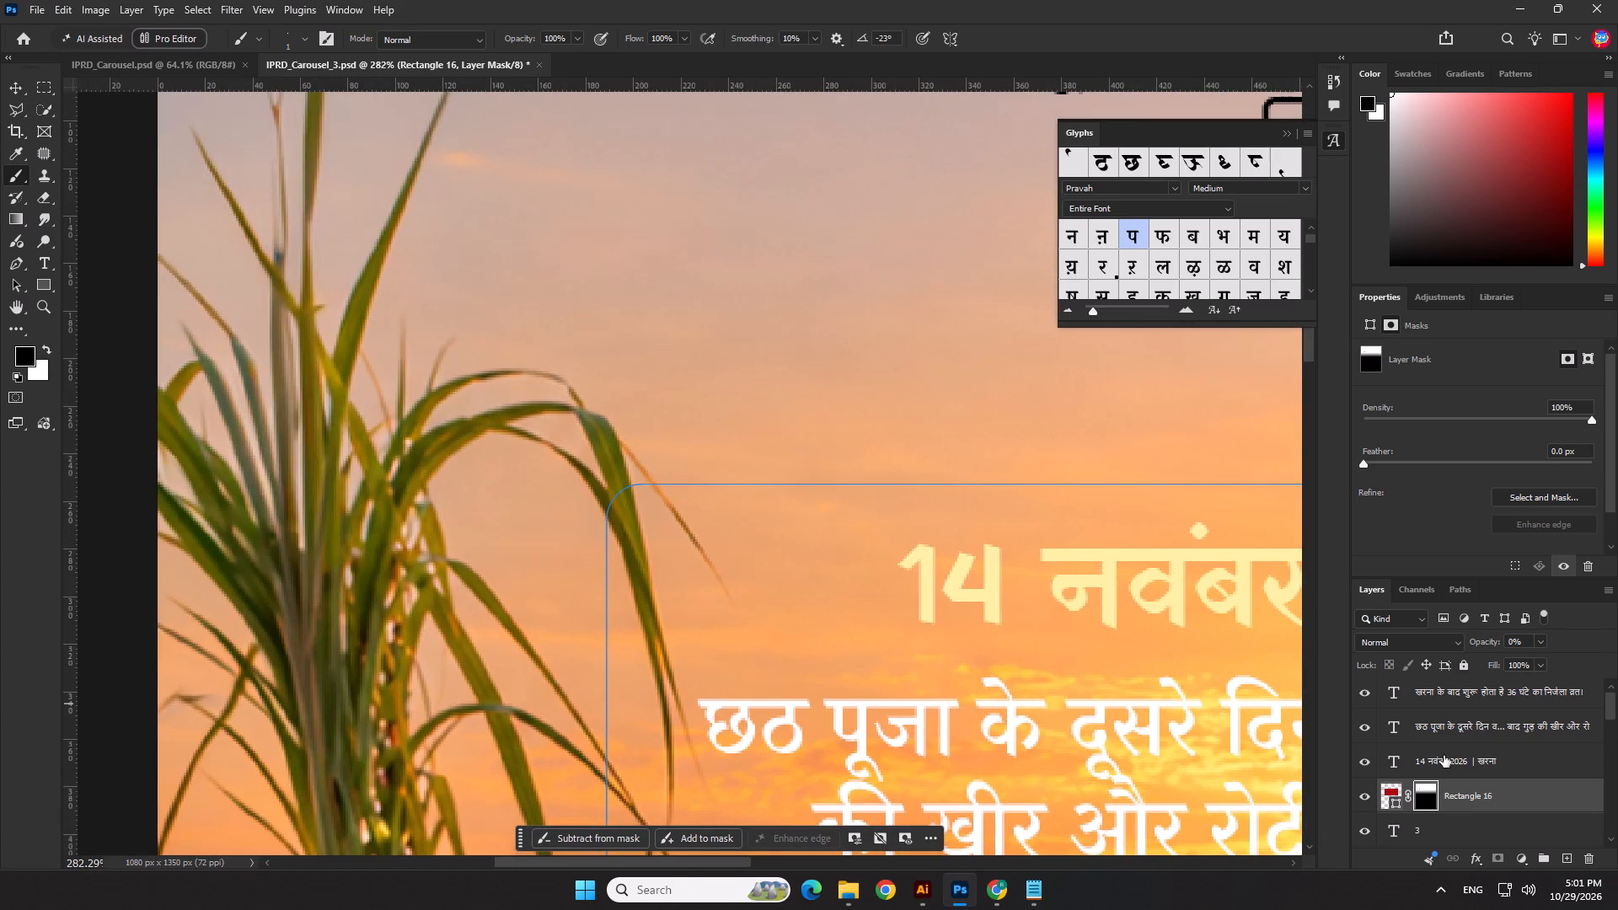
pyautogui.click(1422, 795)
pyautogui.scroll(2, 718, 524)
pyautogui.scroll(1, 587, 539)
pyautogui.scroll(-4, 587, 539)
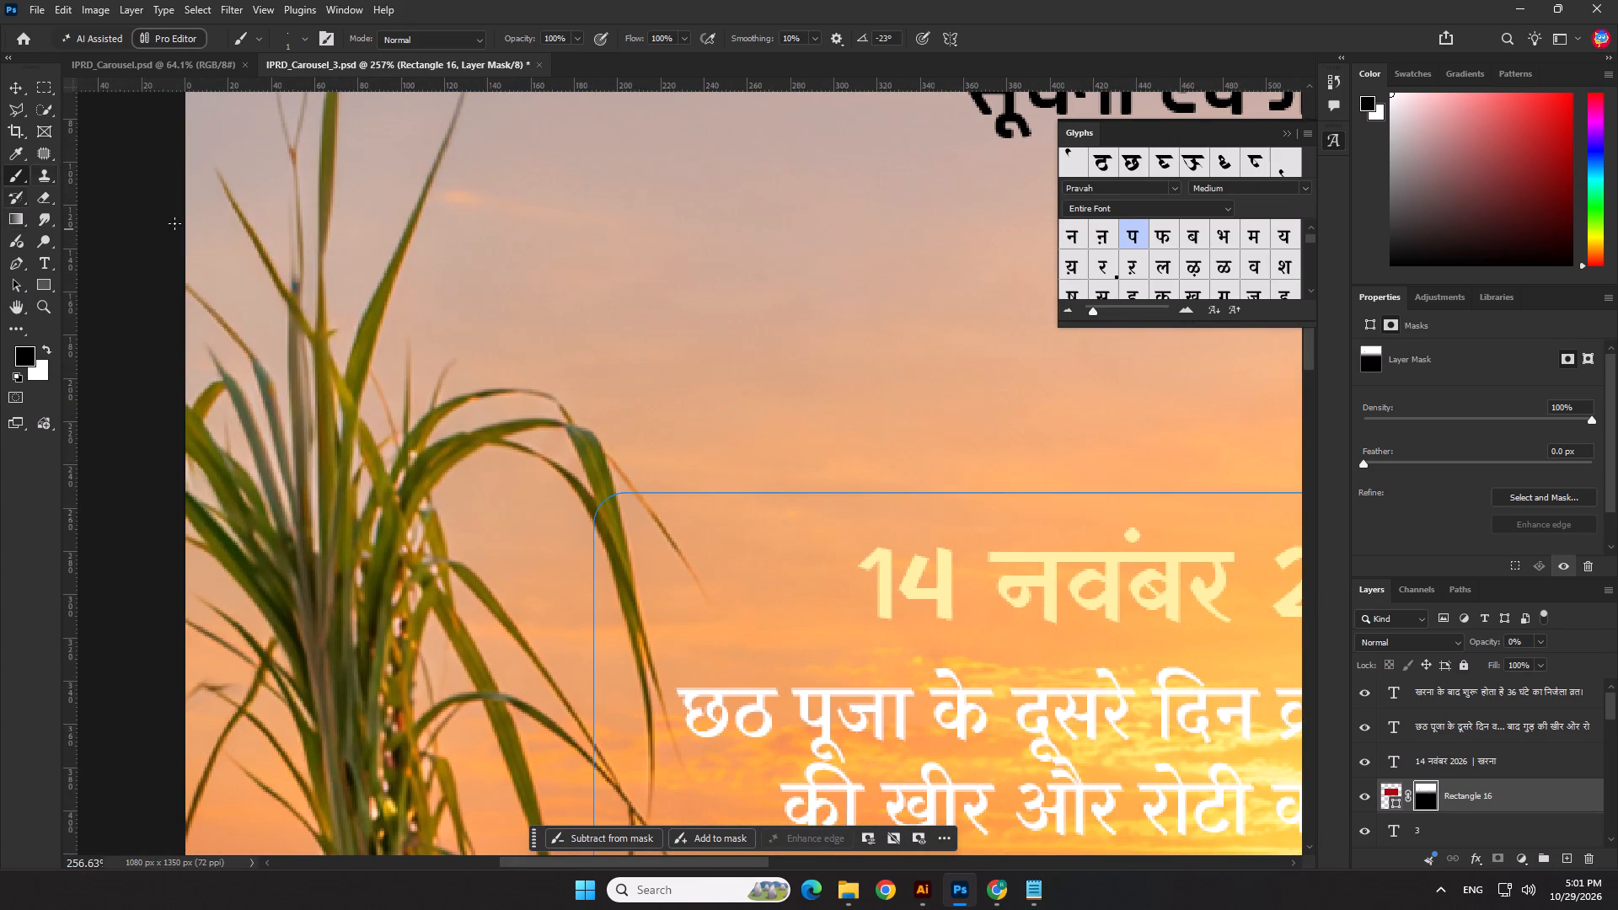
pyautogui.moveTo(1490, 641); pyautogui.dragTo(1493, 641)
pyautogui.moveTo(1493, 641); pyautogui.dragTo(1501, 640)
# Use the Eraser to clear the earlier mask strokes along the thin blade beside the main leaf.
pyautogui.click(46, 199)
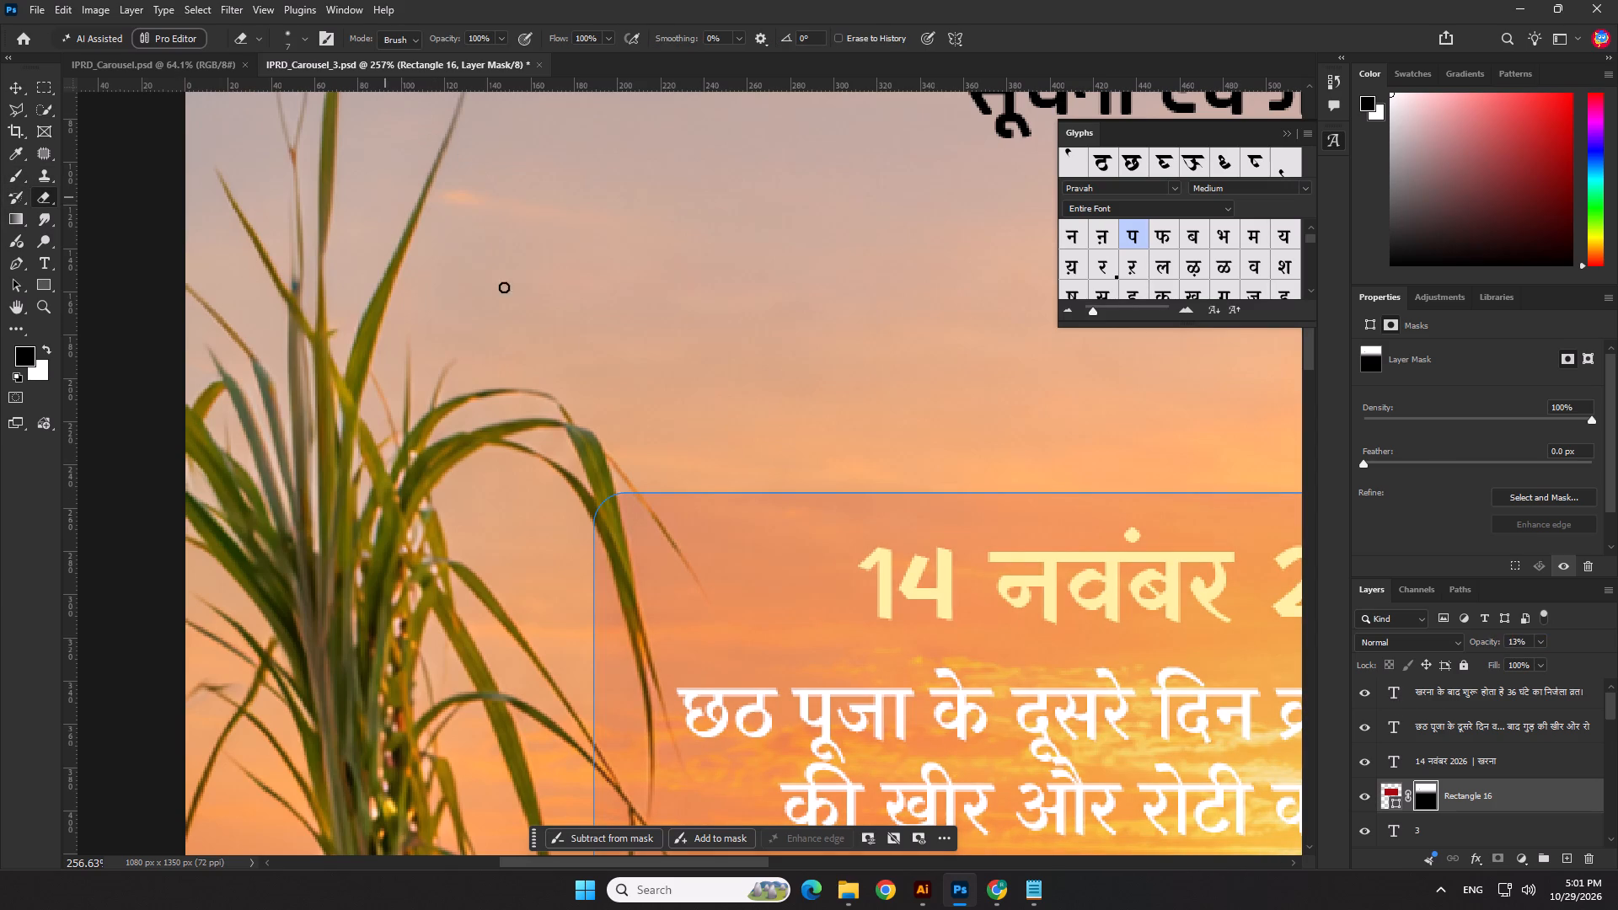
pyautogui.scroll(9, 603, 490)
pyautogui.scroll(4, 785, 538)
pyautogui.press('[')
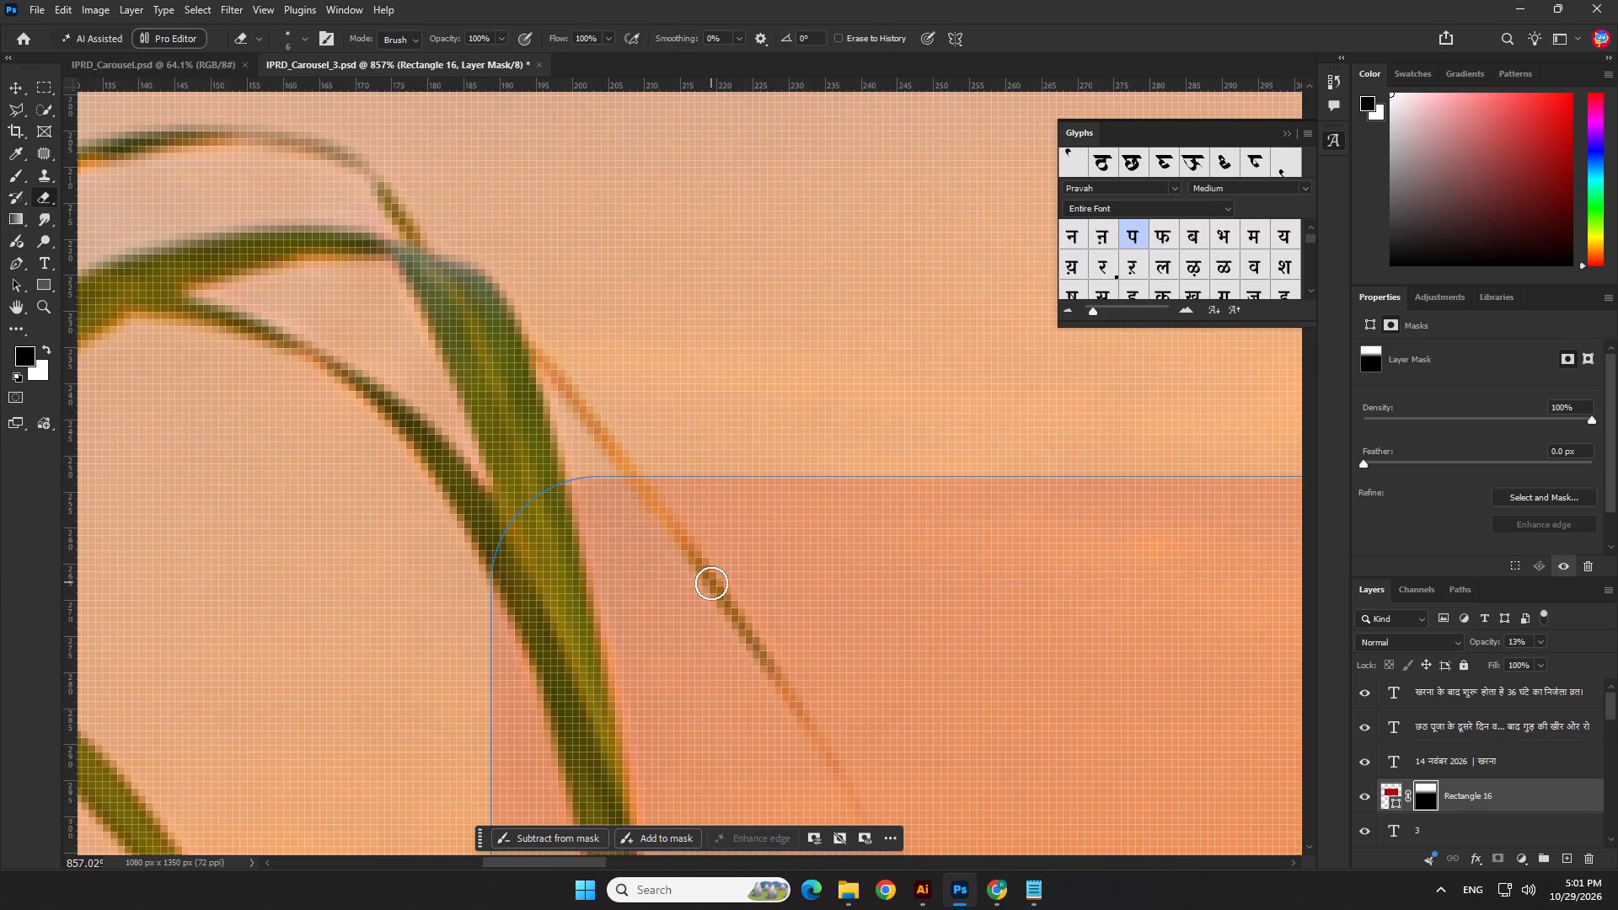
pyautogui.write('[[[[')
pyautogui.press(']')
pyautogui.press(']')
pyautogui.press(']')
pyautogui.press(']')
pyautogui.press(']')
pyautogui.press(']')
pyautogui.moveTo(638, 485); pyautogui.dragTo(855, 763)
pyautogui.scroll(-6, 659, 463)
pyautogui.moveTo(683, 531); pyautogui.dragTo(783, 655)
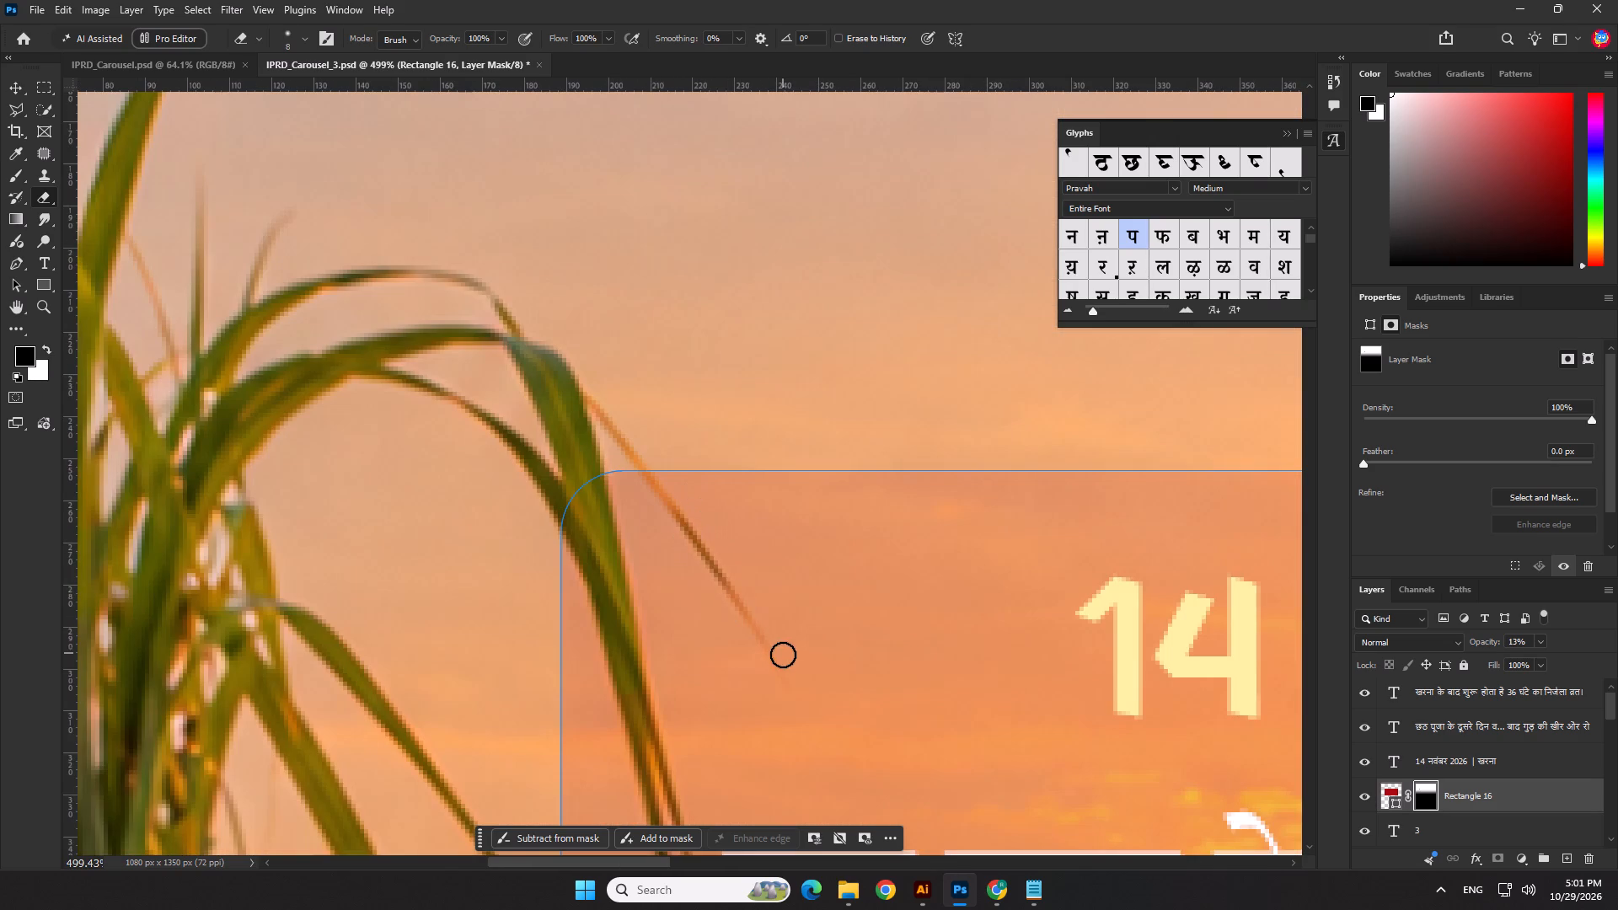
pyautogui.moveTo(783, 655); pyautogui.dragTo(636, 463)
# With a fine brush, mask the red box along the thin blade again from near its tip to the box's top edge.
pyautogui.scroll(1, 694, 512)
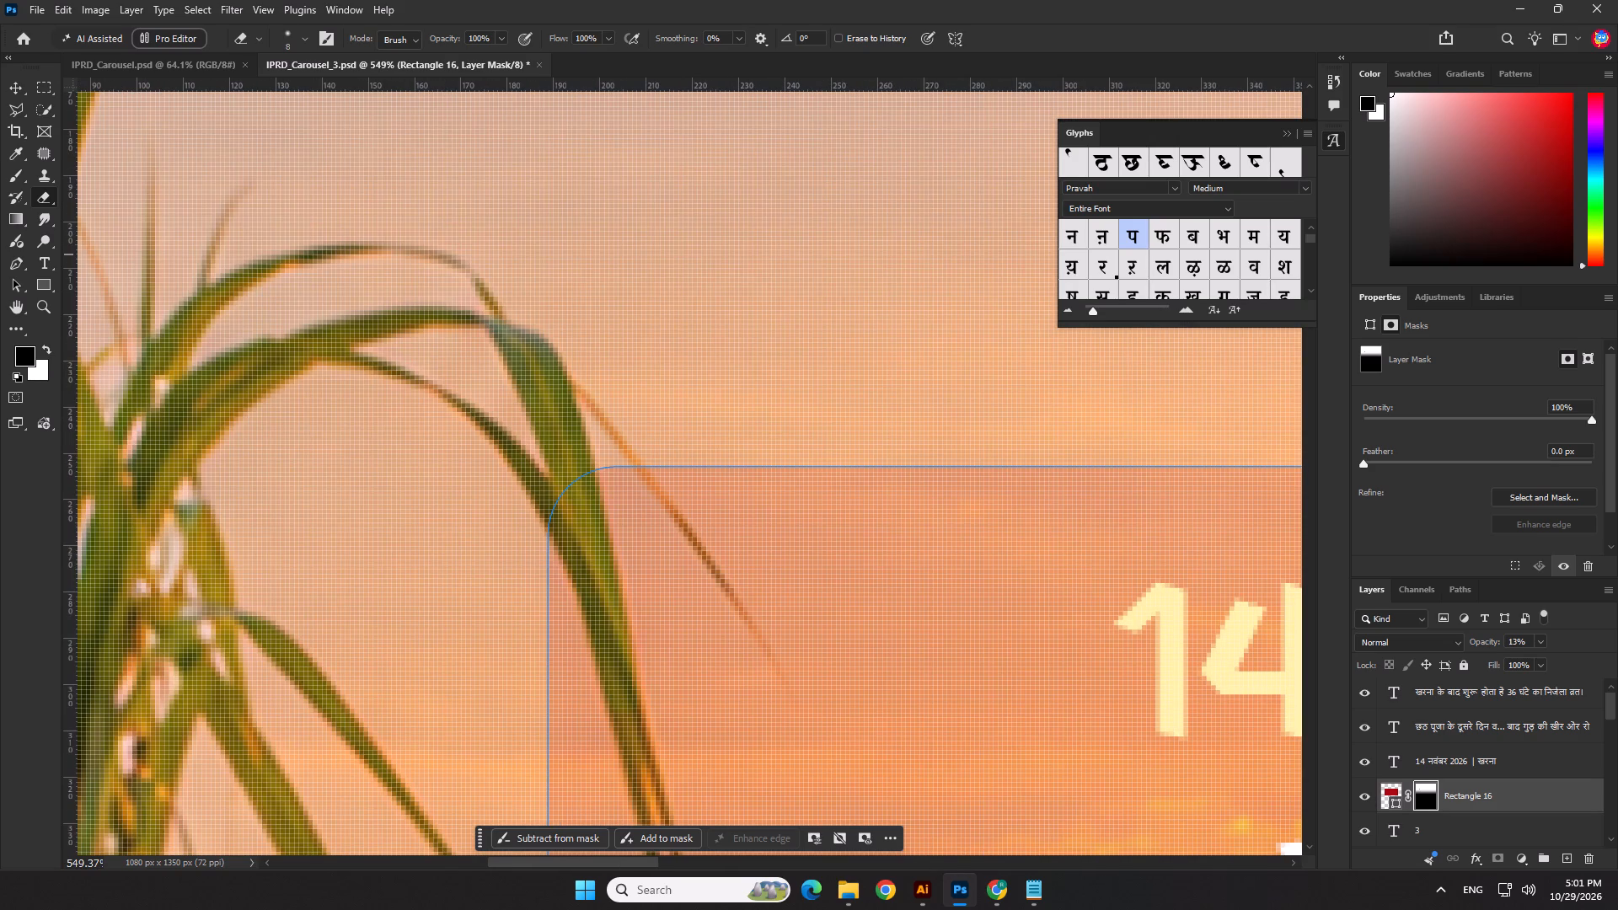
pyautogui.click(14, 179)
pyautogui.scroll(3, 691, 658)
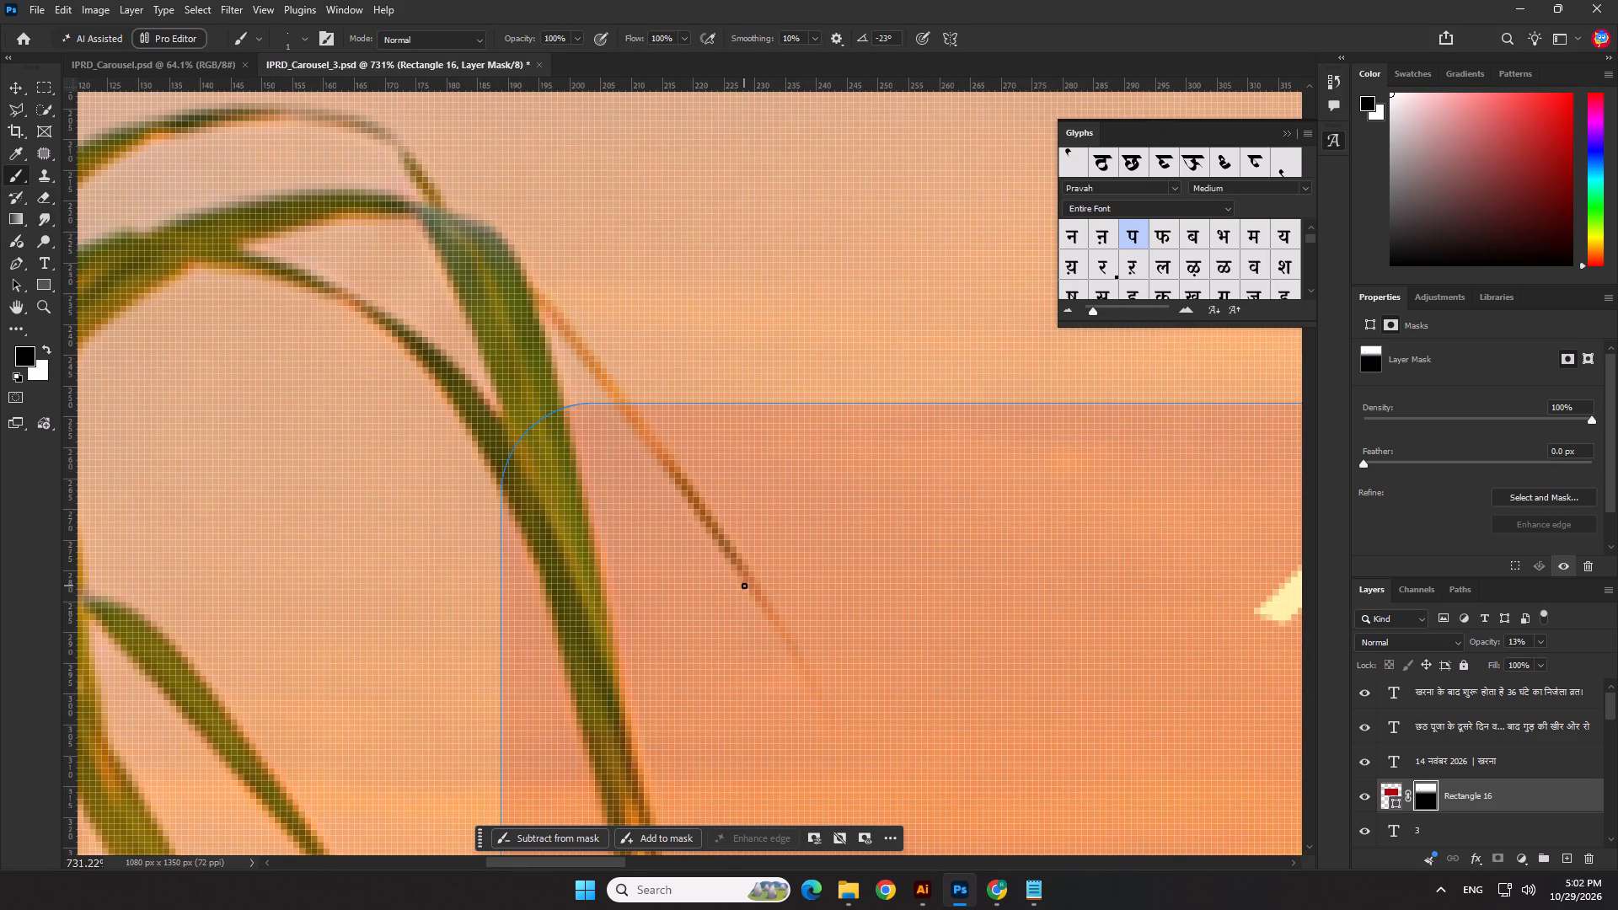
pyautogui.scroll(2, 748, 597)
pyautogui.moveTo(801, 656); pyautogui.dragTo(788, 640)
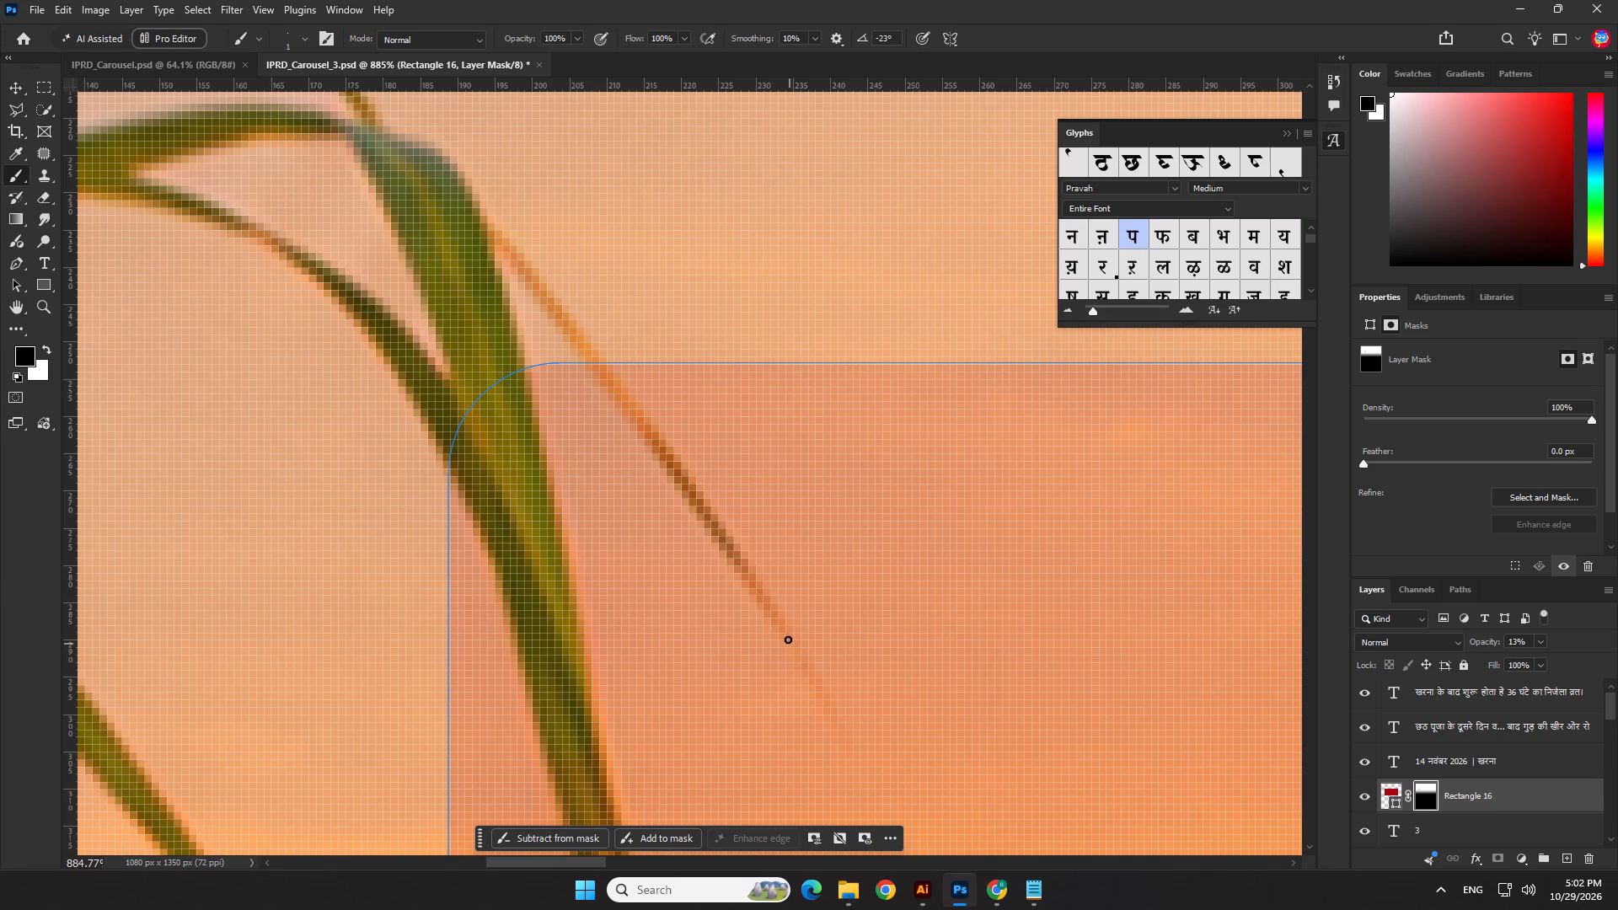
pyautogui.moveTo(788, 640); pyautogui.dragTo(708, 517)
pyautogui.moveTo(708, 517); pyautogui.dragTo(701, 504)
pyautogui.press(']')
pyautogui.moveTo(740, 567); pyautogui.dragTo(719, 532)
pyautogui.moveTo(719, 532); pyautogui.dragTo(638, 411)
pyautogui.moveTo(638, 411); pyautogui.dragTo(584, 351)
# Preview the thin blade against the solid red box, and set the Rectangle 16 layer's opacity to 21%.
pyautogui.moveTo(1479, 645); pyautogui.dragTo(1525, 641)
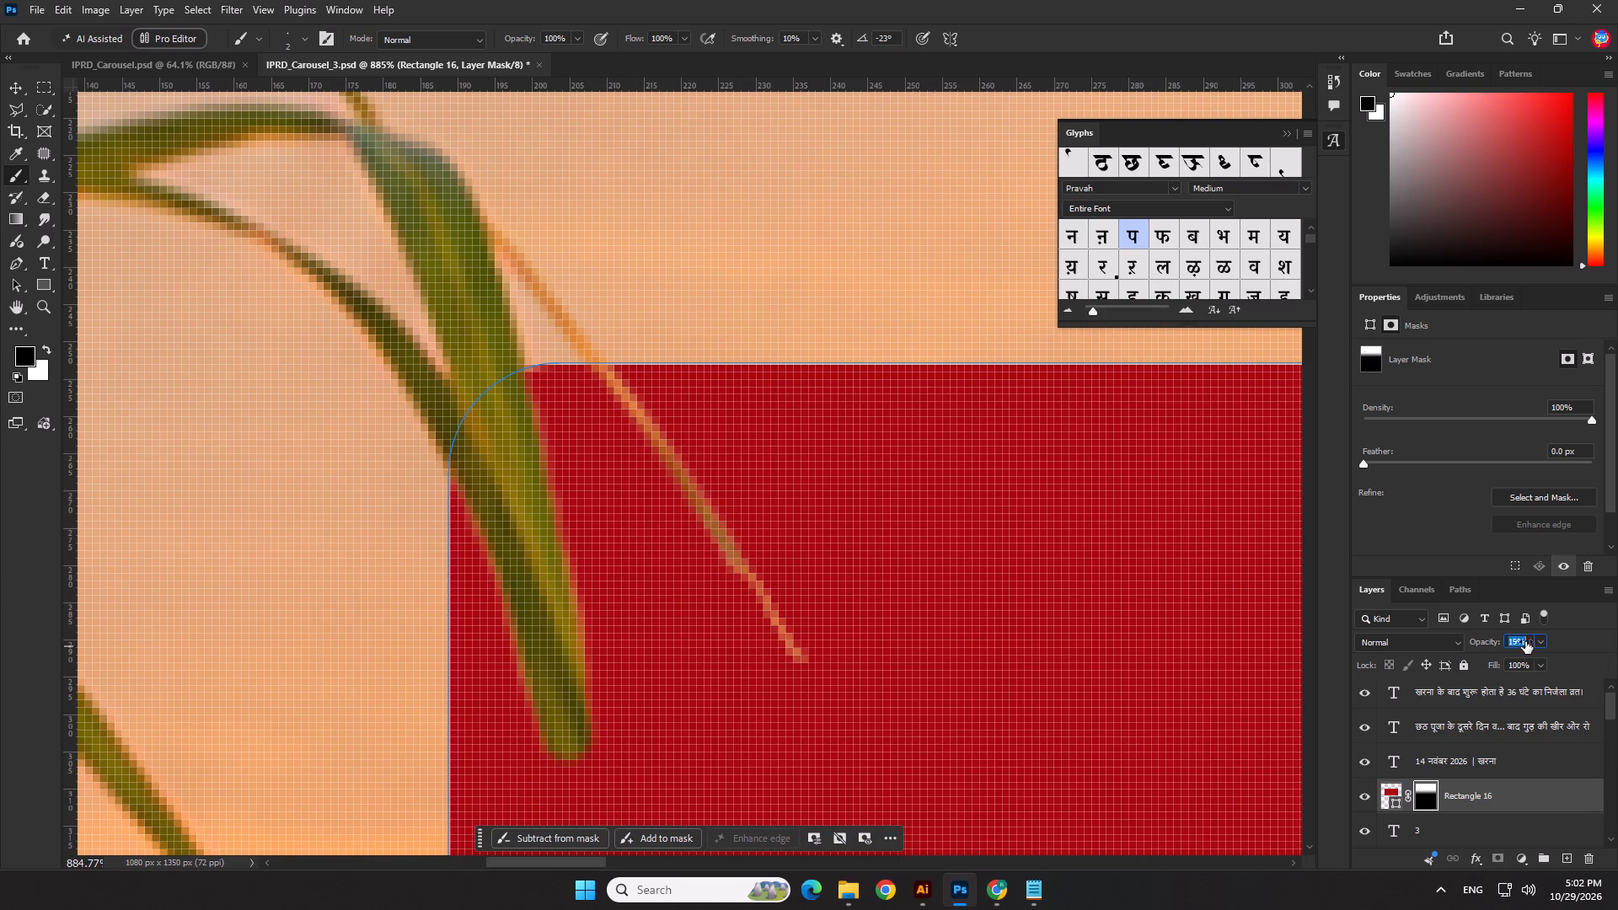
pyautogui.moveTo(1525, 641); pyautogui.dragTo(1523, 640)
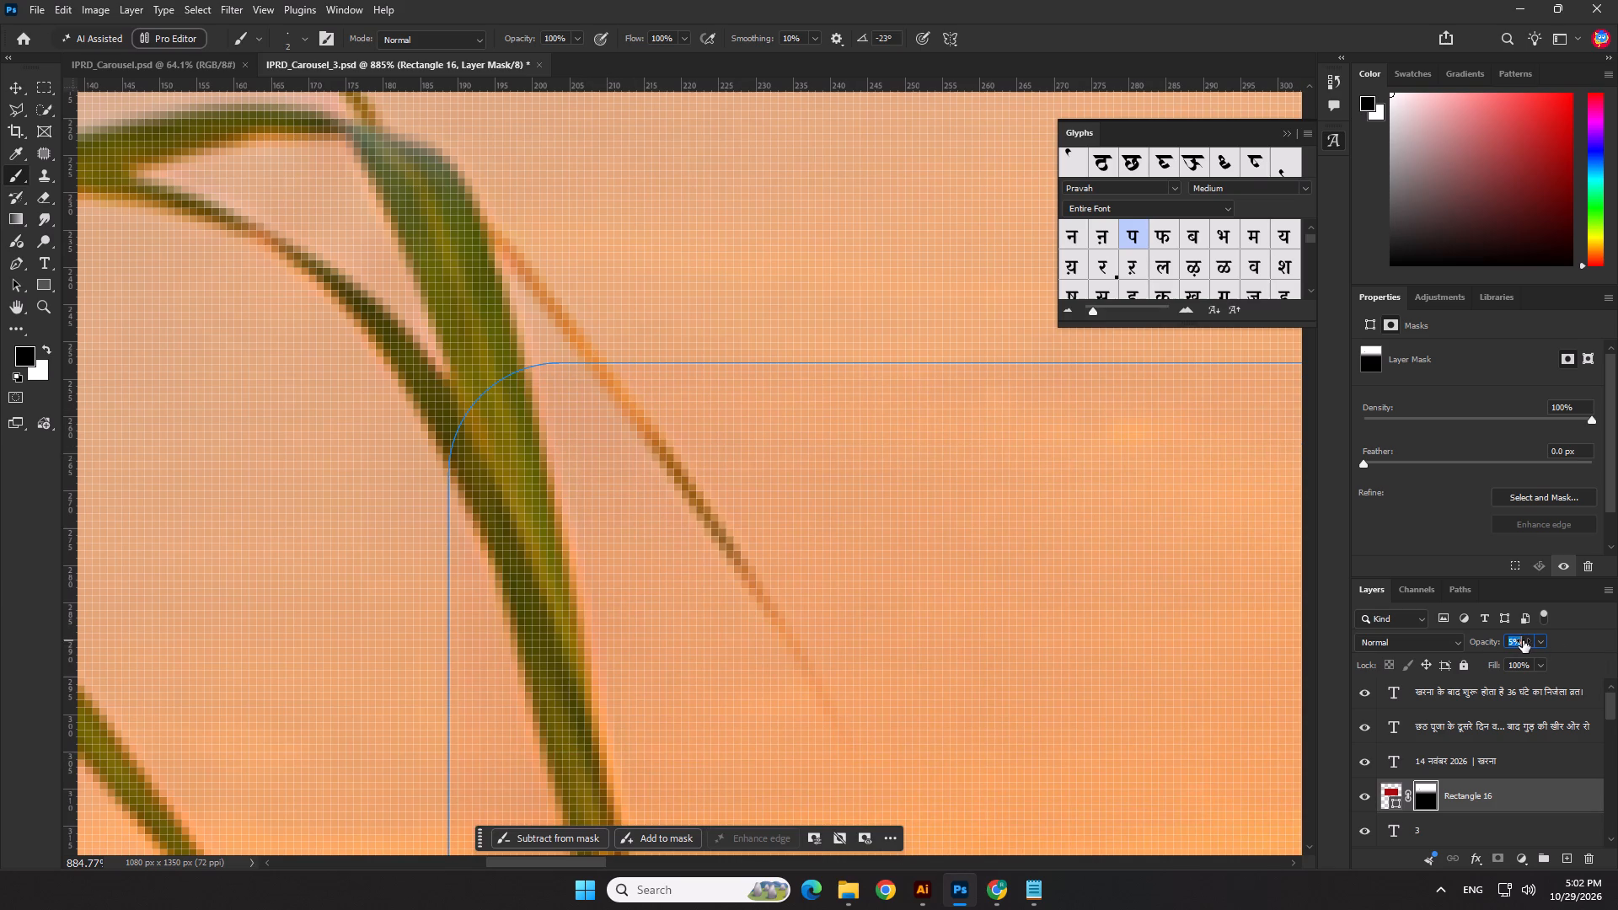
pyautogui.moveTo(1523, 640); pyautogui.dragTo(1536, 637)
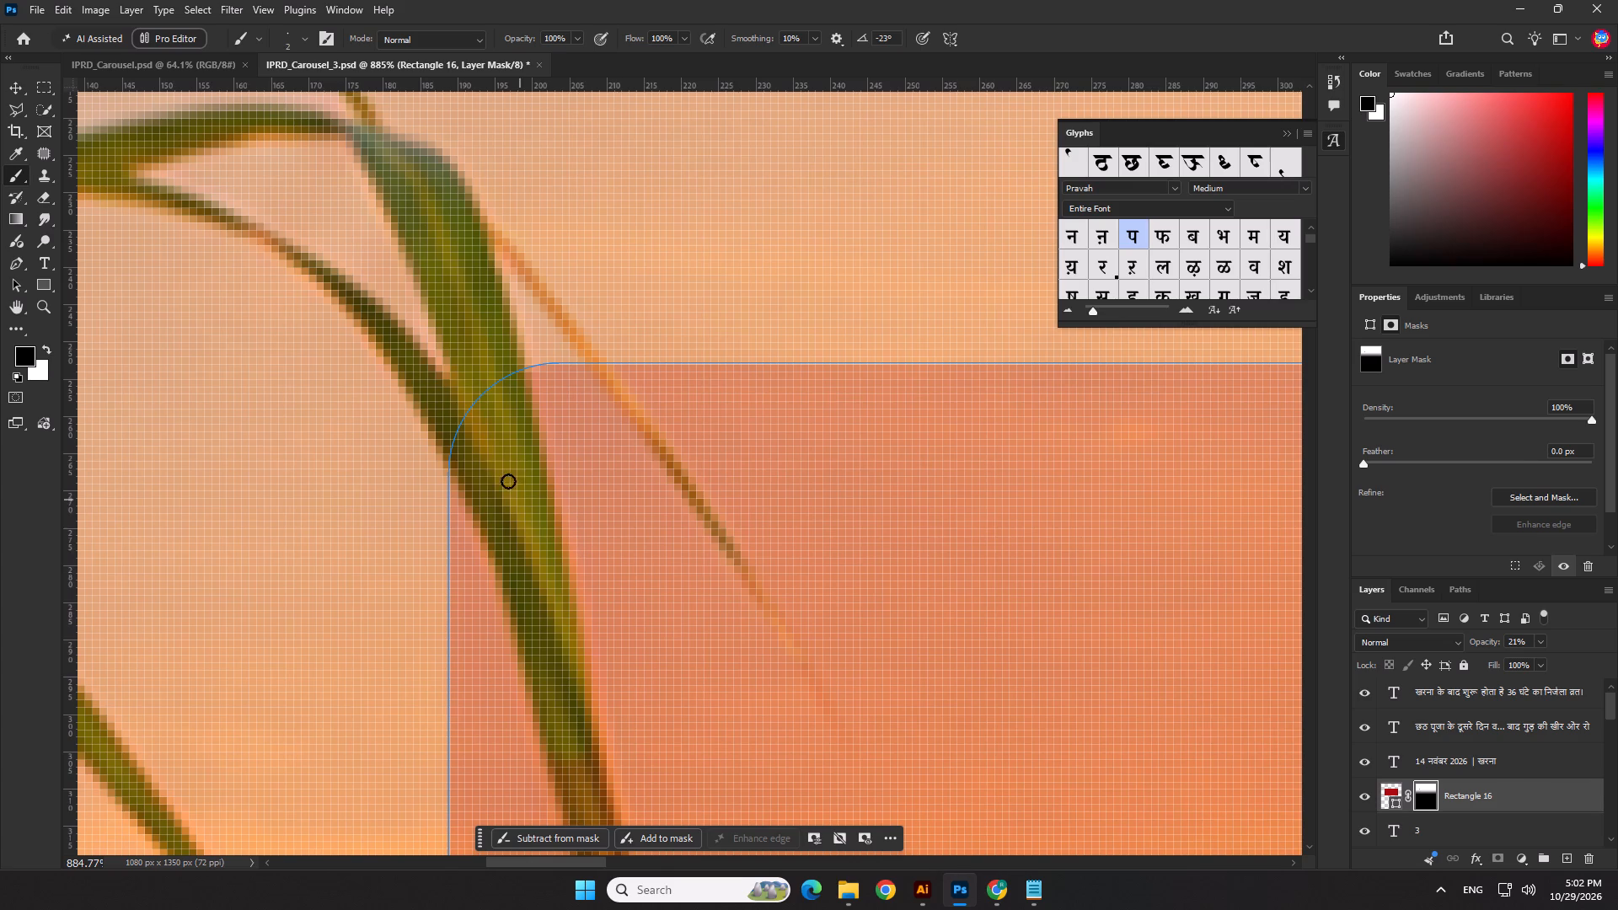
# Enlarge the brush and mask the red box along the left side of the main leaf near the rounded corner.
pyautogui.press(']')
pyautogui.press(']')
pyautogui.press(']')
pyautogui.moveTo(477, 425); pyautogui.dragTo(542, 624)
# Adjust the brush size and mask the red box over the main leaf down to where it forks into two blades.
pyautogui.scroll(-15, 543, 634)
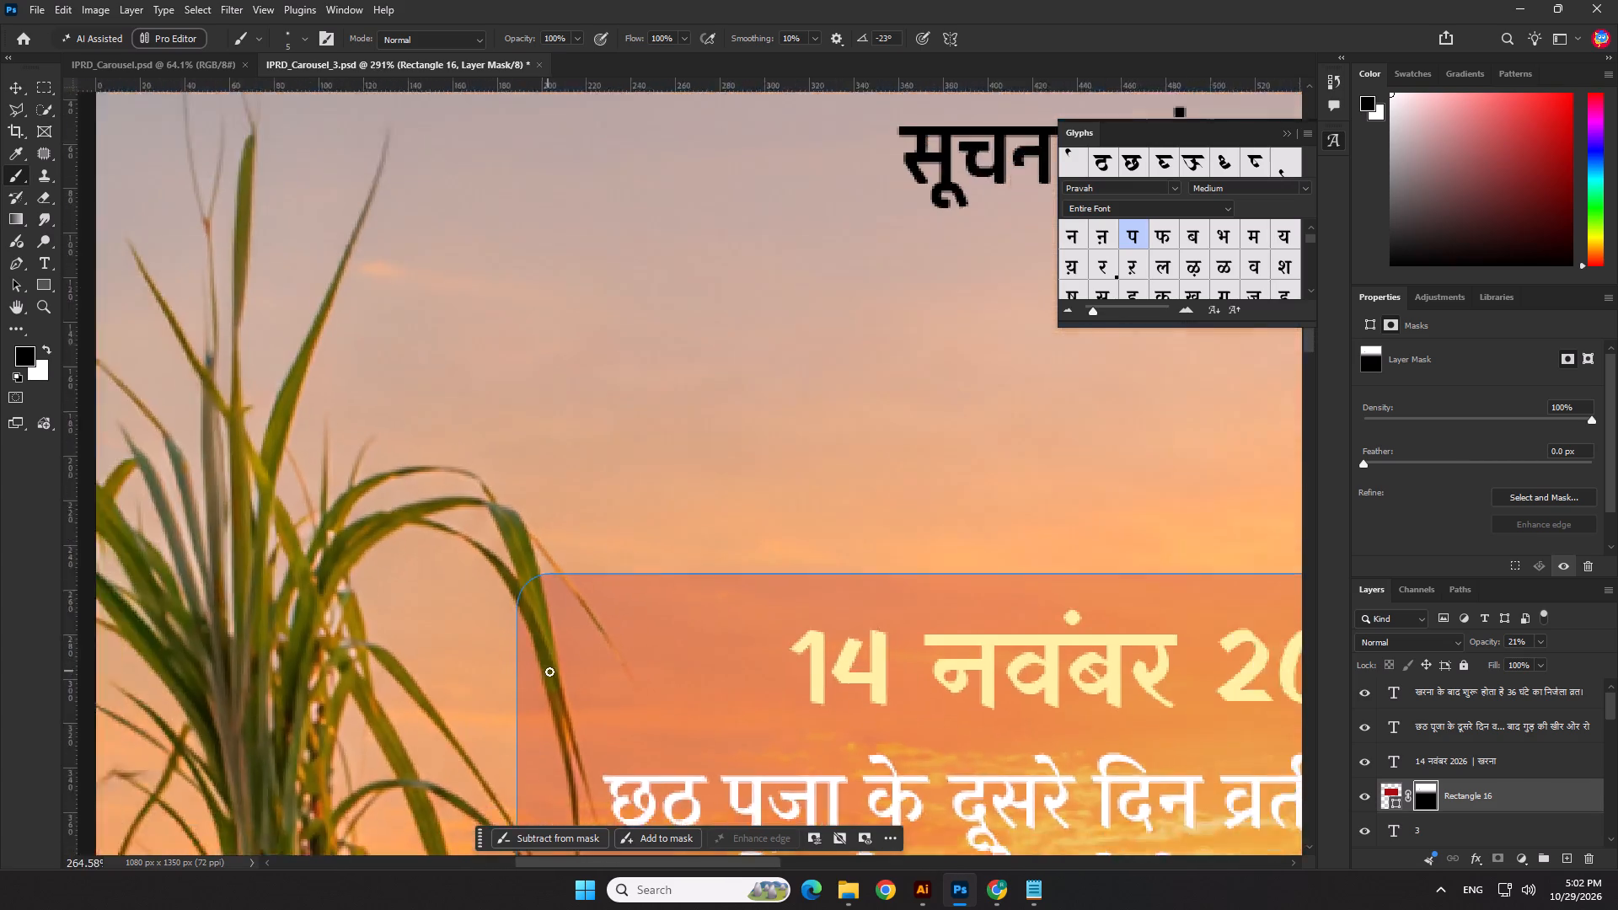
pyautogui.scroll(-1, 549, 672)
pyautogui.scroll(15, 577, 759)
pyautogui.press('[')
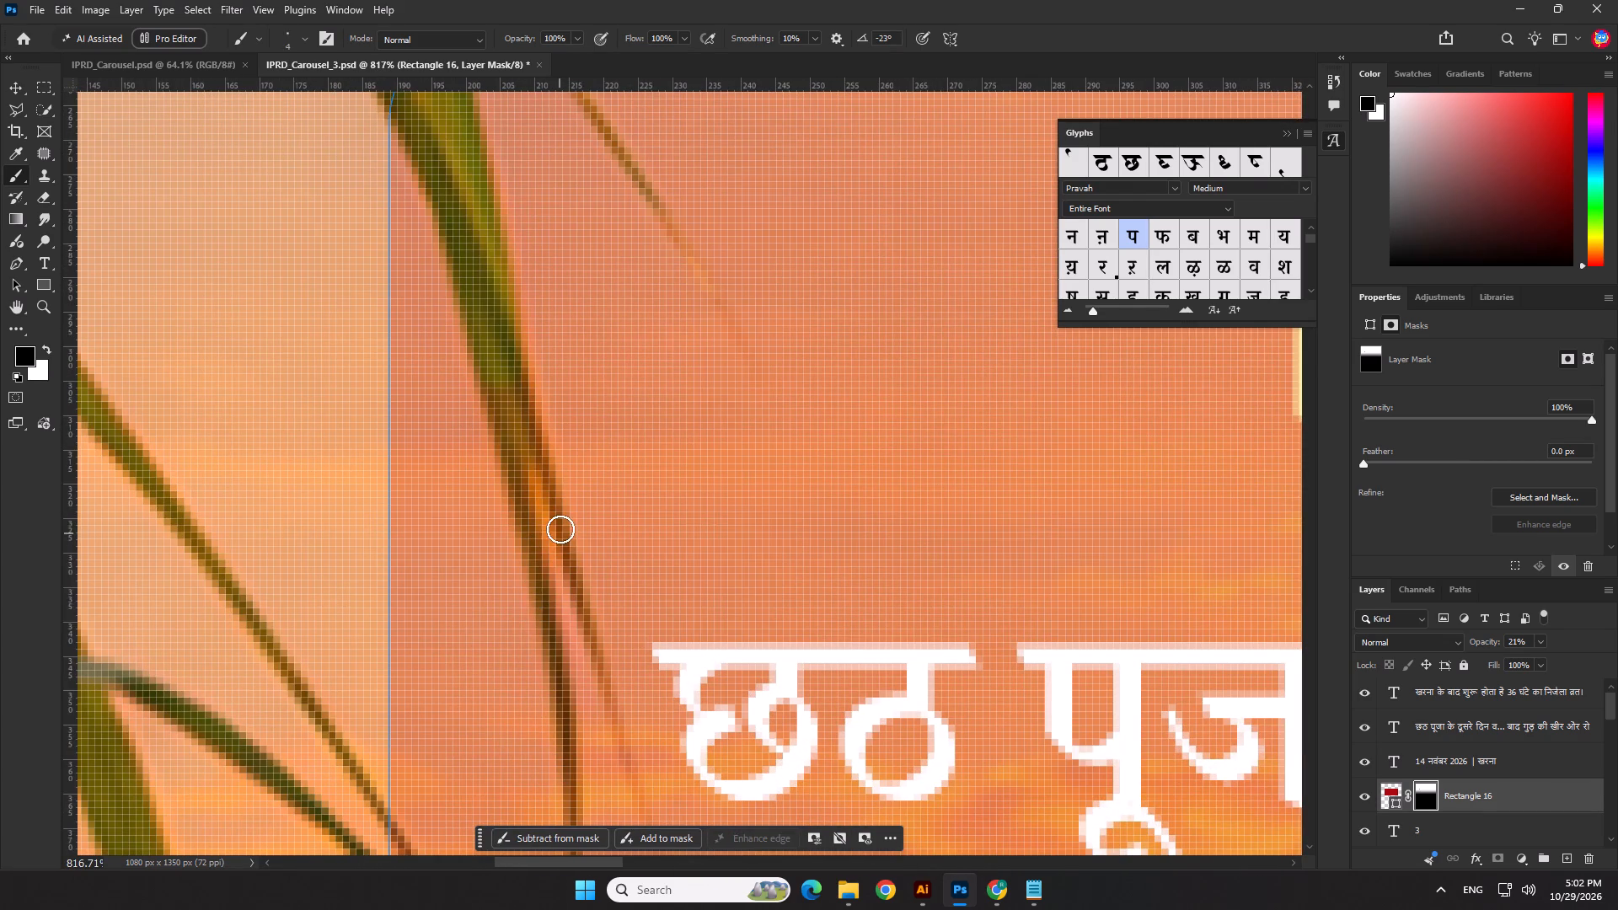
pyautogui.press('[')
pyautogui.press('[')
pyautogui.moveTo(559, 520); pyautogui.dragTo(523, 393)
pyautogui.scroll(1, 522, 388)
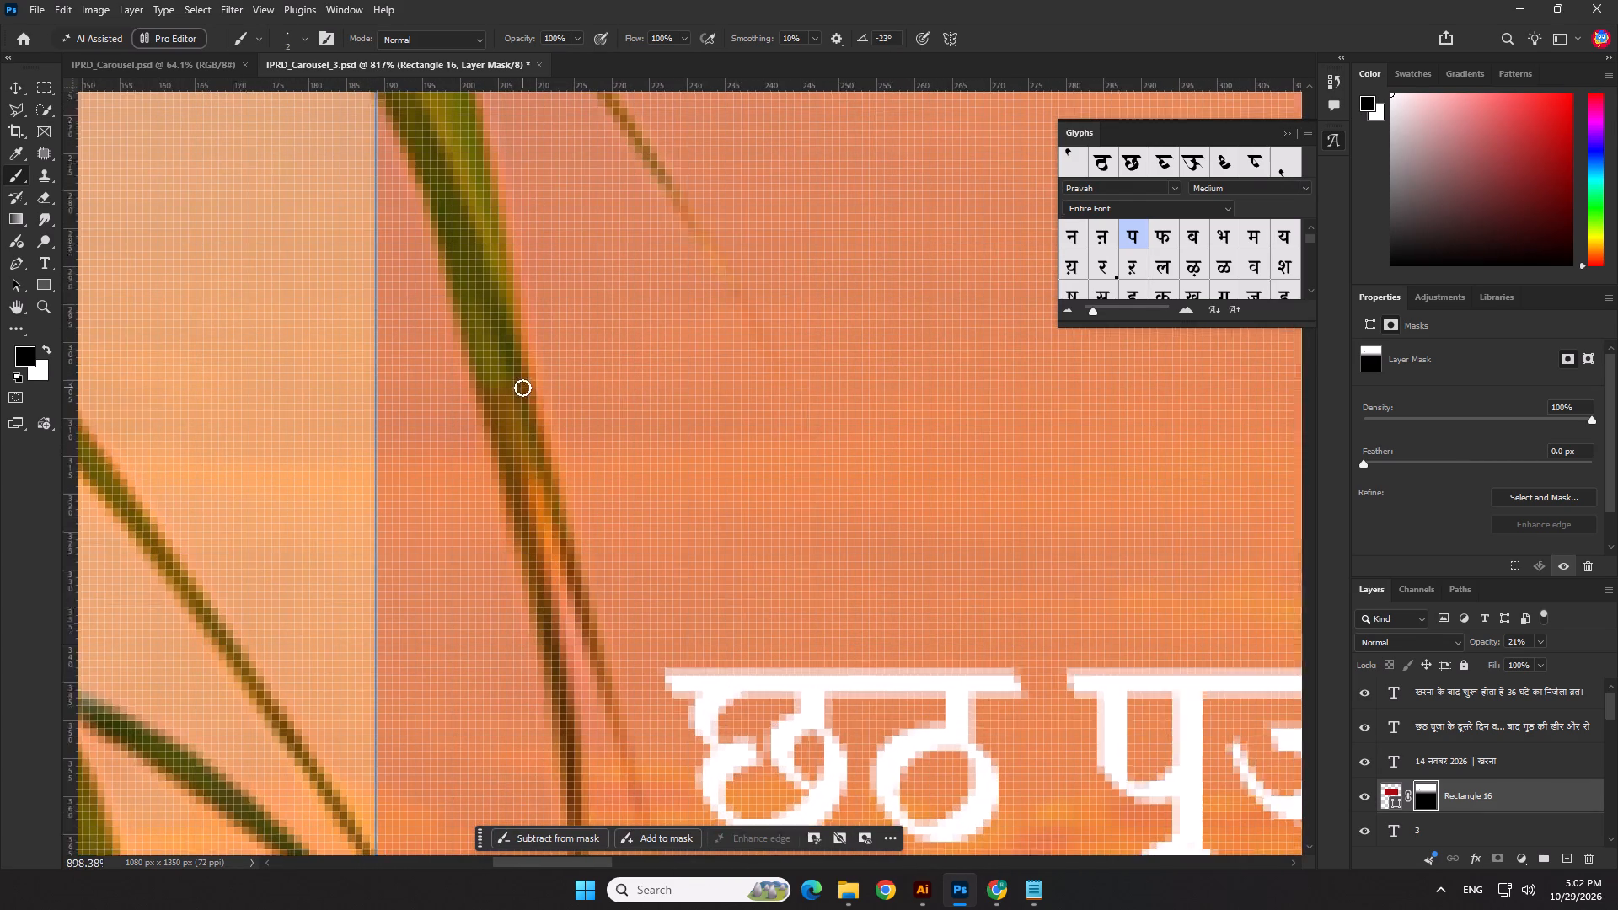
pyautogui.scroll(1, 522, 388)
pyautogui.moveTo(509, 307); pyautogui.dragTo(517, 389)
pyautogui.moveTo(510, 359); pyautogui.dragTo(519, 393)
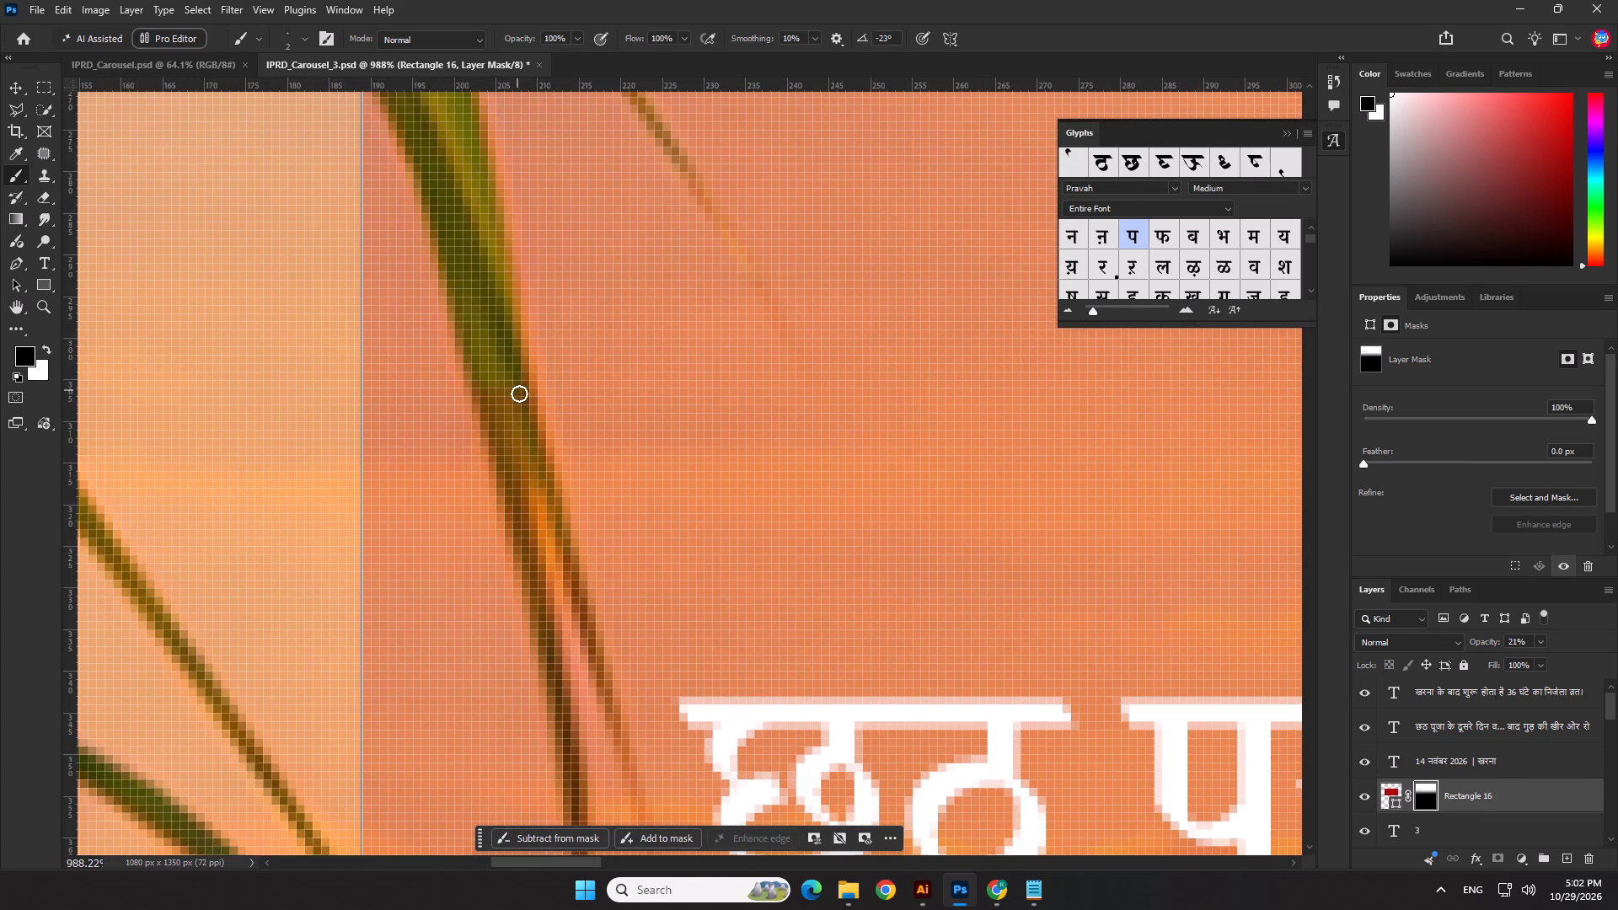
pyautogui.moveTo(519, 393); pyautogui.dragTo(549, 473)
pyautogui.press(']')
pyautogui.moveTo(493, 388); pyautogui.dragTo(520, 451)
pyautogui.click(527, 463)
pyautogui.moveTo(518, 448); pyautogui.dragTo(503, 396)
# Mask the red box along the upper part of the fork's left blade, undoing and repainting the lower stroke.
pyautogui.press('[')
pyautogui.moveTo(498, 437); pyautogui.dragTo(535, 579)
pyautogui.press(']')
pyautogui.moveTo(528, 549); pyautogui.dragTo(562, 673)
pyautogui.scroll(-8, 532, 546)
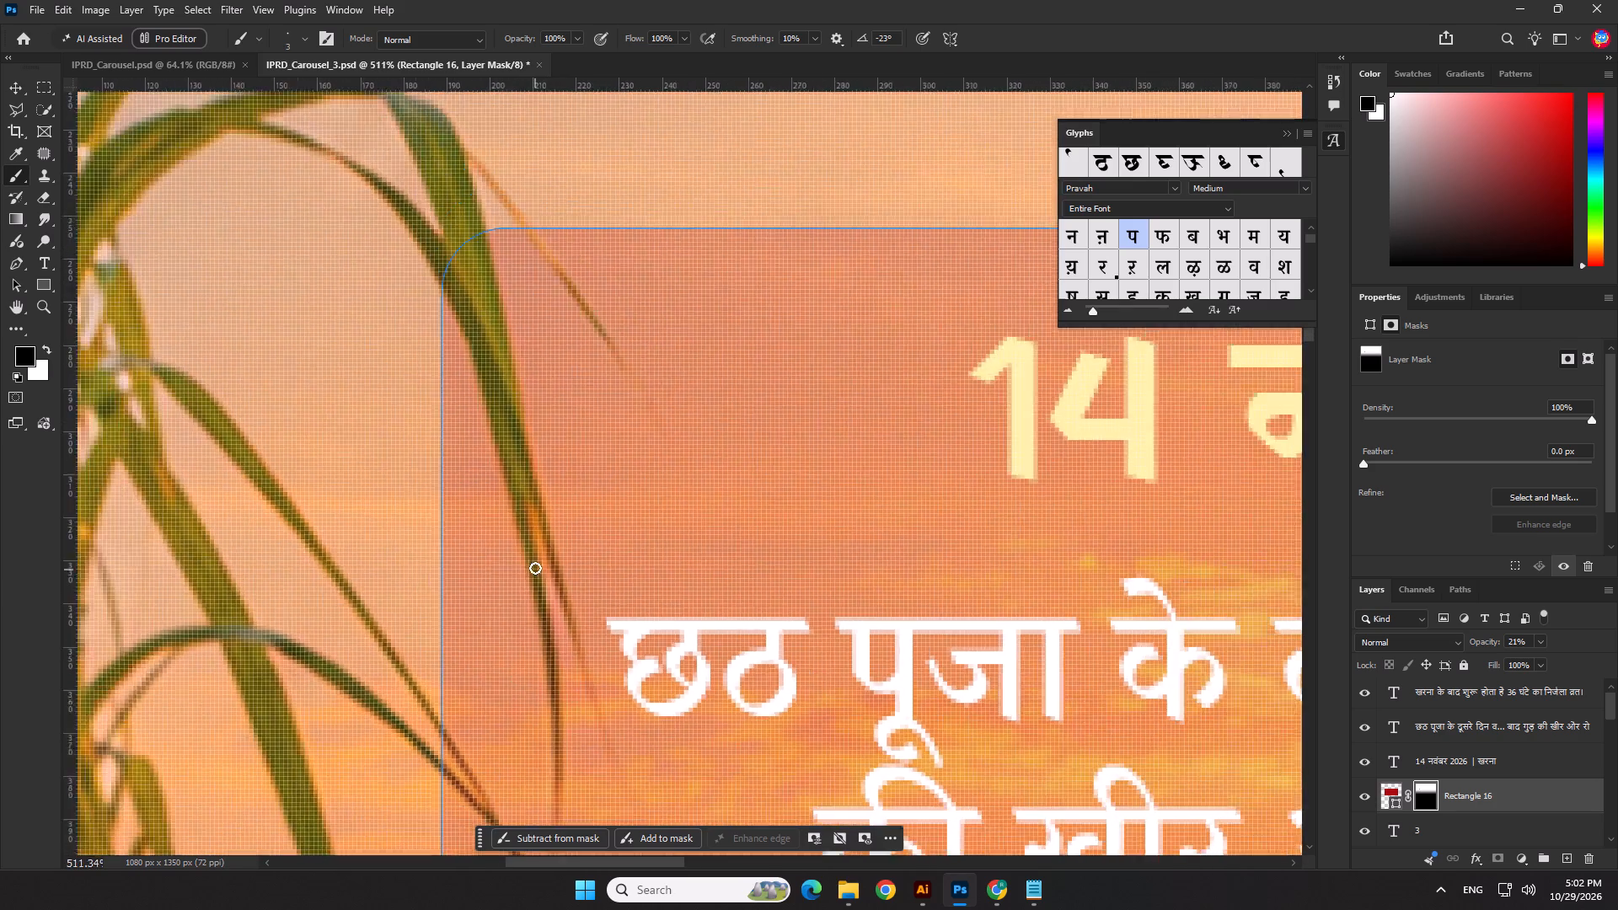
pyautogui.hotkey('ctrl', 'z')
pyautogui.scroll(3, 549, 642)
pyautogui.moveTo(546, 618); pyautogui.dragTo(537, 568)
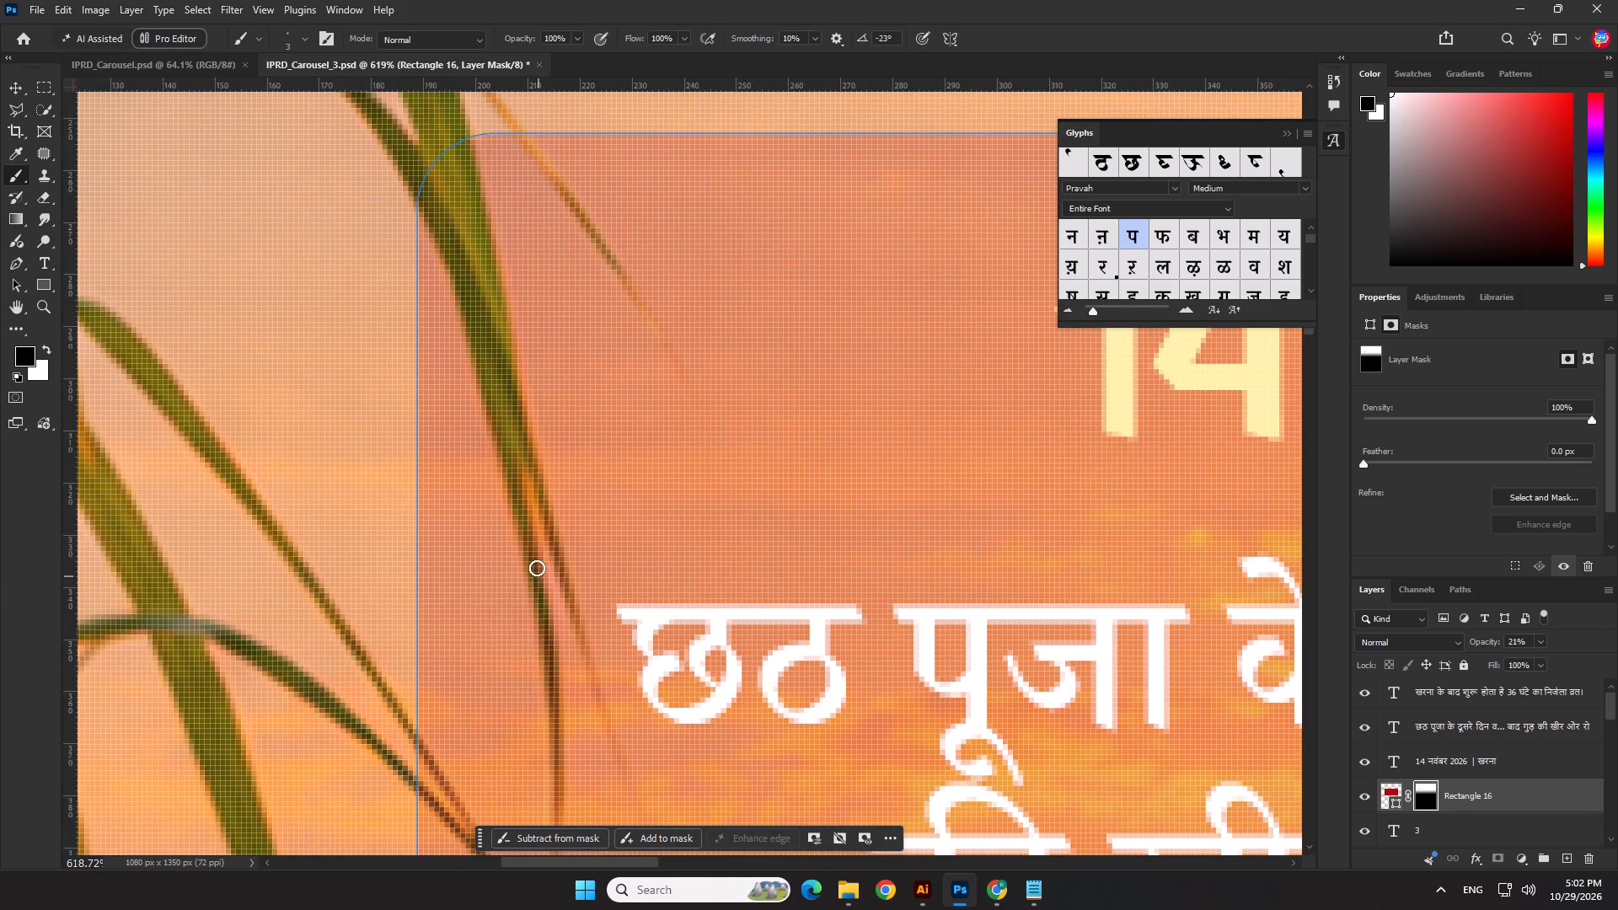
pyautogui.moveTo(537, 568); pyautogui.dragTo(504, 420)
pyautogui.moveTo(489, 399); pyautogui.dragTo(498, 422)
pyautogui.moveTo(498, 422); pyautogui.dragTo(510, 447)
pyautogui.click(510, 447)
# Shrink the brush and mask the red box along the lower part of the fork's left blade.
pyautogui.scroll(-5, 510, 382)
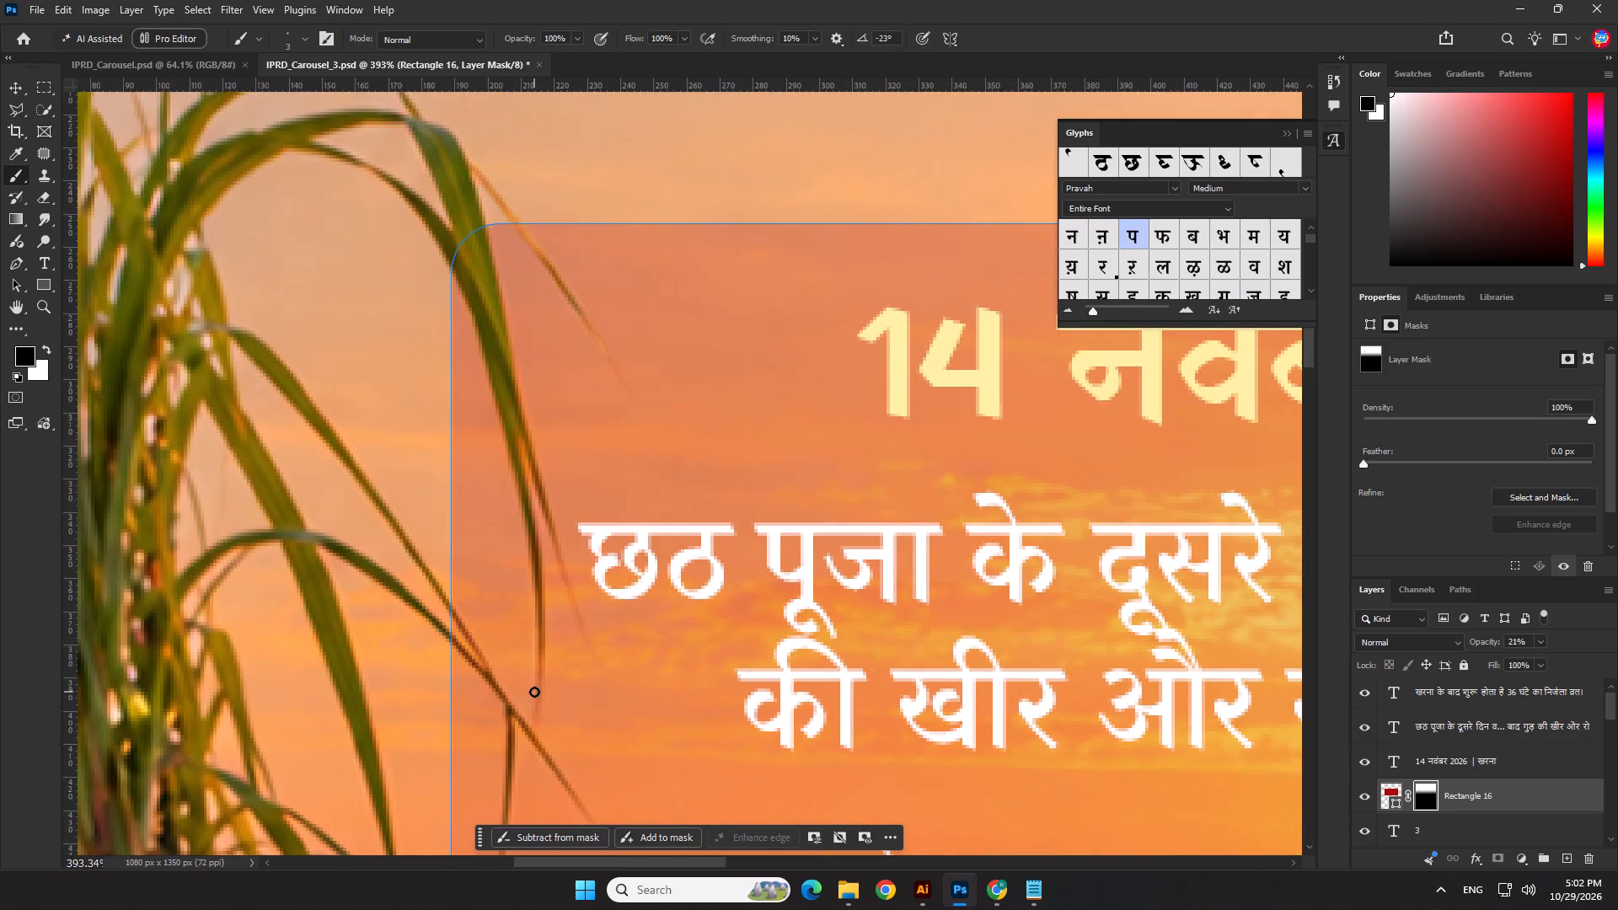
pyautogui.scroll(5, 534, 692)
pyautogui.press('[')
pyautogui.press('[')
pyautogui.moveTo(542, 666); pyautogui.dragTo(548, 565)
pyautogui.press(']')
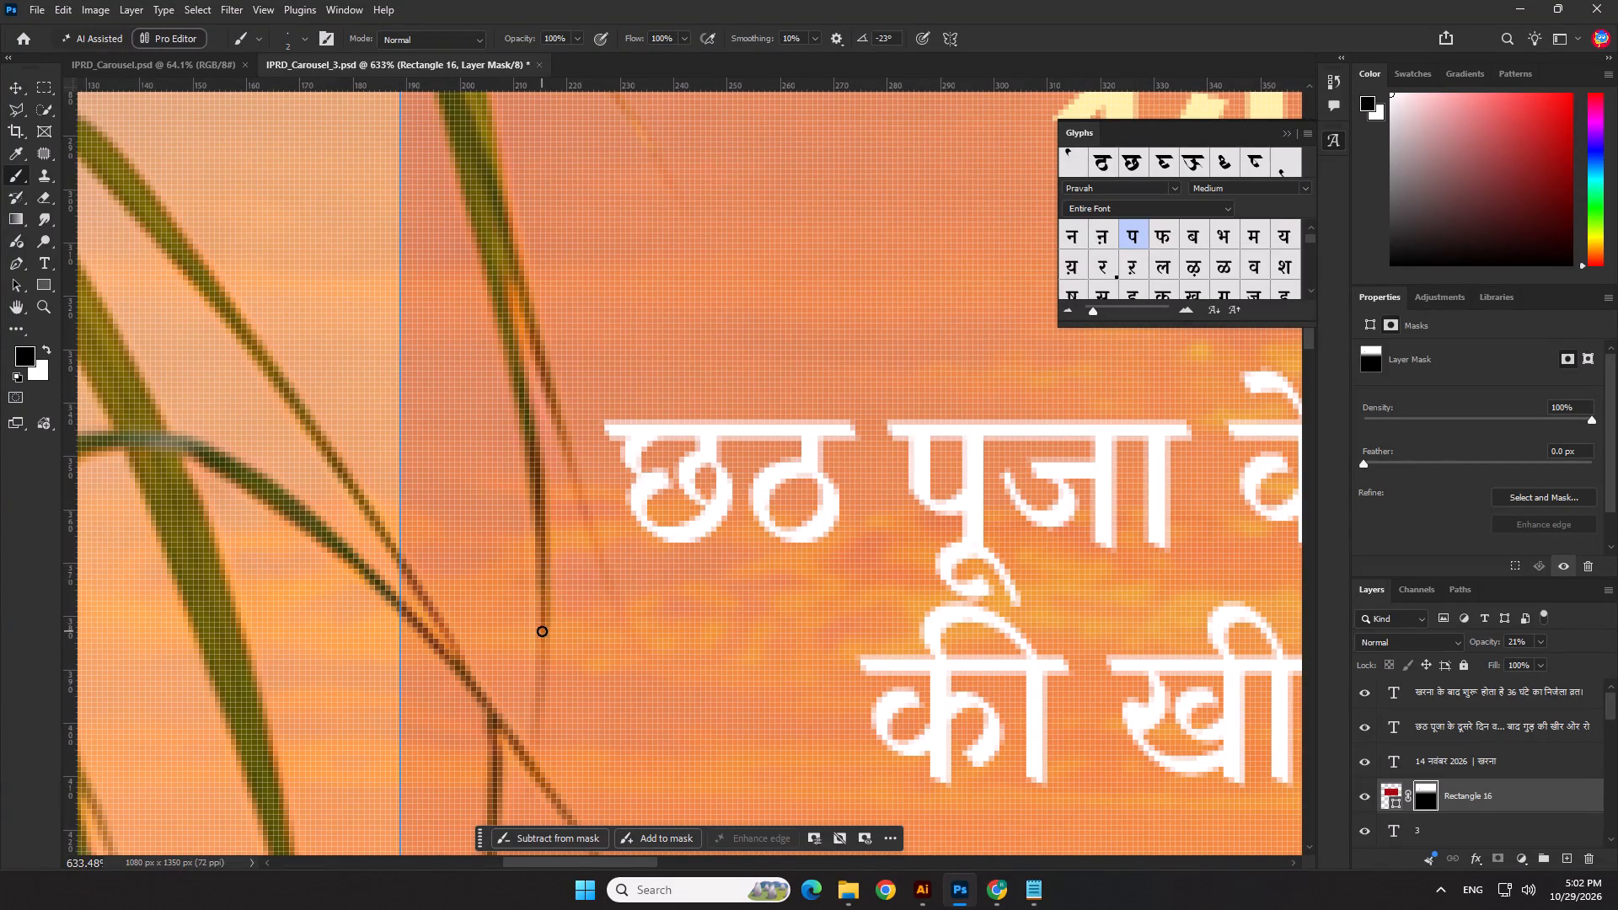
pyautogui.moveTo(541, 631); pyautogui.dragTo(523, 436)
pyautogui.moveTo(541, 506); pyautogui.dragTo(527, 411)
pyautogui.moveTo(536, 442); pyautogui.dragTo(539, 463)
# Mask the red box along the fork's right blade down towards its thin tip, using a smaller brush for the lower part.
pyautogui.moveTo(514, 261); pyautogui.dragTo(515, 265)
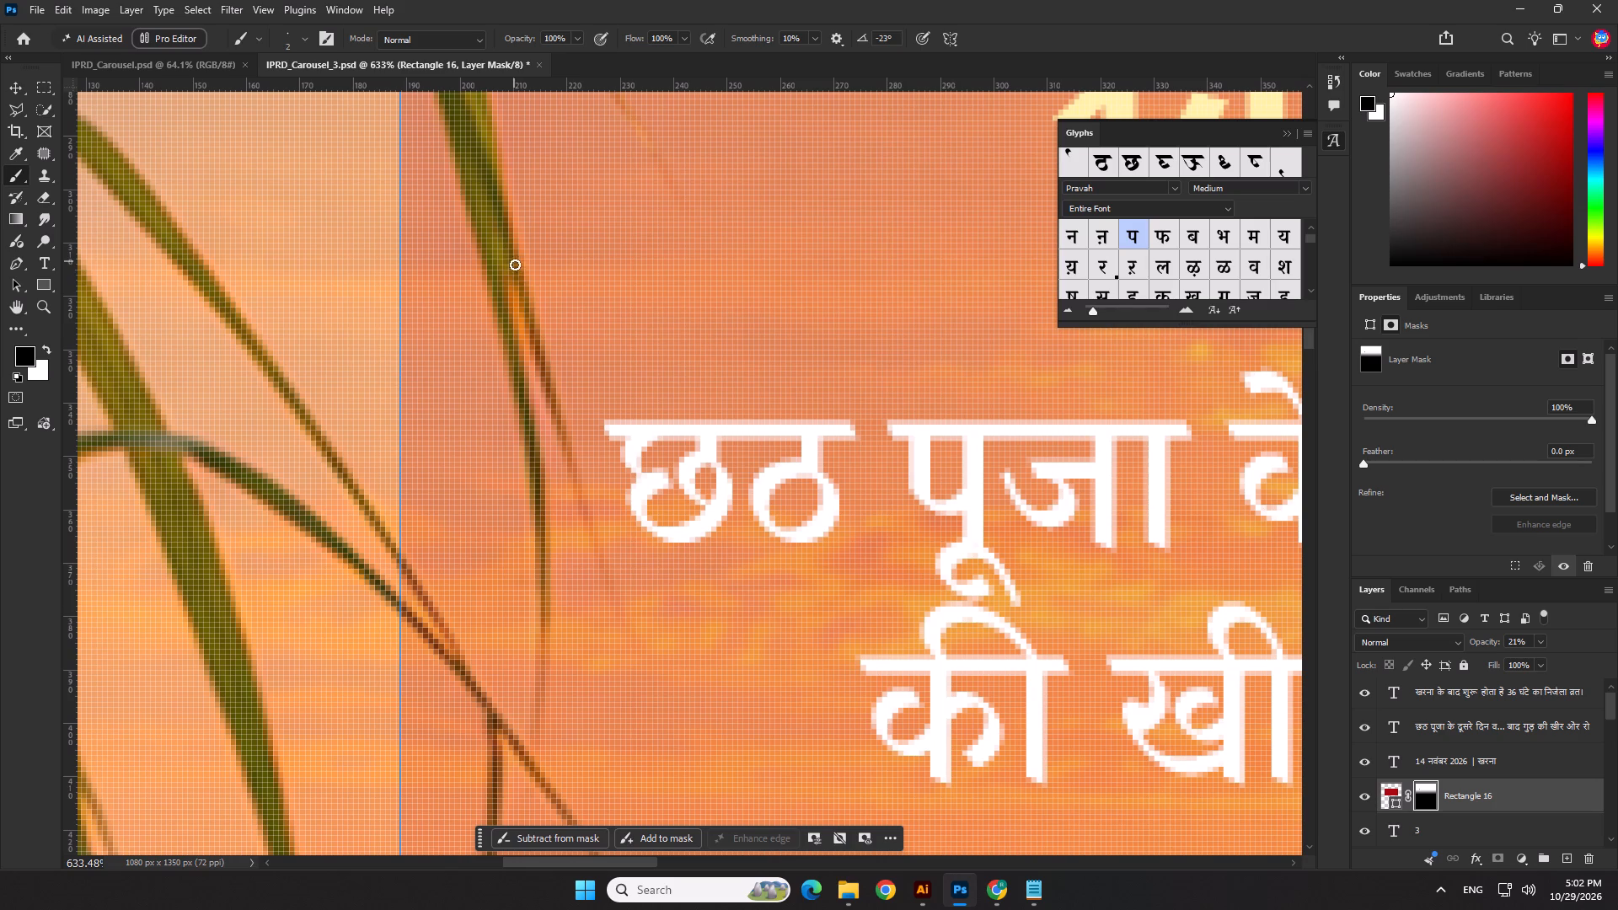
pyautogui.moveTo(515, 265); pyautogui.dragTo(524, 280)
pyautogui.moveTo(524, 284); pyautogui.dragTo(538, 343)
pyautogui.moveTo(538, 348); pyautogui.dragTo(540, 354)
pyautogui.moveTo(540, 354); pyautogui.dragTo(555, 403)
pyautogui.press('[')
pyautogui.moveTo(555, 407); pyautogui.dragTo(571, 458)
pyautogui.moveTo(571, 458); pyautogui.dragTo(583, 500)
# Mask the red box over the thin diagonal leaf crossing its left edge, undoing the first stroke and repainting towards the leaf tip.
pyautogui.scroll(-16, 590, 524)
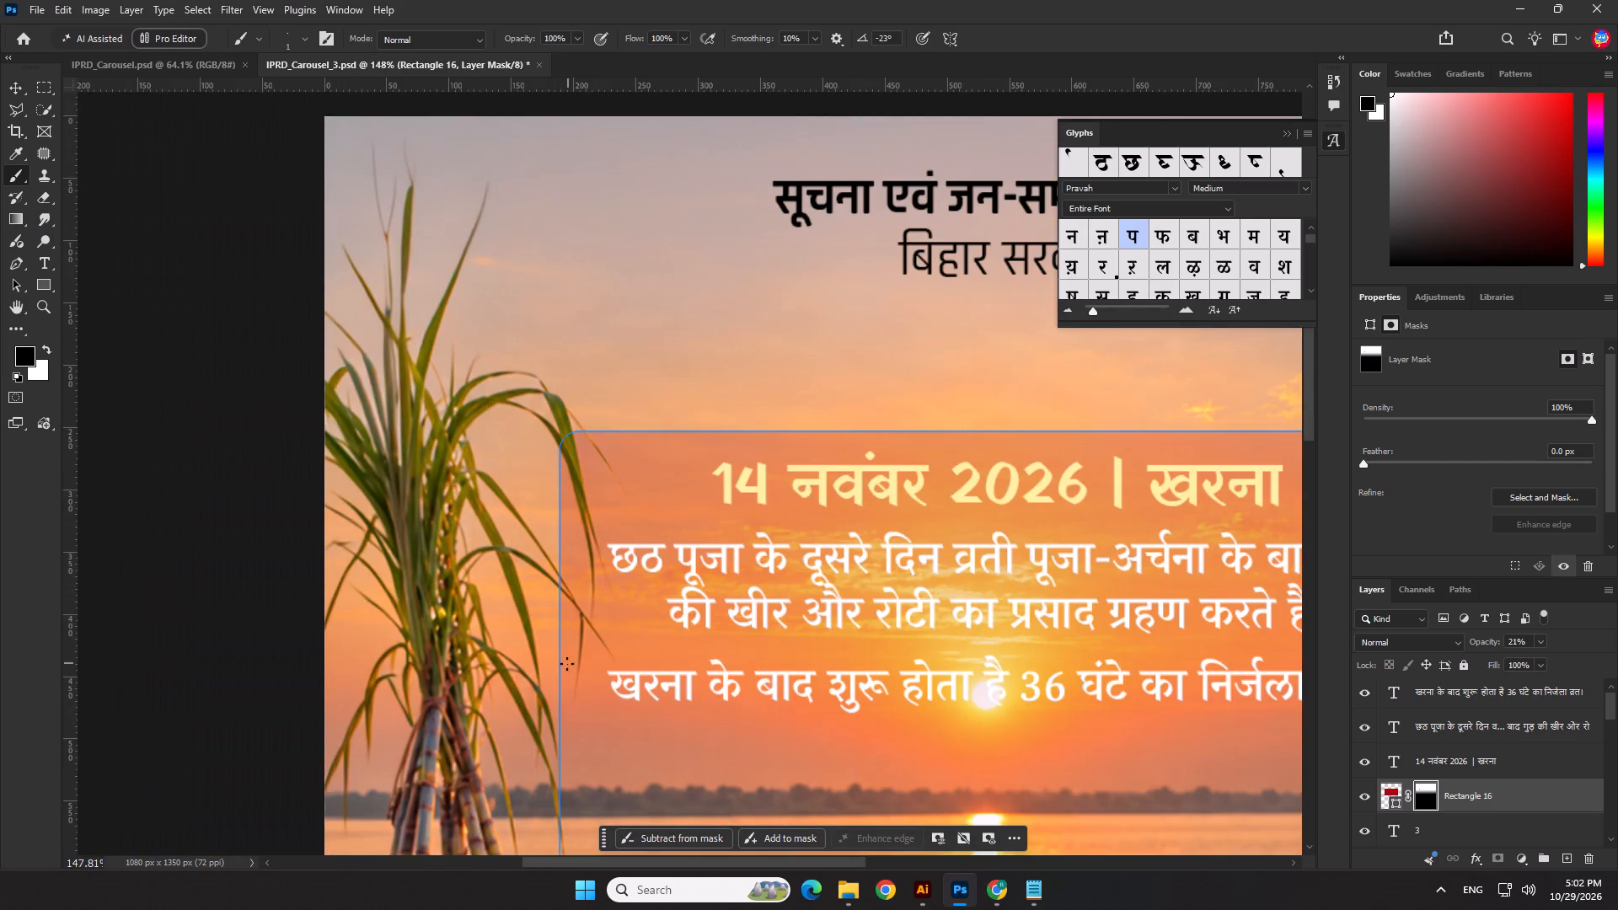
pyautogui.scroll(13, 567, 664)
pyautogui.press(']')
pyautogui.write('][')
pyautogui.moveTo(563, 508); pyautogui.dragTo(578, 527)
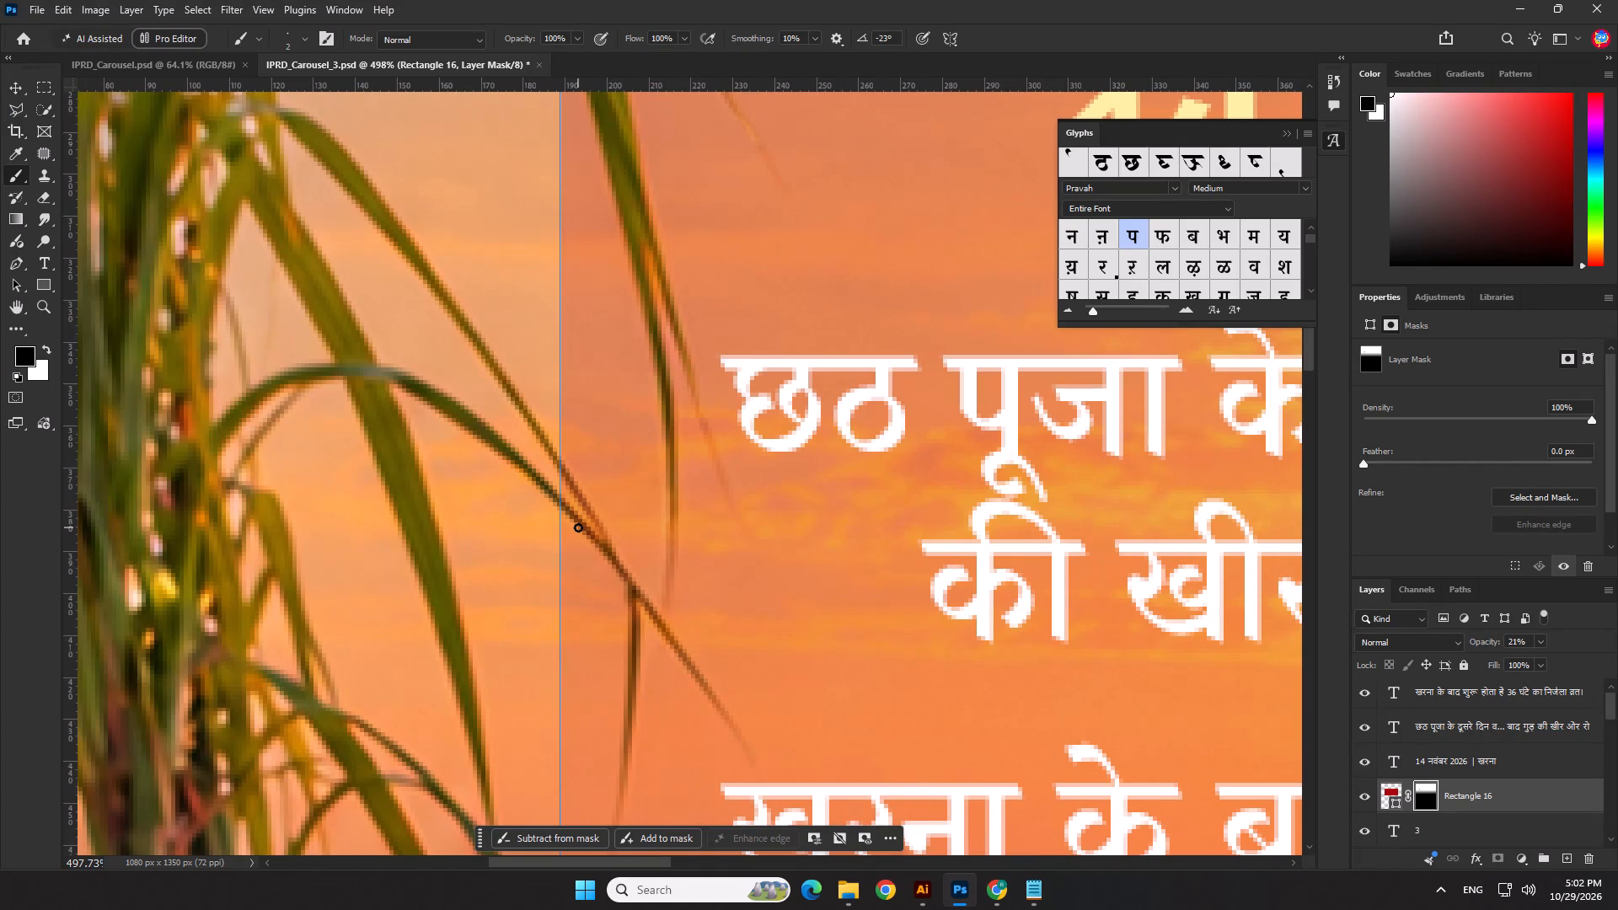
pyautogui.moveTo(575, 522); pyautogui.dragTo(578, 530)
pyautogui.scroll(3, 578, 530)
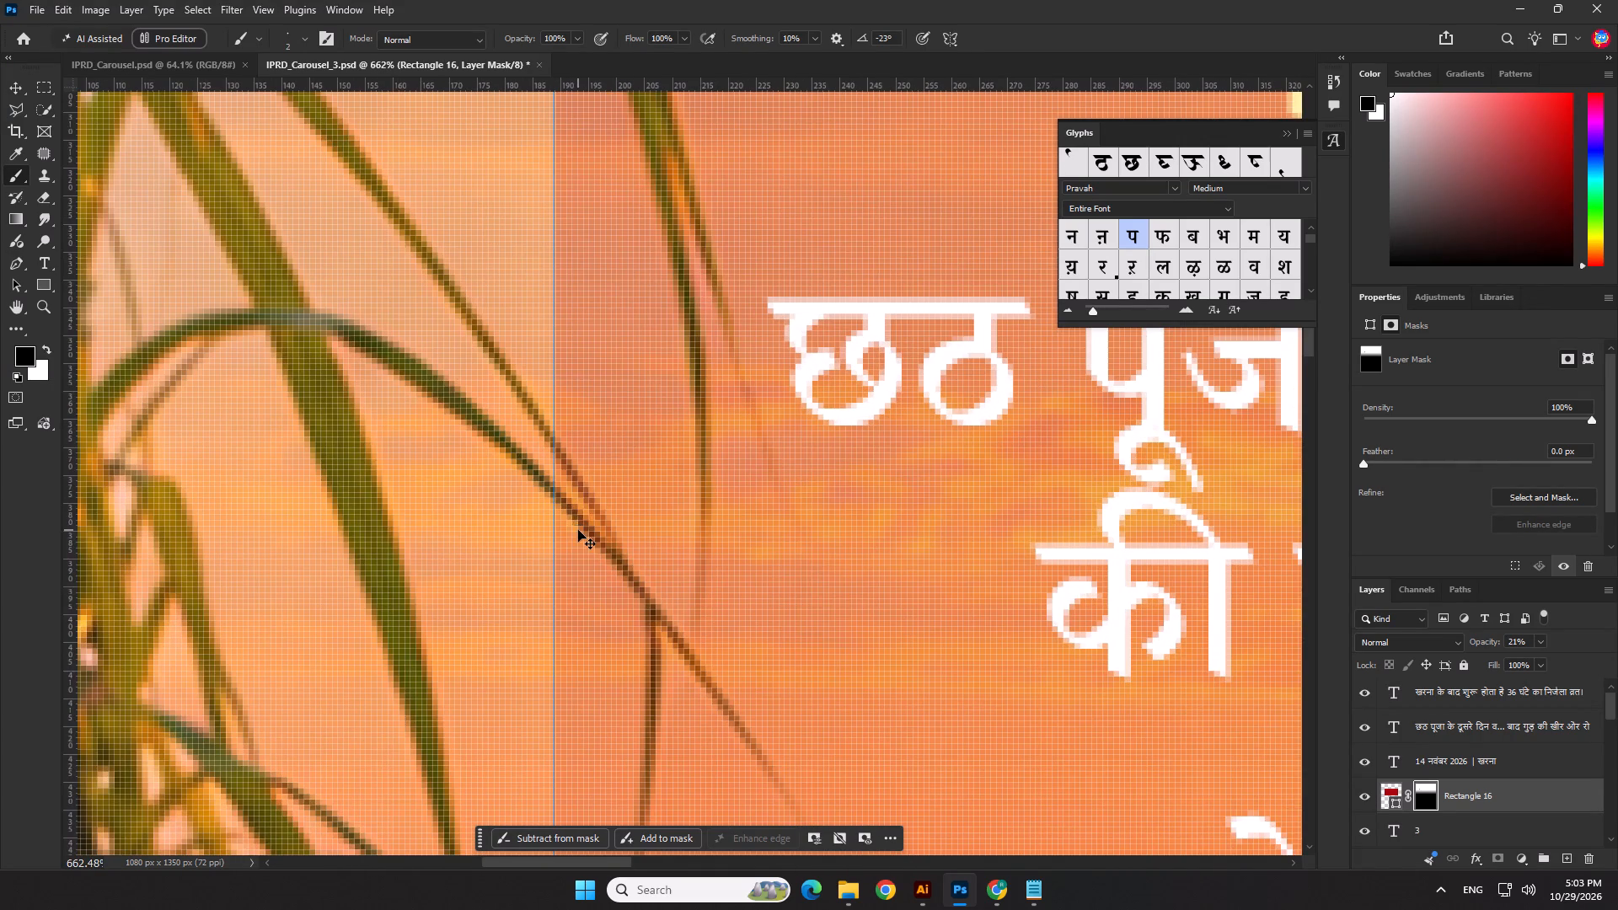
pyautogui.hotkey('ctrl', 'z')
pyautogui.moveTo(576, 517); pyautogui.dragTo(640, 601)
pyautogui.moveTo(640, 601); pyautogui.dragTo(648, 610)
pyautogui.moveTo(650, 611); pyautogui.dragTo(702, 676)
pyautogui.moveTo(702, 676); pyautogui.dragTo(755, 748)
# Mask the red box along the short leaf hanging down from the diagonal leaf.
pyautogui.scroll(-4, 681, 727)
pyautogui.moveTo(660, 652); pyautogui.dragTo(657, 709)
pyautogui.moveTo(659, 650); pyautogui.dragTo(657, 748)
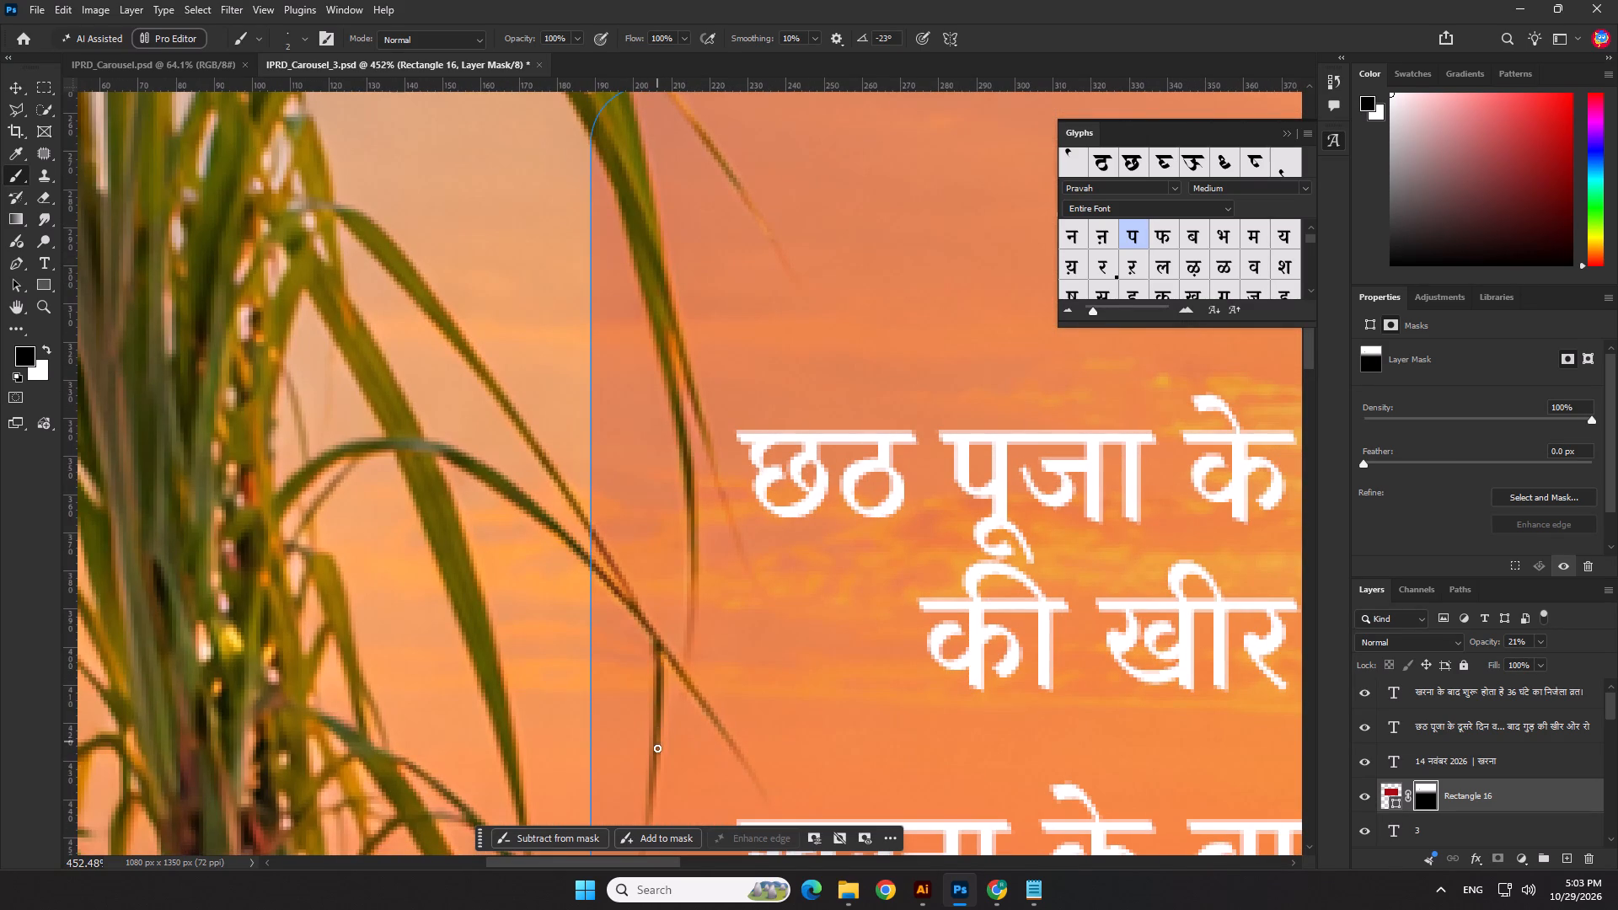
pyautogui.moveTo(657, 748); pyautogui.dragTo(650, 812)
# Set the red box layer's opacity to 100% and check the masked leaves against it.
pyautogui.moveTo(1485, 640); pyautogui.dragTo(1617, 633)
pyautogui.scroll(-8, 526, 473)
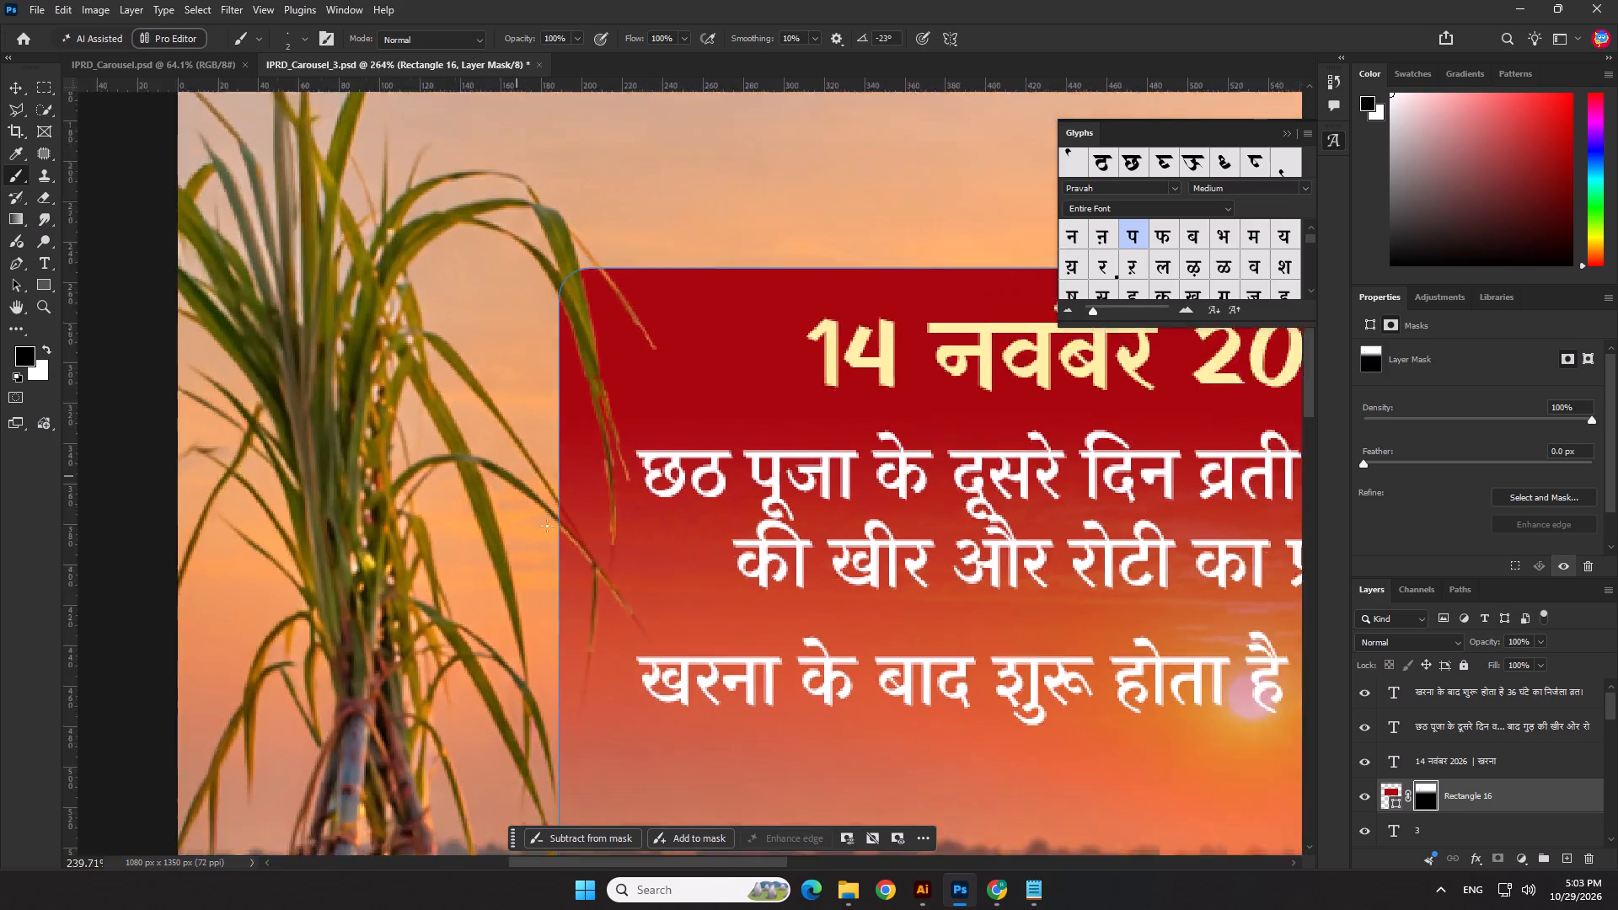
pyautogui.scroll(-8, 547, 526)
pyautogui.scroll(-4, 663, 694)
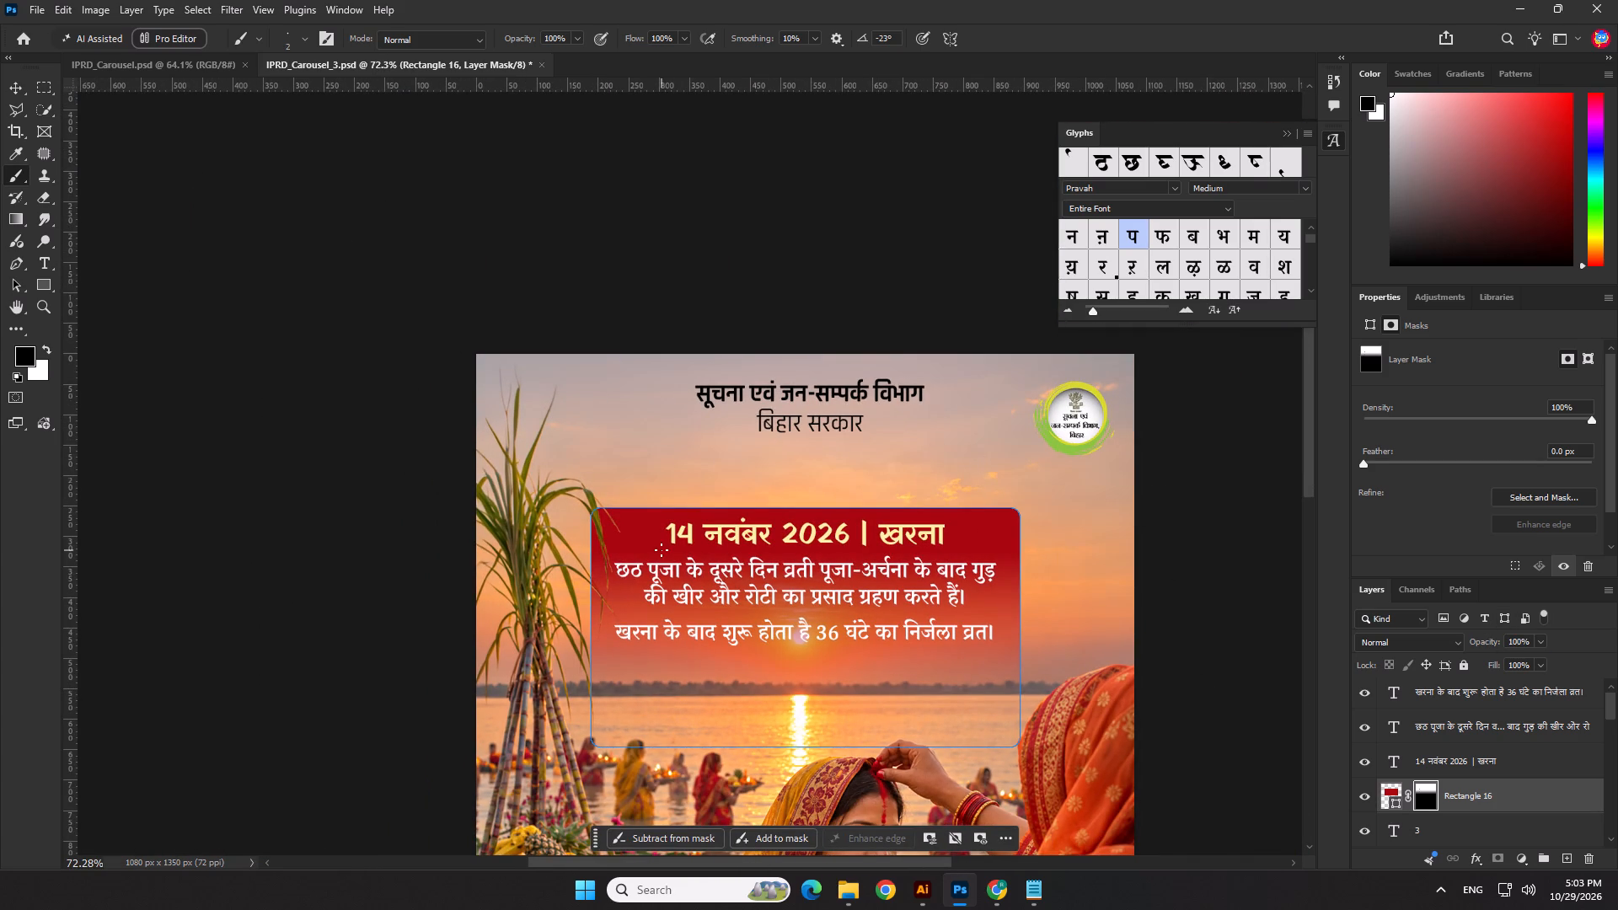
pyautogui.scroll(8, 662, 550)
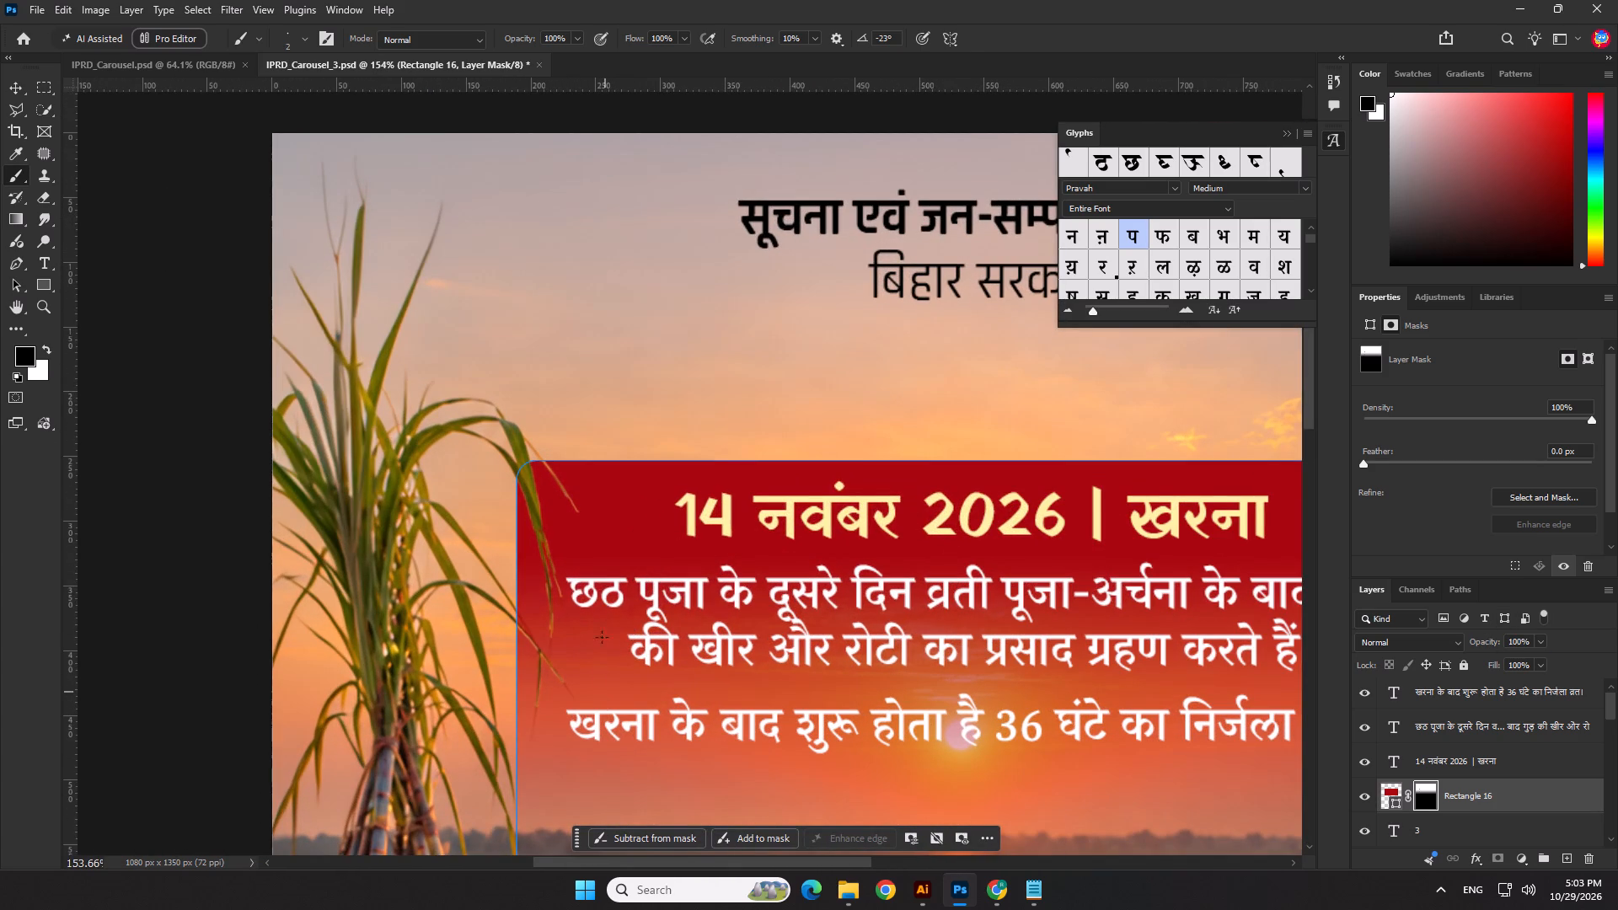
# Undo the red box's opacity change and the leaf-masking strokes on its layer mask.
pyautogui.click(1428, 796)
pyautogui.hotkey('ctrl', 'z')
pyautogui.hotkey('ctrl', 'z')
pyautogui.hotkey('ctrl', 'z')
pyautogui.hotkey('ctrl', 'z')
pyautogui.hotkey('ctrl', 'z')
pyautogui.hotkey('ctrl', 'z')
pyautogui.hotkey('ctrl', 'z')
pyautogui.hotkey('ctrl', 'z')
pyautogui.hotkey('ctrl', 'z')
pyautogui.hotkey('ctrl', 'z')
pyautogui.hotkey('ctrl', 'z')
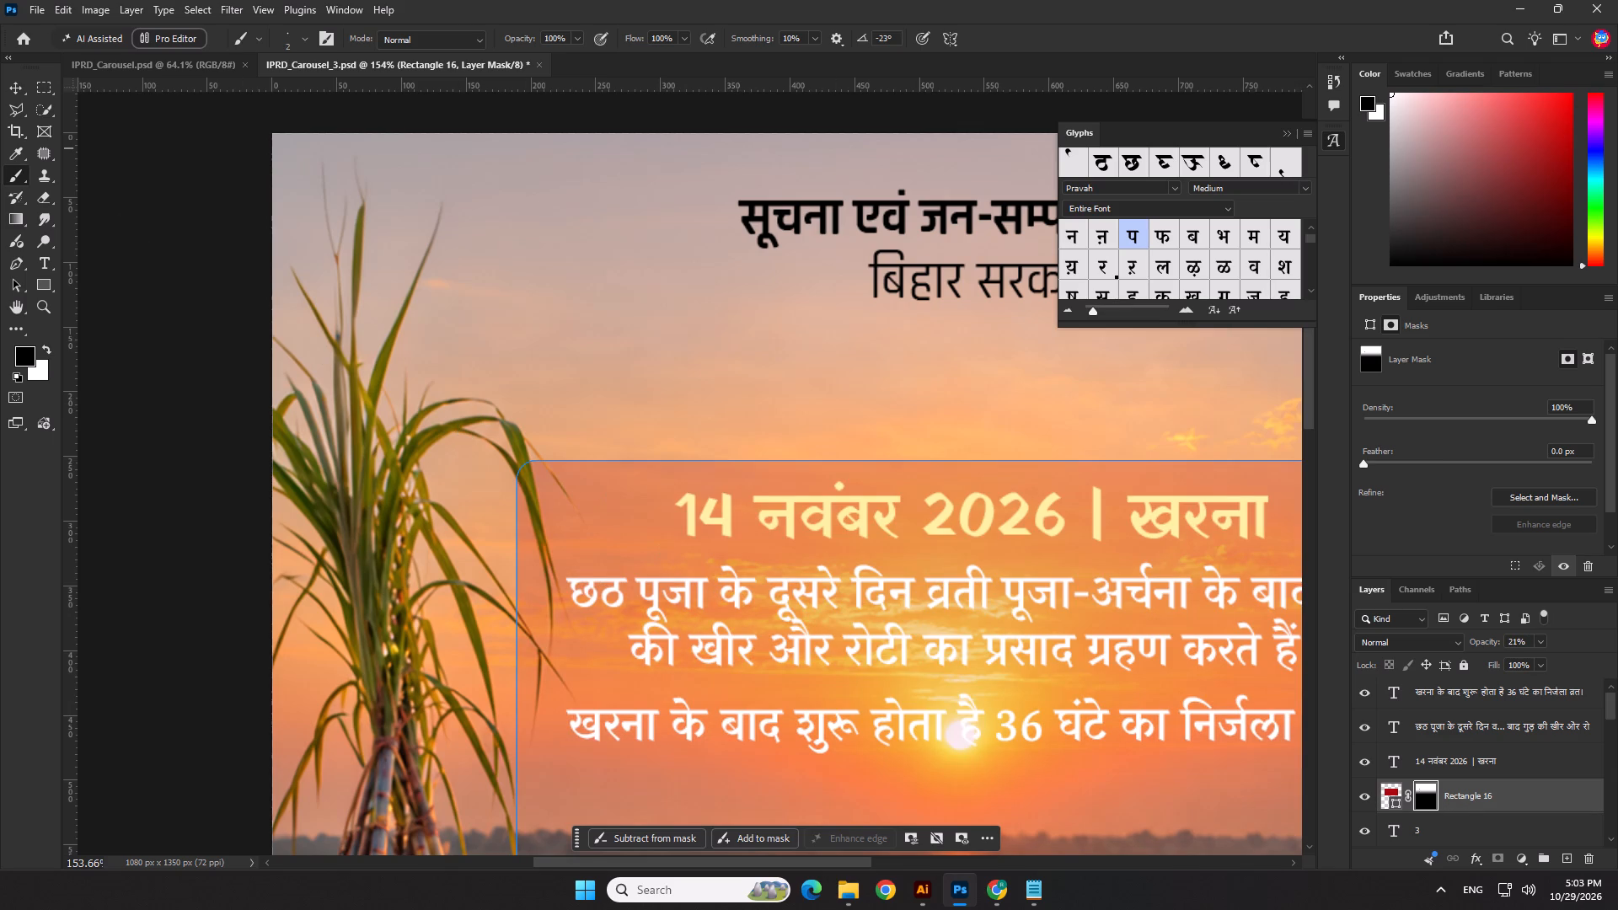
pyautogui.hotkey('ctrl', 'z')
pyautogui.hotkey('ctrl', 'z')
pyautogui.click(20, 92)
pyautogui.click(244, 343)
pyautogui.scroll(-5, 199, 435)
pyautogui.hotkey('ctrl', 'z')
pyautogui.hotkey('ctrl', 'z')
pyautogui.hotkey('ctrl', 'z')
pyautogui.hotkey('ctrl', 'z')
pyautogui.hotkey('ctrl', 'z')
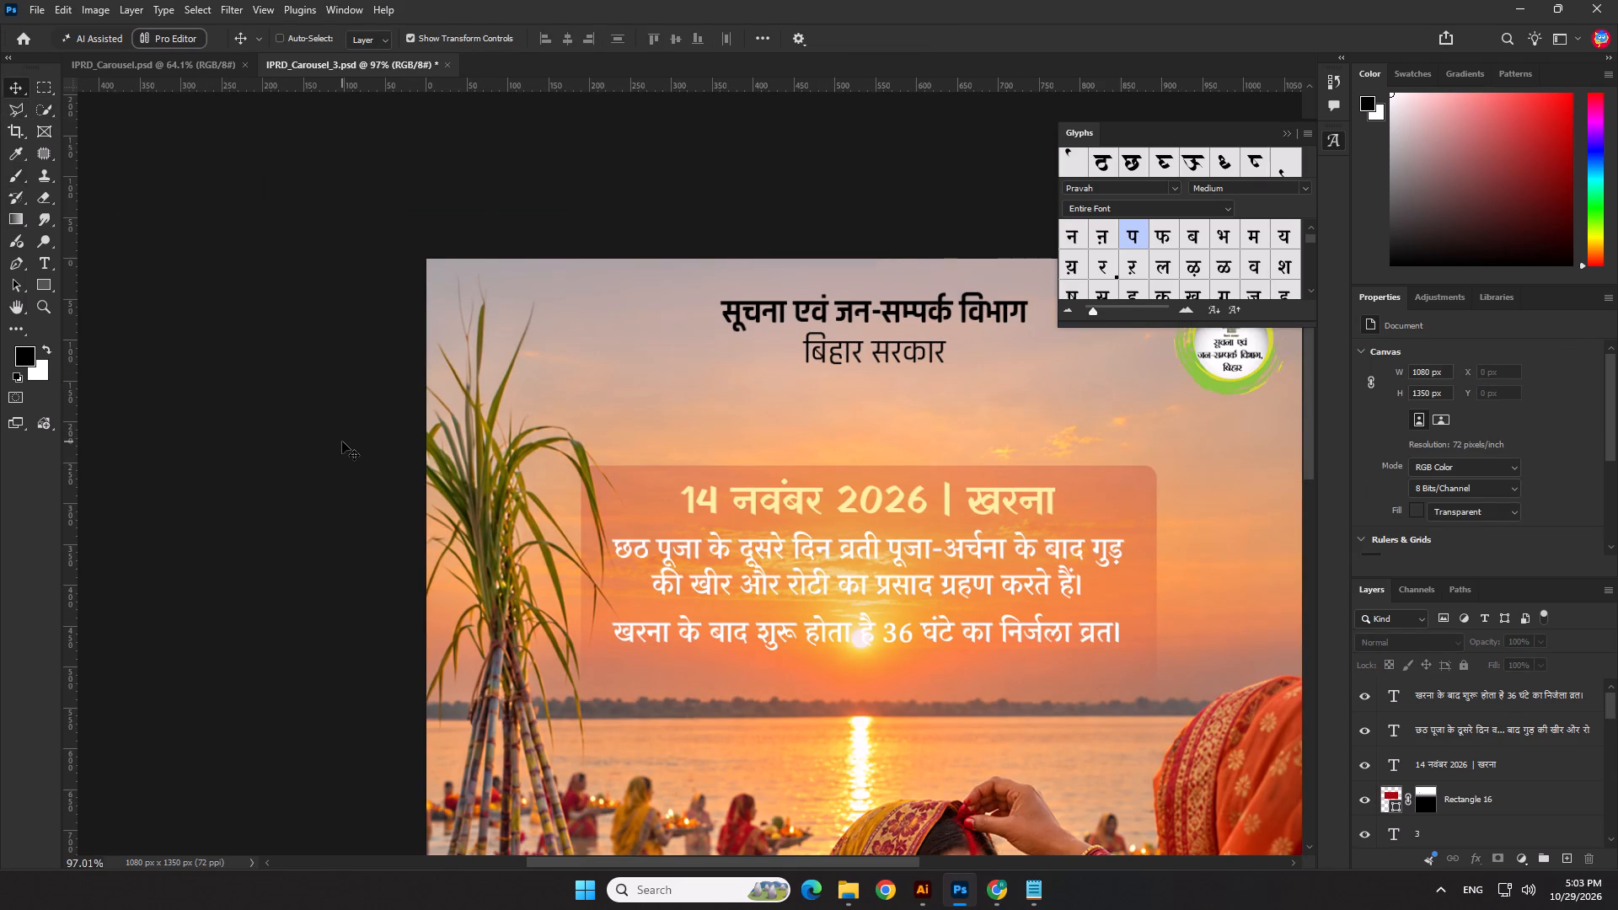
pyautogui.hotkey('ctrl', 'z')
pyautogui.hotkey('ctrl', 'z')
pyautogui.hotkey('ctrl', 'z')
pyautogui.hotkey('ctrl', 'z')
pyautogui.hotkey('ctrl', 'z')
pyautogui.hotkey('ctrl', 'z')
pyautogui.hotkey('ctrl', 'z')
pyautogui.hotkey('ctrl', 'z')
pyautogui.hotkey('ctrl', 'z')
pyautogui.hotkey('ctrl', 'z')
pyautogui.hotkey('ctrl', 'z')
pyautogui.hotkey('ctrl', 'z')
pyautogui.hotkey('ctrl', 'z')
pyautogui.hotkey('ctrl', 'z')
pyautogui.hotkey('ctrl', 'z')
pyautogui.hotkey('ctrl', 'z')
pyautogui.hotkey('ctrl', 'z')
pyautogui.hotkey('ctrl', 'z')
pyautogui.hotkey('ctrl', 'z')
pyautogui.hotkey('ctrl', 'z')
pyautogui.hotkey('ctrl', 'z')
pyautogui.hotkey('ctrl', 'z')
pyautogui.hotkey('ctrl', 'z')
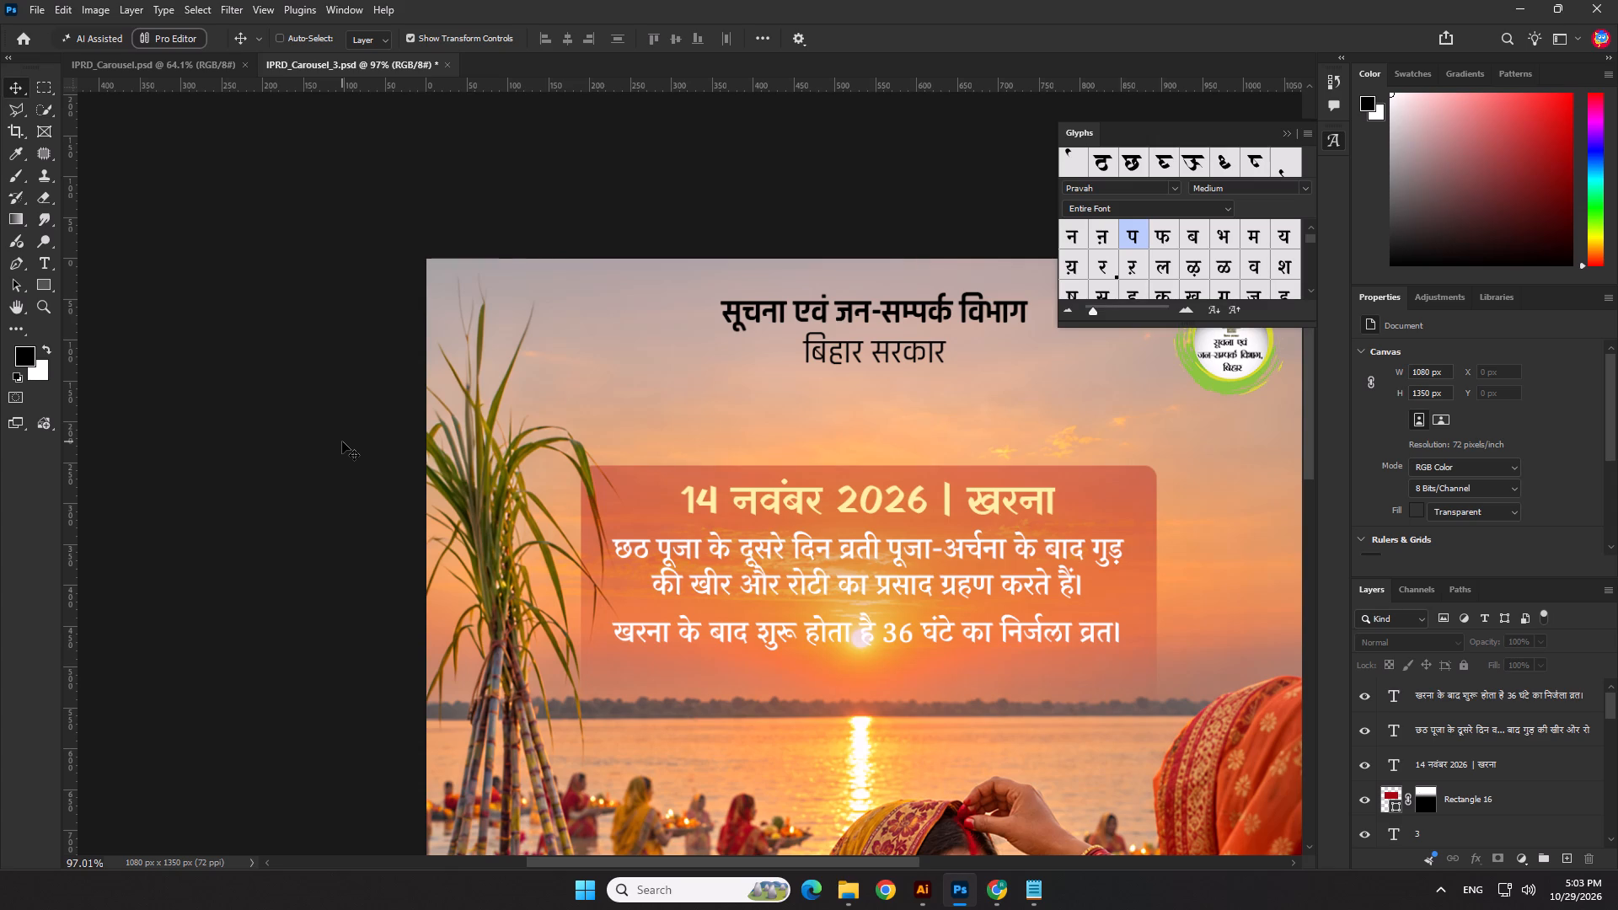
pyautogui.hotkey('ctrl', 'z')
pyautogui.hotkey('ctrl', 'z')
pyautogui.hotkey('ctrl', 'z')
pyautogui.hotkey('ctrl', 'z')
pyautogui.hotkey('ctrl', 'z')
pyautogui.hotkey('ctrl', 'z')
pyautogui.hotkey('ctrl', 'z')
pyautogui.hotkey('ctrl', 'z')
pyautogui.hotkey('ctrl', 'z')
pyautogui.hotkey('ctrl', 'z')
pyautogui.hotkey('ctrl', 'z')
pyautogui.hotkey('ctrl', 'z')
pyautogui.hotkey('ctrl', 'z')
pyautogui.hotkey('ctrl', 'z')
pyautogui.hotkey('ctrl', 'z')
pyautogui.hotkey('ctrl', 'z')
pyautogui.hotkey('ctrl', 'z')
pyautogui.hotkey('ctrl', 'z')
pyautogui.hotkey('ctrl', 'z')
pyautogui.hotkey('ctrl', 'z')
pyautogui.hotkey('ctrl', 'z')
pyautogui.hotkey('ctrl', 'z')
pyautogui.hotkey('ctrl', 'z')
pyautogui.hotkey('ctrl', 'z')
pyautogui.hotkey('ctrl', 'z')
pyautogui.hotkey('ctrl', 'z')
pyautogui.hotkey('ctrl', 'z')
pyautogui.hotkey('ctrl', 'z')
pyautogui.hotkey('ctrl', 'z')
pyautogui.hotkey('ctrl', 'z')
# Enlarge the Eraser and erase the remaining leaf masking from the Rectangle 16 mask around the box's upper-left corner.
pyautogui.click(1424, 801)
pyautogui.scroll(2, 465, 442)
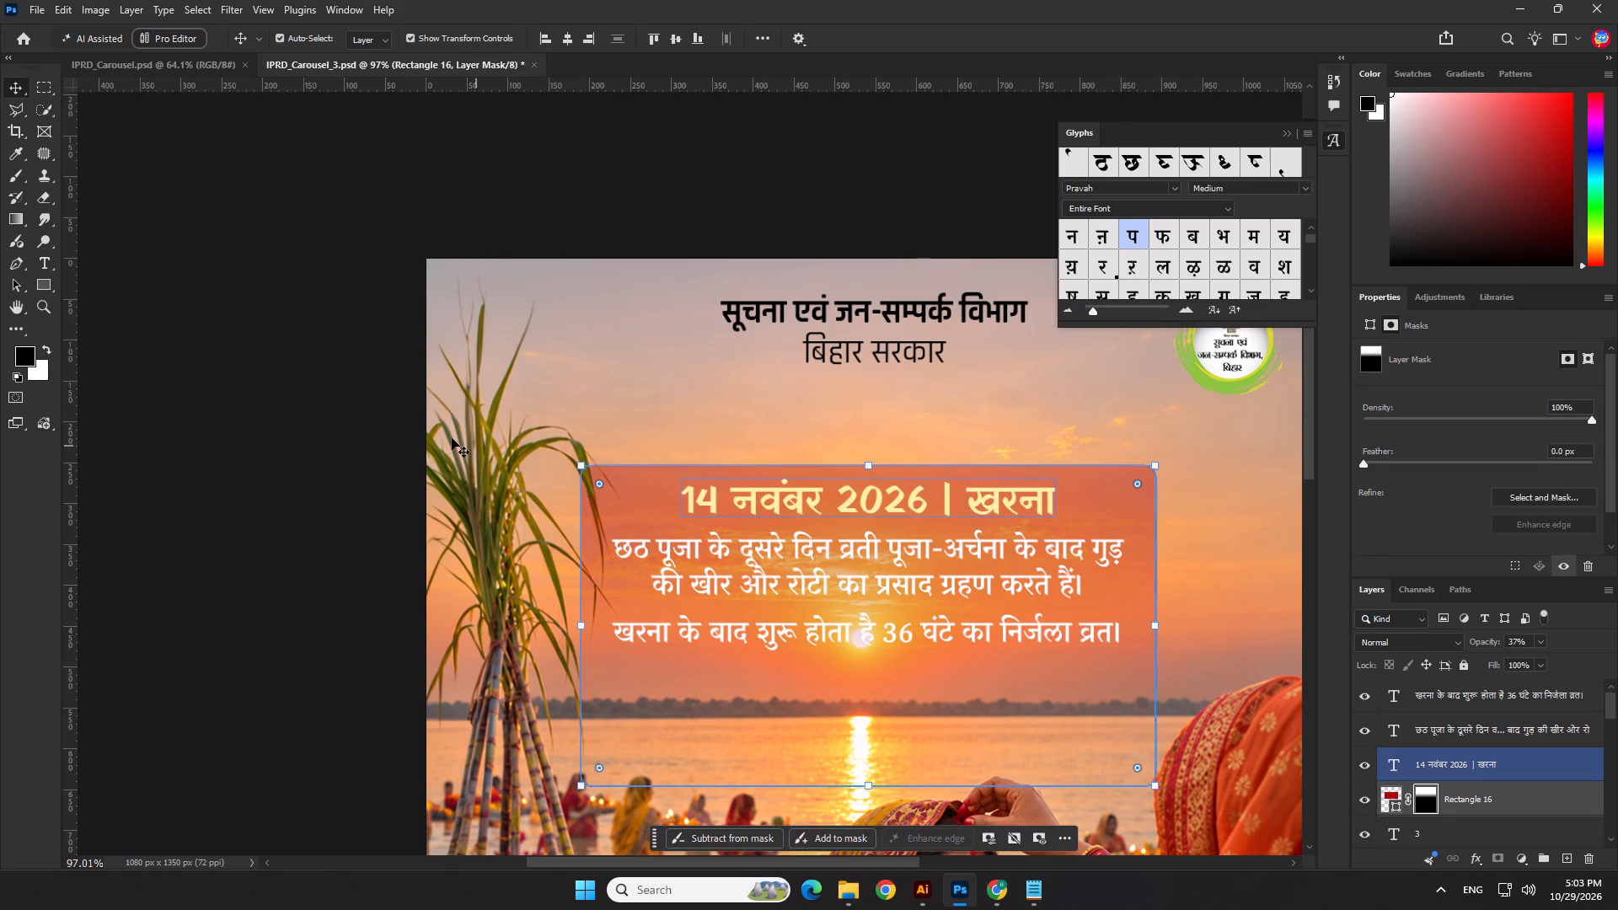
pyautogui.scroll(2, 452, 438)
pyautogui.scroll(1, 38, 273)
pyautogui.click(37, 196)
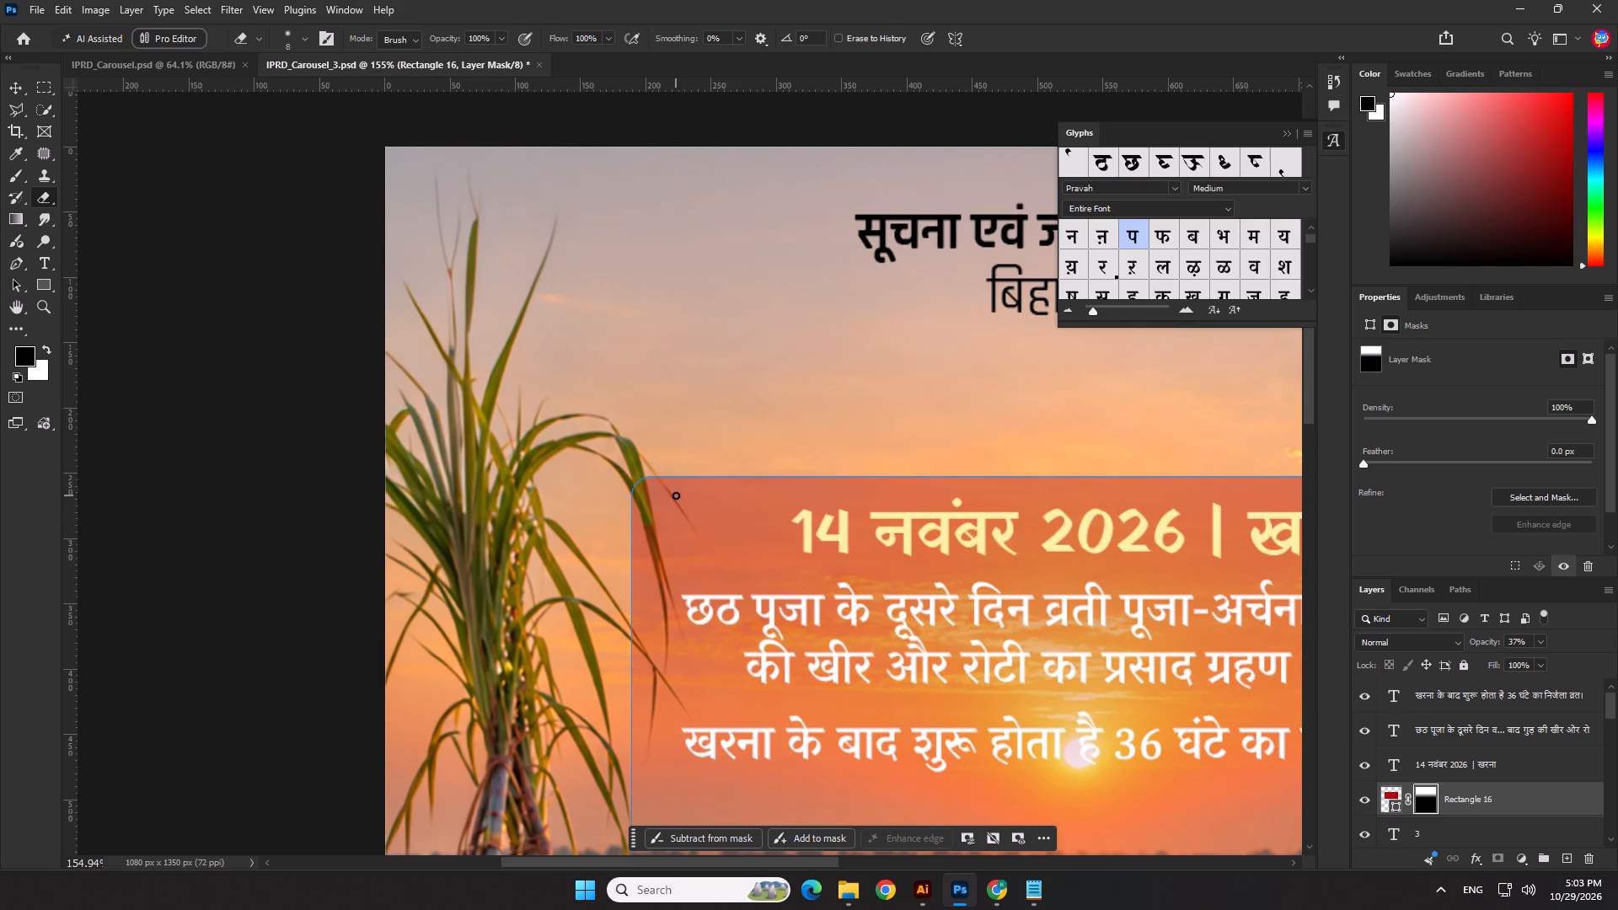
pyautogui.press(']')
pyautogui.press(']')
pyautogui.press(']')
pyautogui.press(']')
pyautogui.press(']')
pyautogui.press(']')
pyautogui.press(']')
pyautogui.press(']')
pyautogui.moveTo(655, 537); pyautogui.dragTo(595, 499)
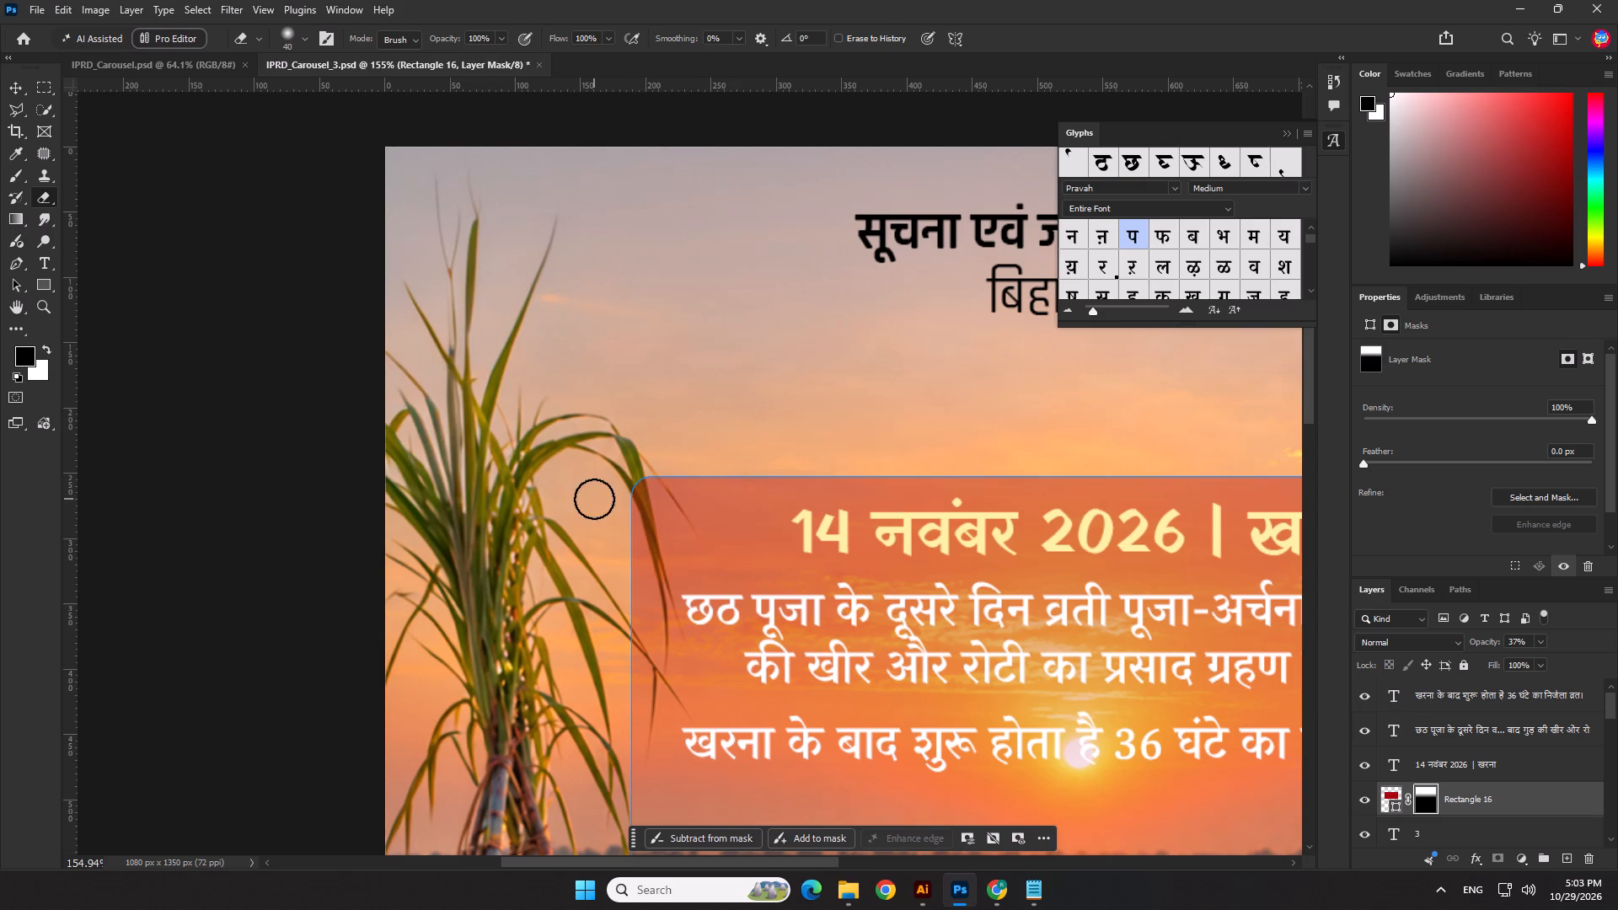
pyautogui.click(42, 94)
pyautogui.click(876, 329)
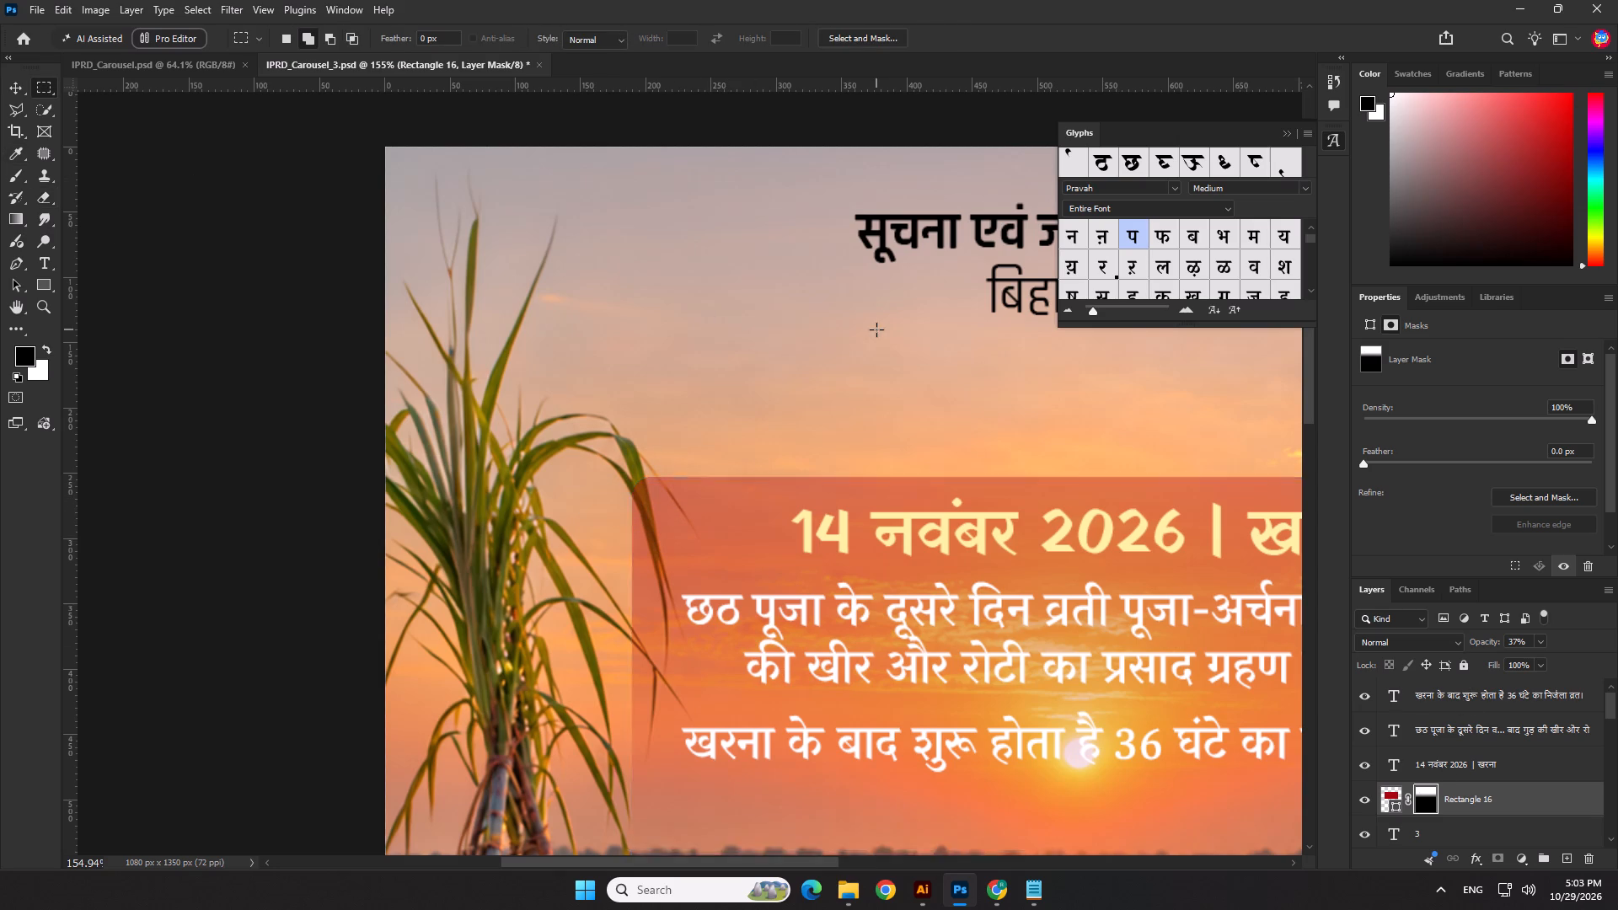
# Set the Rectangle 16 layer's opacity to 100% and deselect the layer.
pyautogui.scroll(-4, 89, 356)
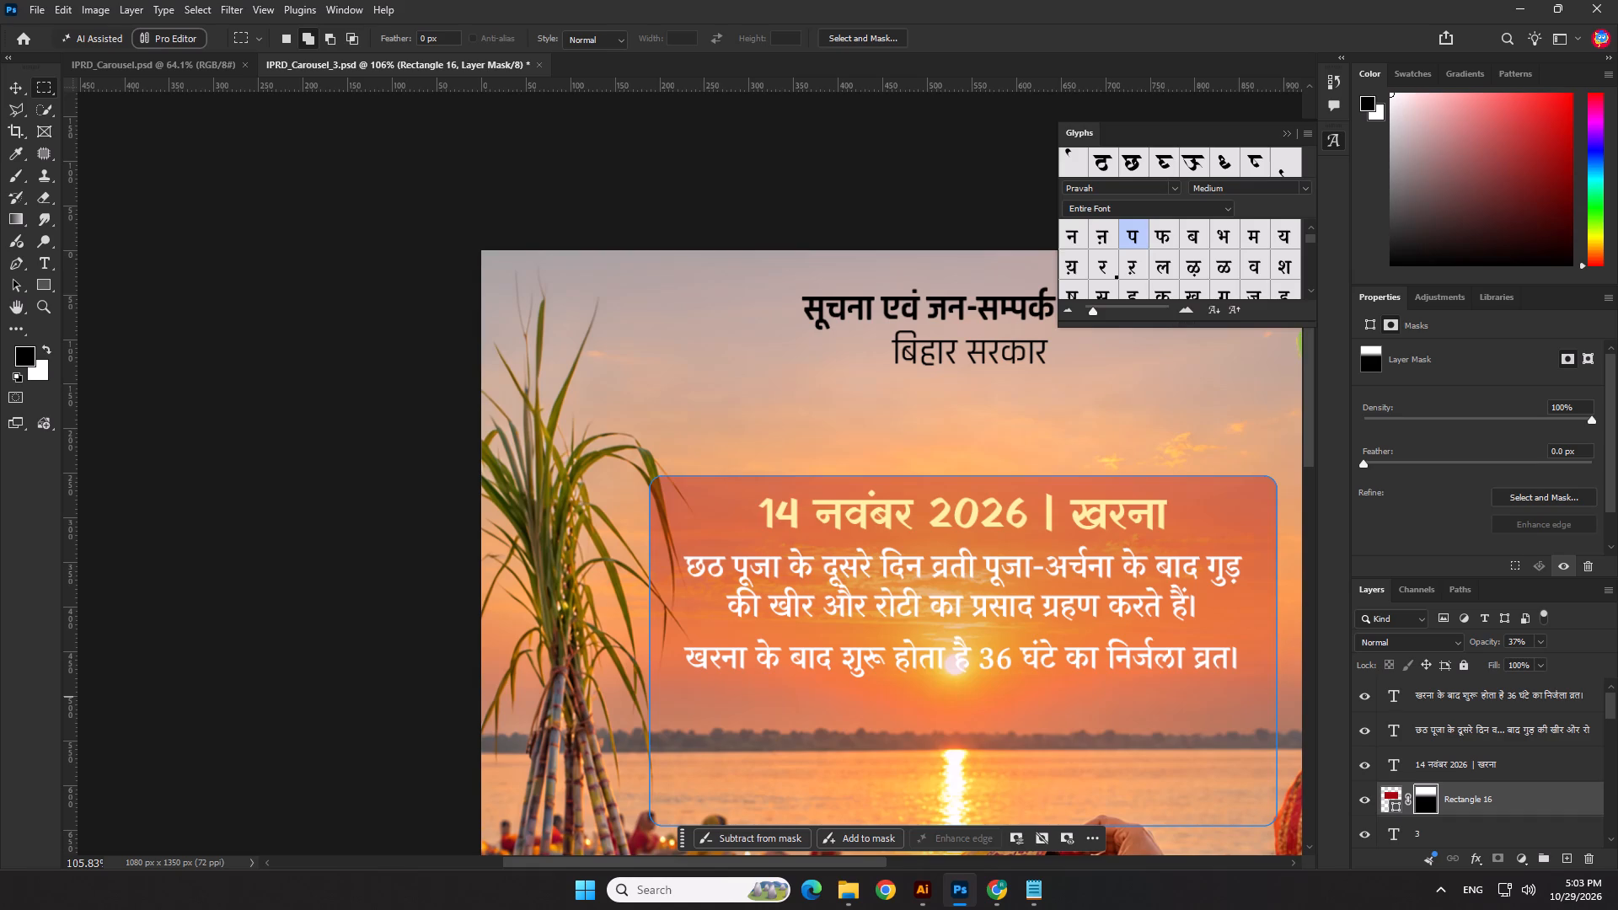
pyautogui.moveTo(1485, 643); pyautogui.dragTo(1617, 676)
pyautogui.scroll(-6, 224, 468)
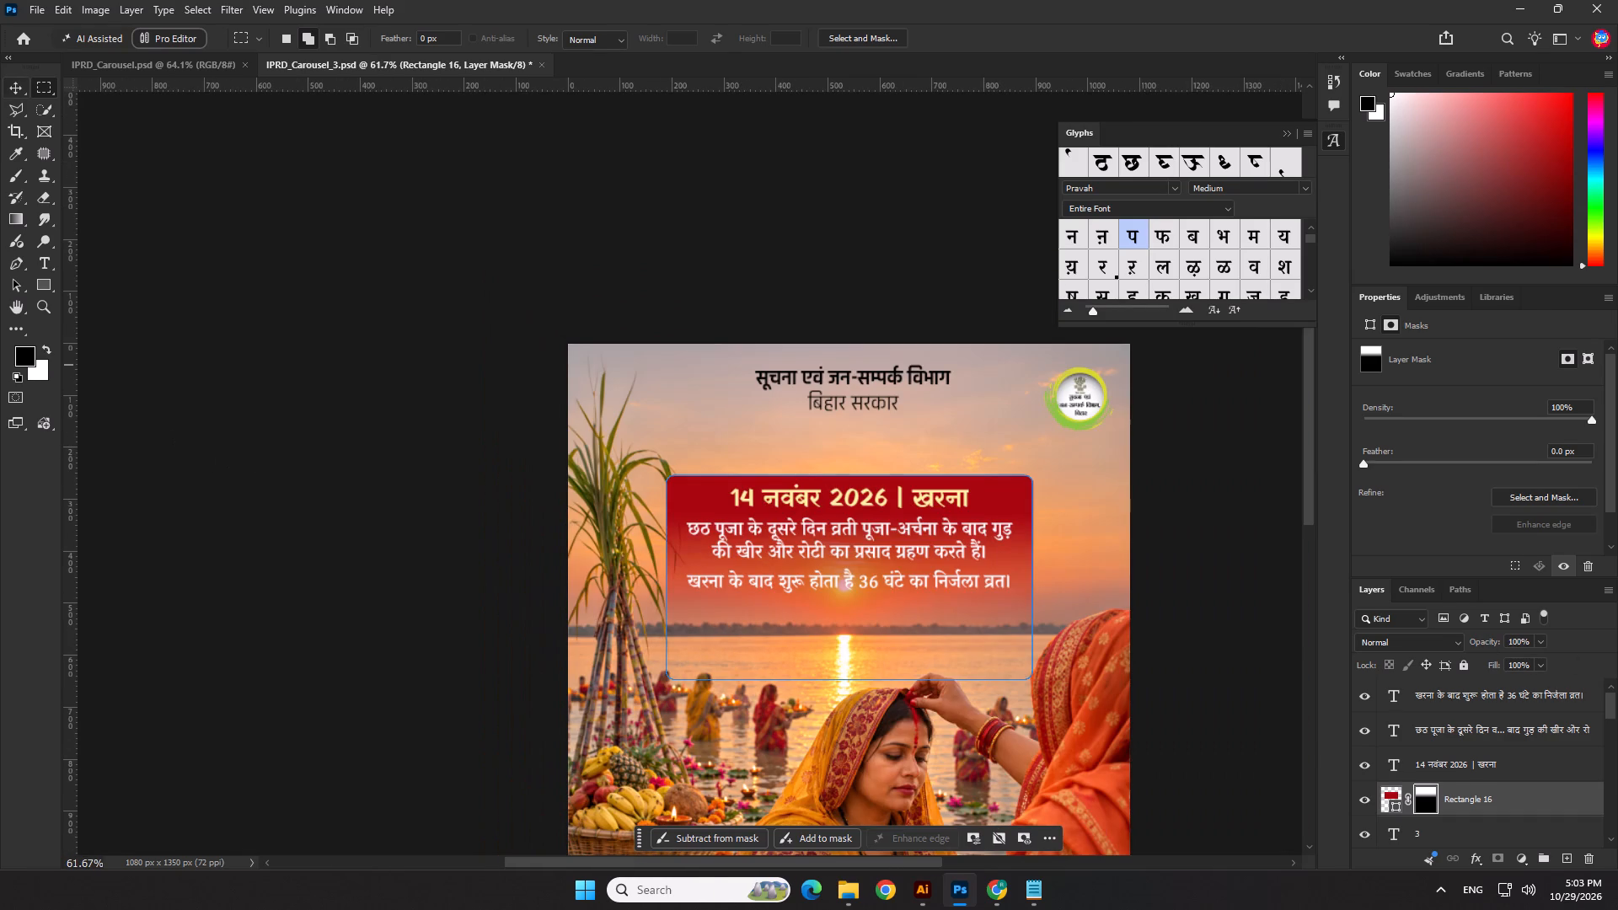
pyautogui.click(13, 82)
pyautogui.click(289, 464)
pyautogui.scroll(-5, 717, 501)
pyautogui.click(1124, 616)
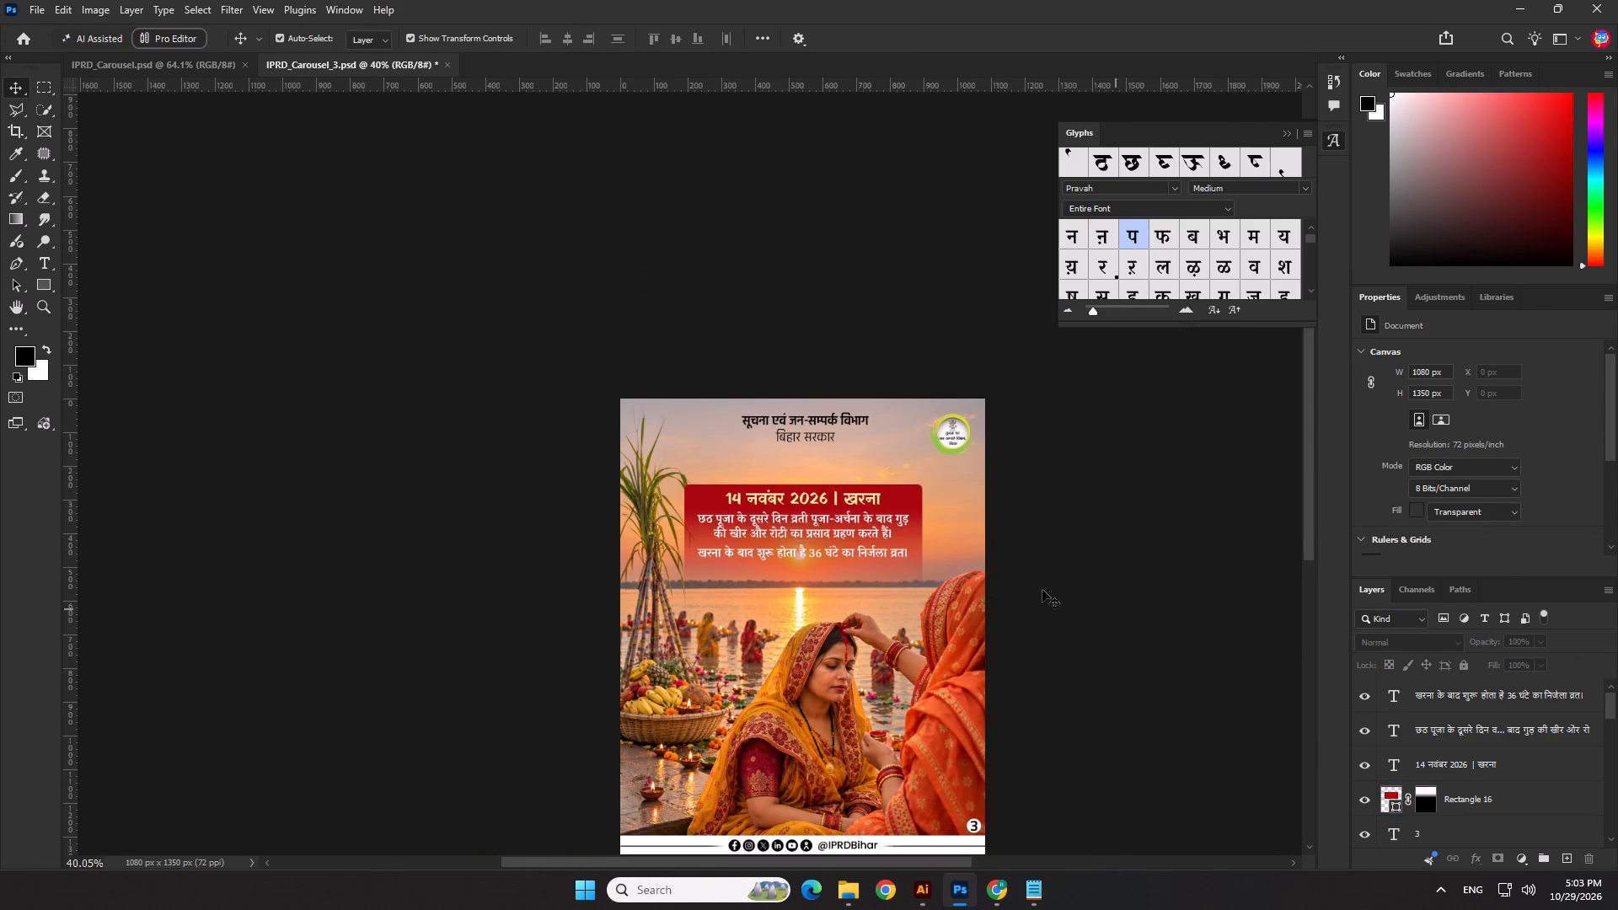
pyautogui.scroll(3, 928, 562)
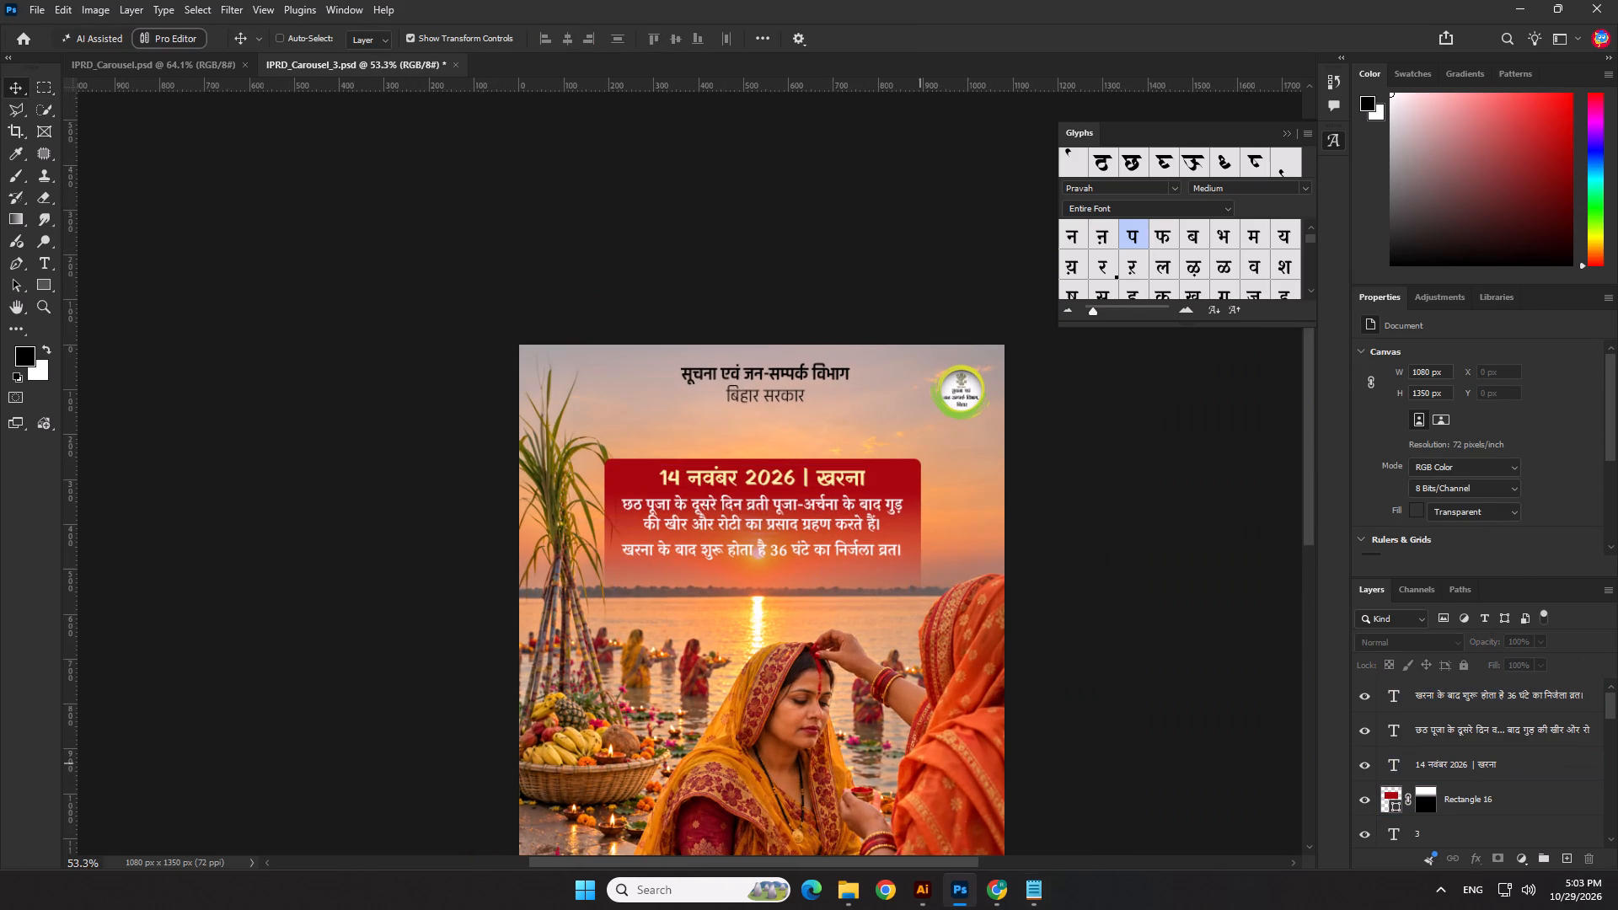
# Check the carousel copy in Notepad and return to the slide 3 design.
pyautogui.click(1021, 897)
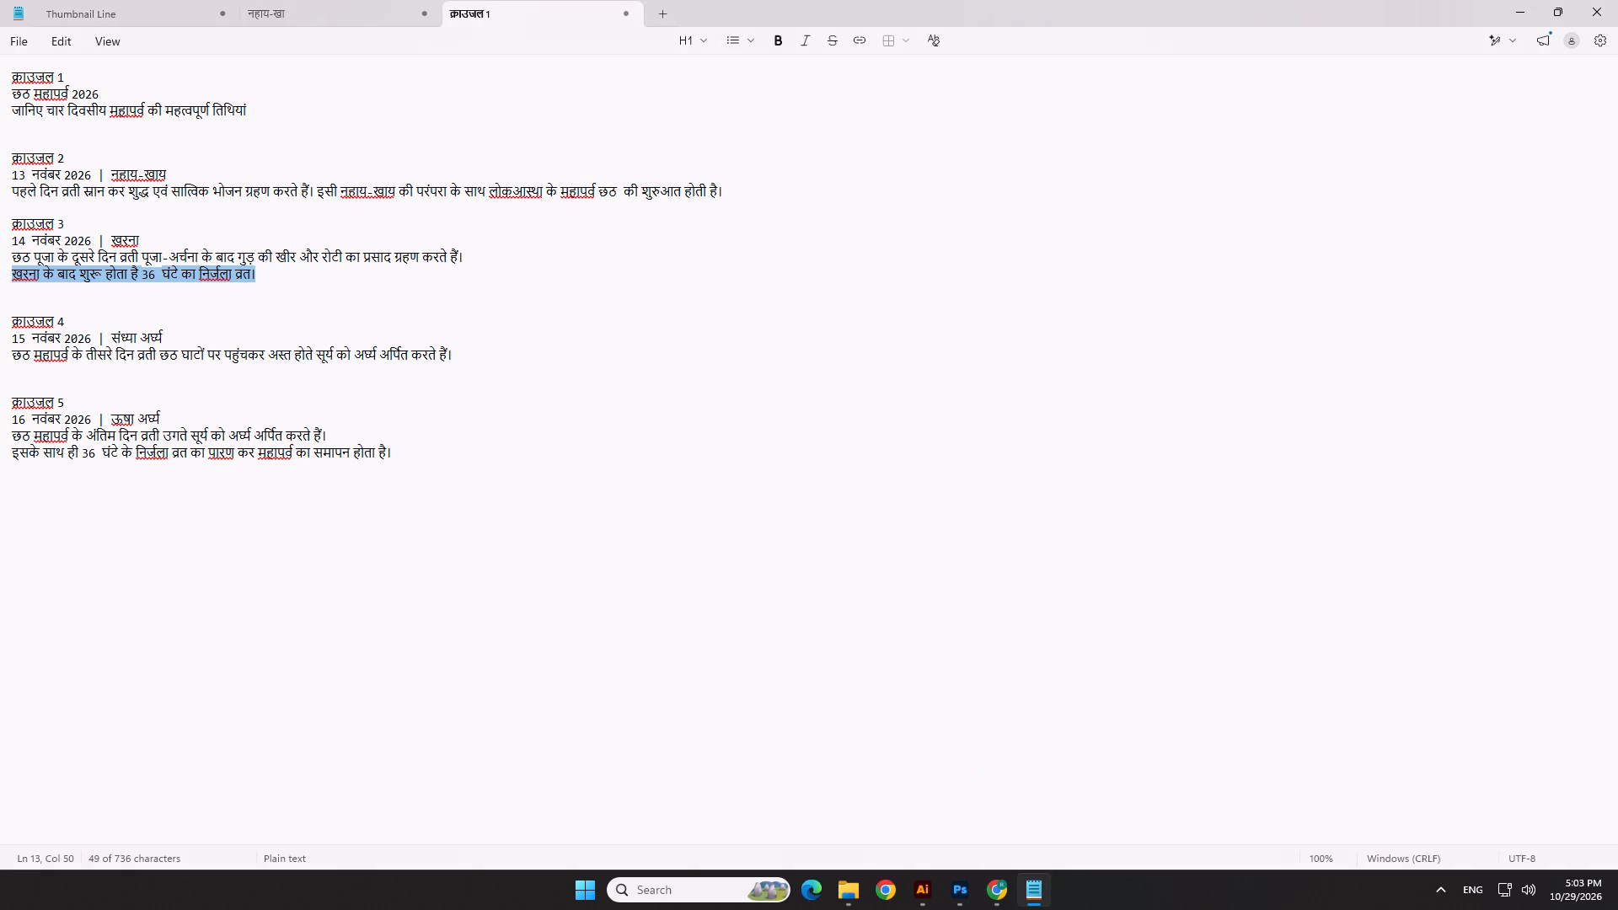
pyautogui.click(1034, 896)
pyautogui.scroll(-9, 1022, 798)
pyautogui.scroll(4, 796, 741)
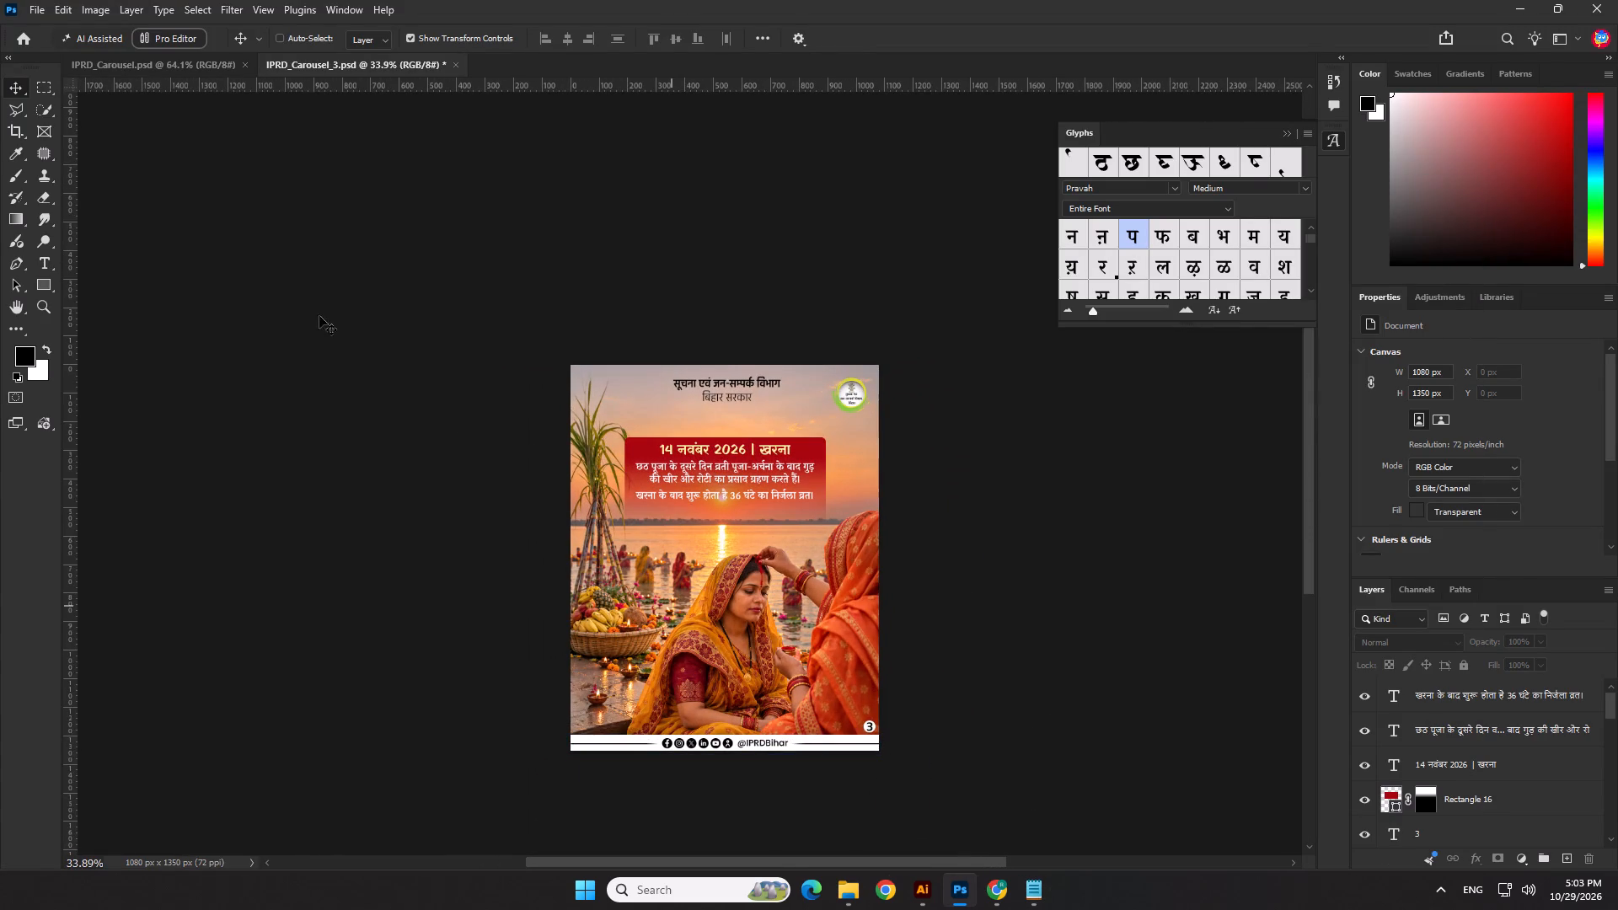
# Save IPRD_Carousel_3.psd.
pyautogui.hotkey('ctrl', 's')
# Save a copy of slide 3 as a PNG with the large file size option.
pyautogui.click(37, 8)
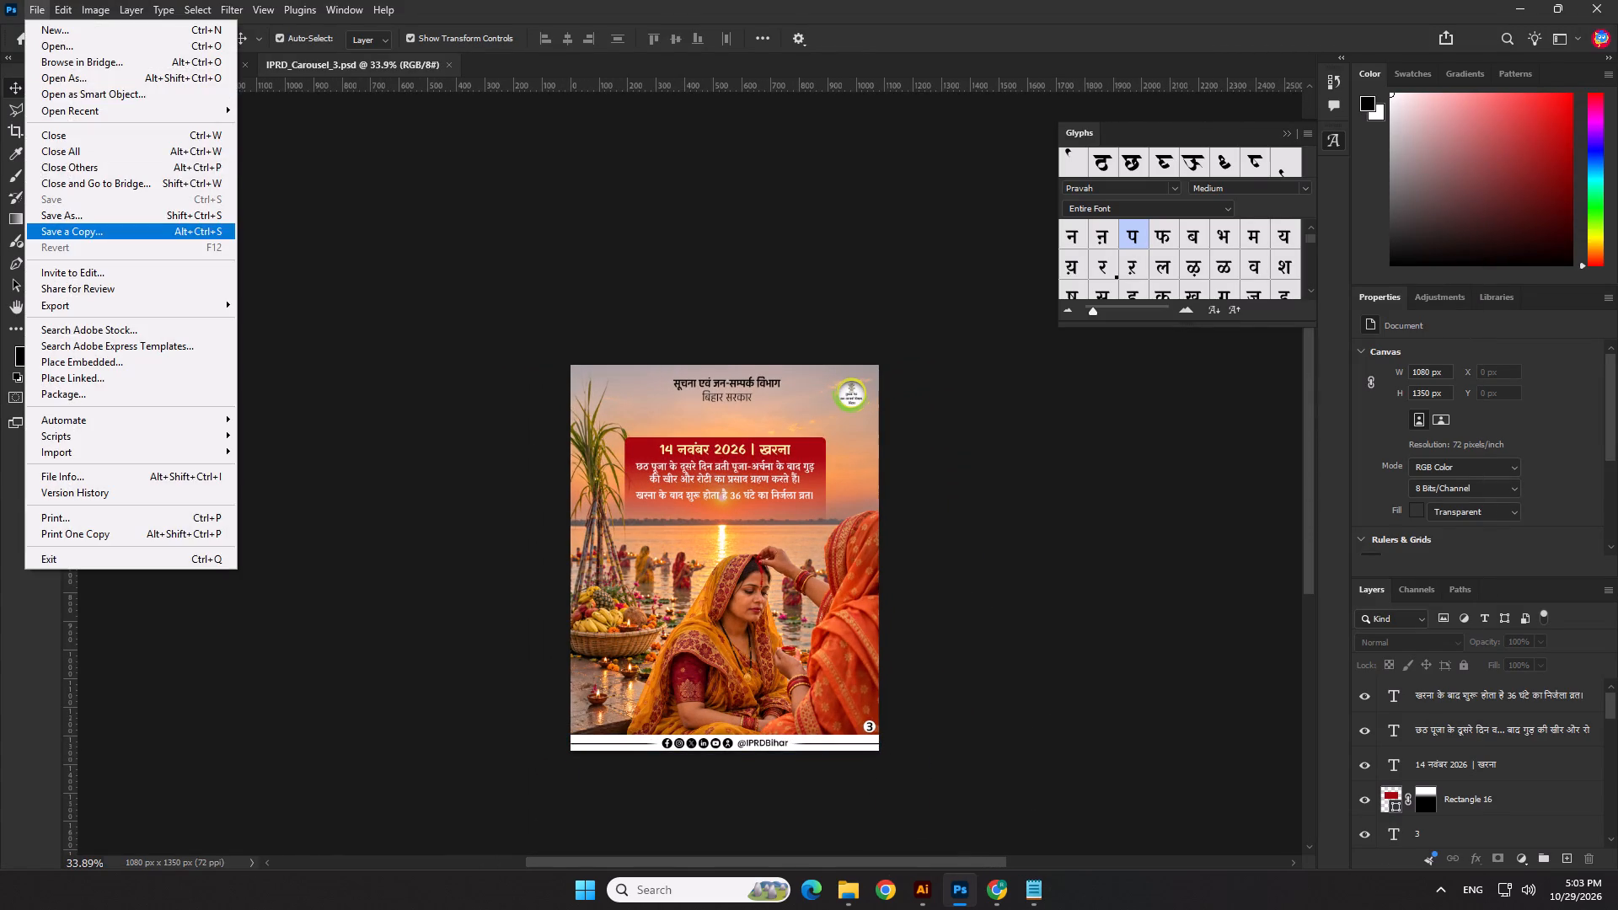
pyautogui.click(80, 235)
pyautogui.click(194, 725)
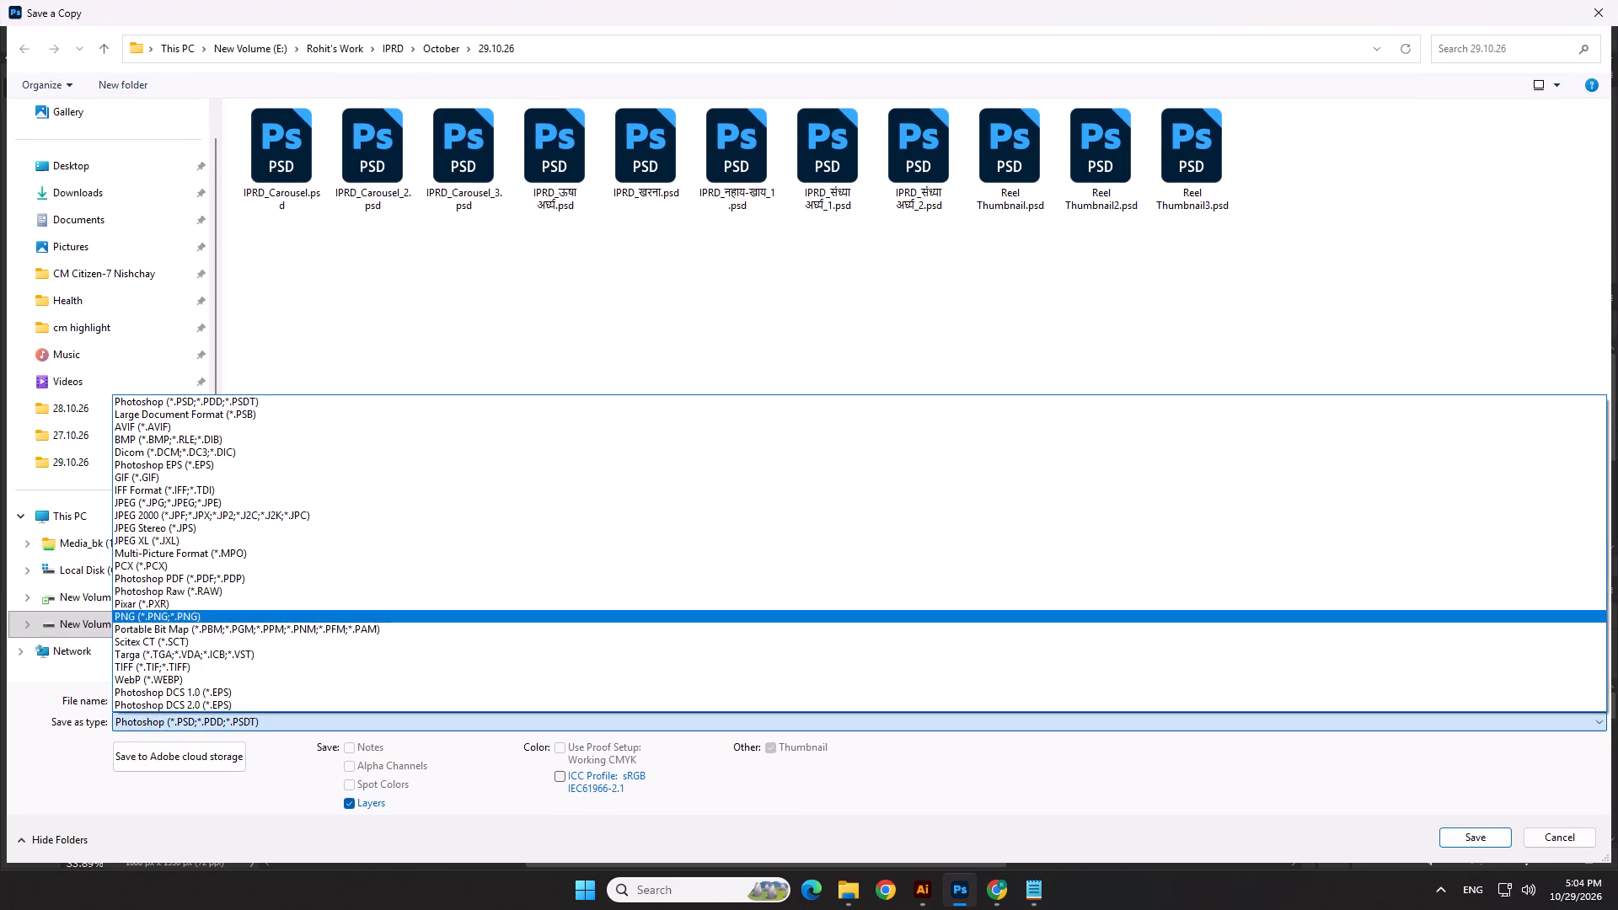
pyautogui.click(165, 617)
pyautogui.click(1487, 840)
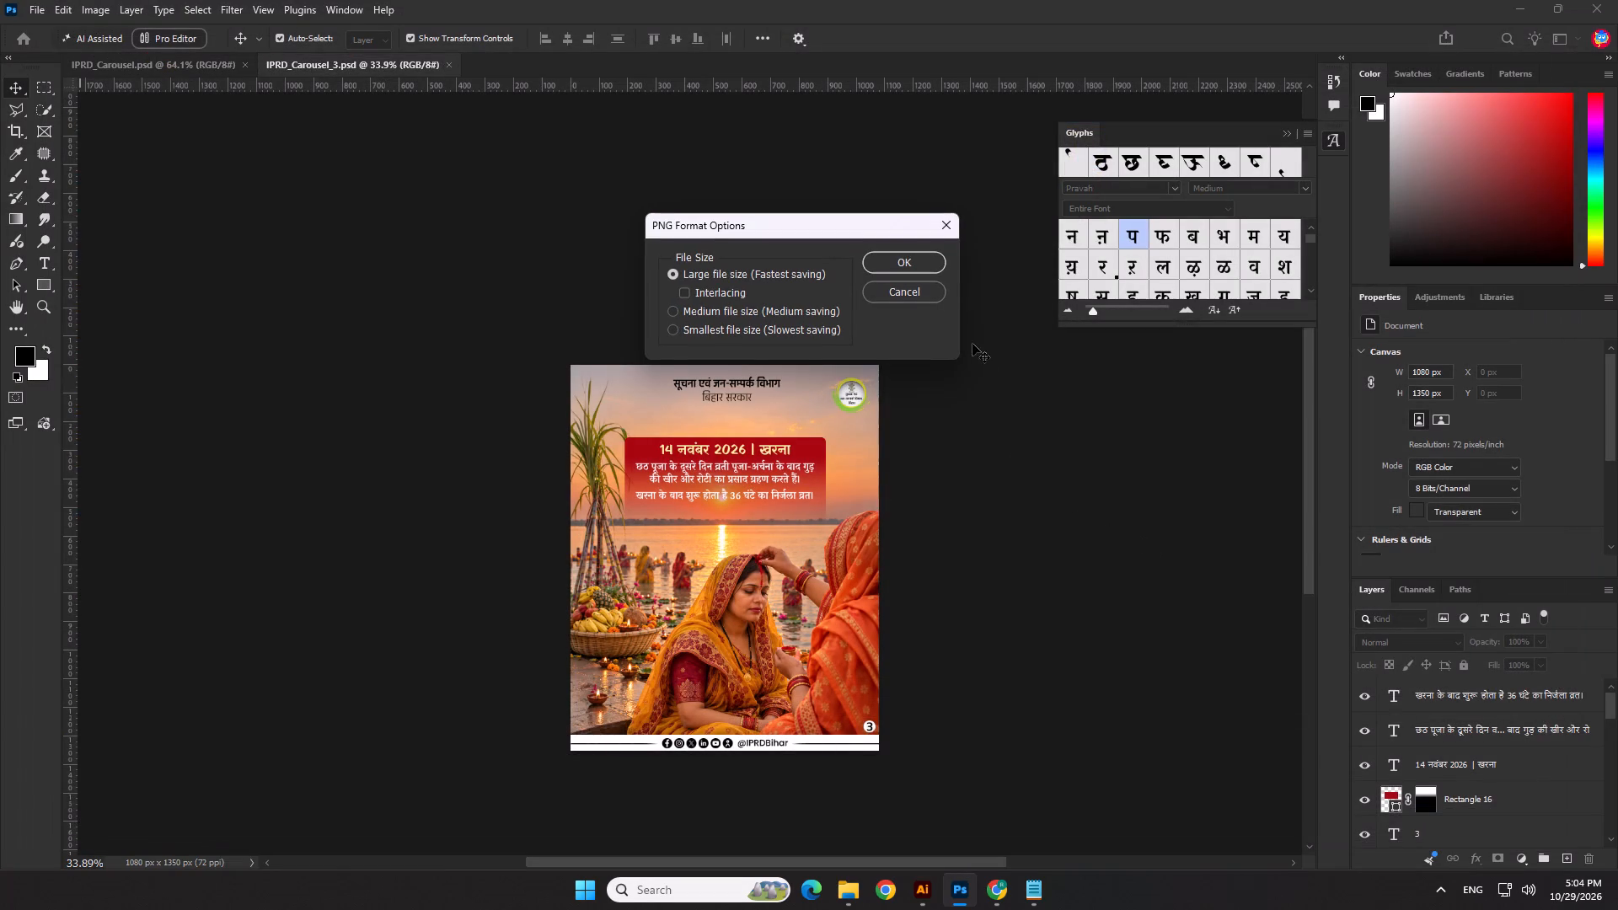
pyautogui.click(937, 266)
pyautogui.click(1027, 490)
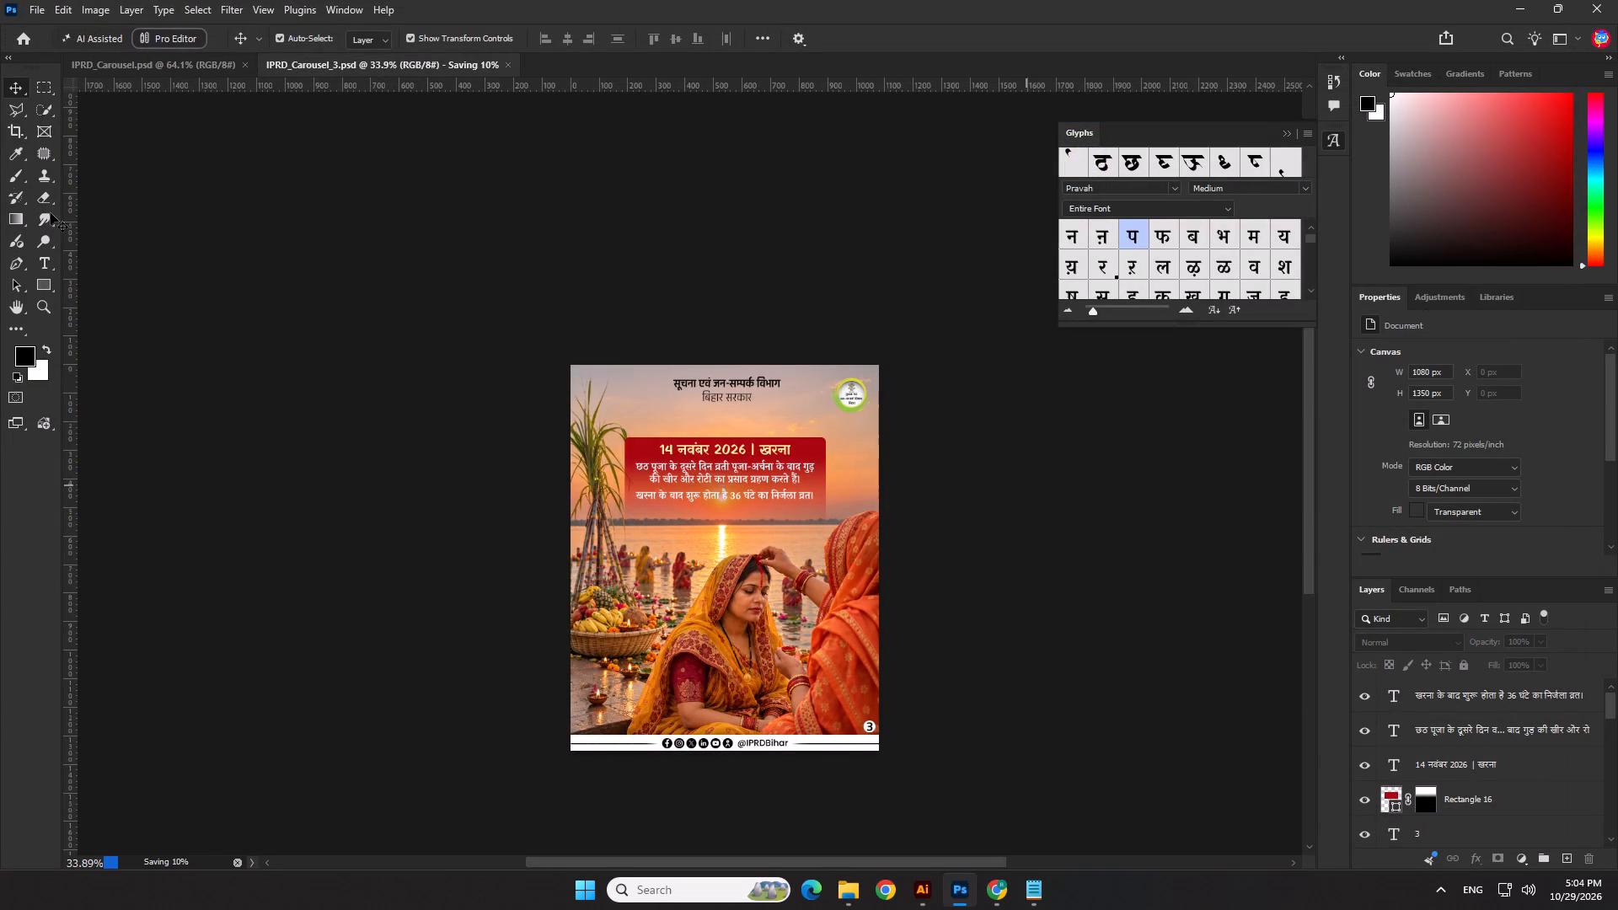
# Save the slide 3 design as a new Photoshop file named IPRD_Carousel_4.psd with maximum compatibility.
pyautogui.click(39, 10)
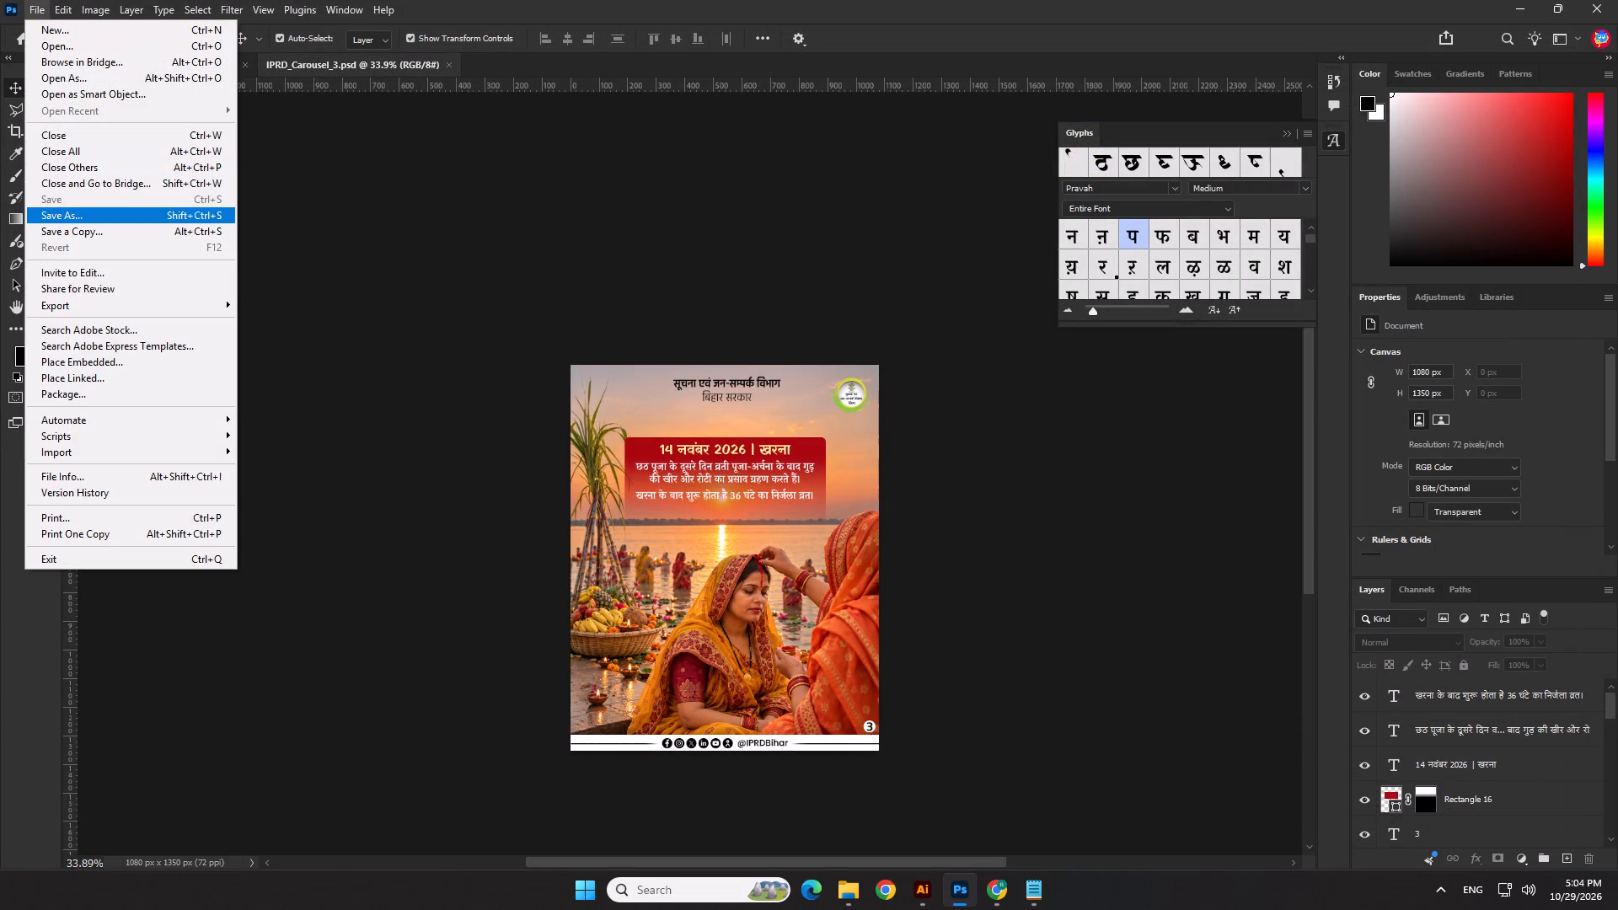
pyautogui.click(56, 222)
pyautogui.moveTo(217, 729); pyautogui.dragTo(181, 725)
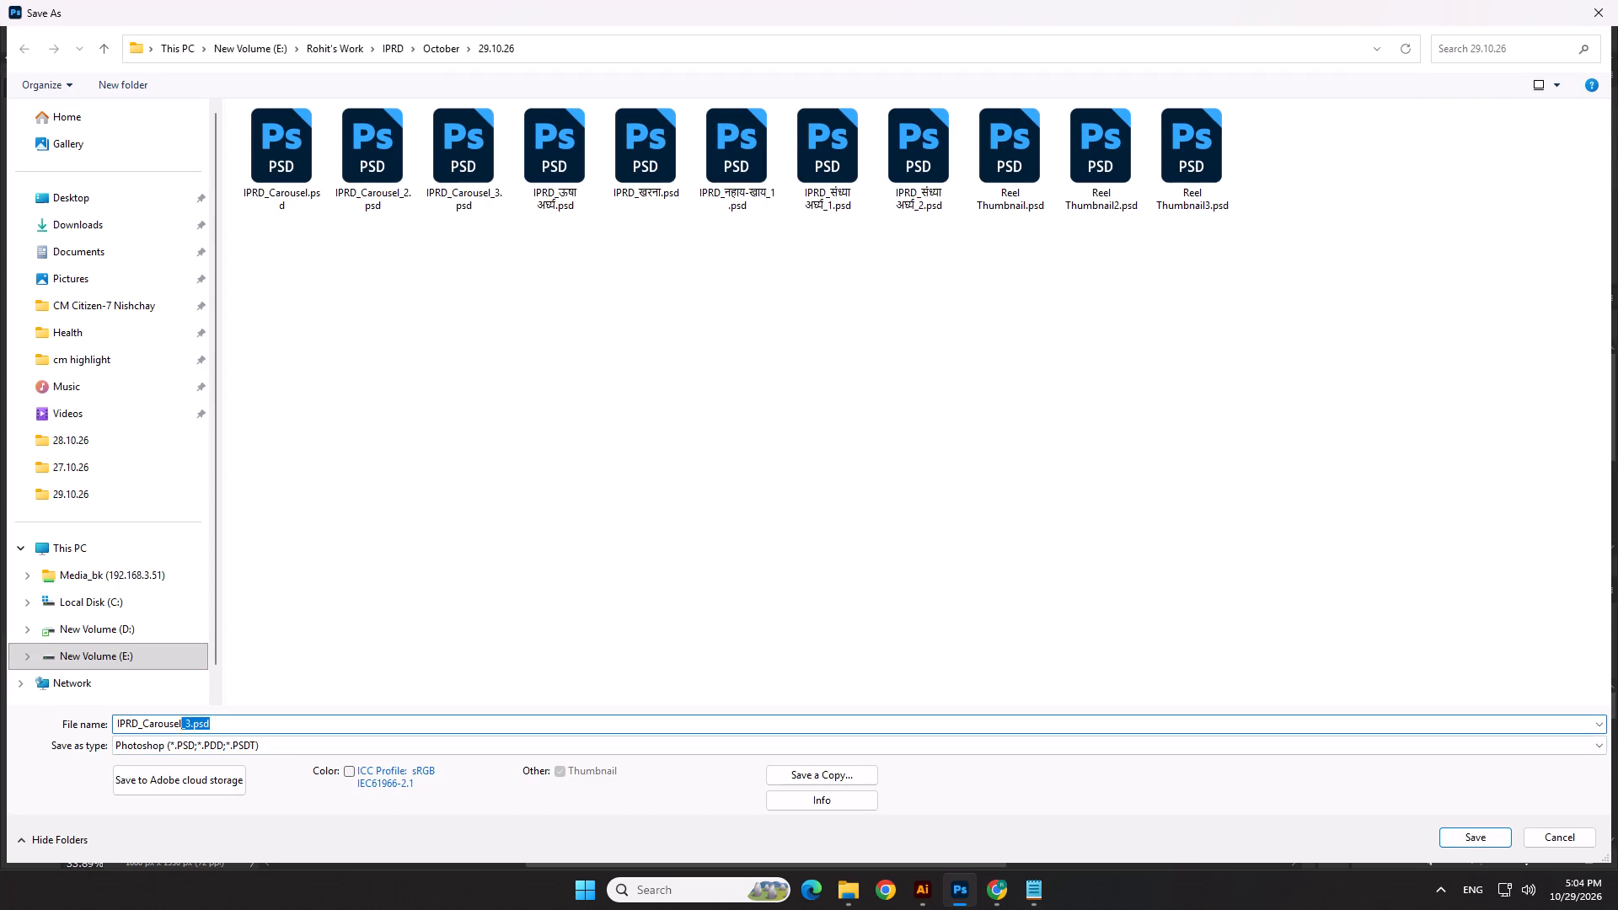
pyautogui.moveTo(181, 725); pyautogui.dragTo(185, 725)
pyautogui.press('4')
pyautogui.press('Return')
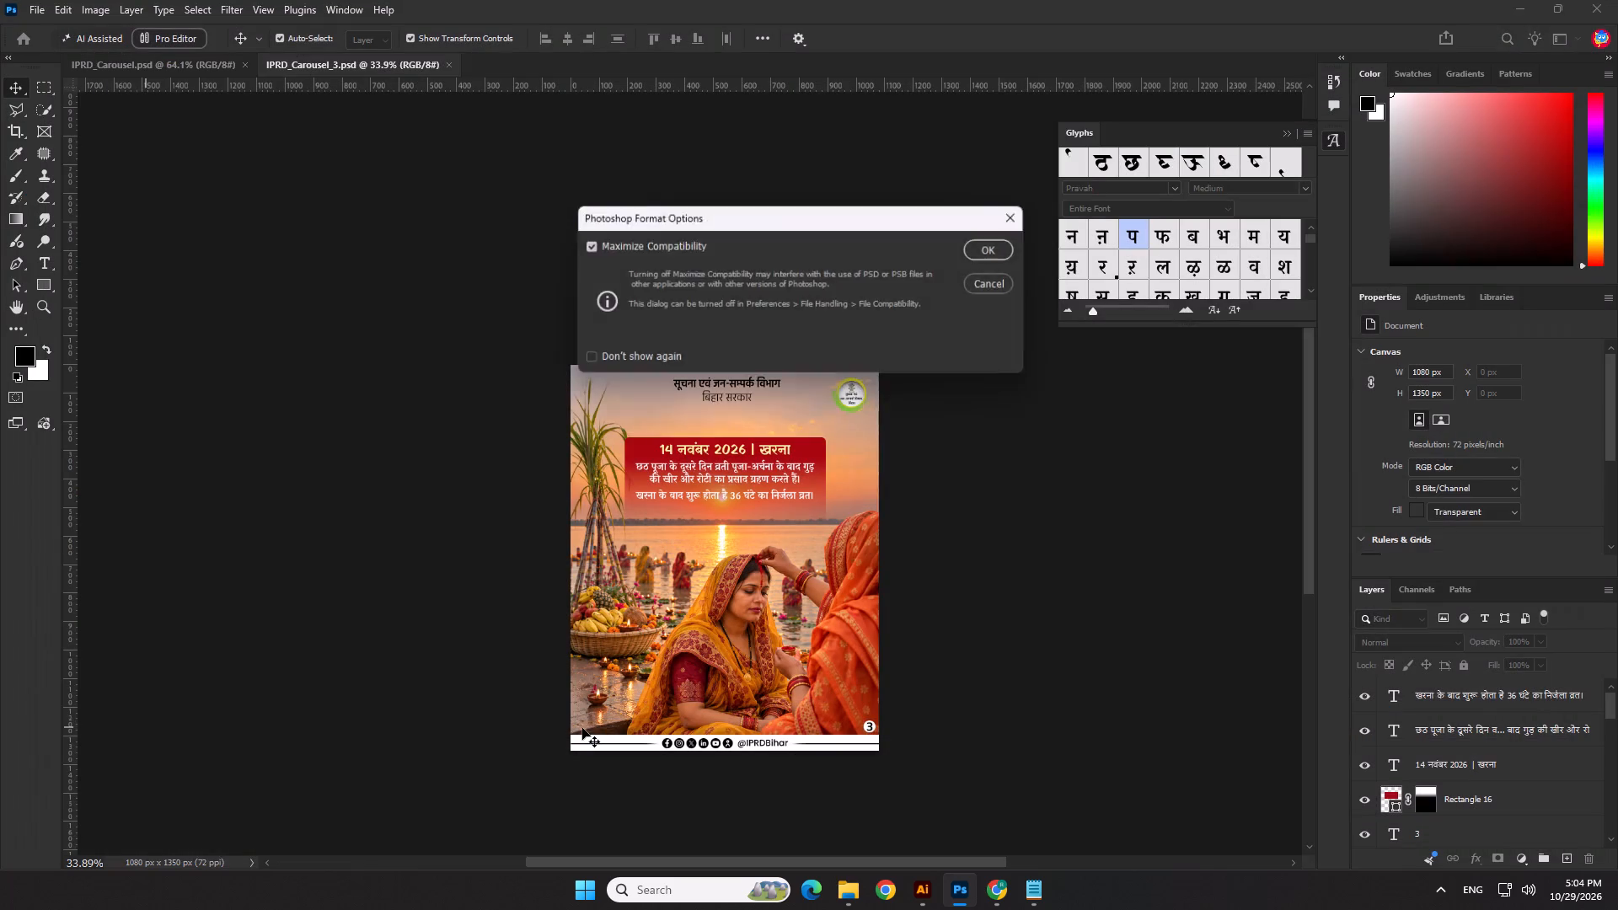
pyautogui.press('Return')
# Replace the date heading with slide 4's heading copied from Notepad, "15 नवंबर 2026 | संध्या अर्घ्य".
pyautogui.hotkey('alt', 'Tab')
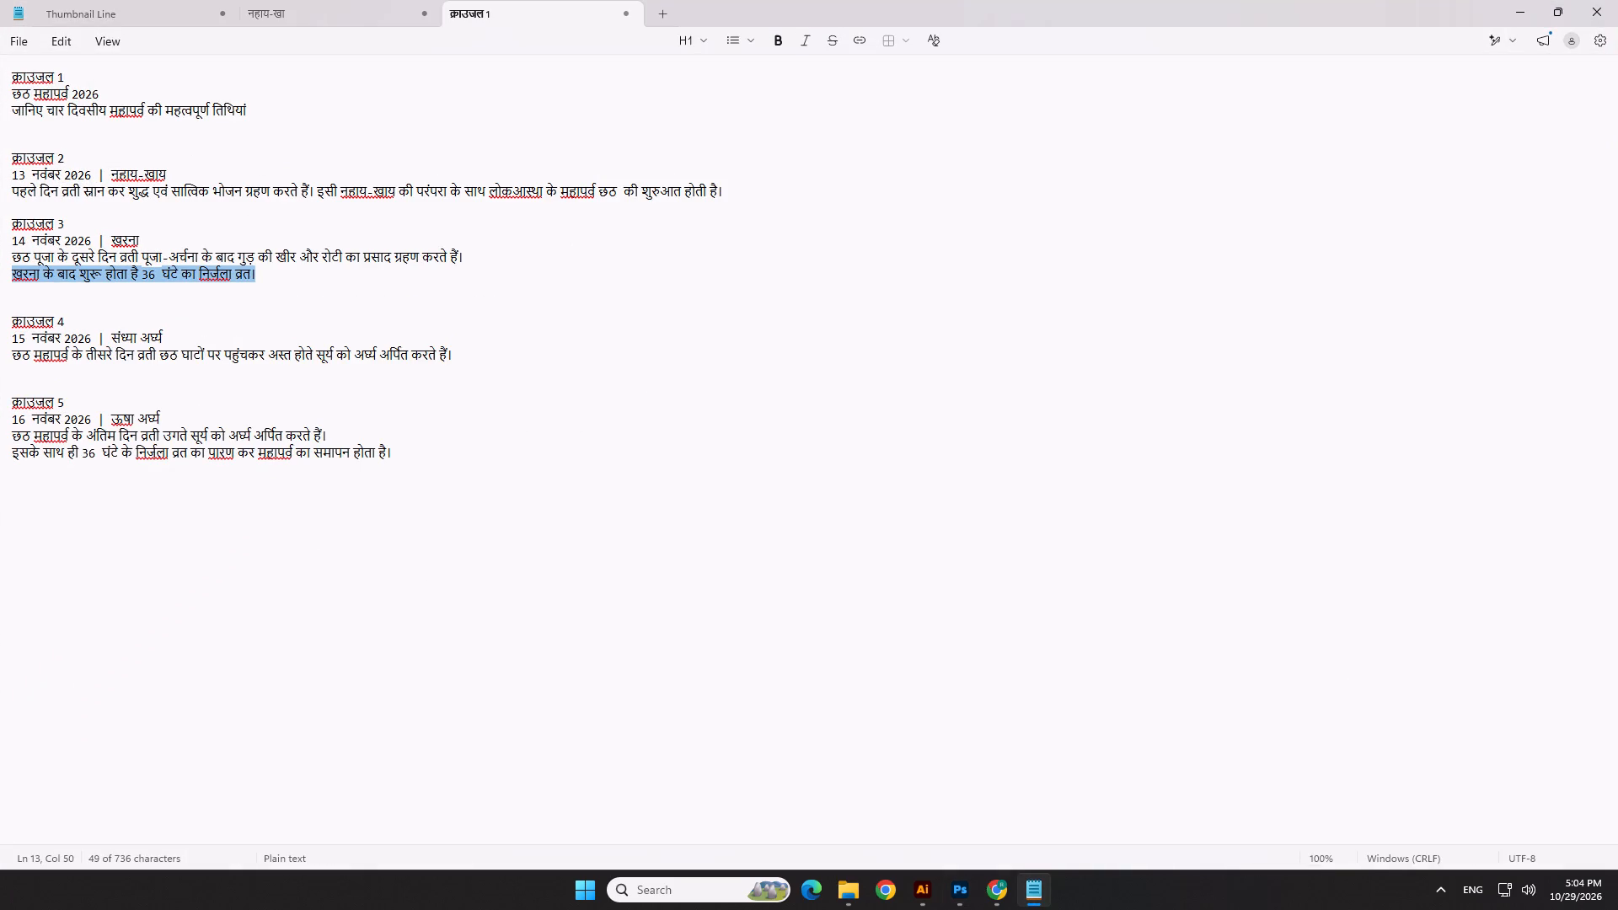
pyautogui.moveTo(163, 339); pyautogui.dragTo(0, 344)
pyautogui.hotkey('ctrl', 'c')
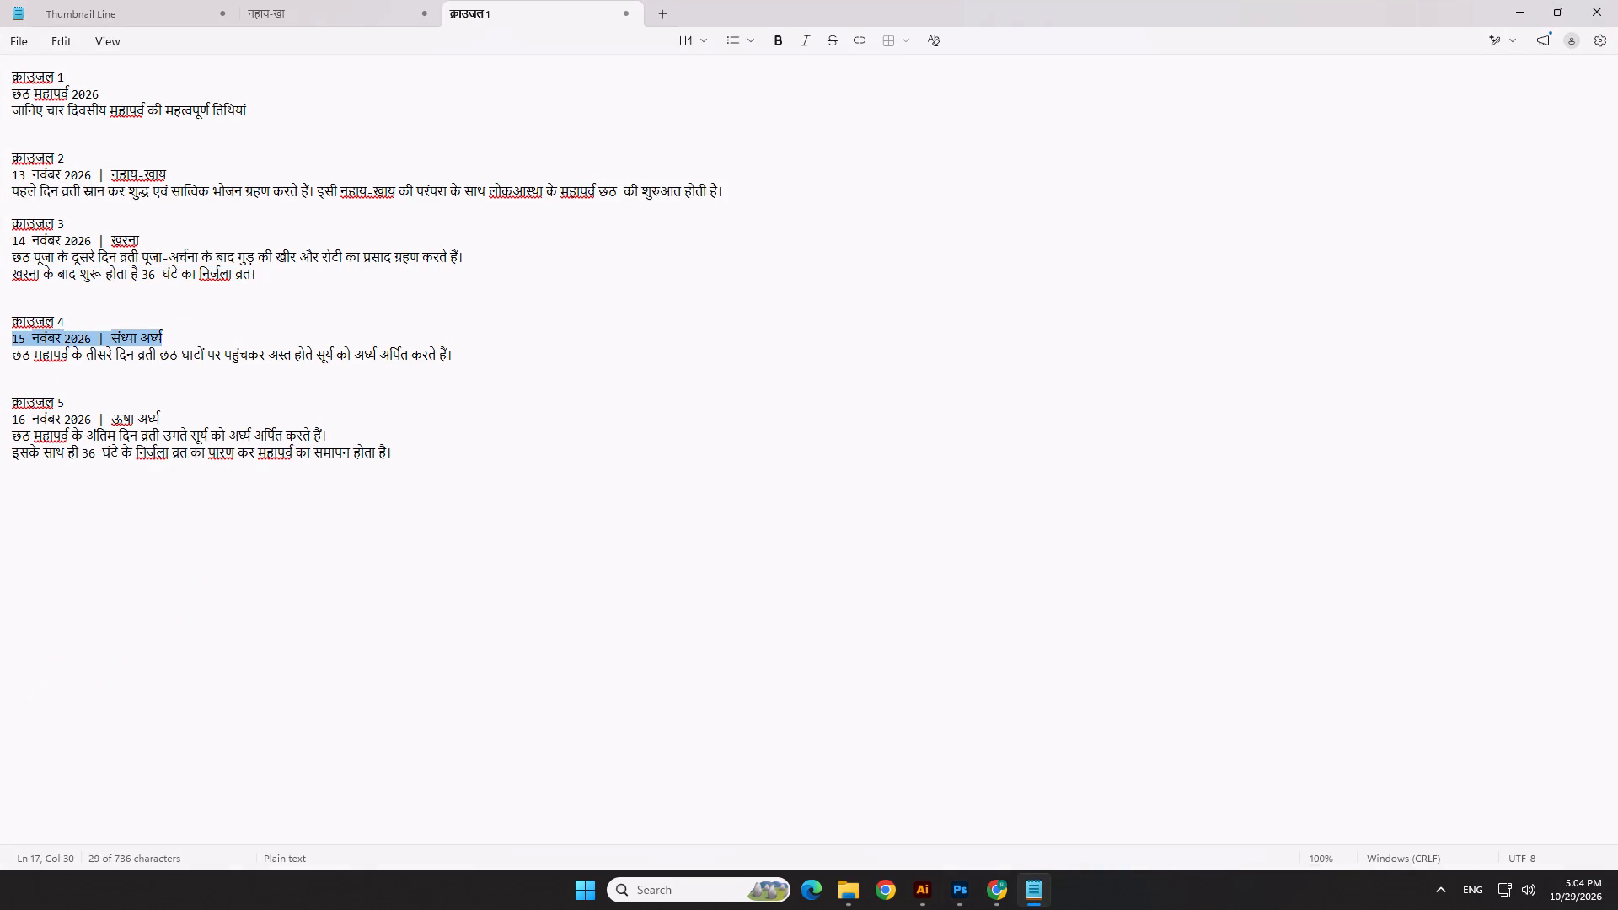
pyautogui.hotkey('ctrl', 'c')
pyautogui.hotkey('alt', 'Tab')
pyautogui.scroll(7, 713, 417)
pyautogui.doubleClick(742, 469)
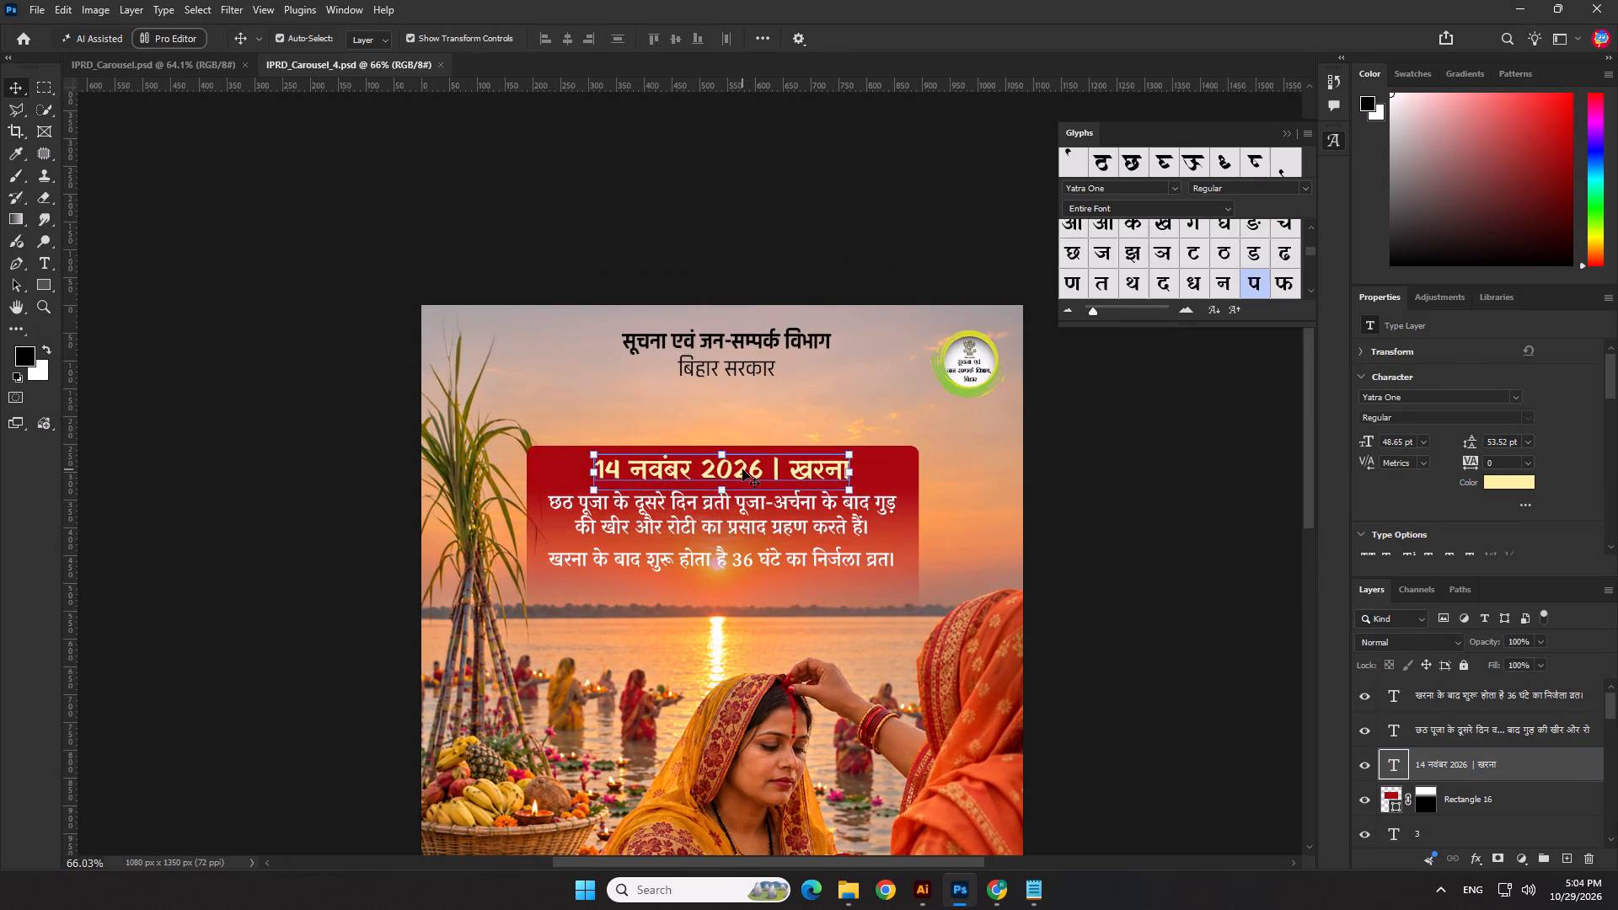
pyautogui.hotkey('ctrl', 'v')
pyautogui.click(916, 40)
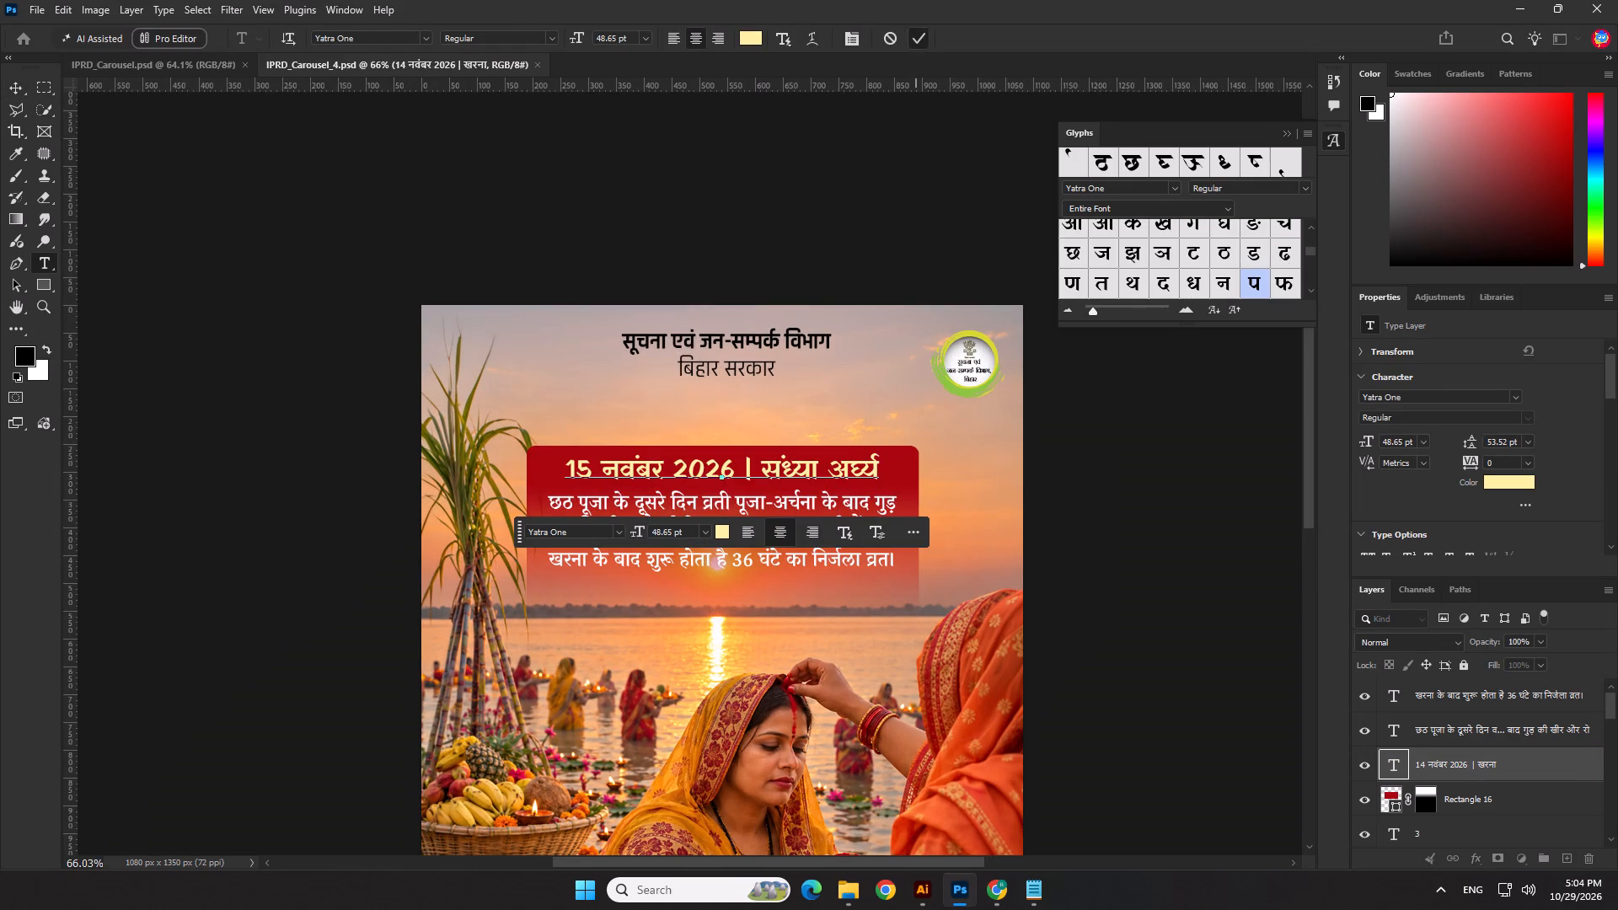
pyautogui.click(572, 44)
# Replace the main body paragraph with slide 4's sentence from Notepad, deleting the separate line about the 36-hour fast.
pyautogui.hotkey('alt', 'Tab')
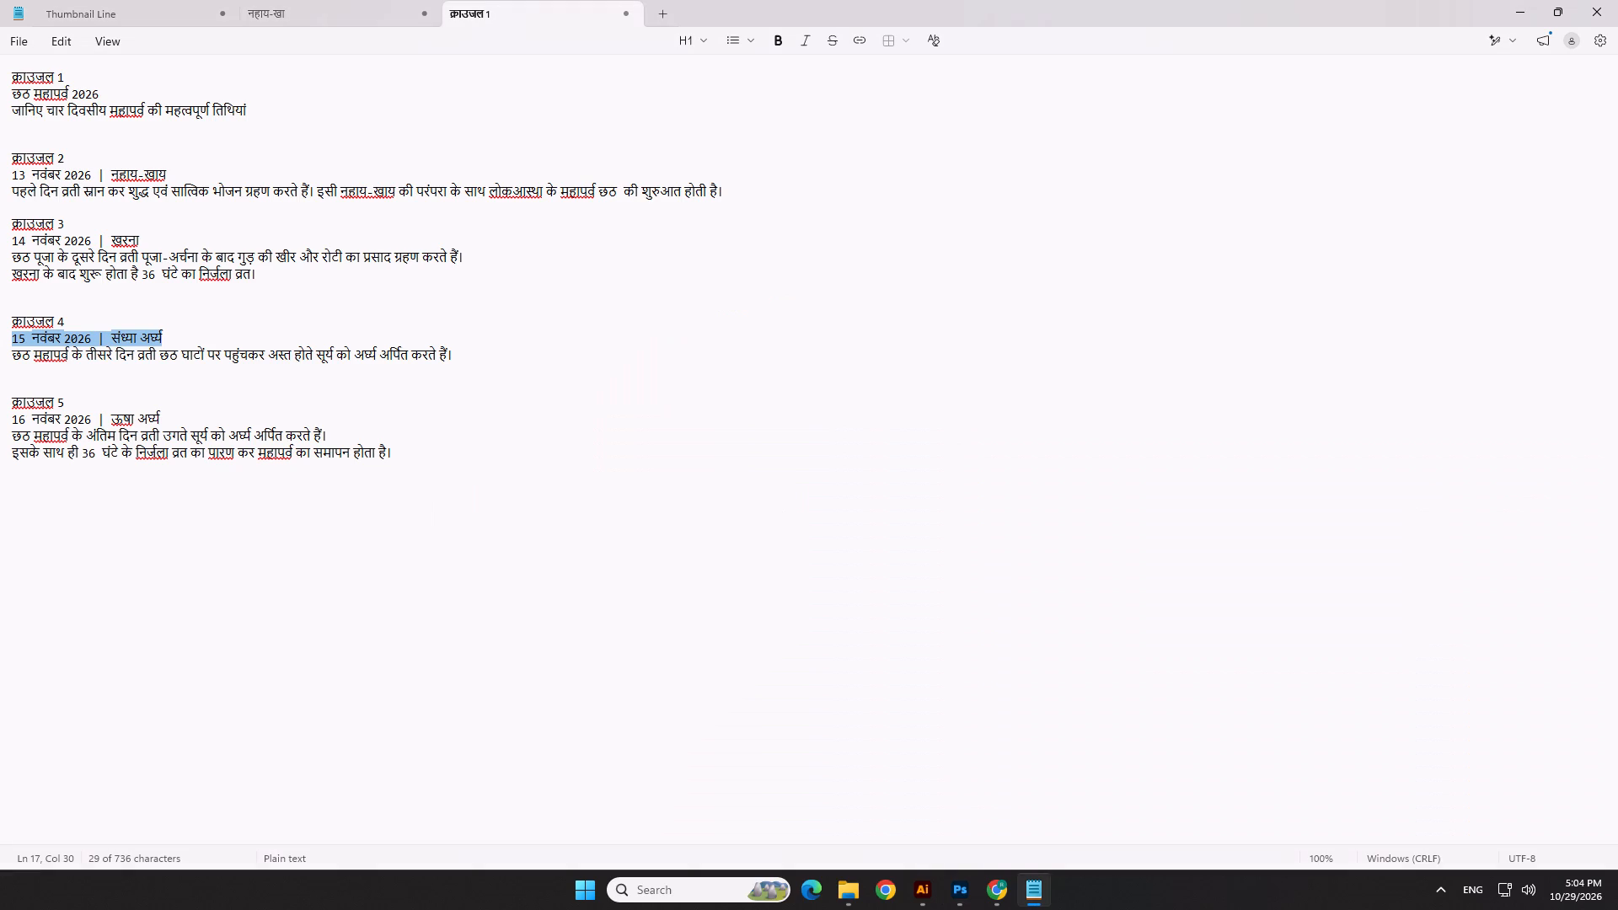
pyautogui.moveTo(12, 357); pyautogui.dragTo(450, 352)
pyautogui.hotkey('ctrl', 'c')
pyautogui.hotkey('ctrl', 'c')
pyautogui.hotkey('alt', 'Tab')
pyautogui.scroll(4, 776, 572)
pyautogui.click(794, 559)
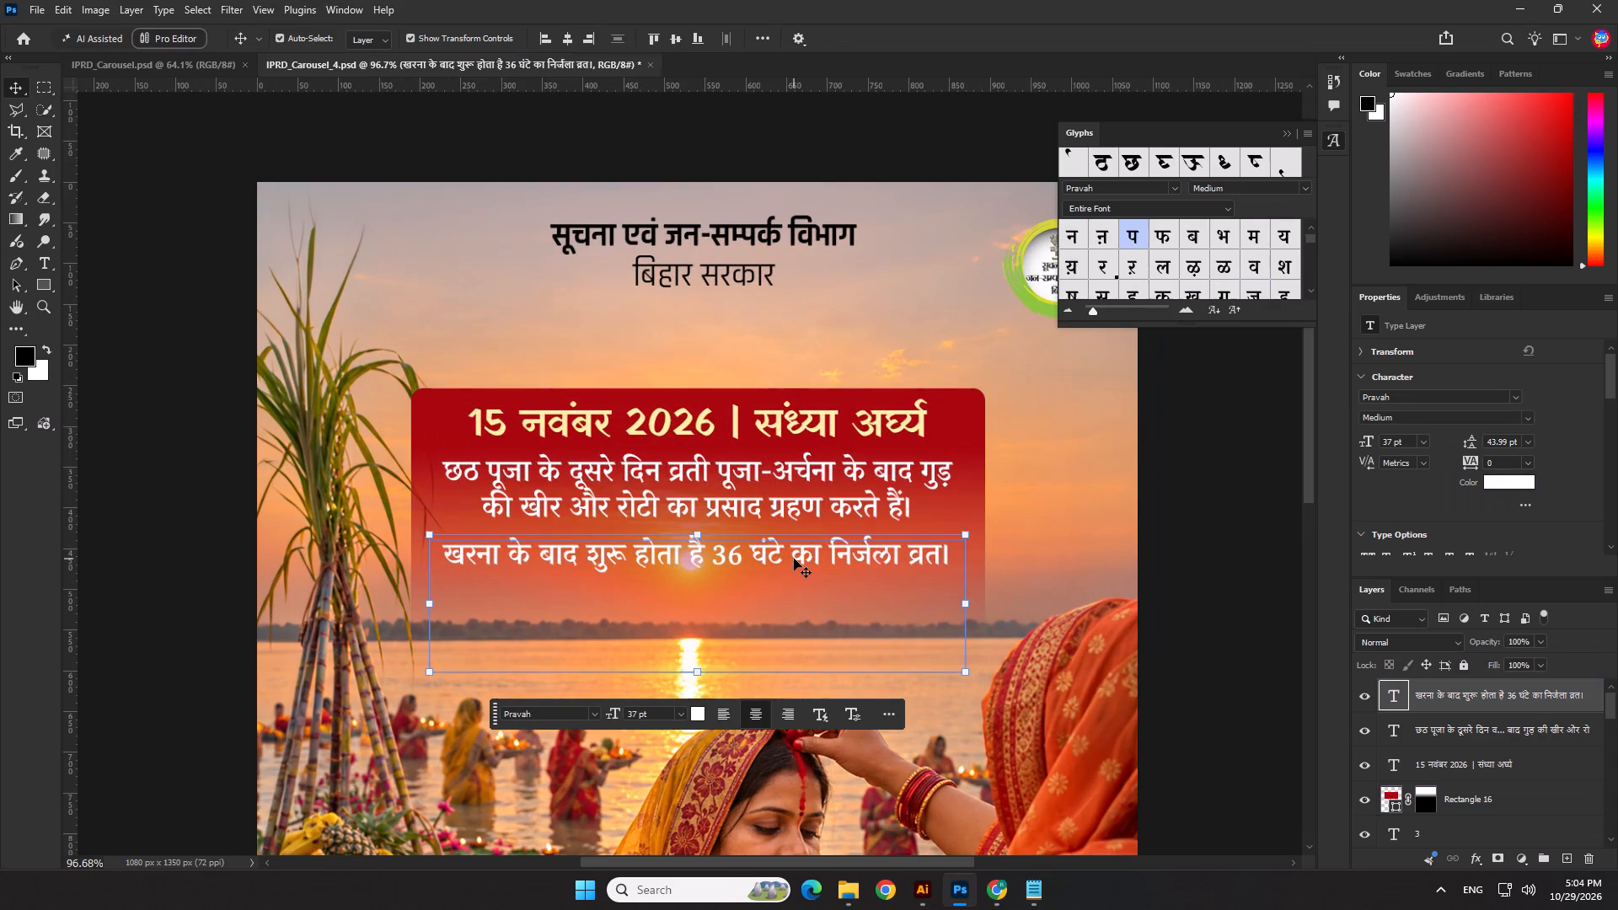
pyautogui.press('Delete')
pyautogui.doubleClick(812, 508)
pyautogui.hotkey('ctrl', 'v')
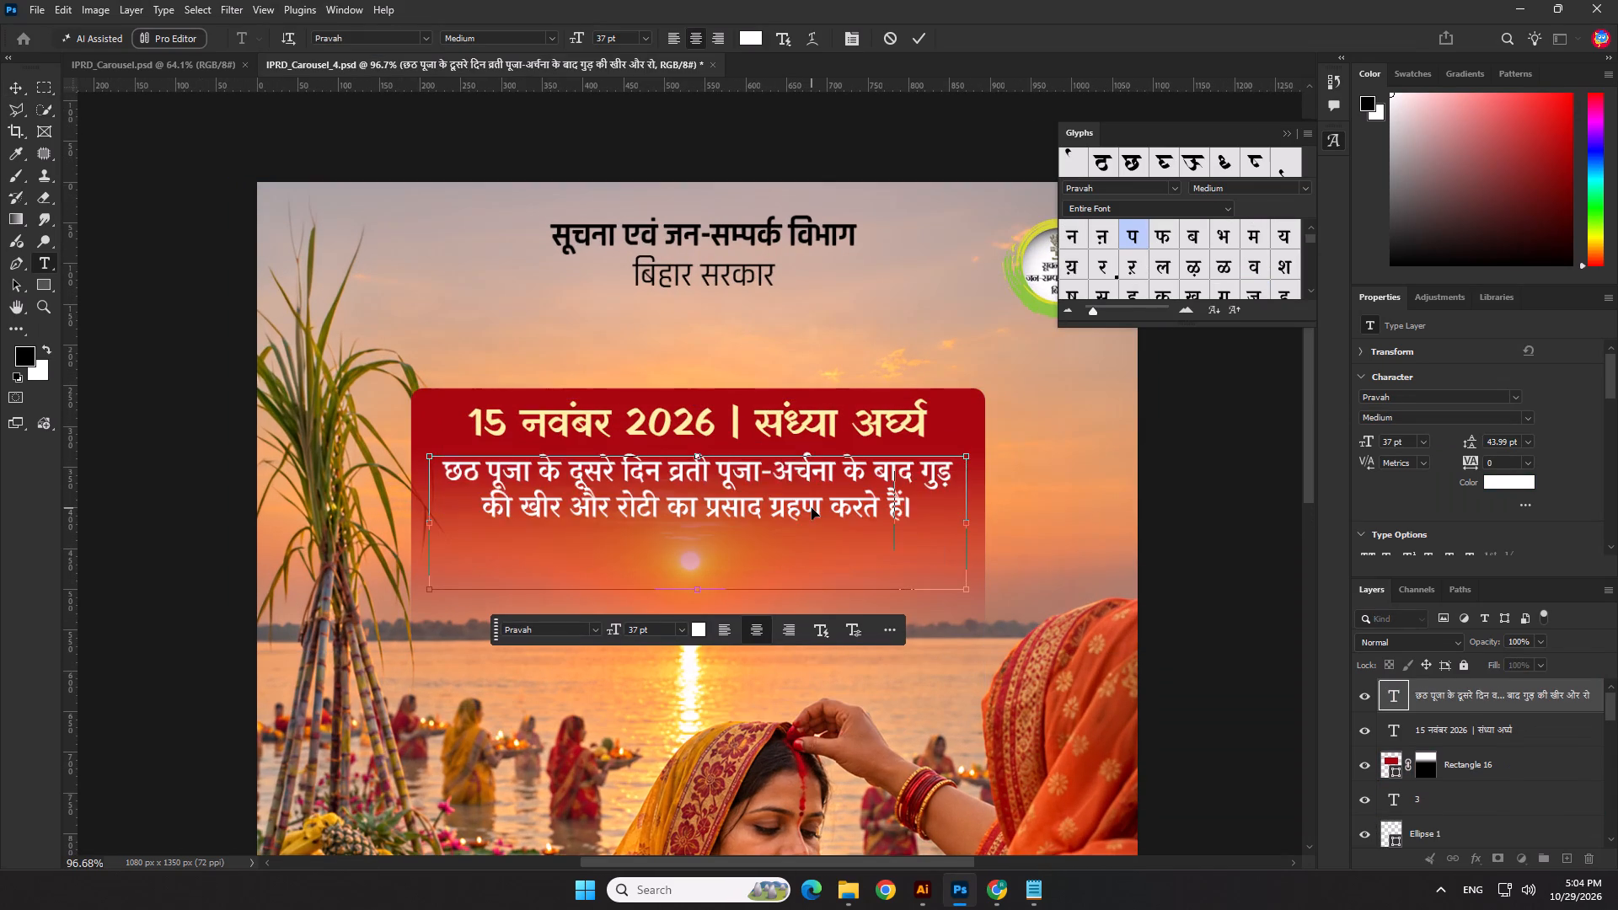
pyautogui.click(923, 34)
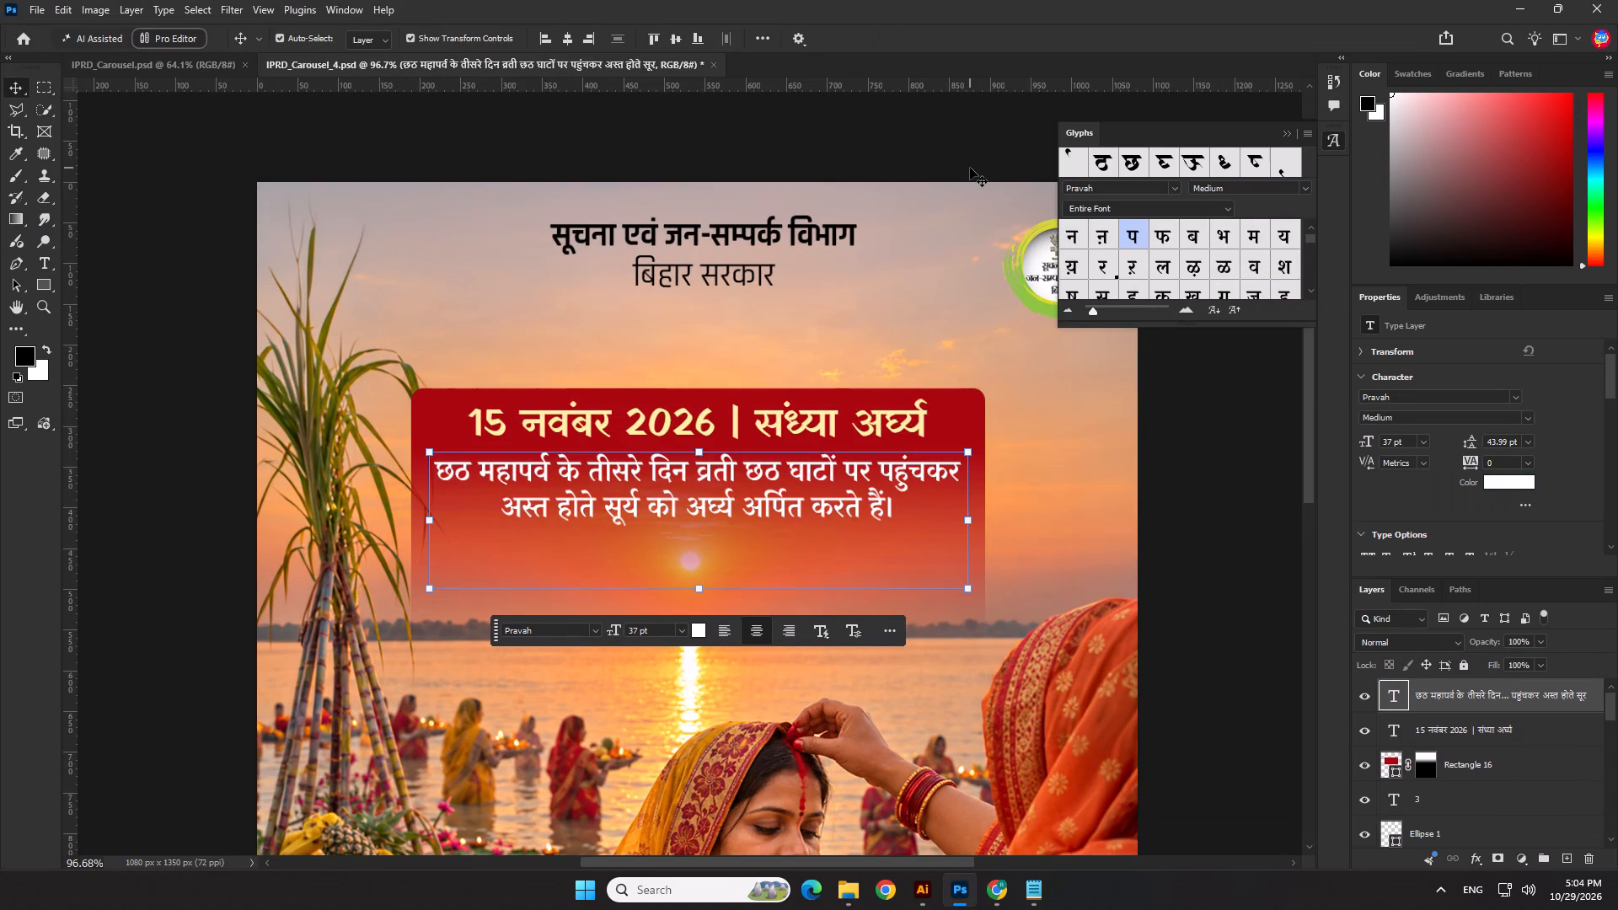
# Nudge the new body text slightly down below the heading and deselect it.
pyautogui.hotkey('shift', 'Down')
pyautogui.scroll(-2, 813, 449)
pyautogui.scroll(1, 819, 458)
pyautogui.scroll(-9, 819, 458)
pyautogui.click(1118, 620)
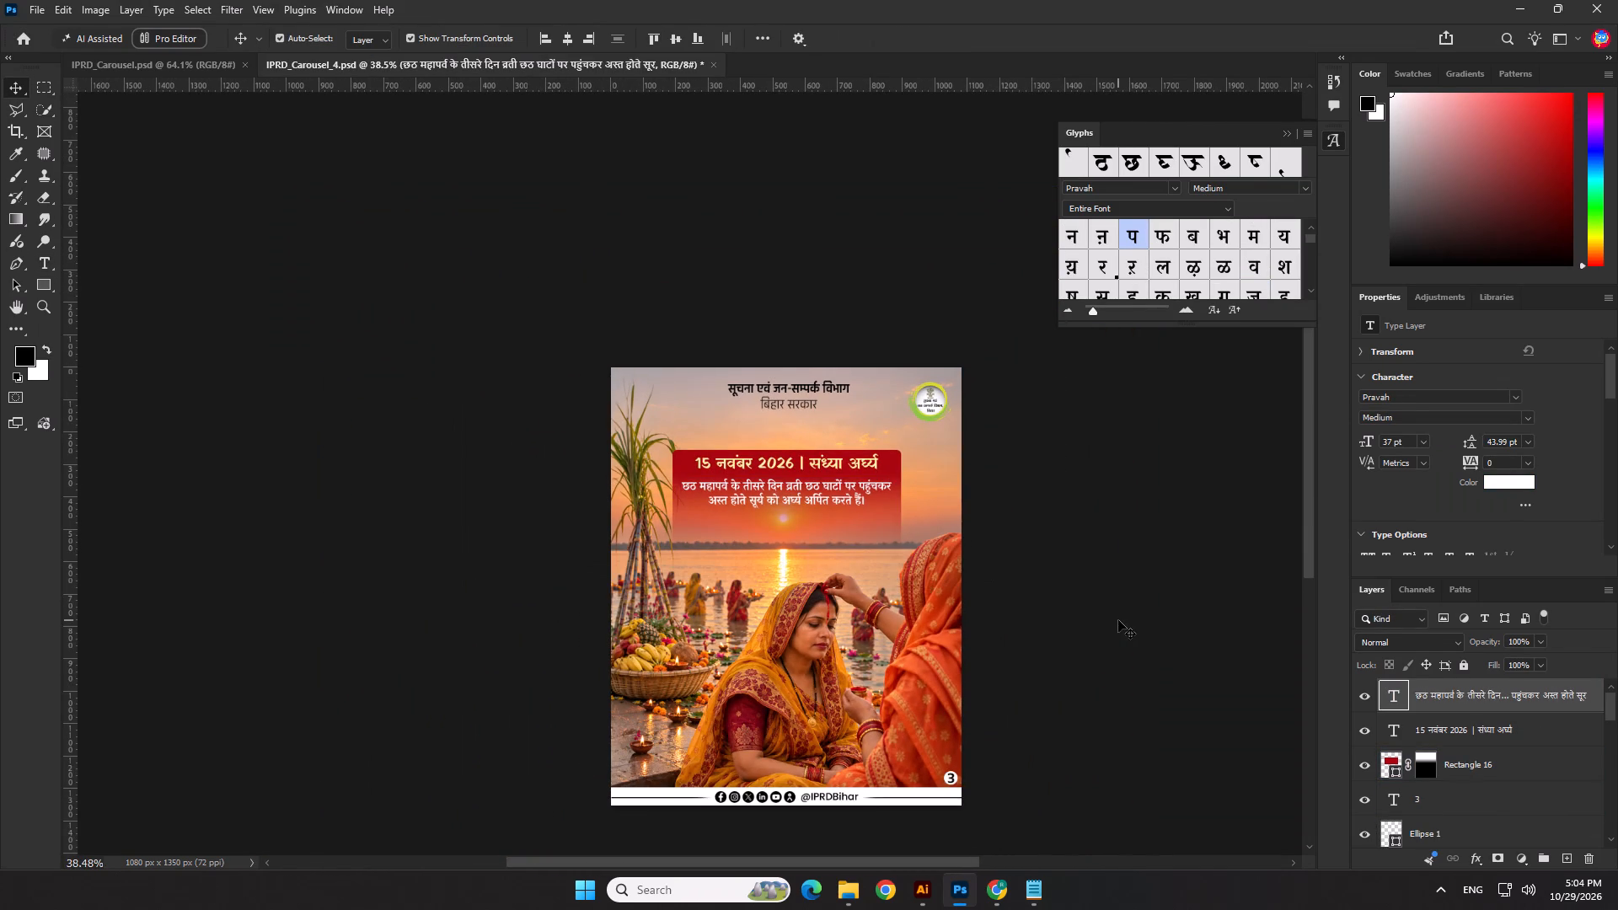
# Paint black on the Rectangle 16 layer mask with a soft 250 px brush to fade the red box's lower part.
pyautogui.scroll(3, 1009, 579)
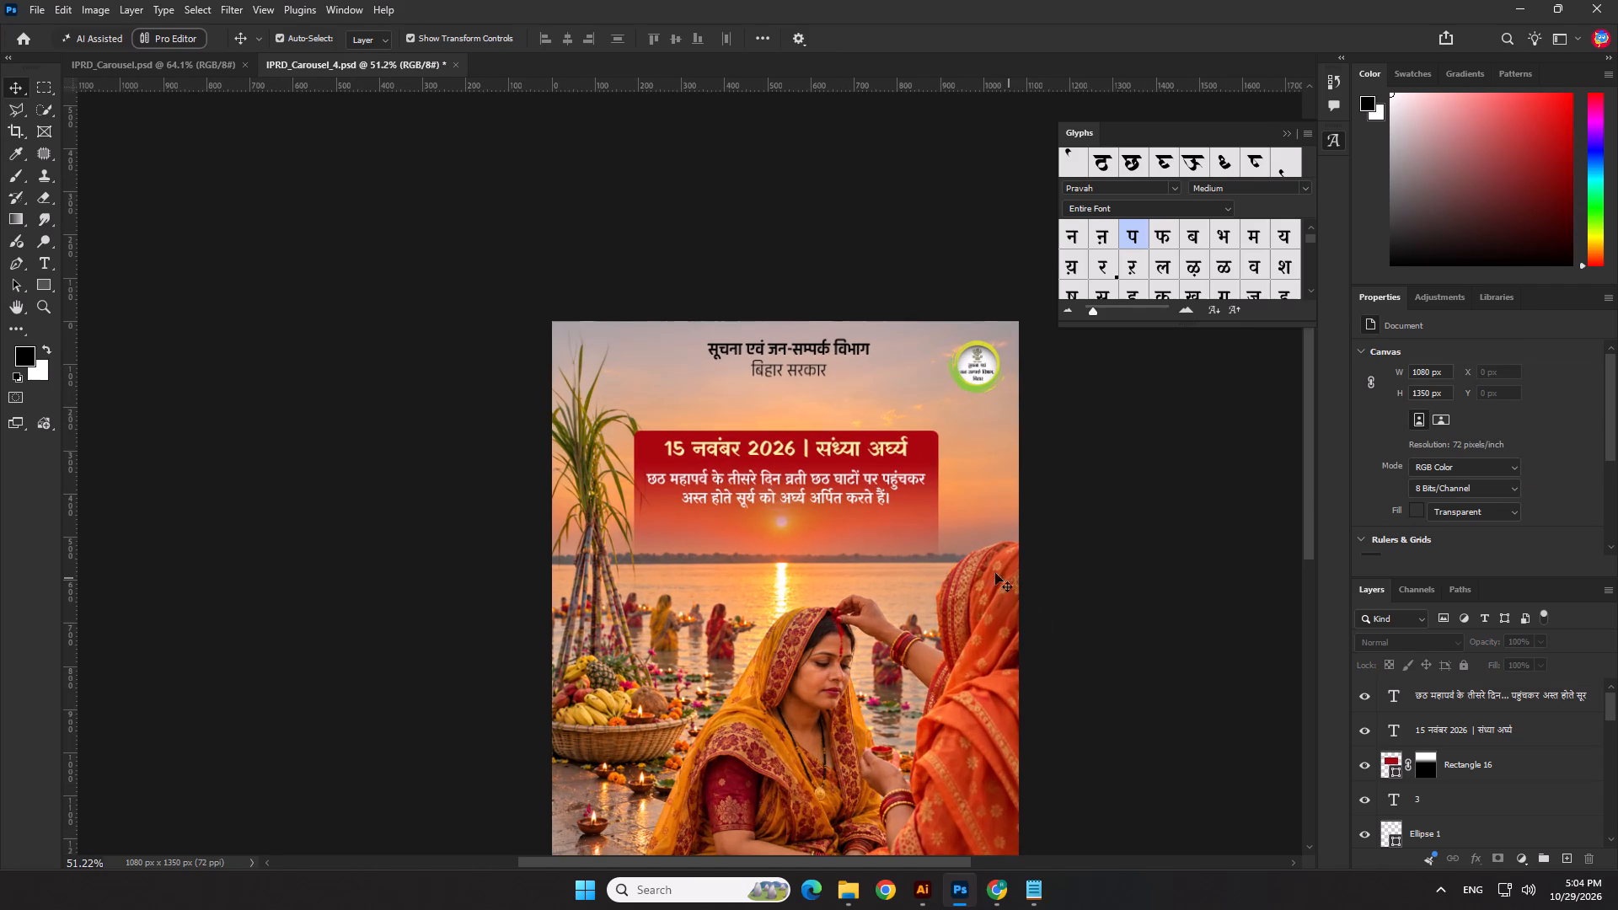
pyautogui.click(925, 543)
pyautogui.click(1425, 772)
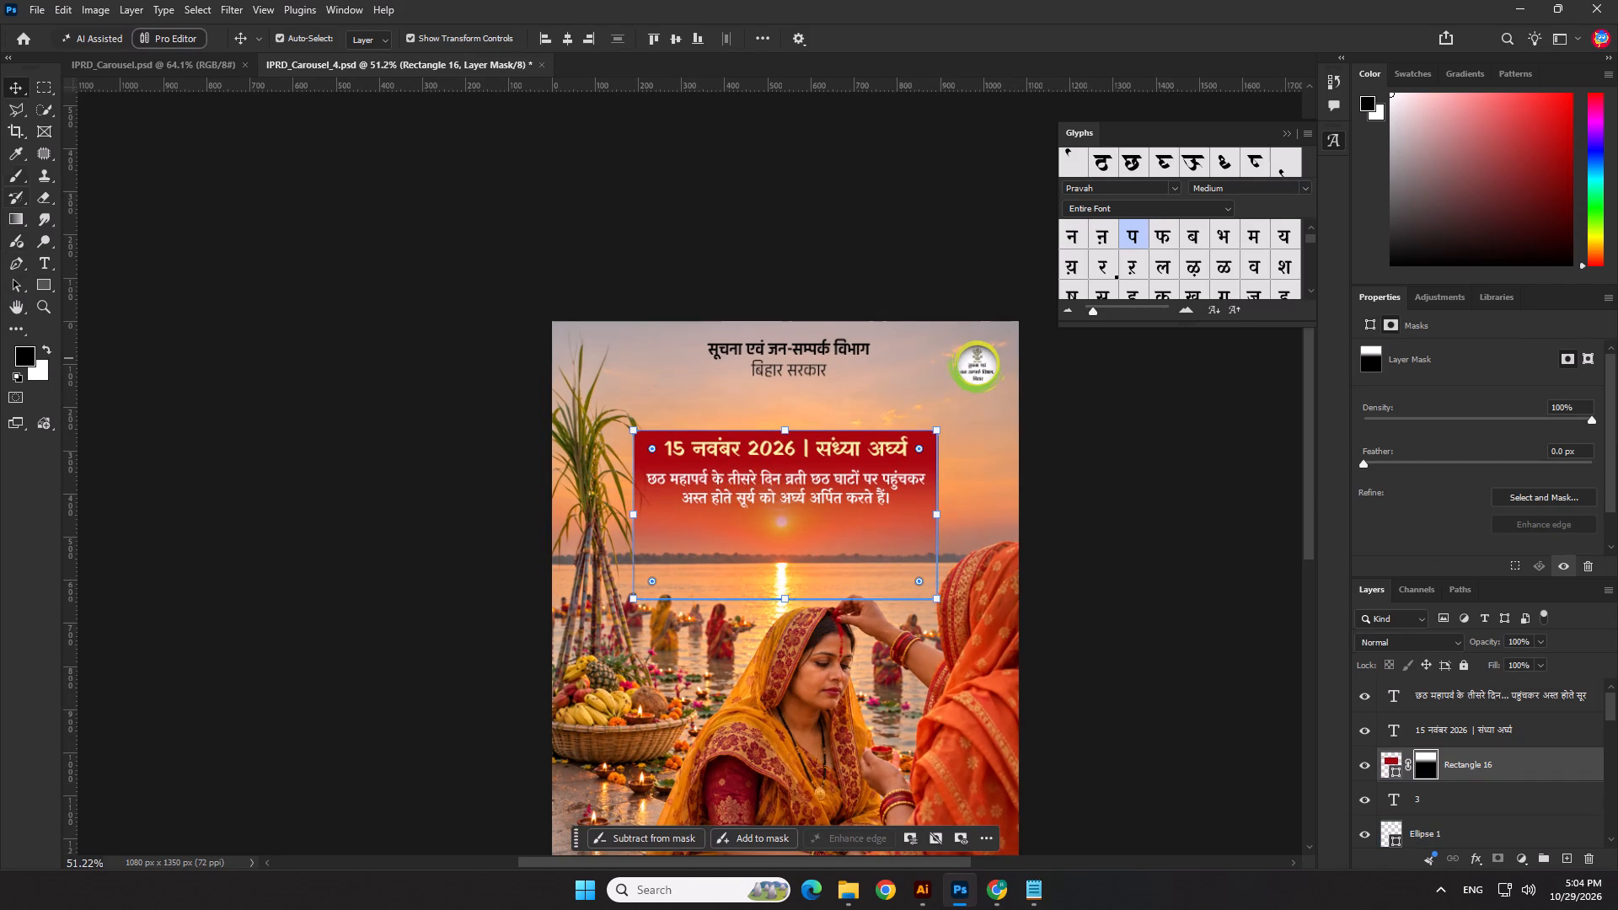
pyautogui.click(13, 175)
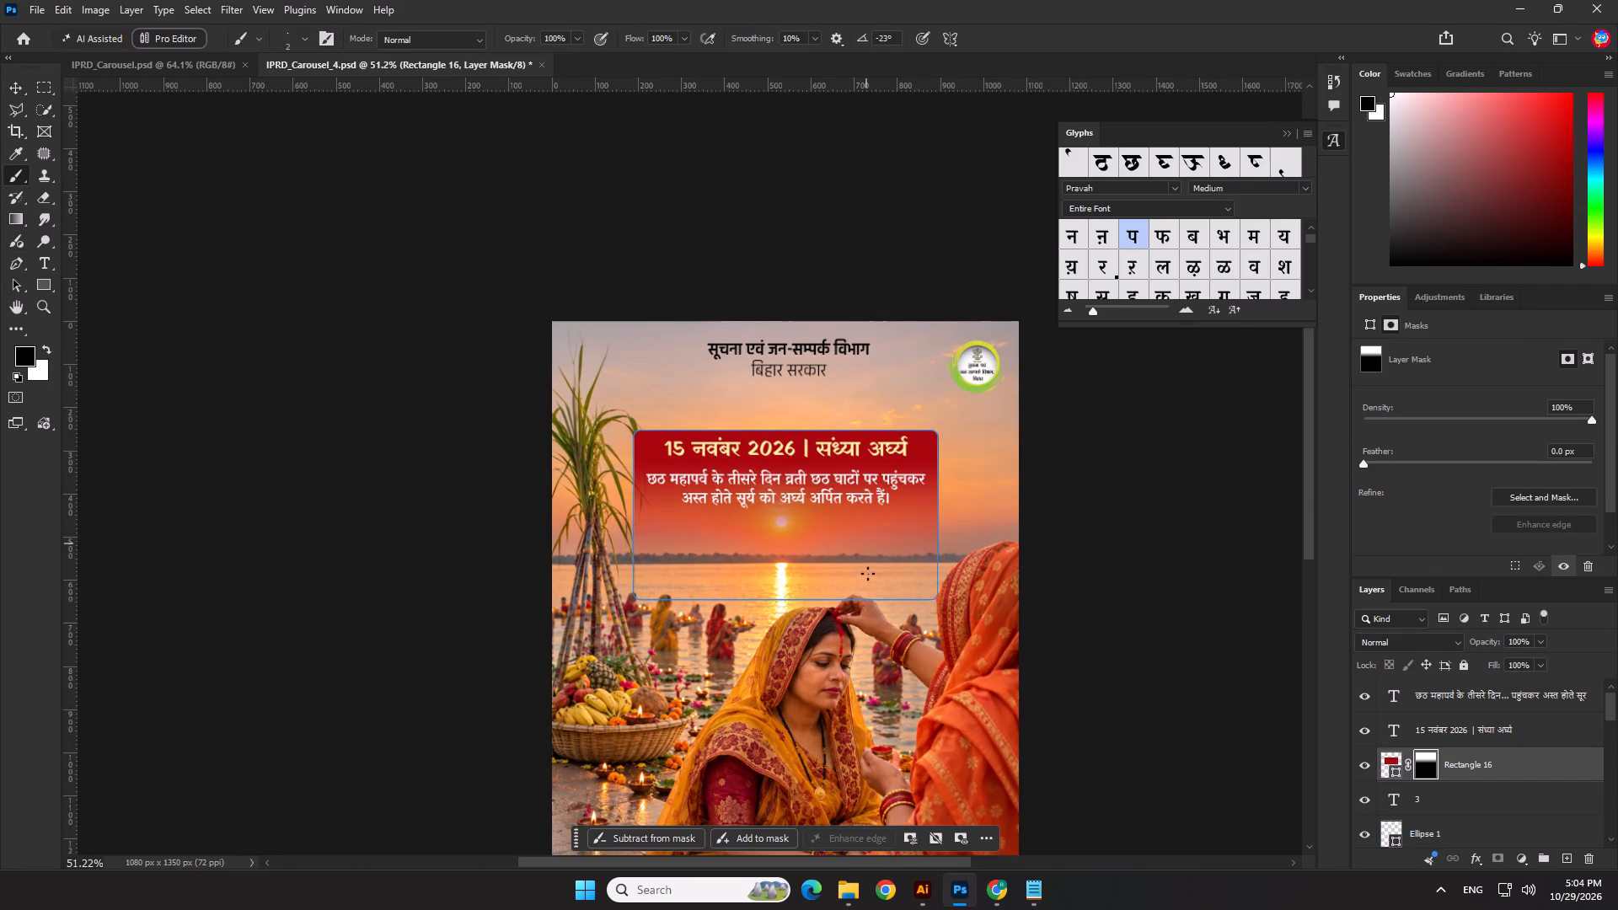
pyautogui.press('[')
pyautogui.press('[')
pyautogui.press('[')
pyautogui.press('[')
pyautogui.press('[')
pyautogui.press('[')
pyautogui.press('[')
pyautogui.press('[')
pyautogui.press('[')
pyautogui.press('[')
pyautogui.press('[')
pyautogui.press('[')
pyautogui.press('[')
pyautogui.press('[')
pyautogui.press('[')
pyautogui.press('[')
pyautogui.press('[')
pyautogui.press('[')
pyautogui.press('[')
pyautogui.press('[')
pyautogui.press(']')
pyautogui.press(']')
pyautogui.press(']')
pyautogui.press(']')
pyautogui.press(']')
pyautogui.press(']')
pyautogui.press(']')
pyautogui.press(']')
pyautogui.press(']')
pyautogui.press(']')
pyautogui.press(']')
pyautogui.press(']')
pyautogui.press(']')
pyautogui.press(']')
pyautogui.press(']')
pyautogui.press(']')
pyautogui.press(']')
pyautogui.press(']')
pyautogui.press(']')
pyautogui.press(']')
pyautogui.click(308, 37)
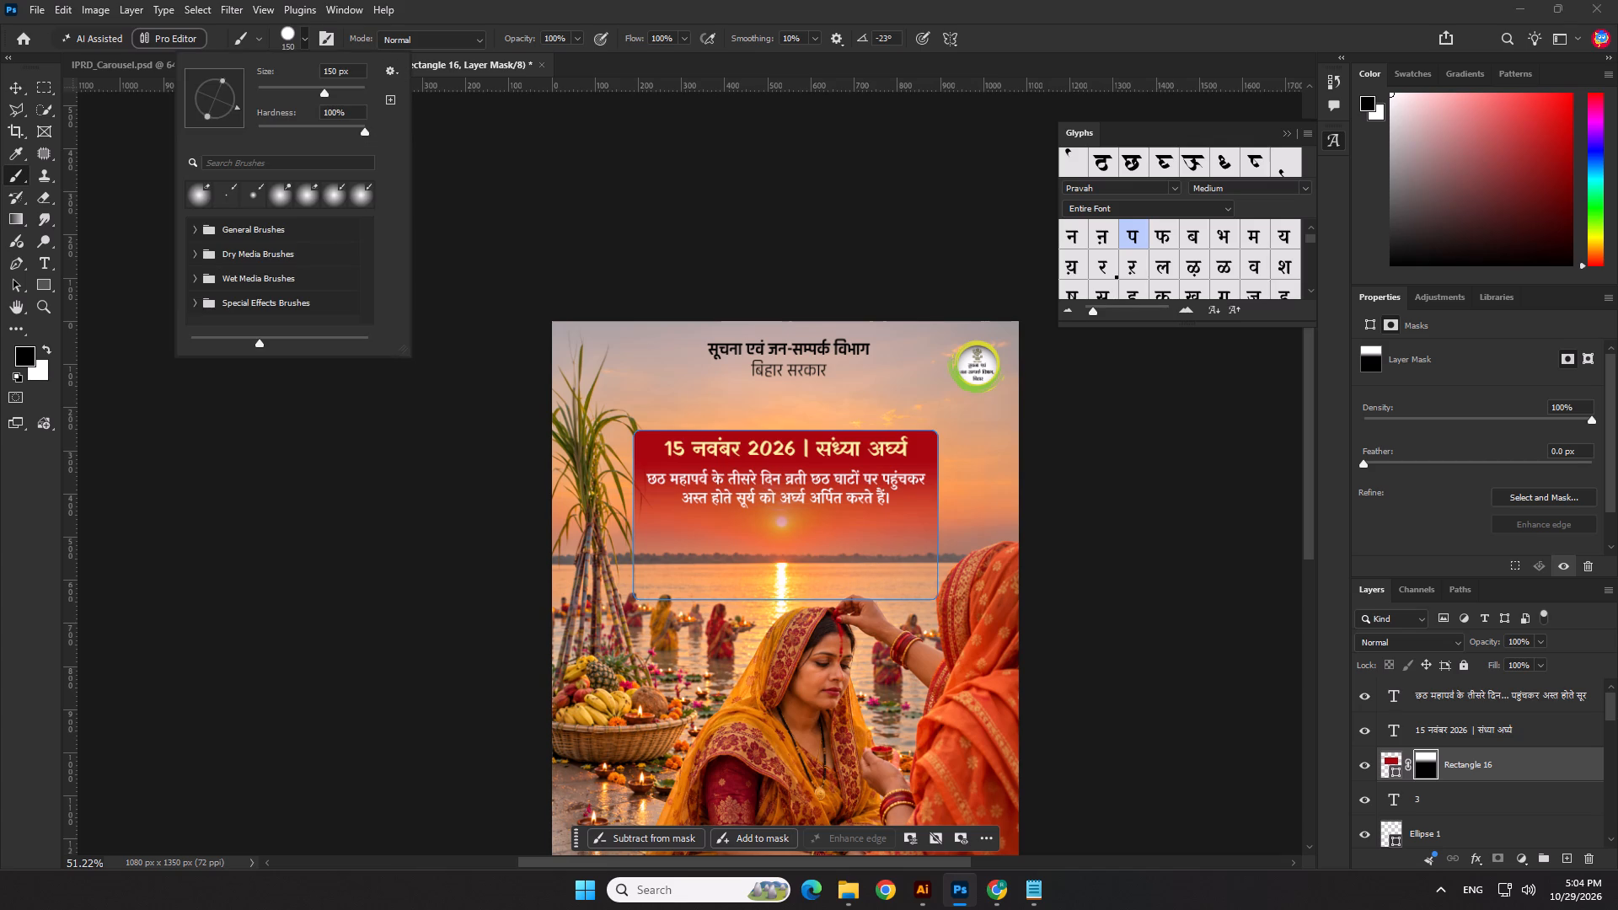
pyautogui.moveTo(304, 124); pyautogui.dragTo(150, 156)
pyautogui.click(262, 544)
pyautogui.press(']')
pyautogui.press(']')
pyautogui.press(']')
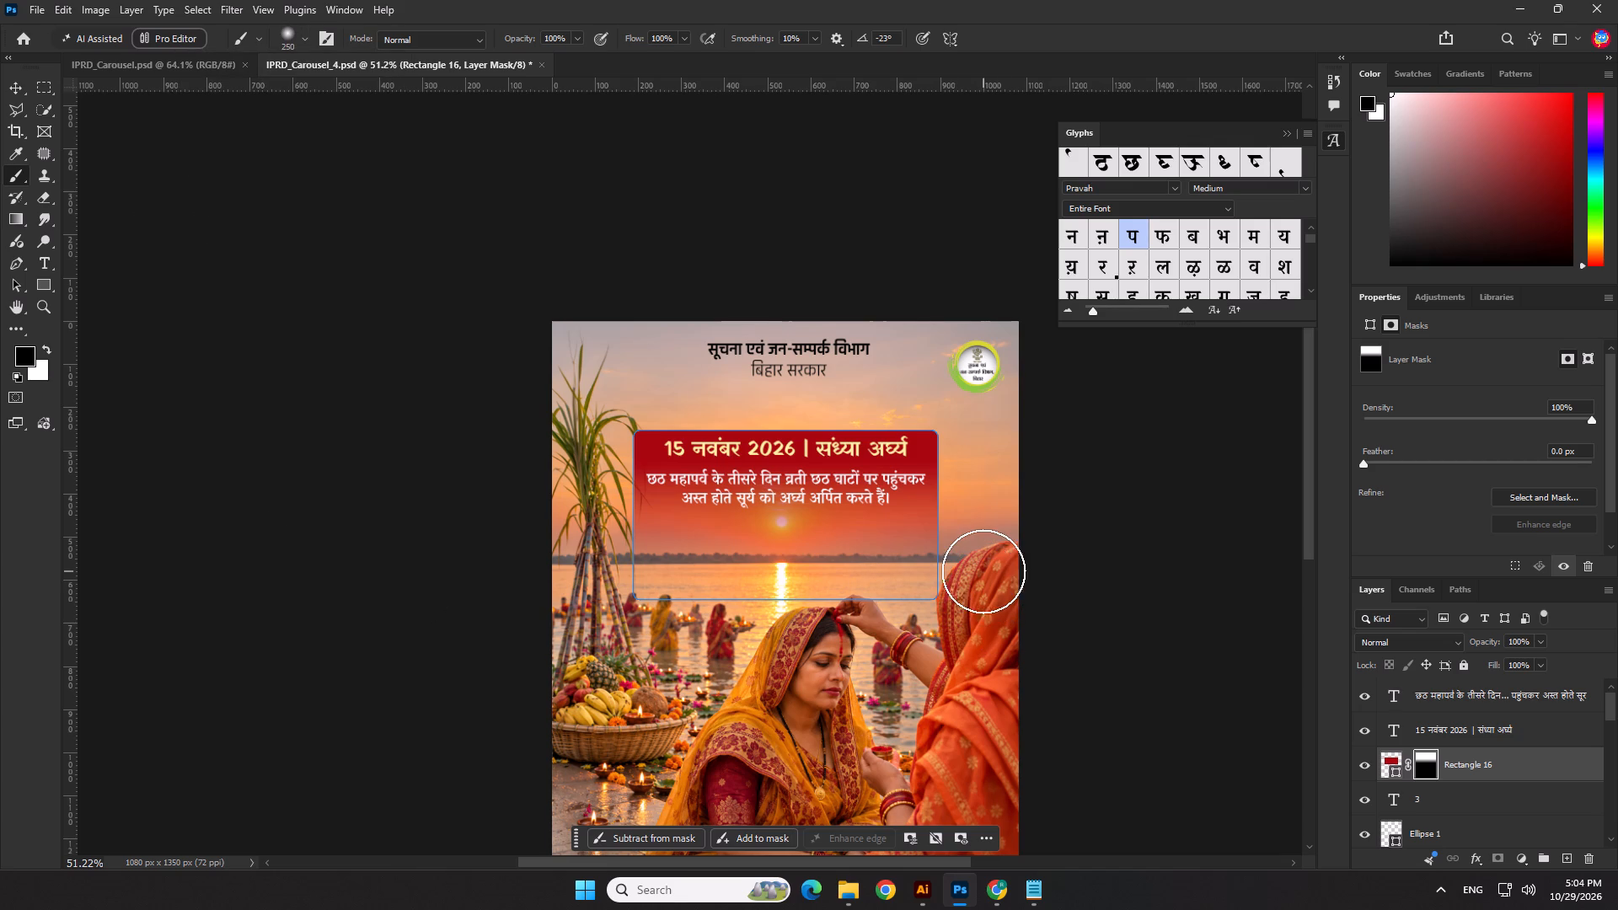
pyautogui.moveTo(978, 572); pyautogui.dragTo(532, 581)
pyautogui.moveTo(583, 568); pyautogui.dragTo(789, 588)
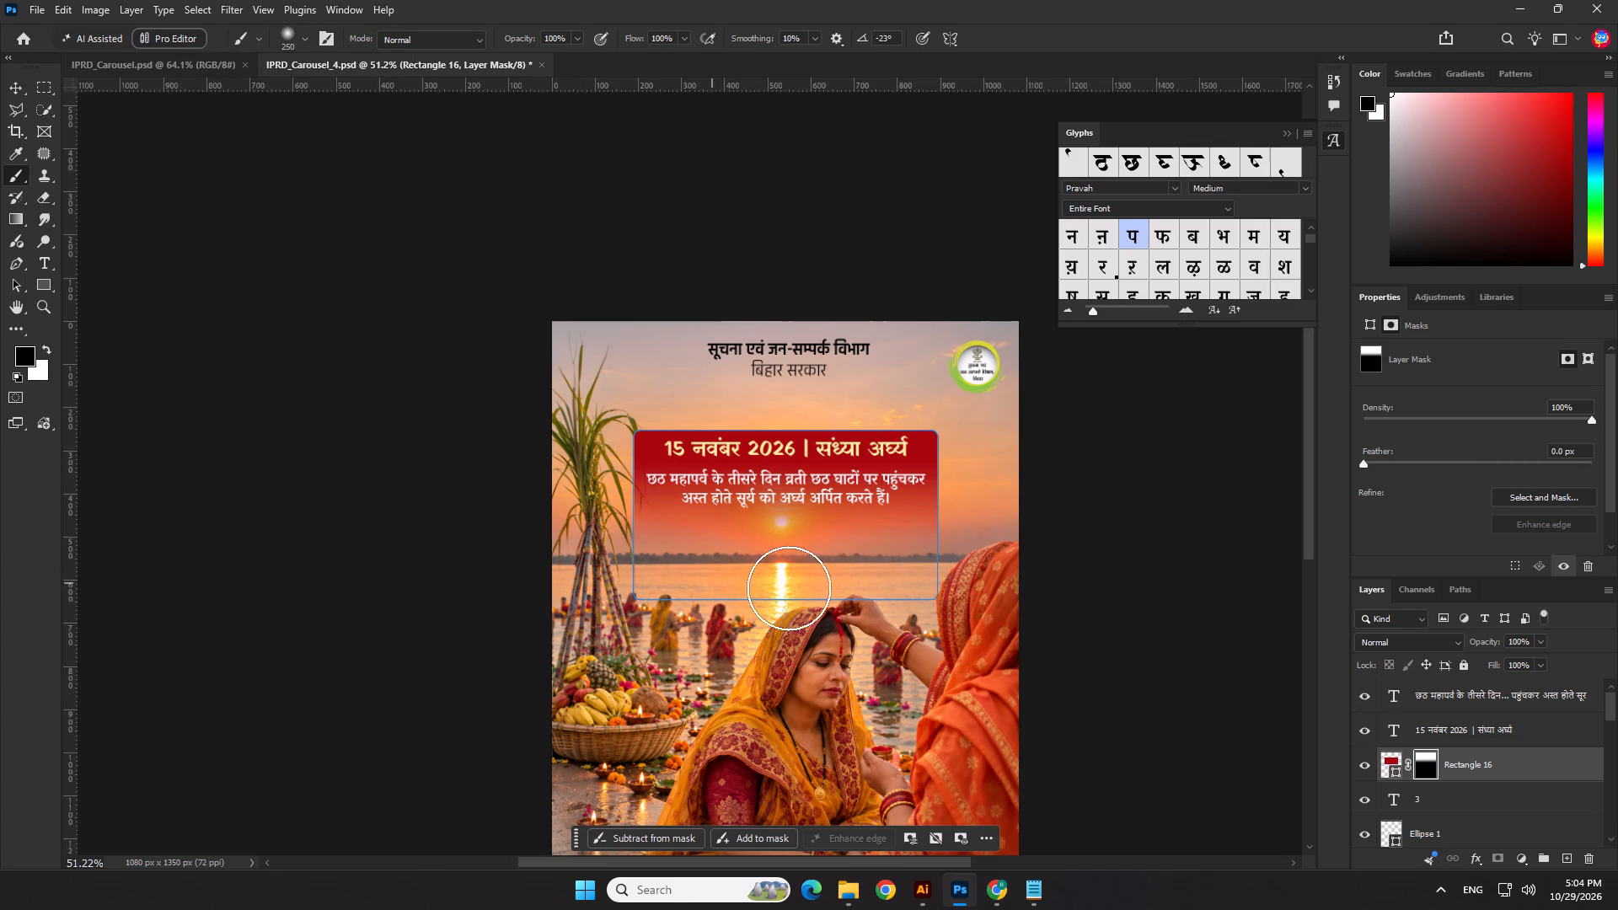
pyautogui.moveTo(789, 588); pyautogui.dragTo(1013, 579)
pyautogui.moveTo(972, 562); pyautogui.dragTo(561, 570)
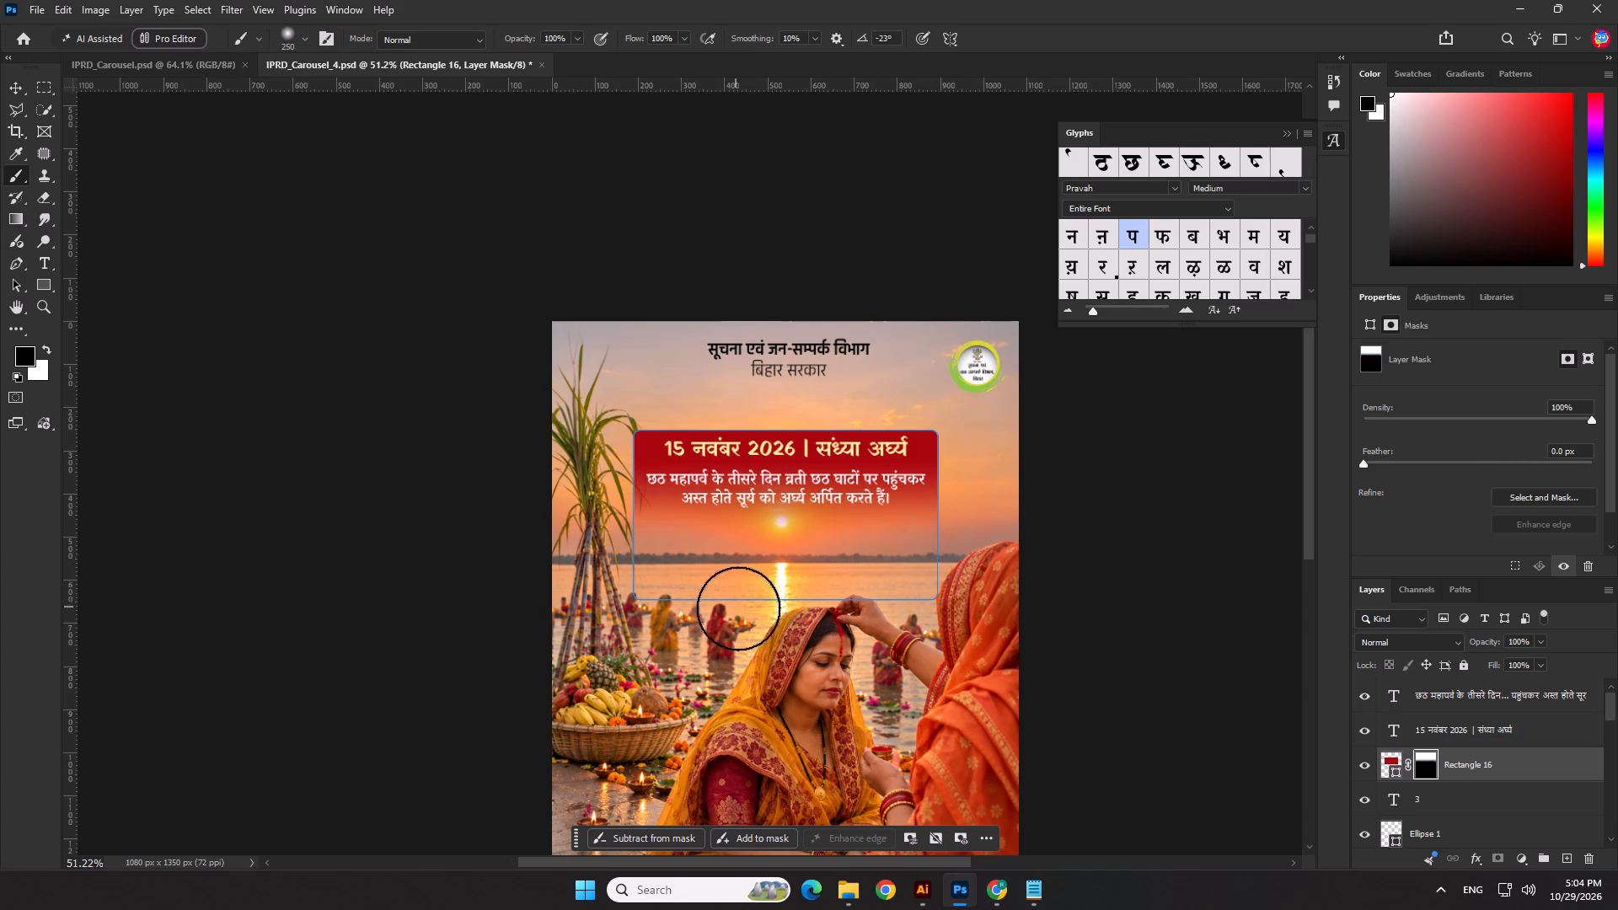
pyautogui.click(751, 611)
pyautogui.scroll(-5, 923, 650)
pyautogui.click(35, 94)
pyautogui.click(207, 299)
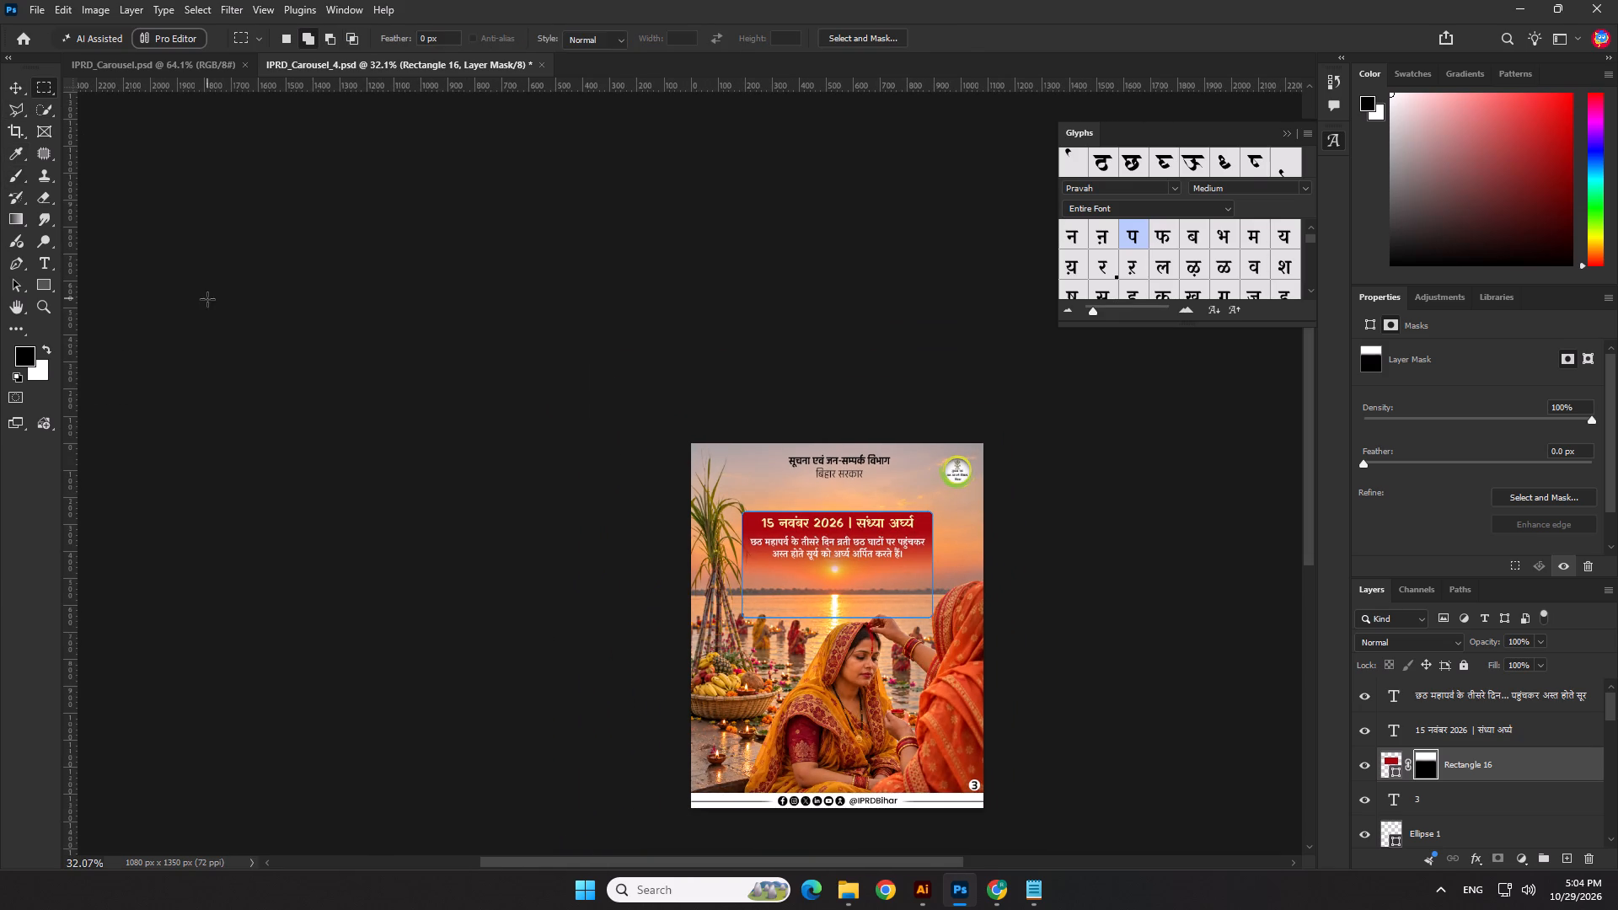
# Duplicate the Rectangle 16 layer and give the copy a white stroke with no fill.
pyautogui.scroll(9, 940, 653)
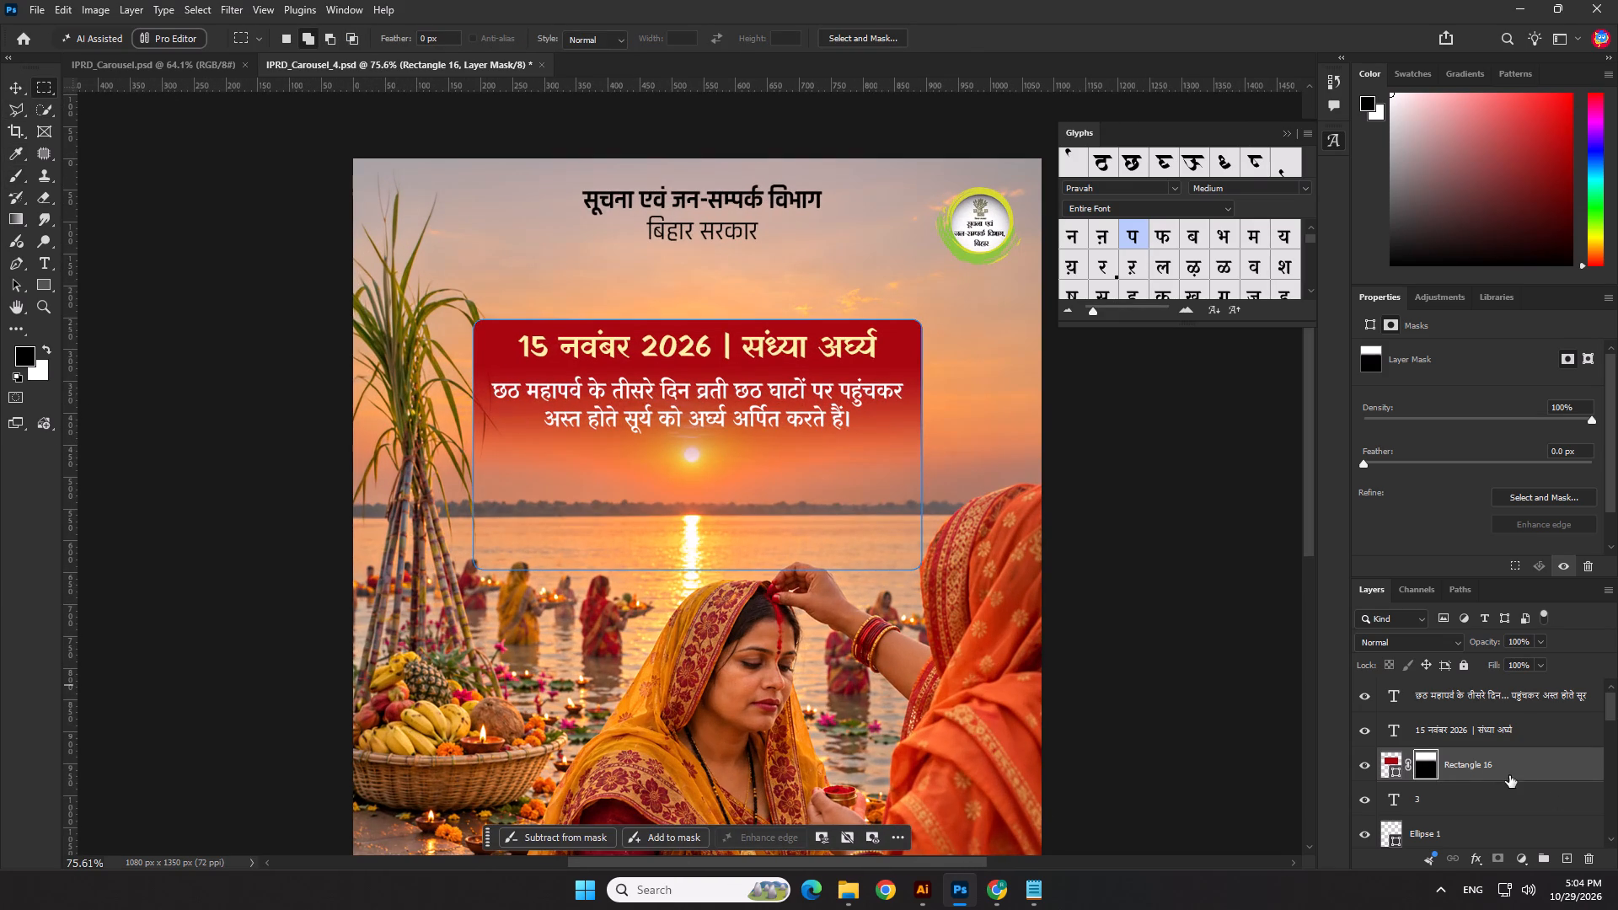
pyautogui.moveTo(1575, 775); pyautogui.dragTo(1572, 853)
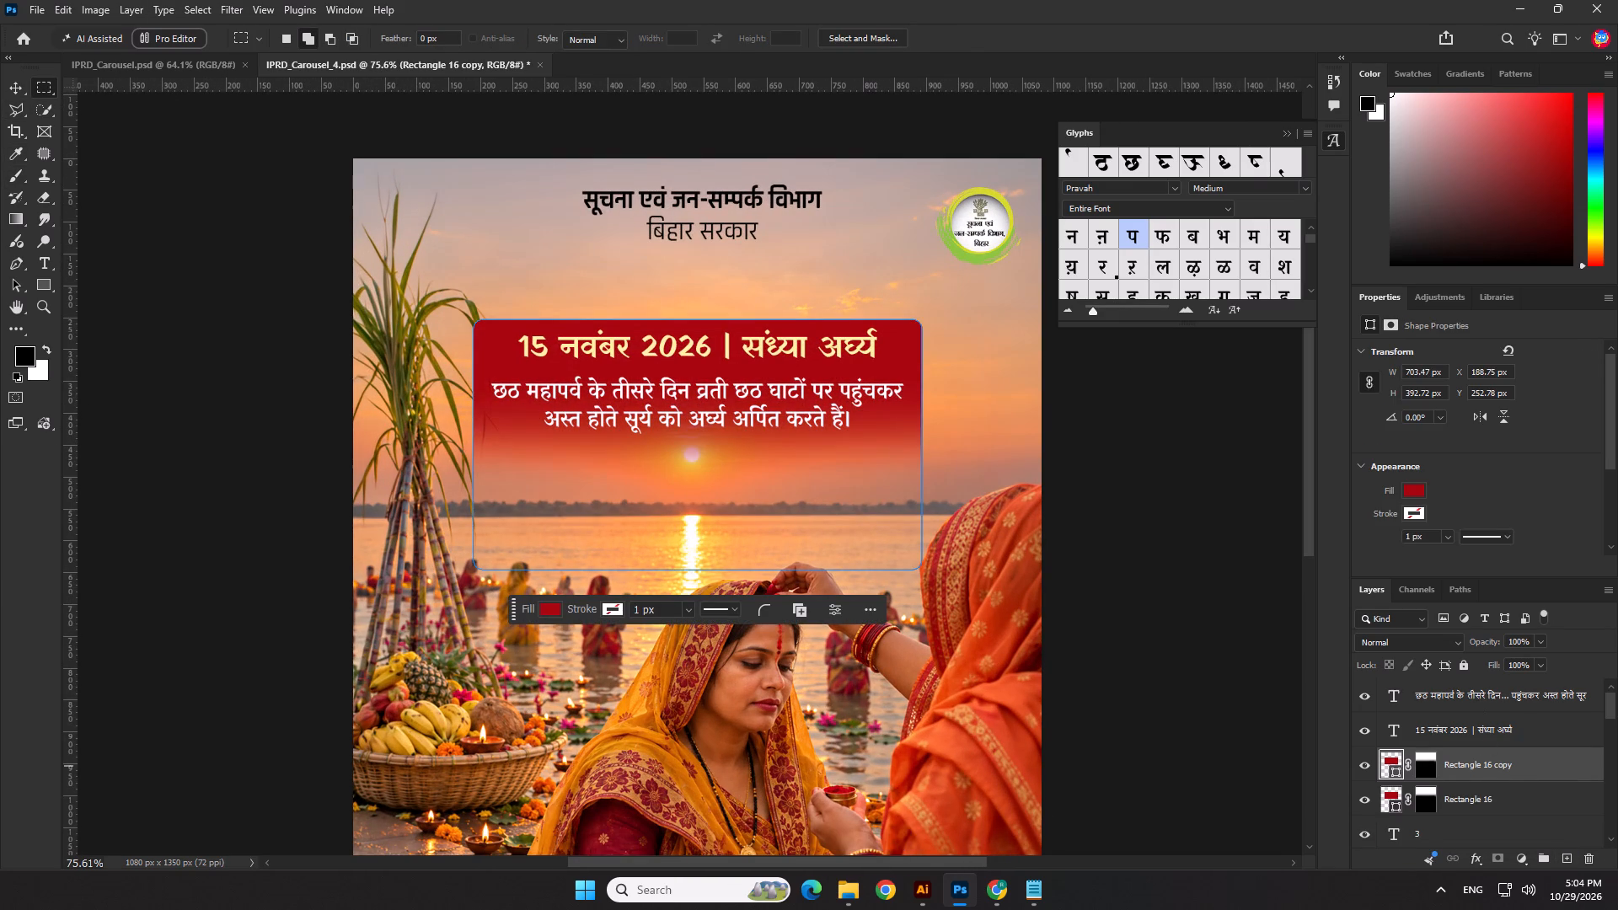
pyautogui.click(1422, 514)
pyautogui.click(1388, 607)
pyautogui.click(1409, 495)
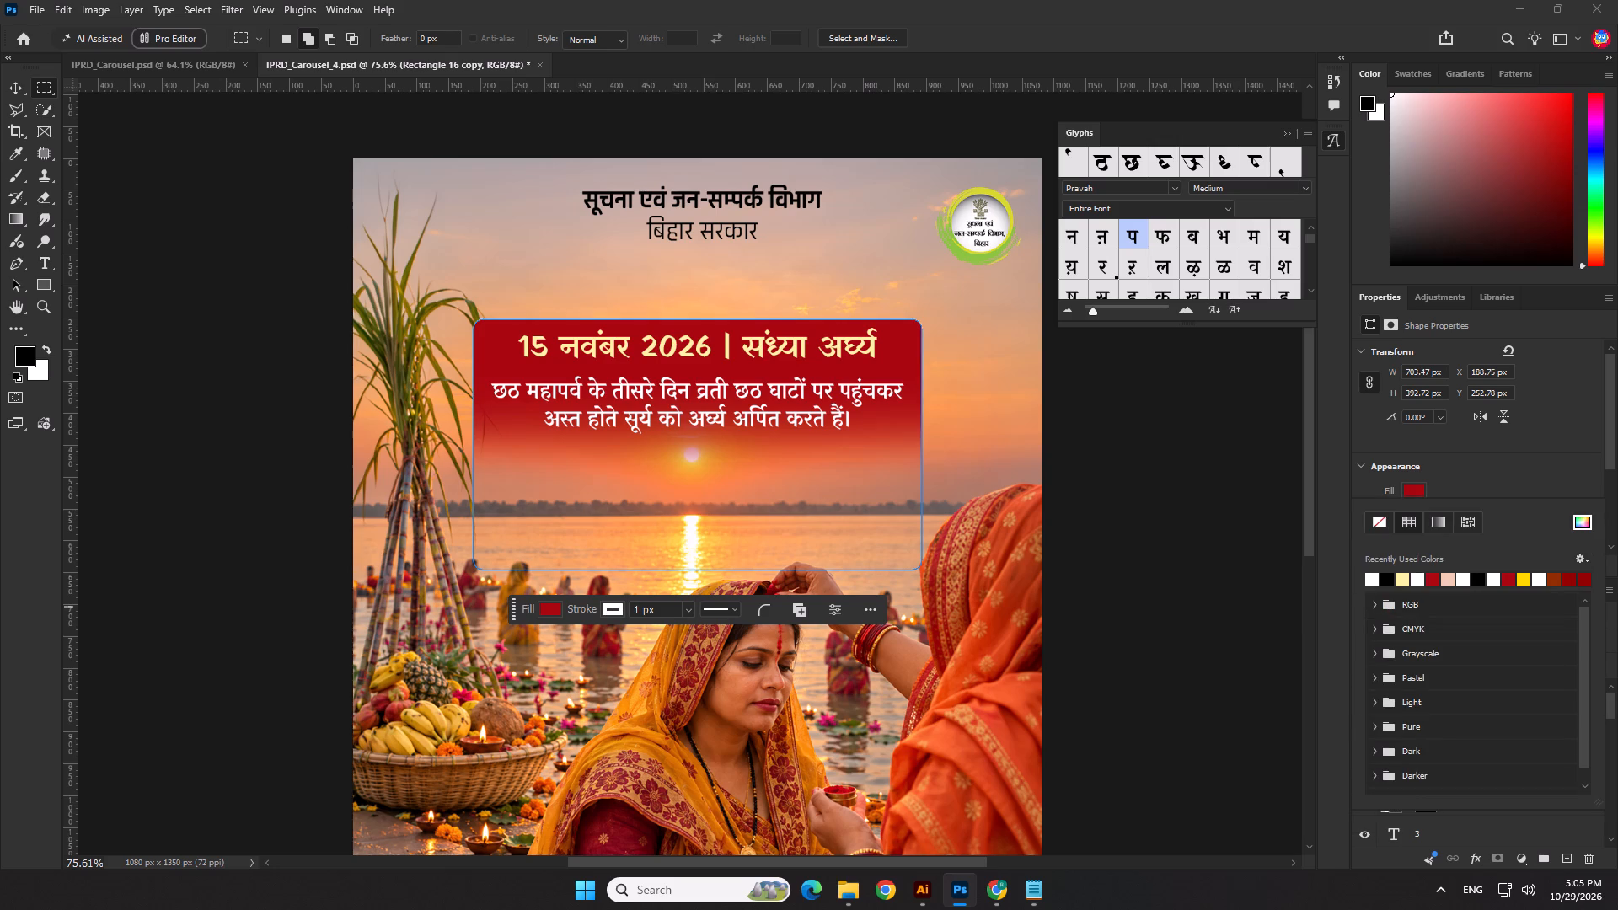
pyautogui.click(1375, 527)
pyautogui.click(1432, 463)
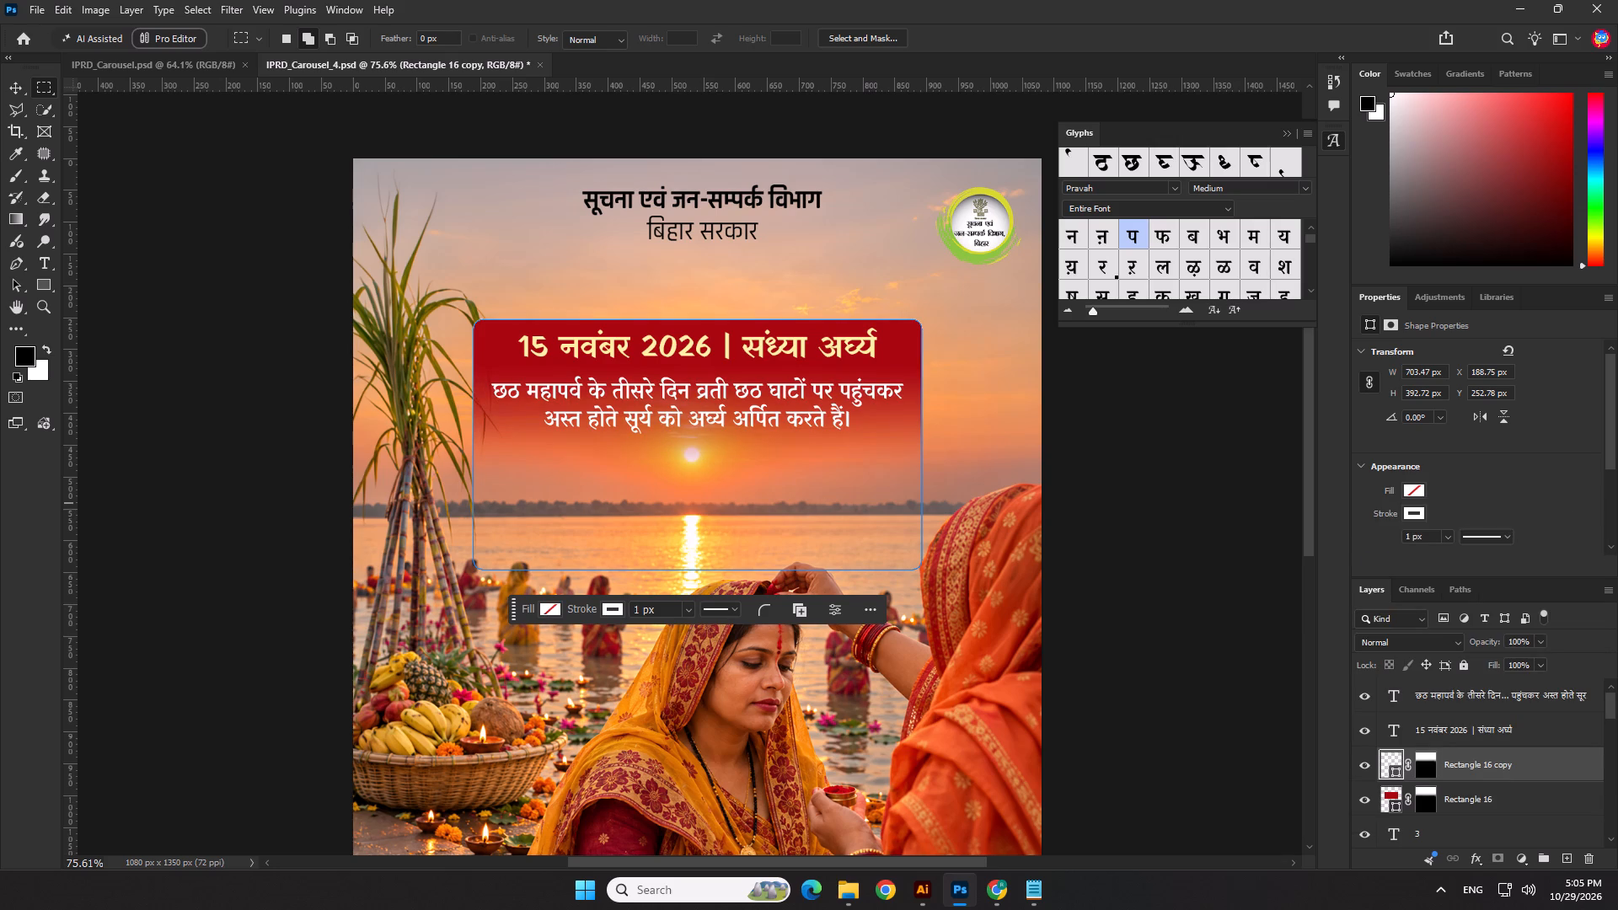
# Set the Rectangle 16 copy outline to a 1.5 px dashed stroke and deselect the layer.
pyautogui.moveTo(1428, 533); pyautogui.dragTo(1377, 545)
pyautogui.write('1.5')
pyautogui.press('Return')
pyautogui.click(1481, 535)
pyautogui.click(1468, 619)
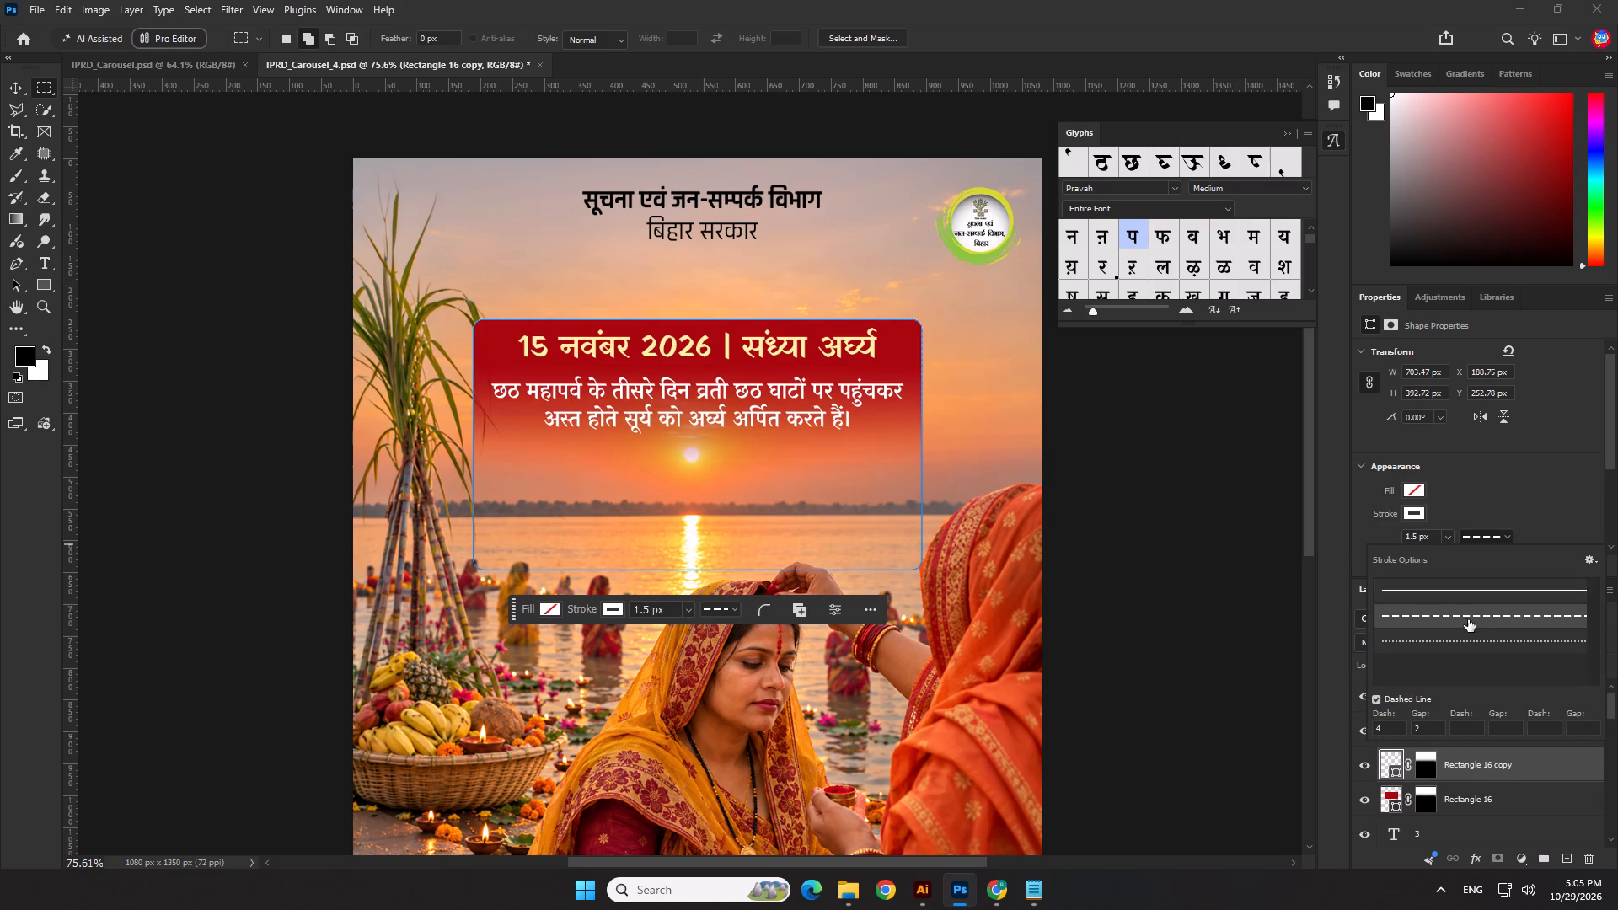
pyautogui.click(19, 82)
pyautogui.click(157, 221)
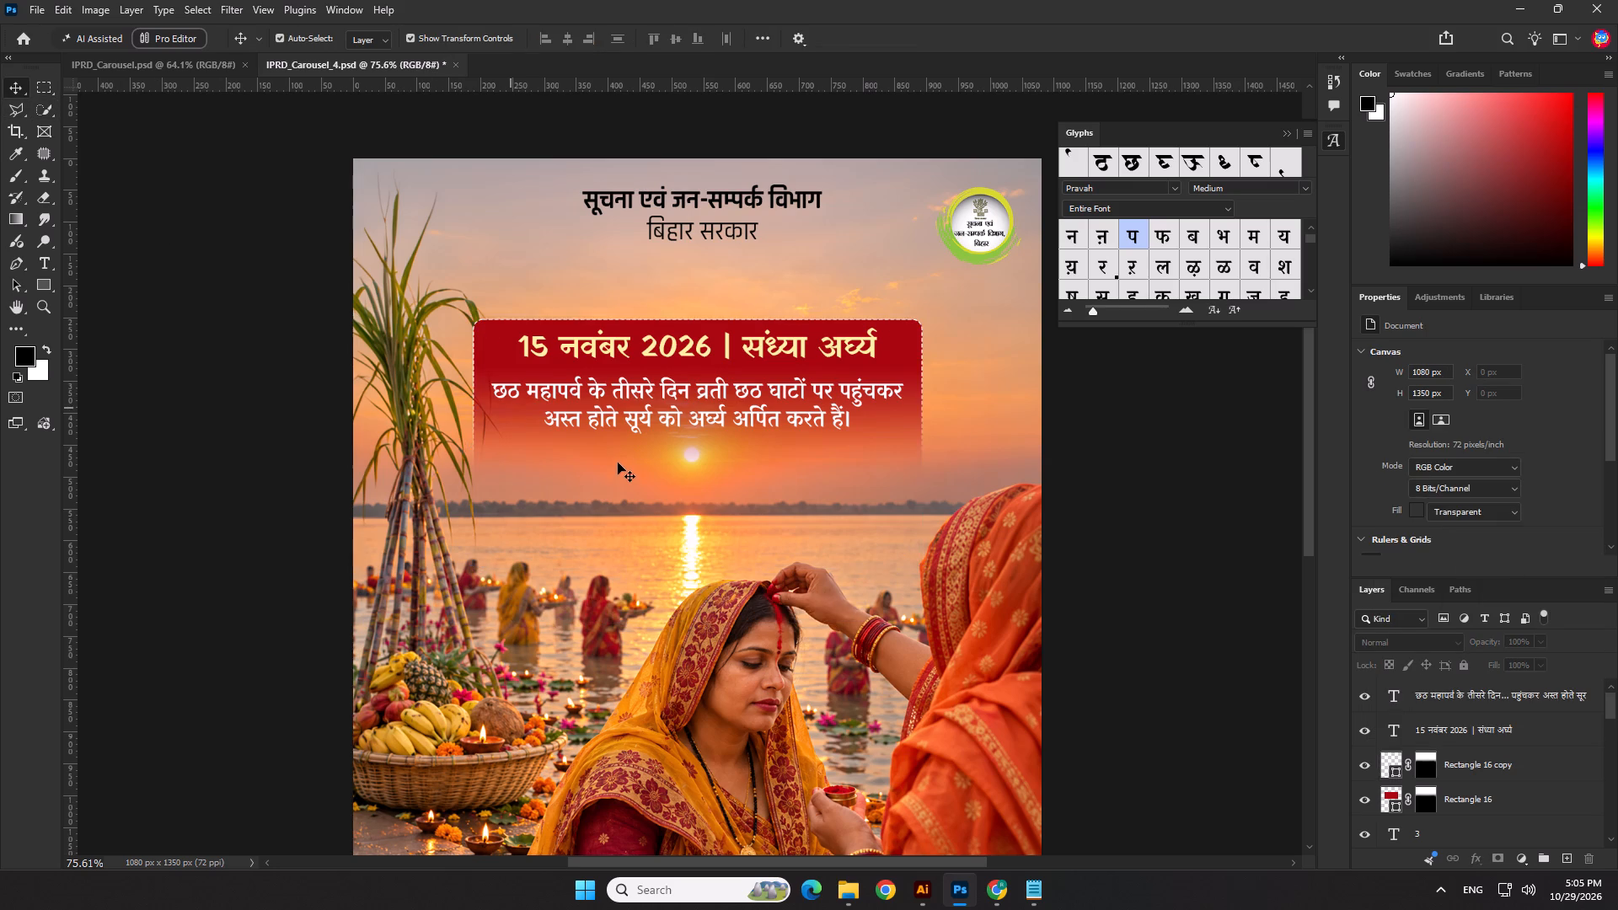
pyautogui.scroll(-5, 618, 465)
pyautogui.click(1181, 536)
# Save IPRD_Carousel_4.psd.
pyautogui.scroll(-4, 1183, 528)
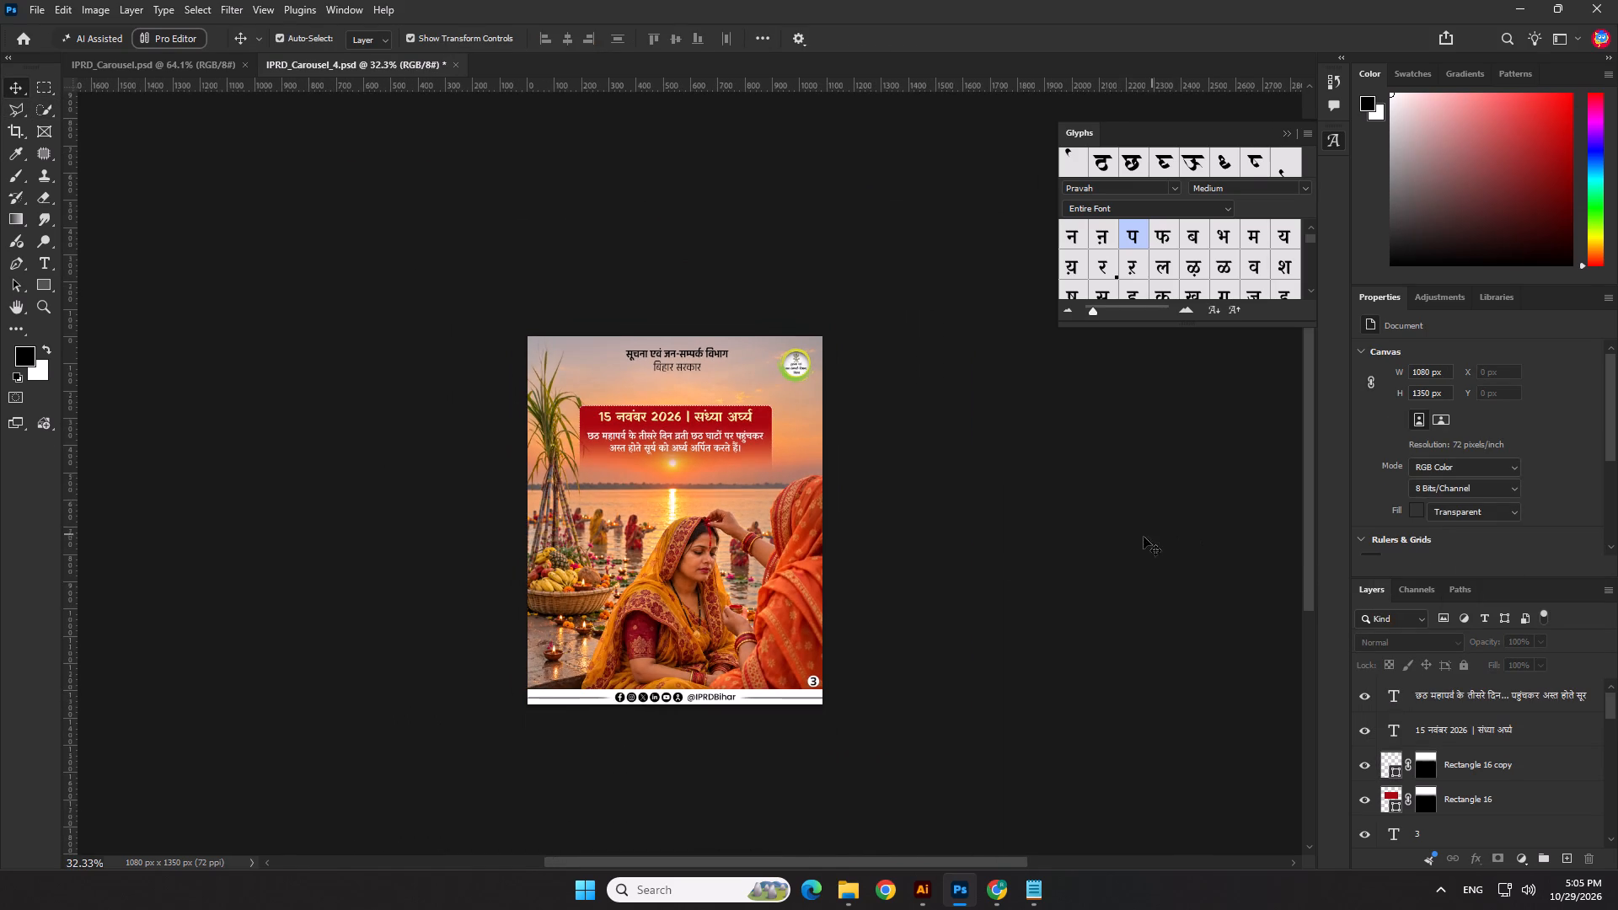
pyautogui.scroll(2, 190, 573)
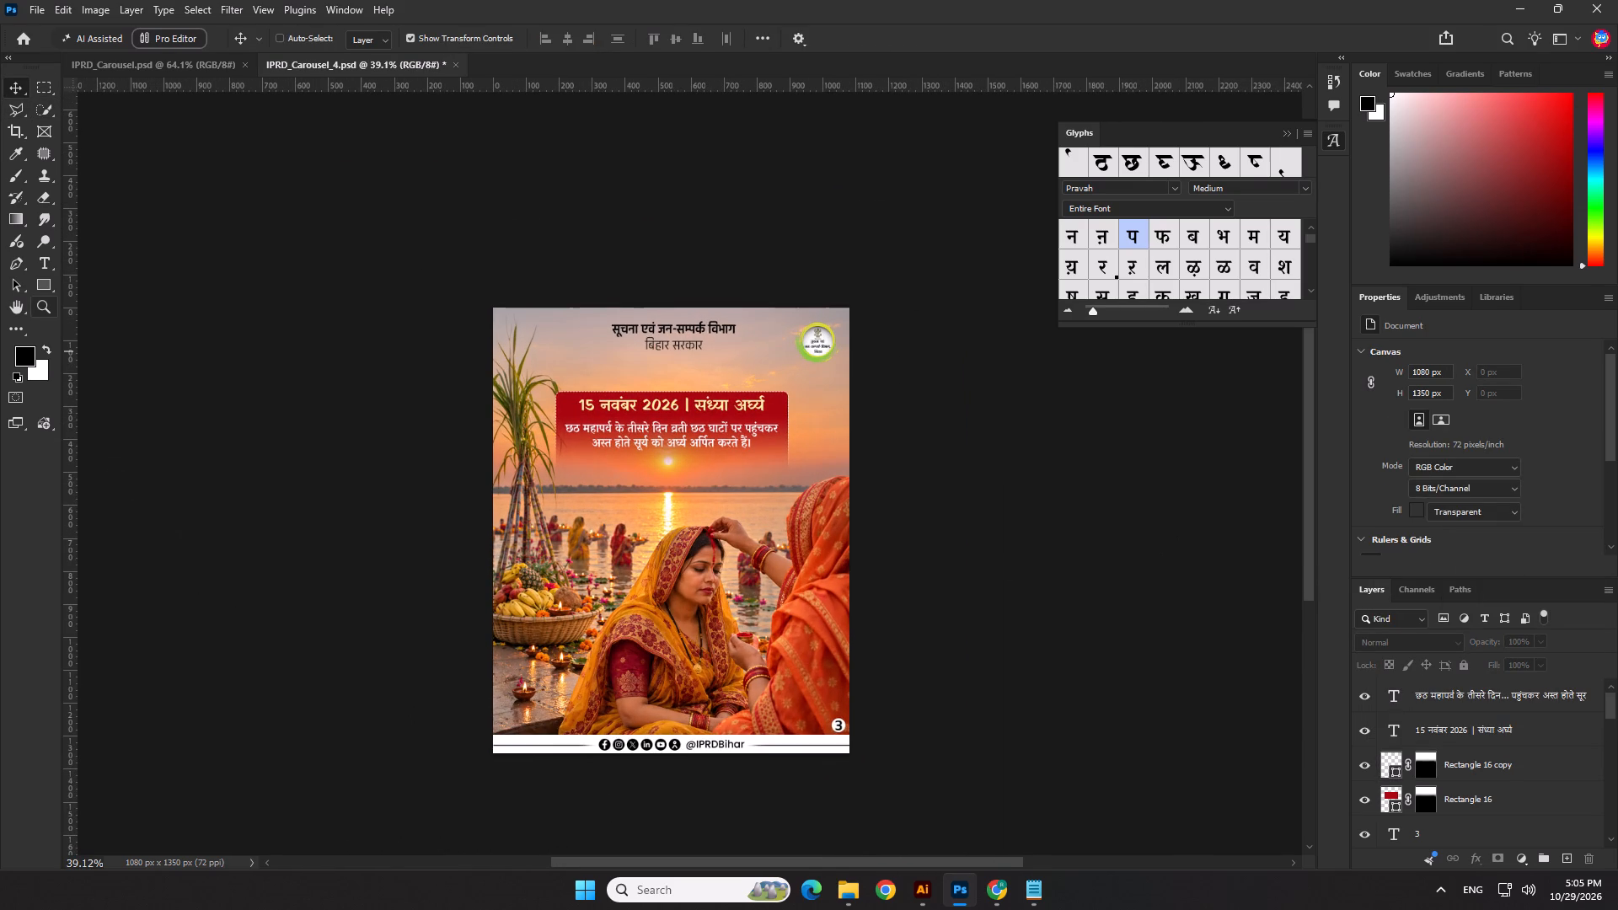
pyautogui.hotkey('ctrl', 's')
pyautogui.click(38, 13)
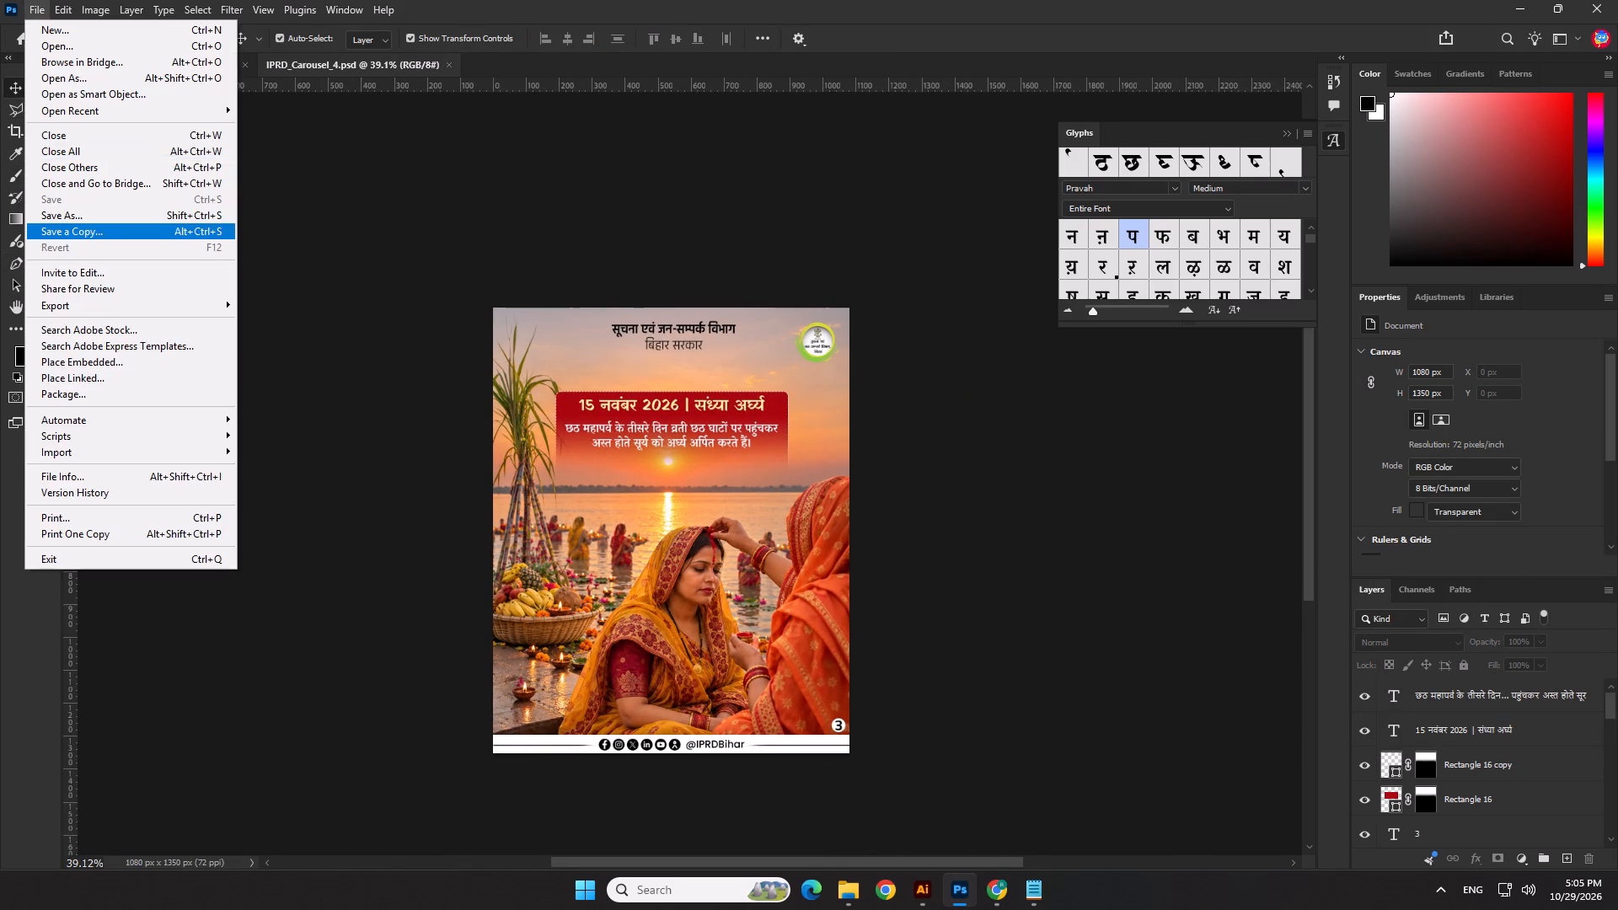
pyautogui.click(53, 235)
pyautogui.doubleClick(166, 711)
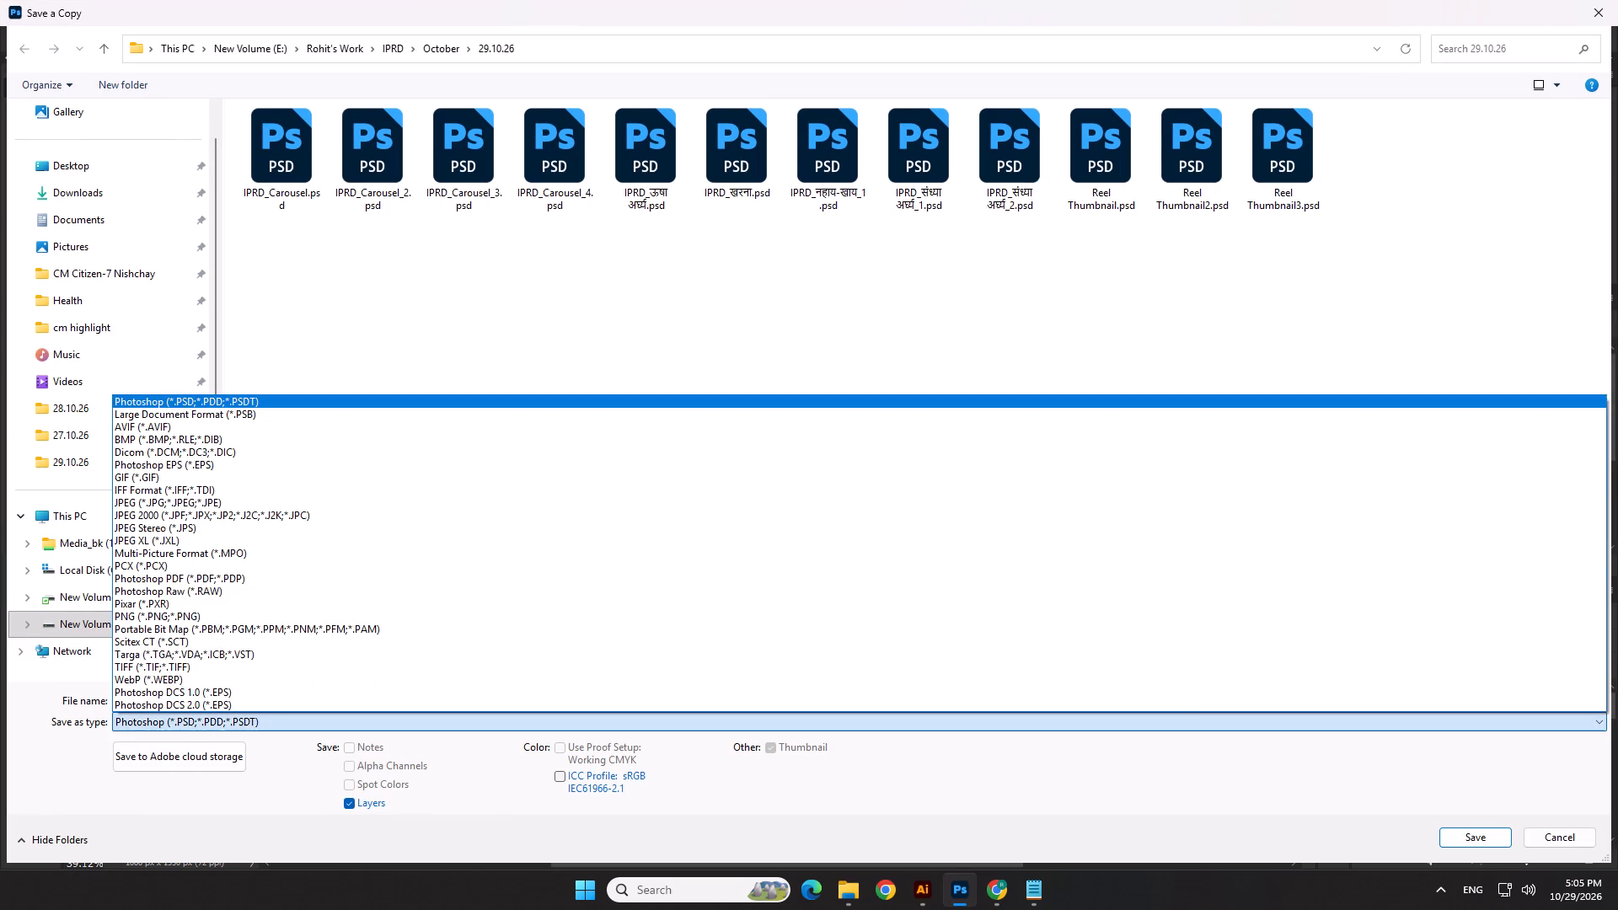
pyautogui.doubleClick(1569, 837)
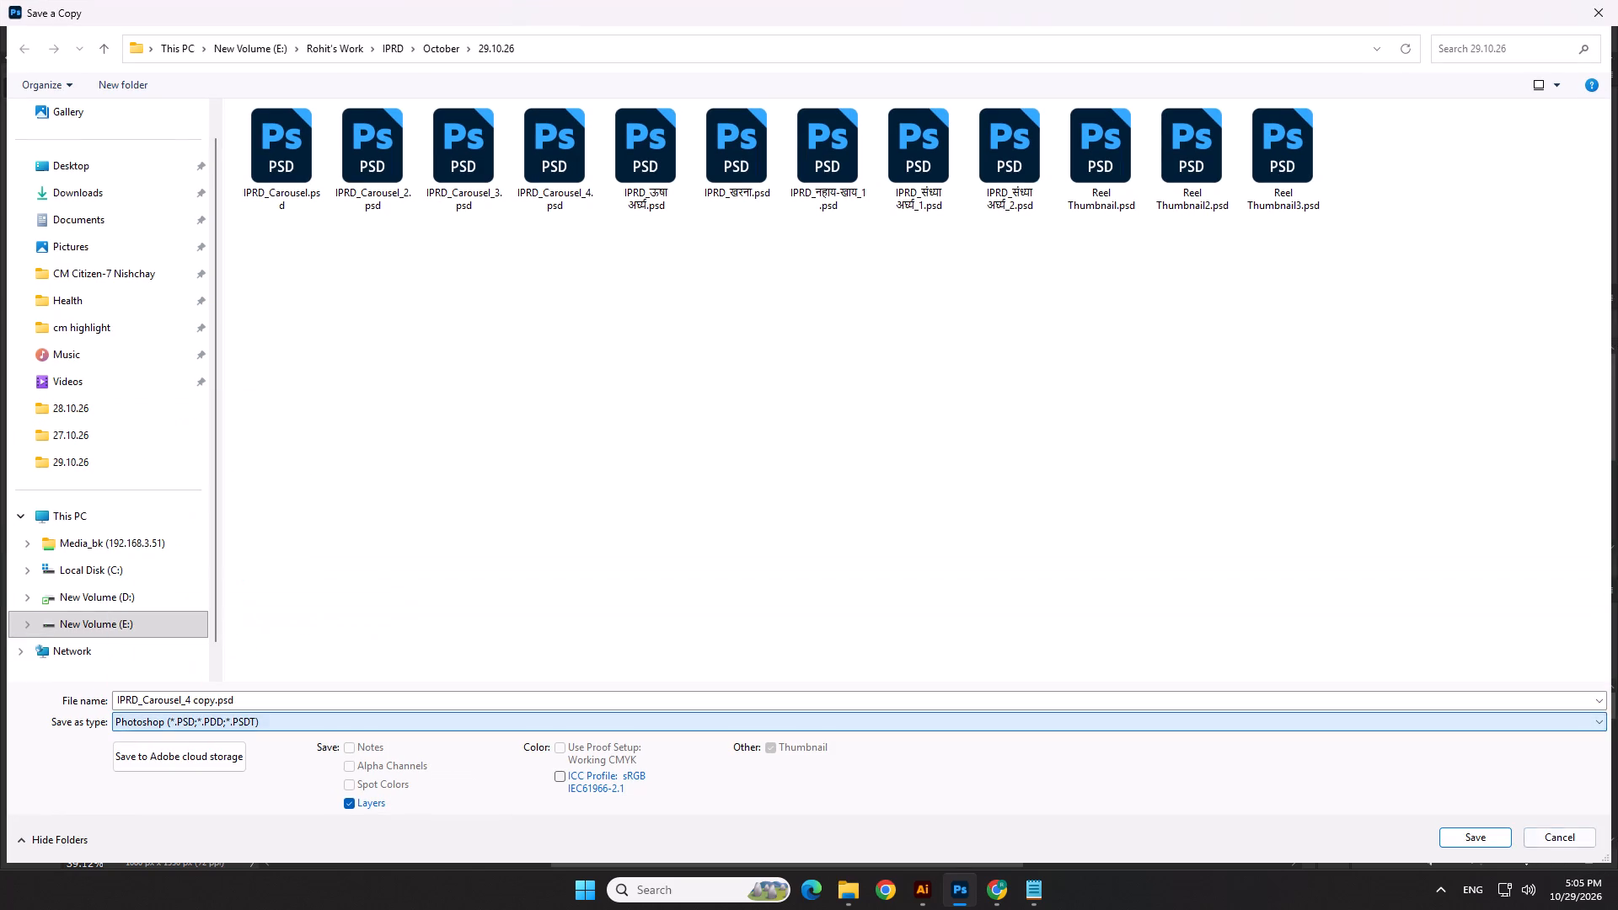
# Change the slide number in the white circle above the footer to 4.
pyautogui.scroll(12, 792, 706)
pyautogui.doubleClick(863, 725)
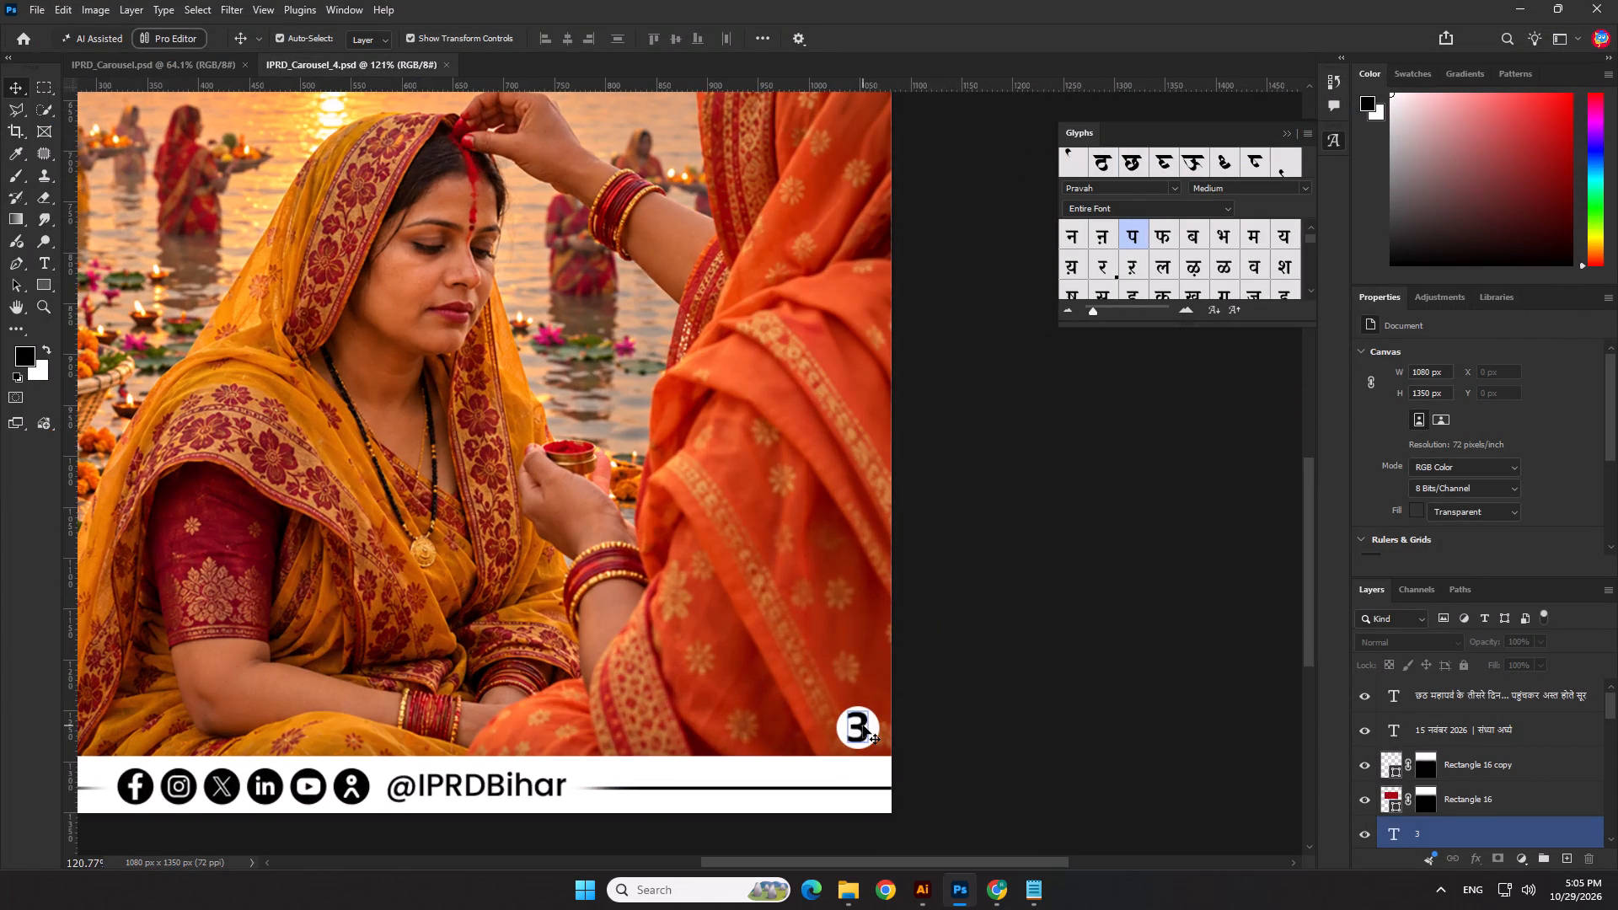
pyautogui.press('4')
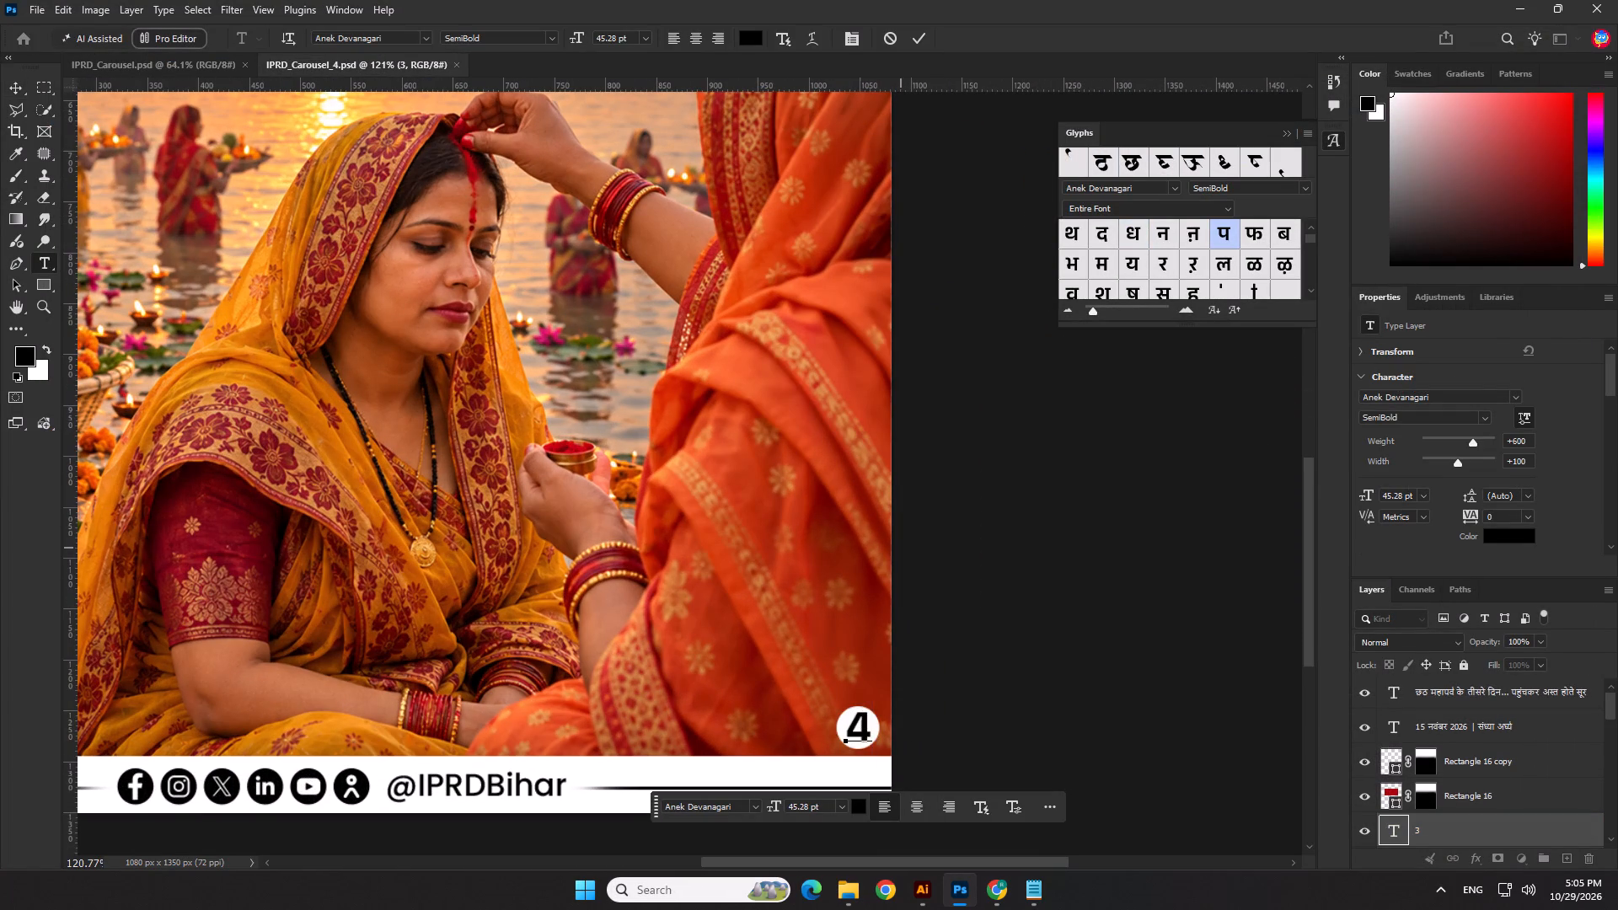
pyautogui.click(919, 35)
# Centre the number 4 and its white circle on each other in both directions, aligning to Selection, and save IPRD_Carousel_4.psd.
pyautogui.scroll(12, 801, 781)
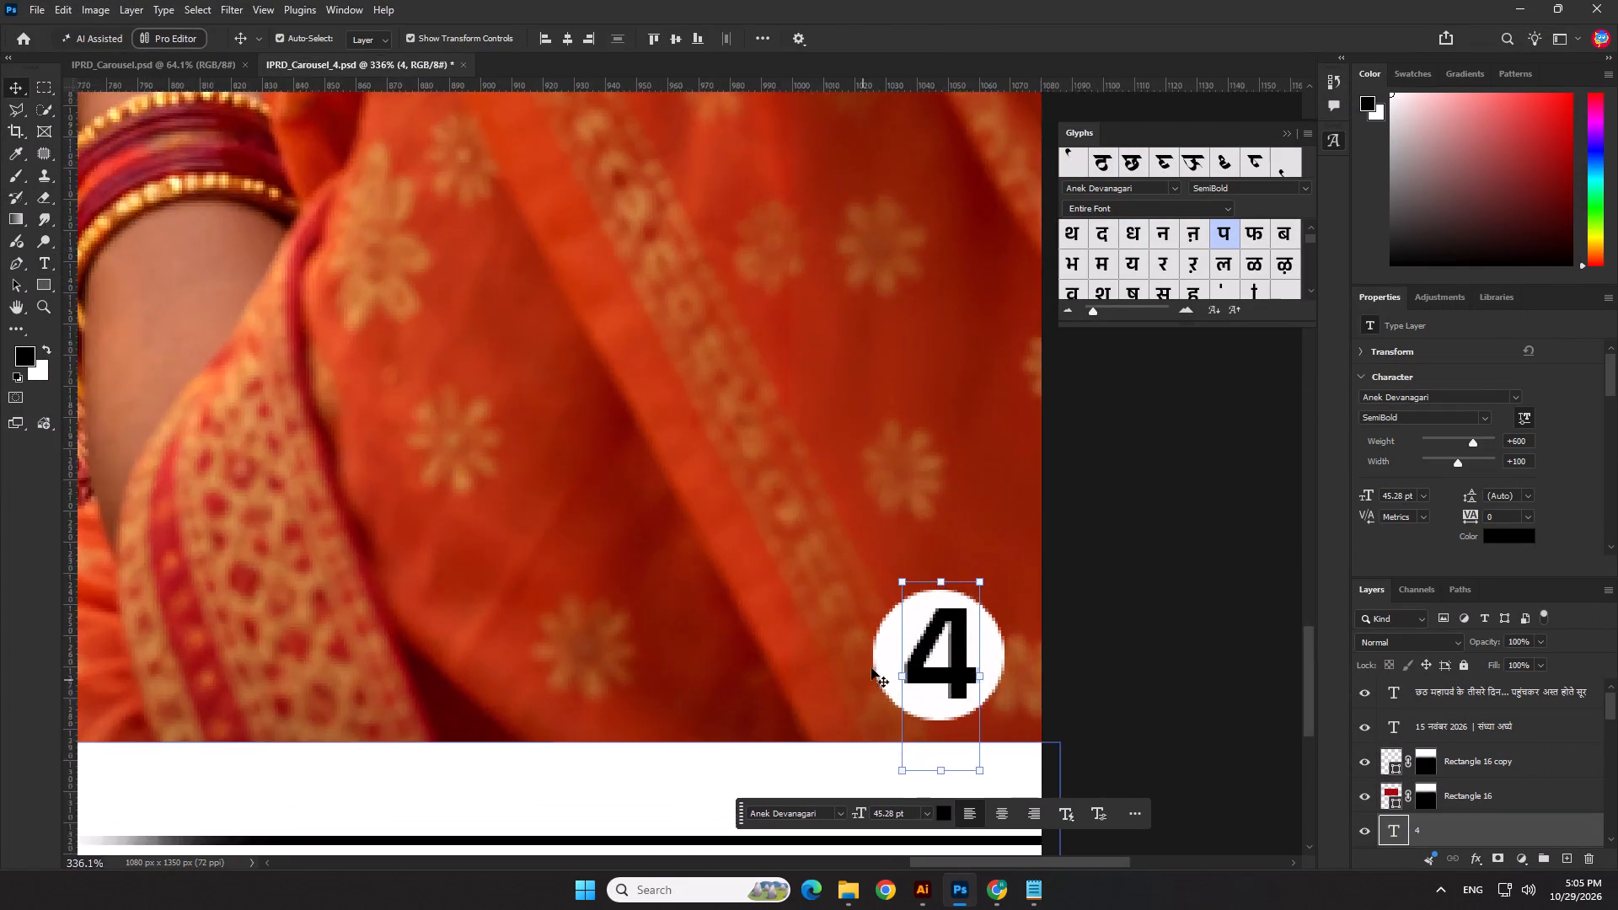
pyautogui.scroll(3, 871, 668)
pyautogui.keyDown('shift'); pyautogui.click(886, 639); pyautogui.keyUp('shift')
pyautogui.click(567, 37)
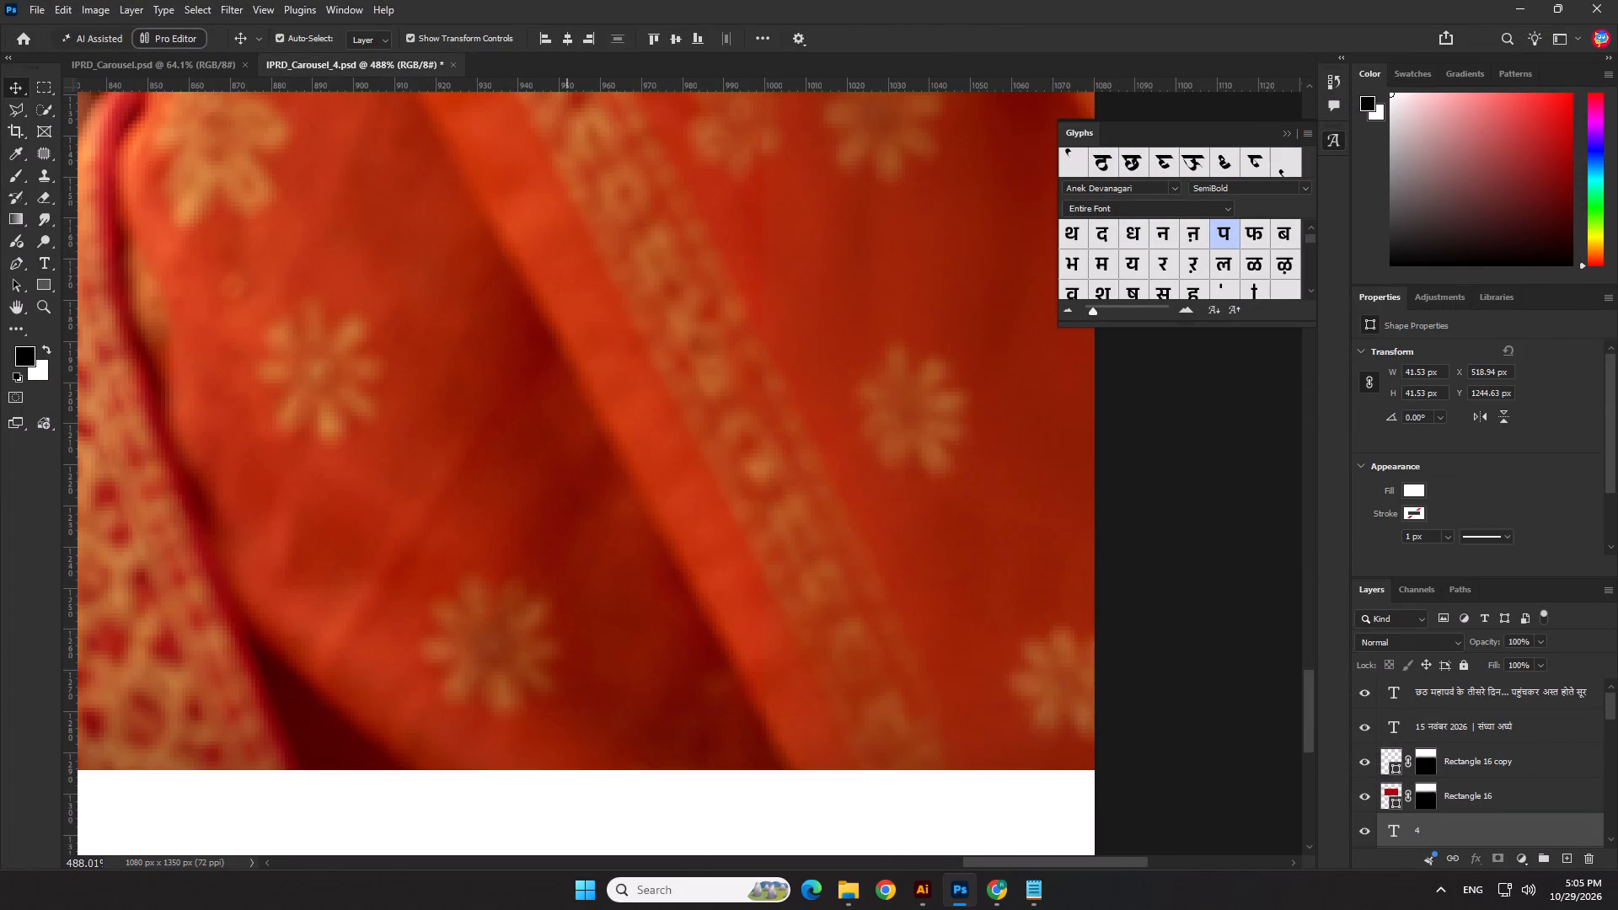
pyautogui.hotkey('ctrl', 'z')
pyautogui.click(764, 35)
pyautogui.click(819, 191)
pyautogui.moveTo(803, 217); pyautogui.dragTo(815, 211)
pyautogui.click(569, 35)
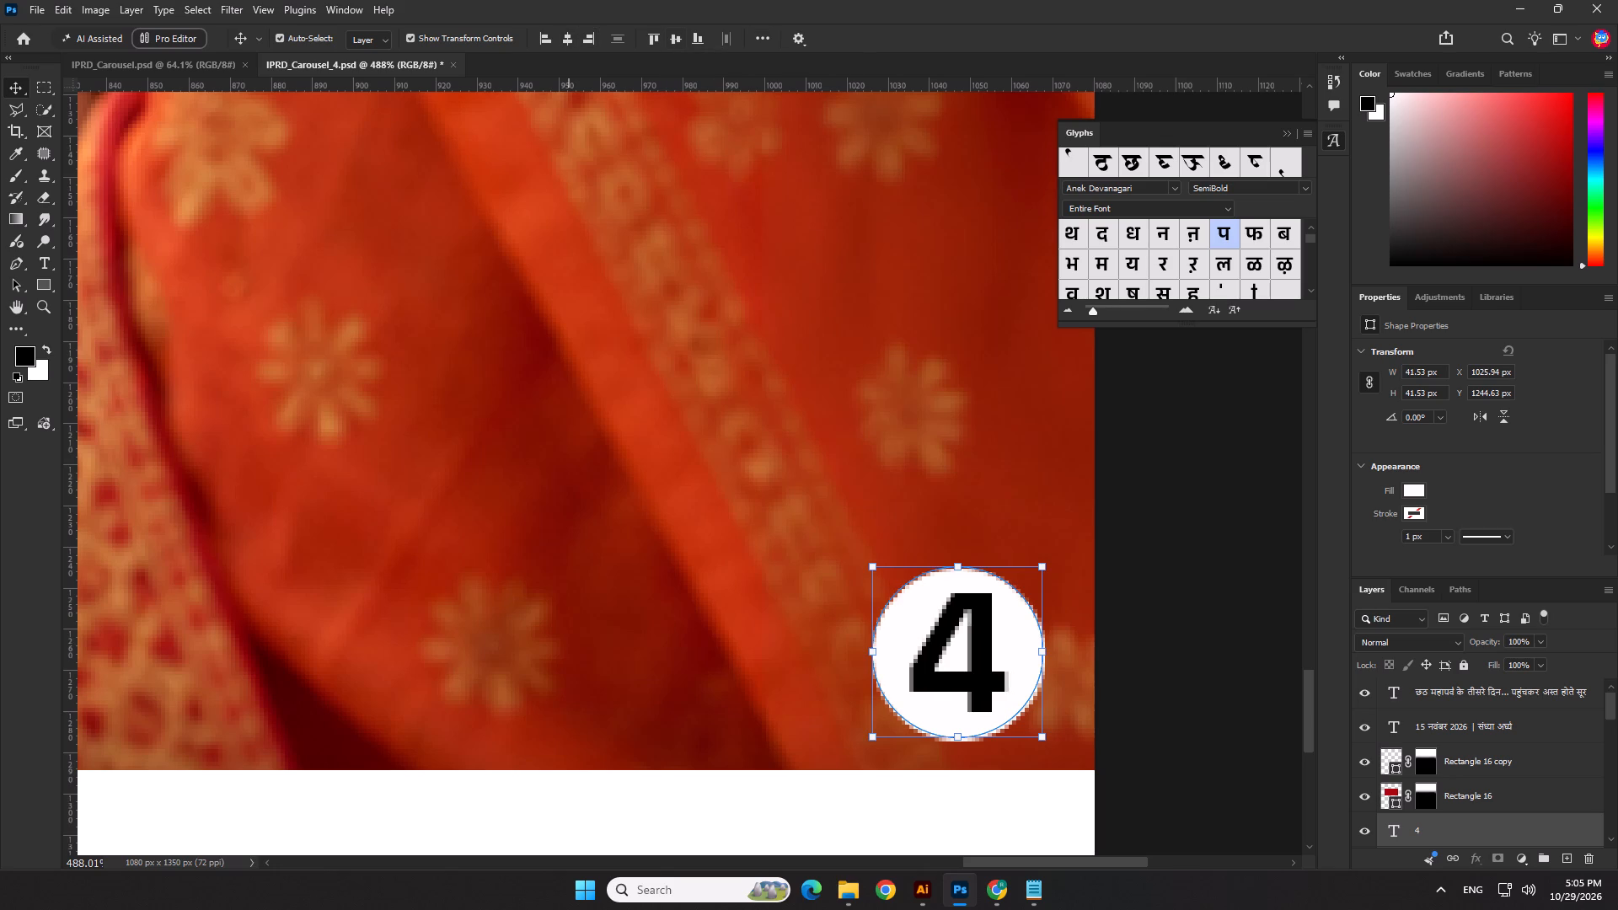
pyautogui.click(673, 35)
pyautogui.scroll(-6, 785, 369)
pyautogui.scroll(1, 782, 452)
pyautogui.scroll(-16, 785, 485)
pyautogui.scroll(-7, 1047, 578)
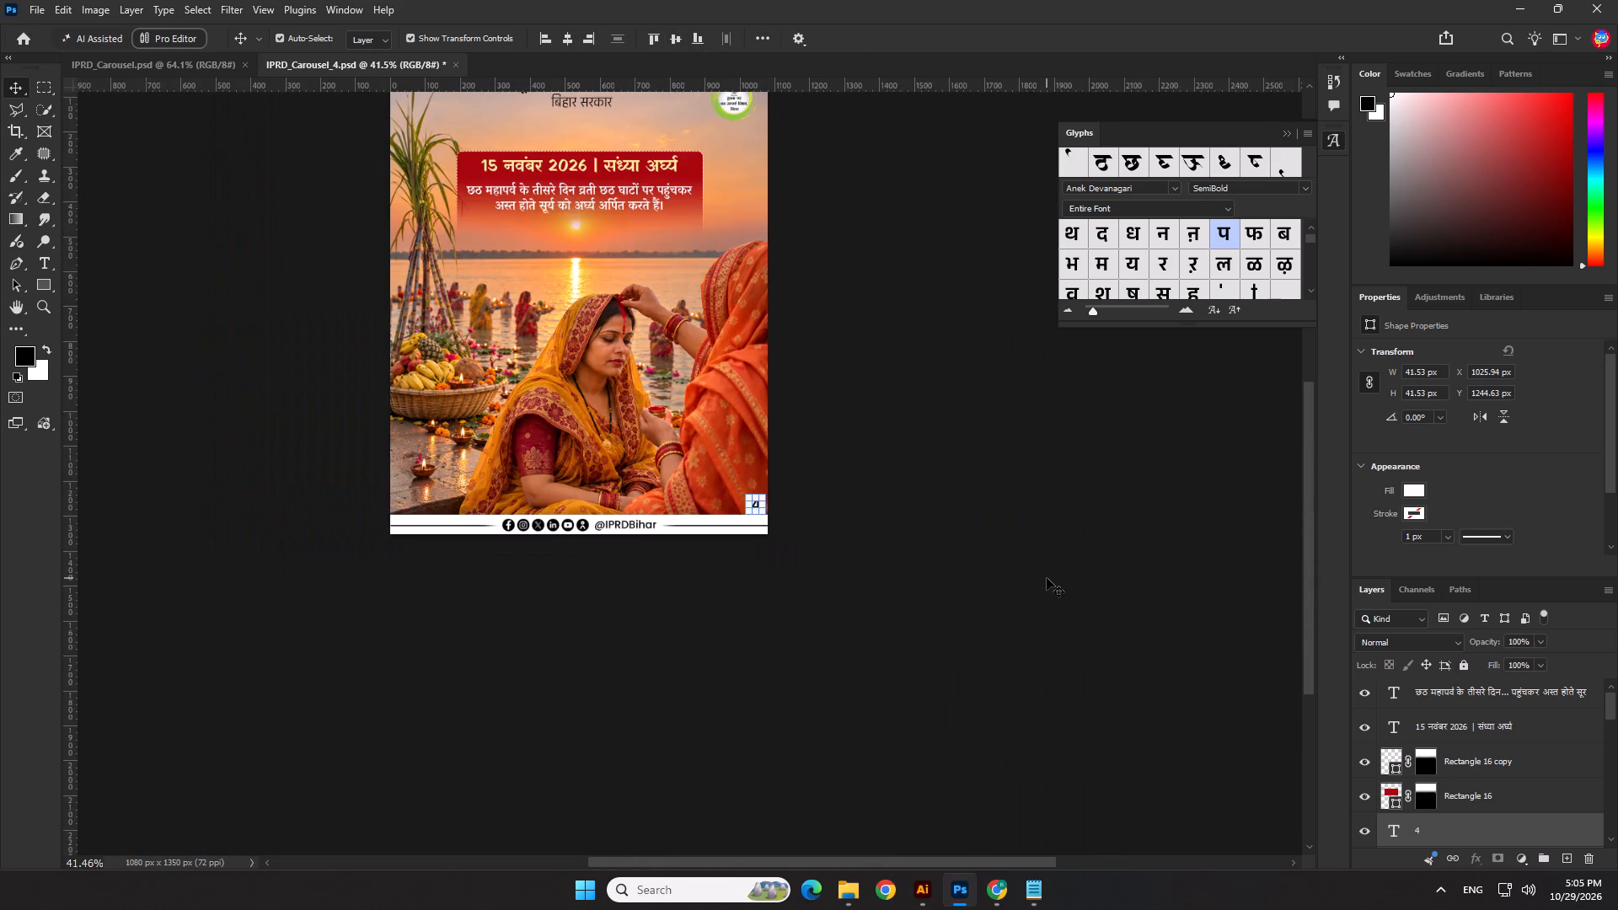
pyautogui.click(1047, 578)
pyautogui.hotkey('ctrl', 's')
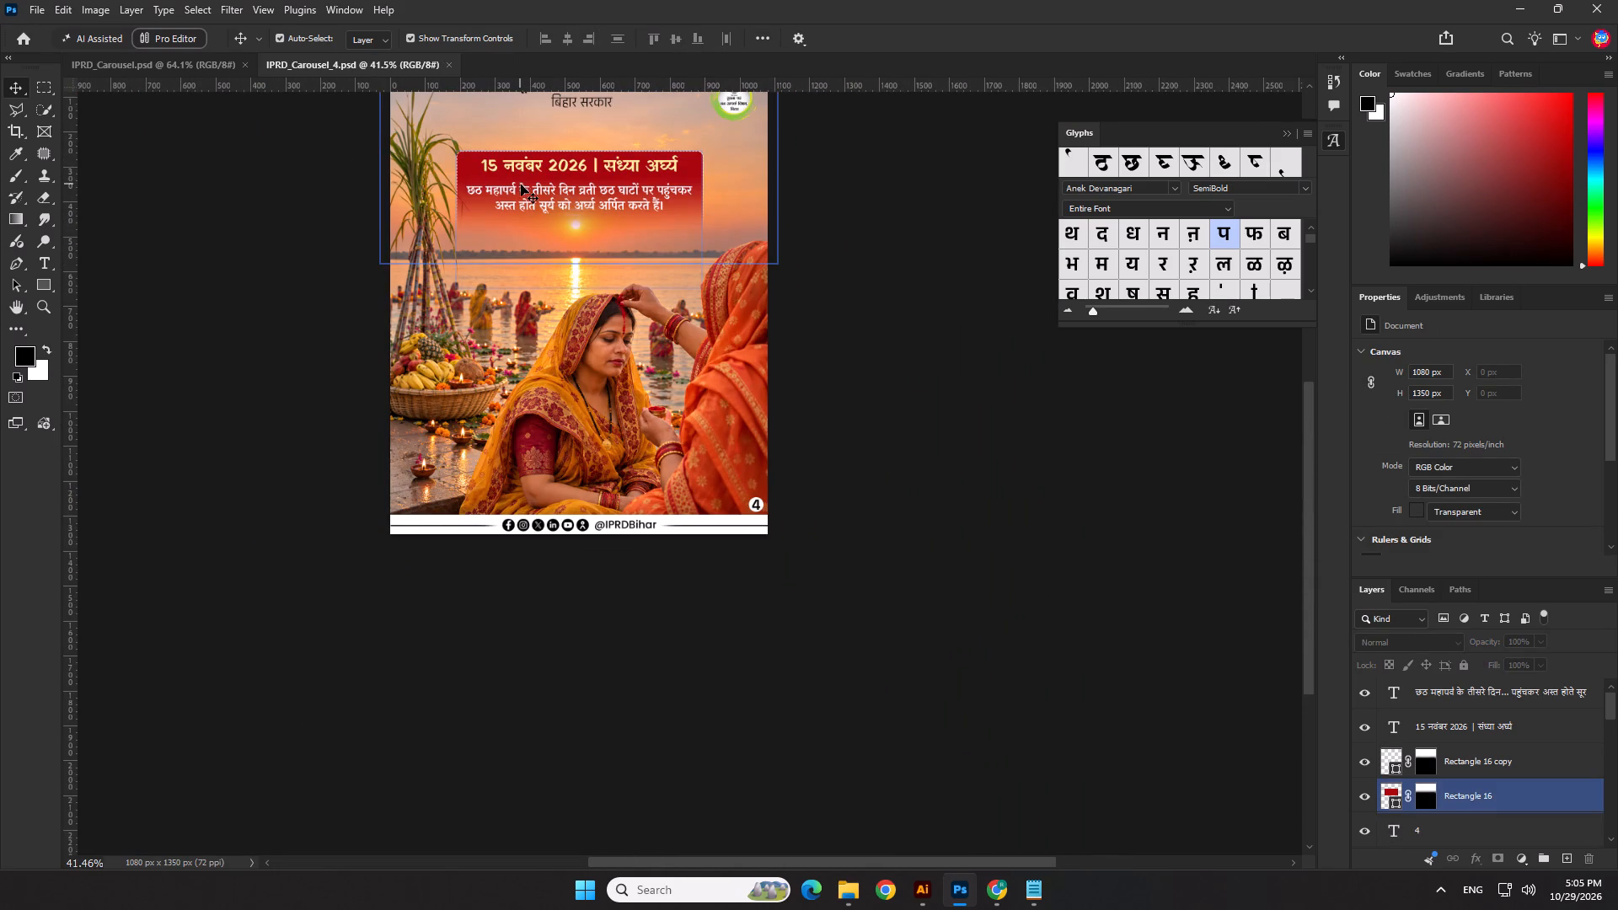
# Nudge the body paragraph in the red box slightly upward, centre it horizontally on the slide, and save the document.
pyautogui.click(523, 194)
pyautogui.press('Up')
pyautogui.press('Up')
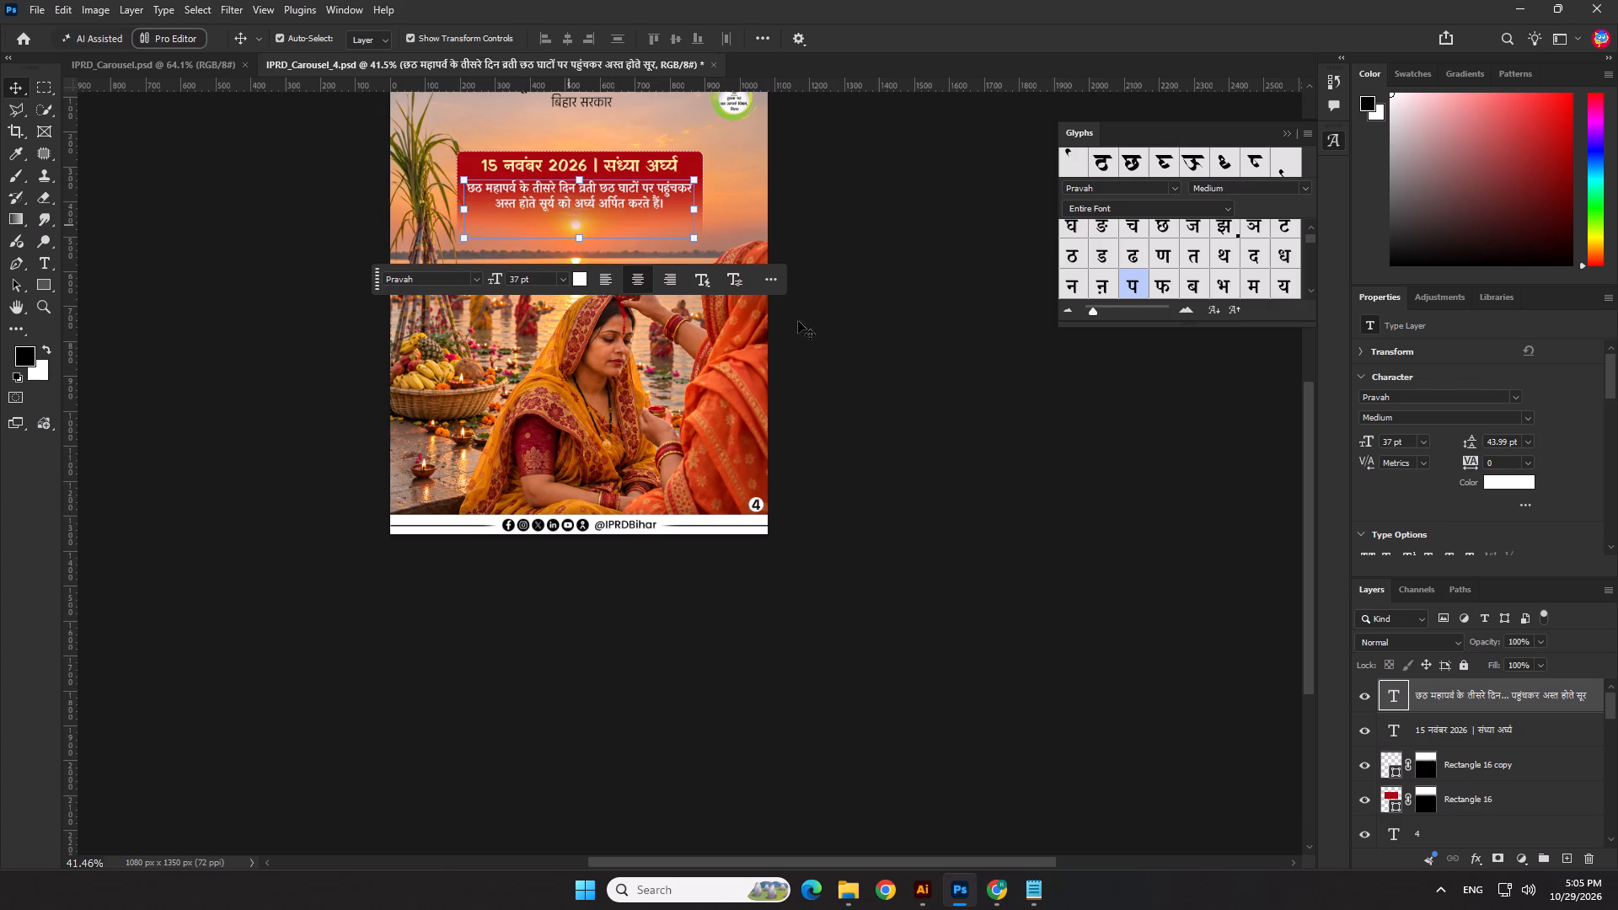
pyautogui.click(924, 390)
pyautogui.click(582, 185)
pyautogui.doubleClick(751, 37)
pyautogui.click(798, 182)
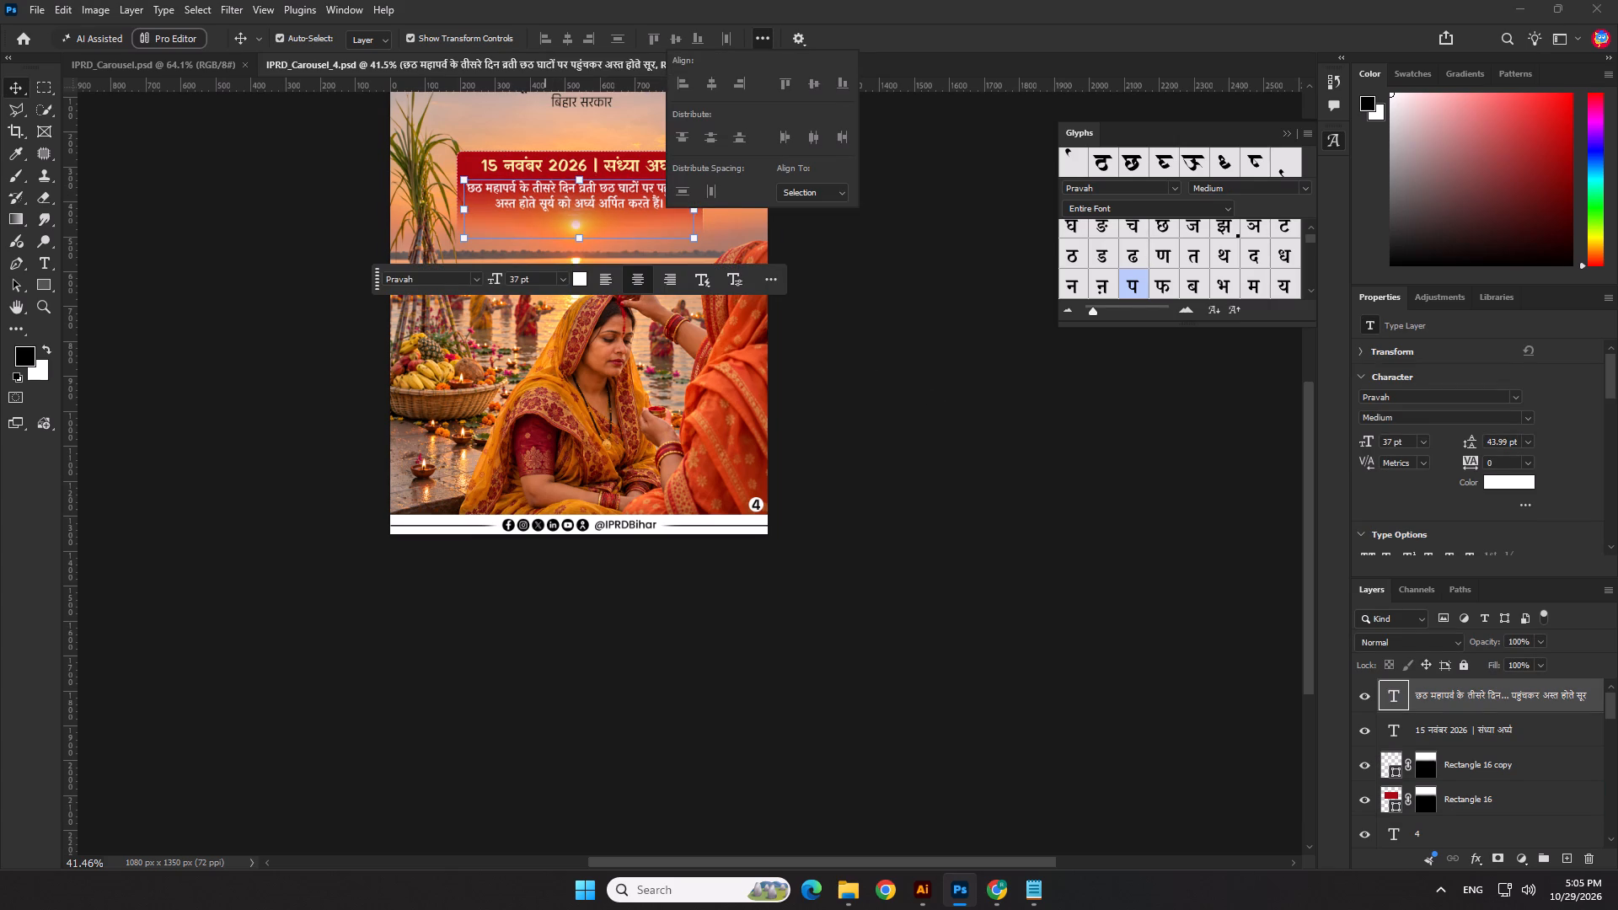
pyautogui.click(805, 187)
pyautogui.click(804, 223)
pyautogui.click(560, 35)
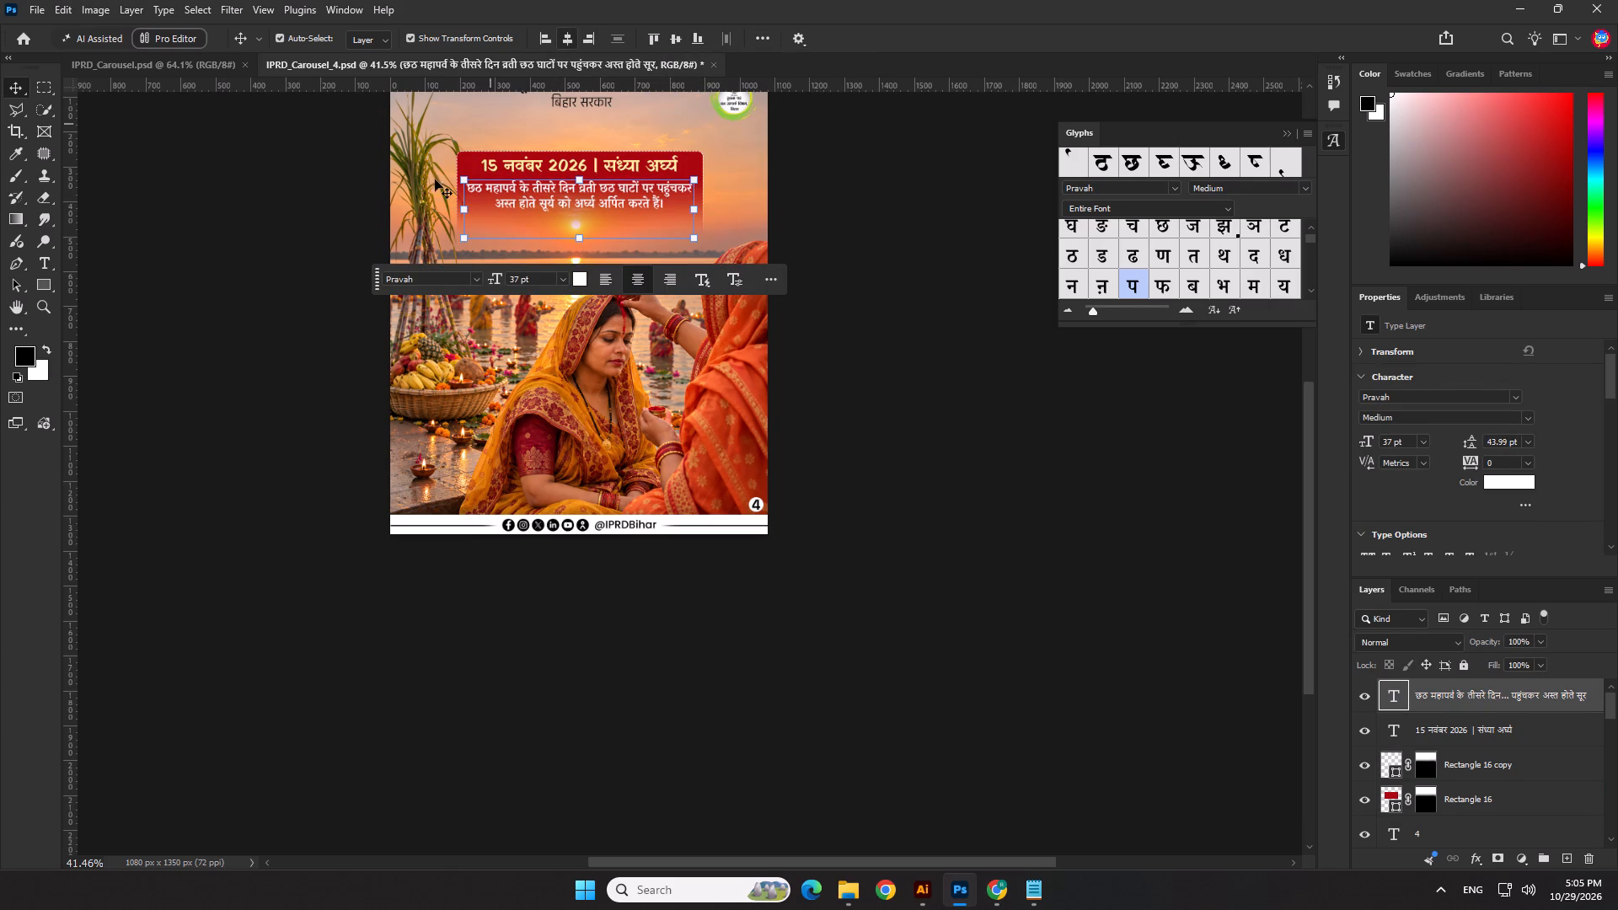
pyautogui.click(345, 313)
pyautogui.hotkey('ctrl', 's')
# Save a PNG copy of slide 4 in the 29.10.26 folder as IPRD_Carousel_4 copy.png.
pyautogui.click(30, 15)
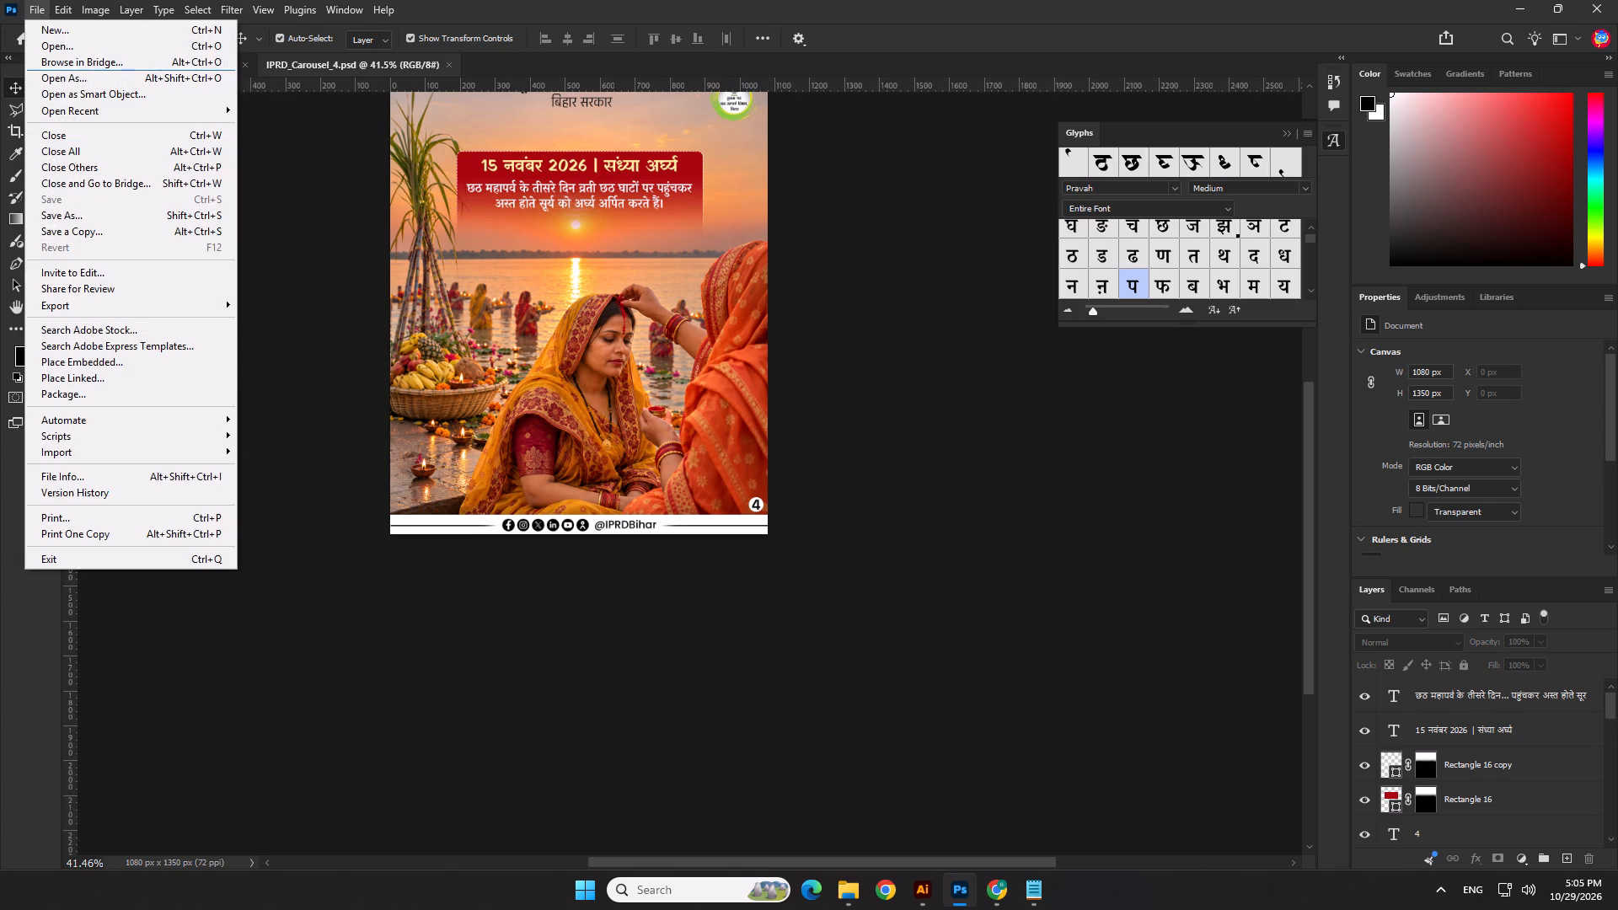
pyautogui.click(72, 231)
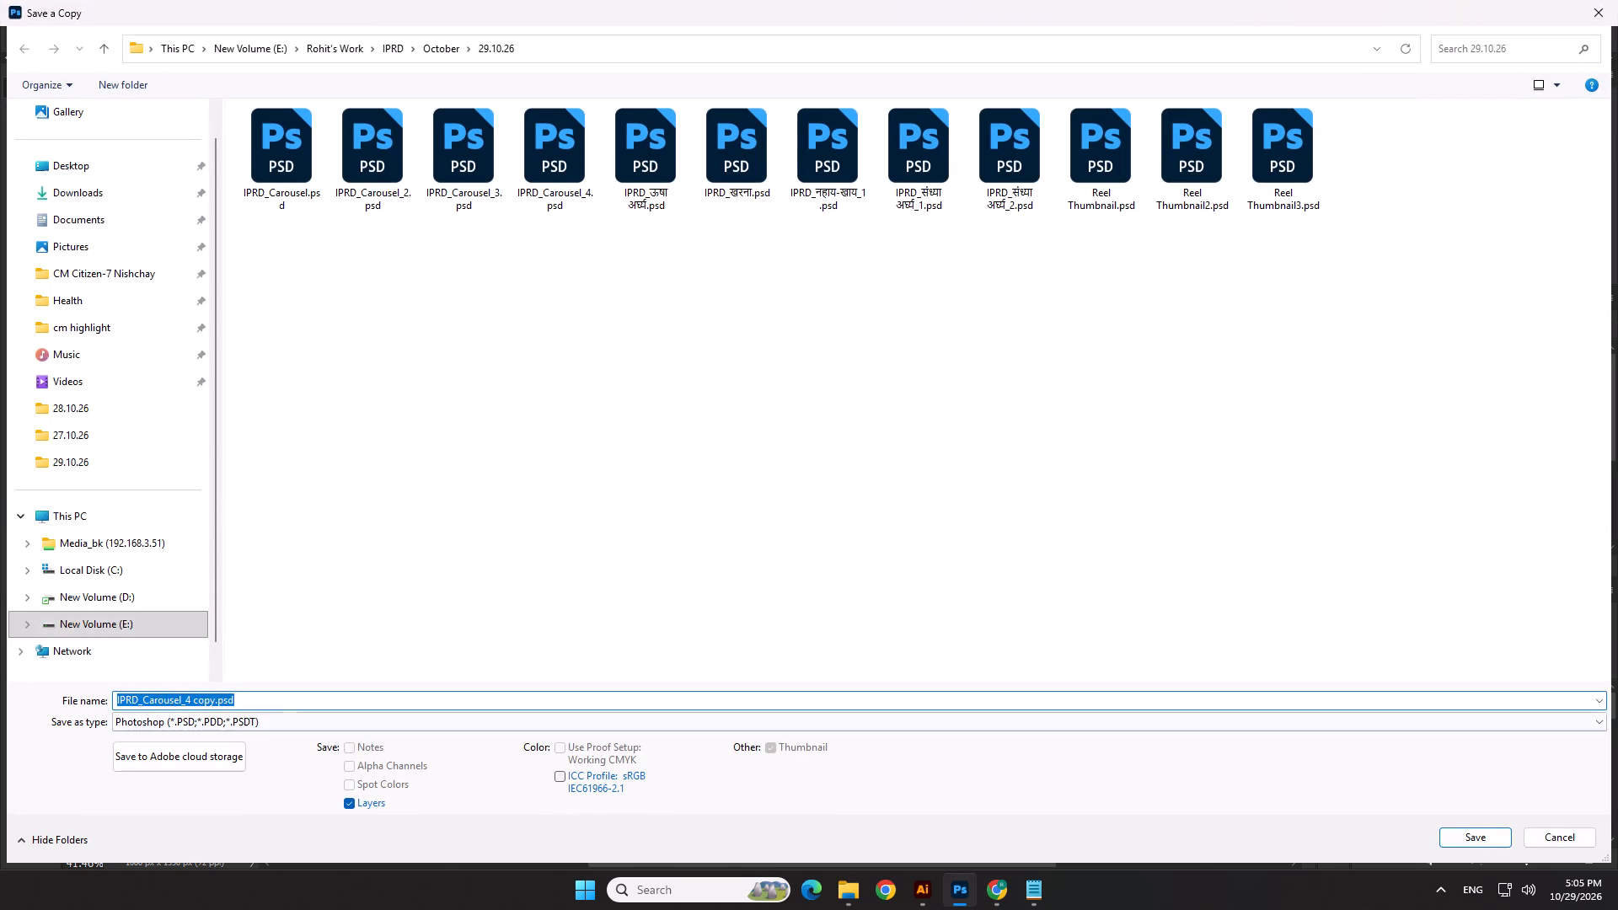
pyautogui.click(191, 715)
pyautogui.click(185, 616)
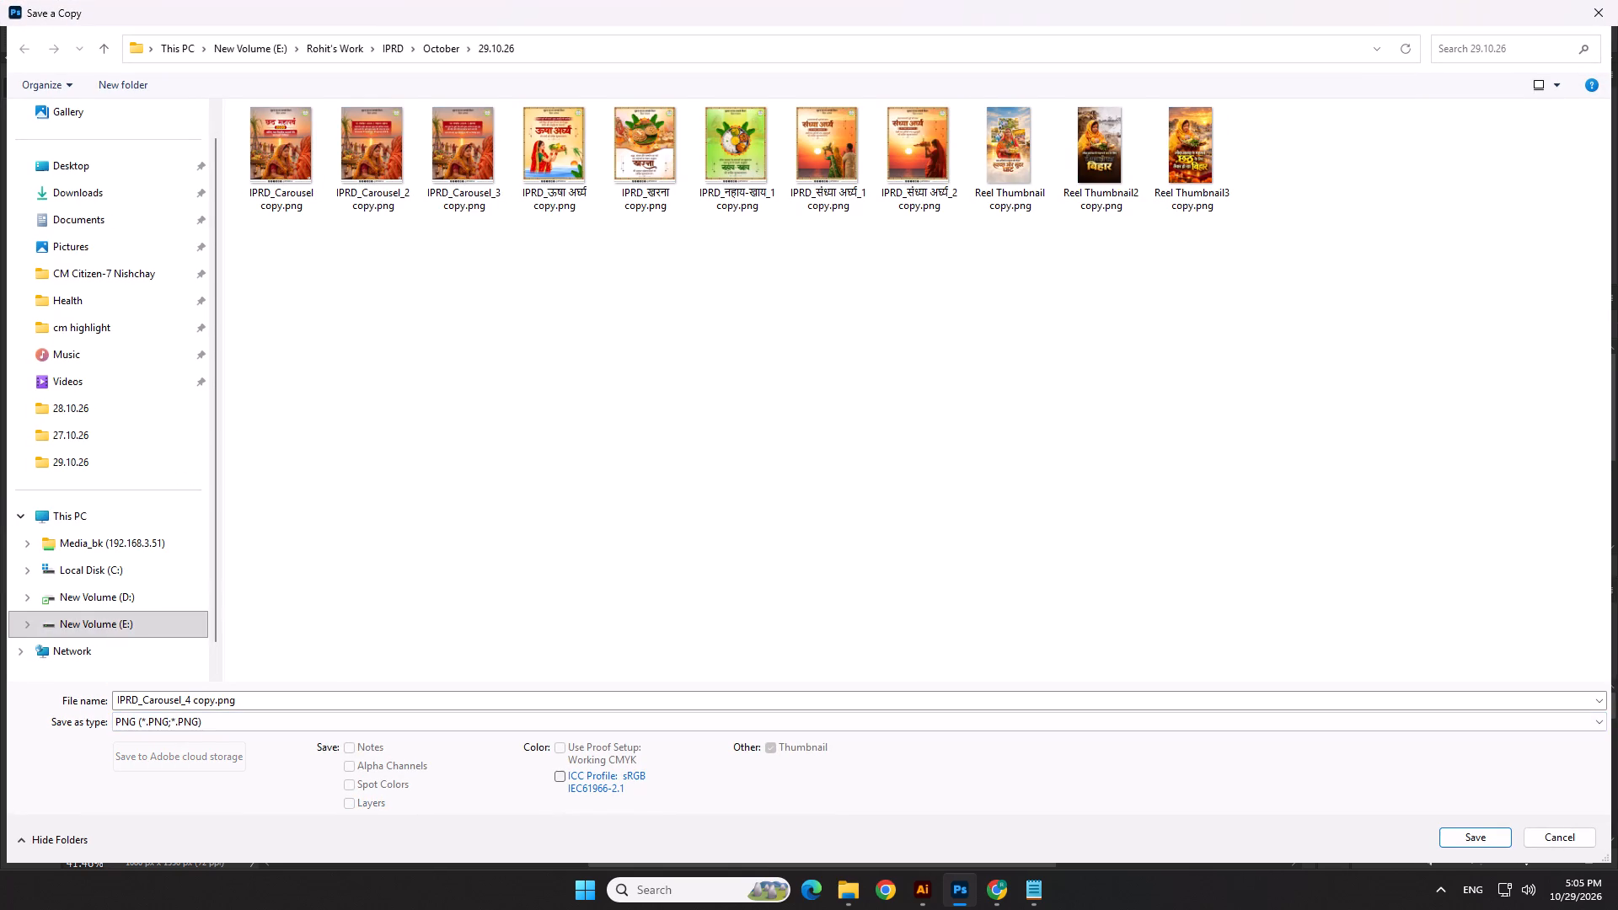
pyautogui.click(1469, 841)
pyautogui.click(887, 250)
pyautogui.click(887, 263)
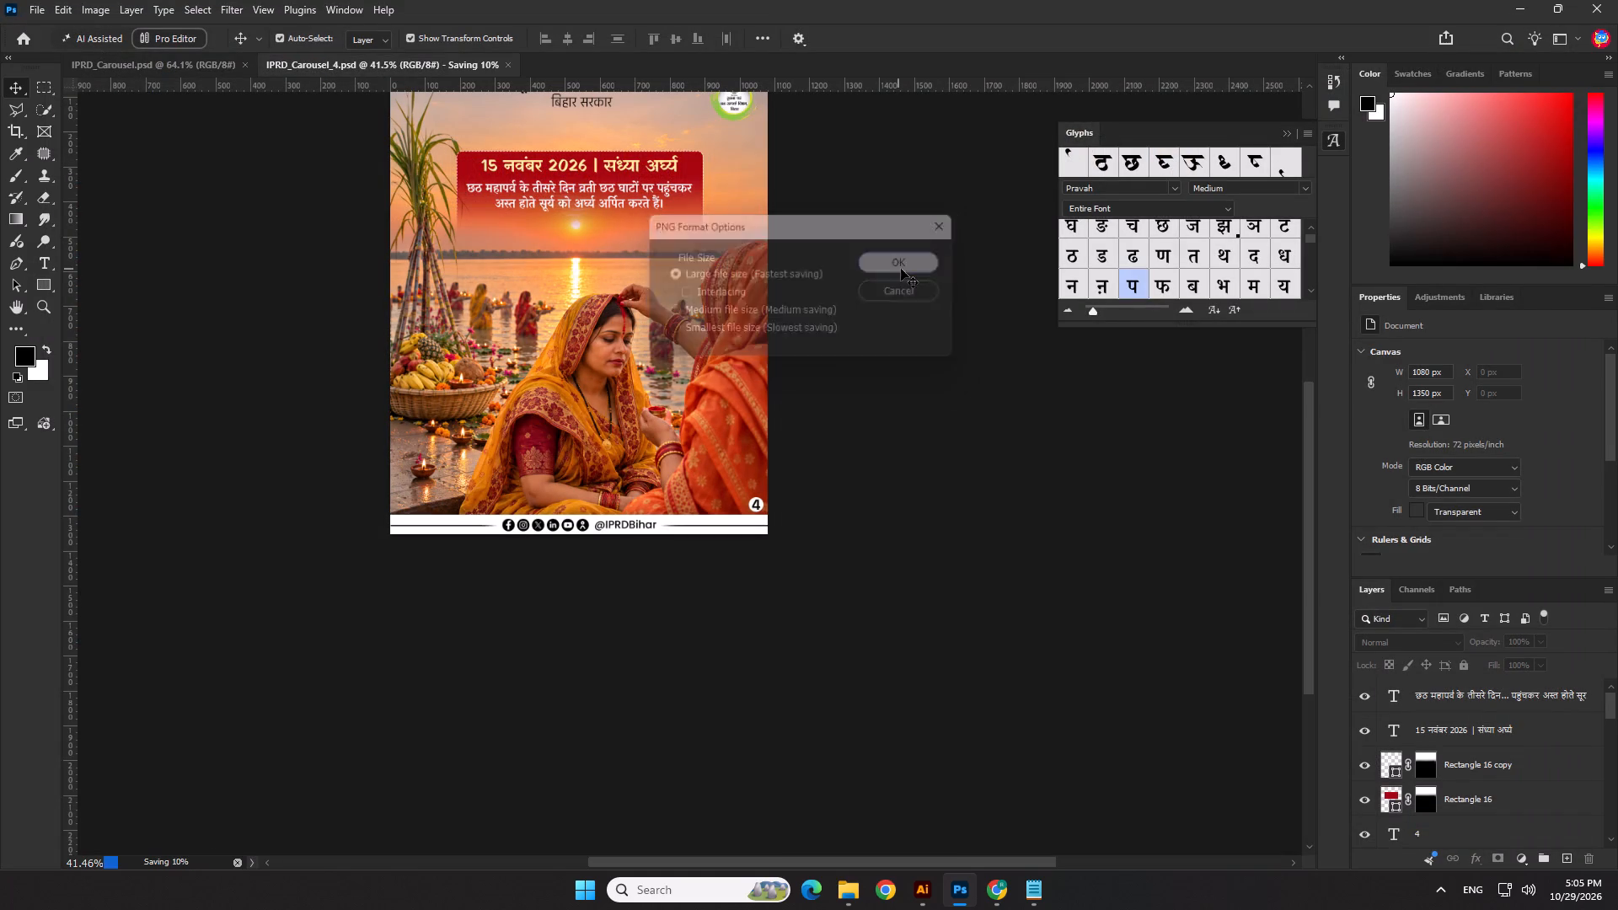
# Open IPRD_Carousel_3.psd from the 29.10.26 folder in File Explorer.
pyautogui.click(849, 895)
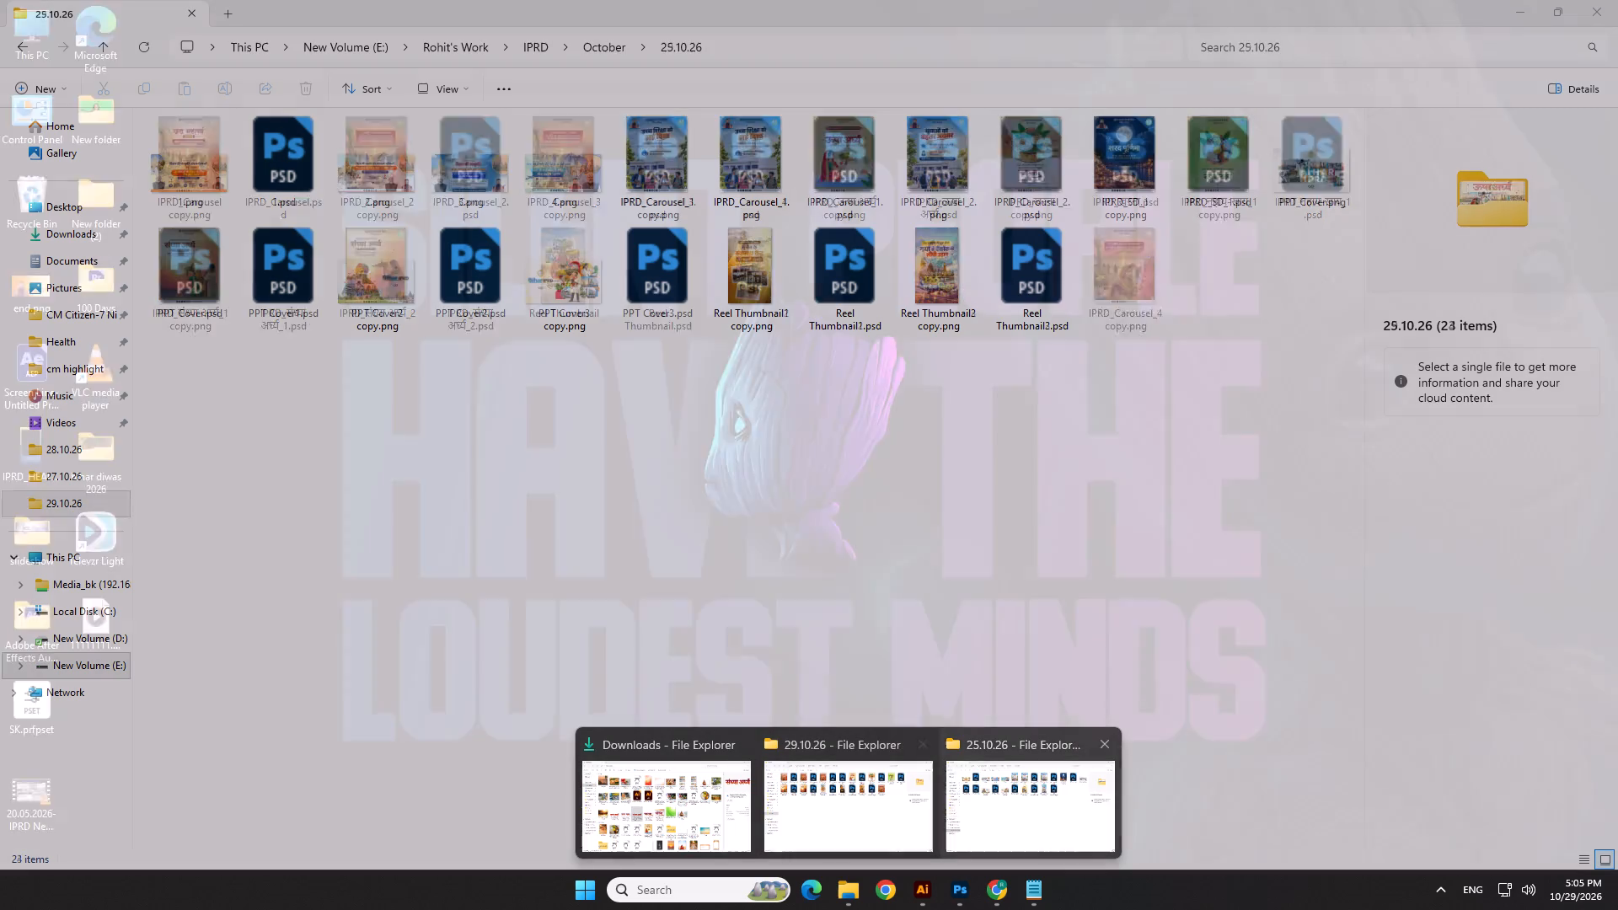
pyautogui.click(836, 782)
pyautogui.click(787, 645)
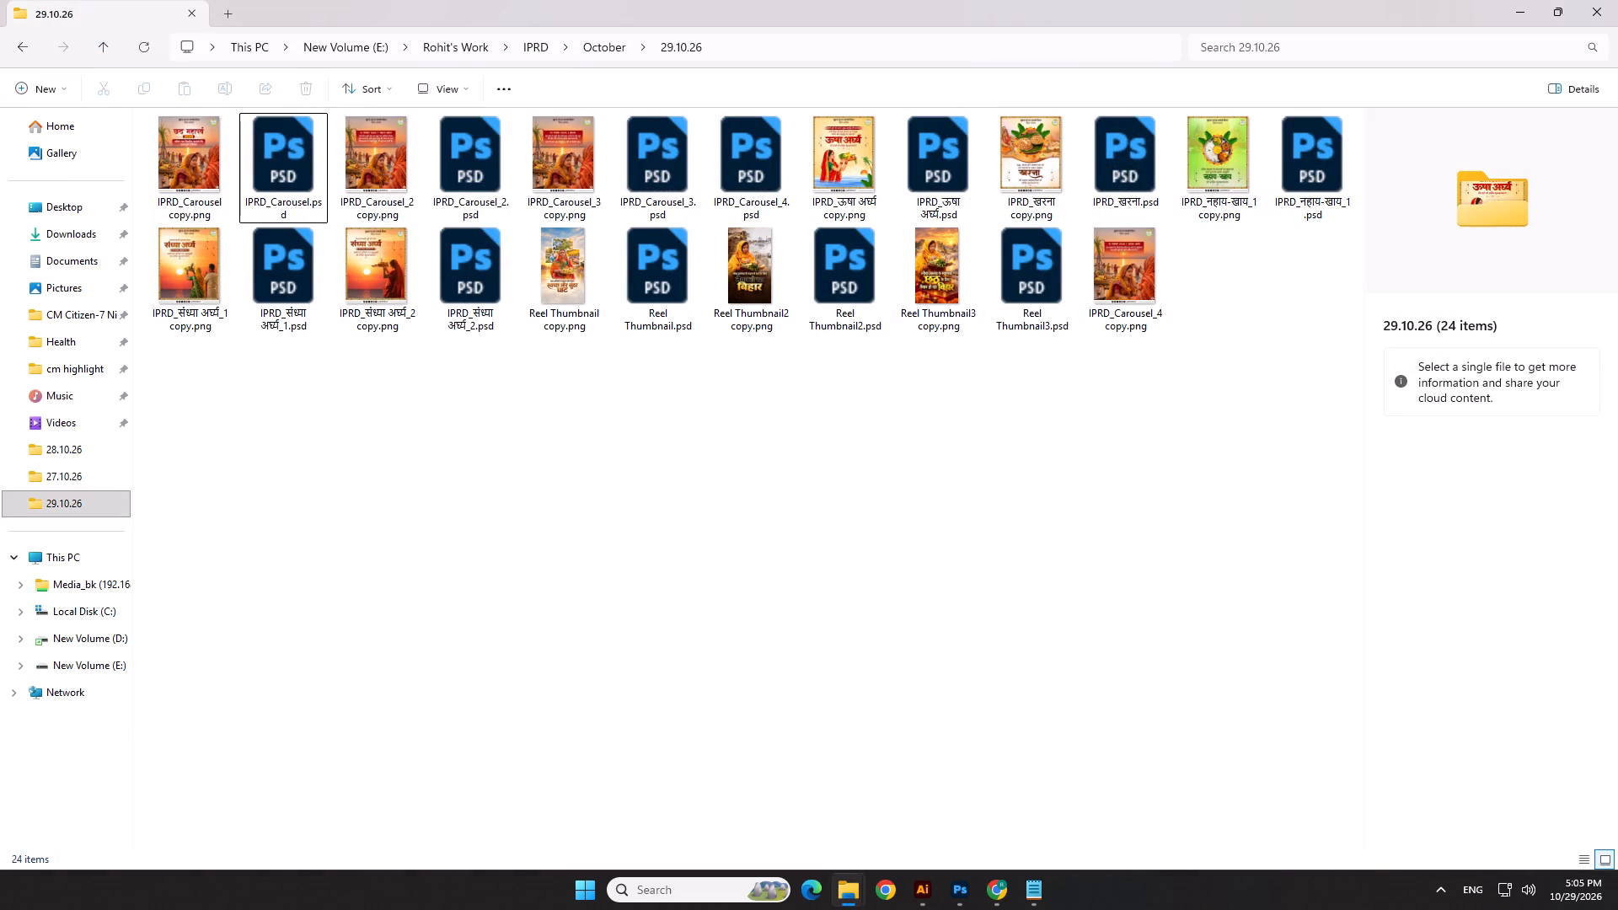
pyautogui.doubleClick(638, 177)
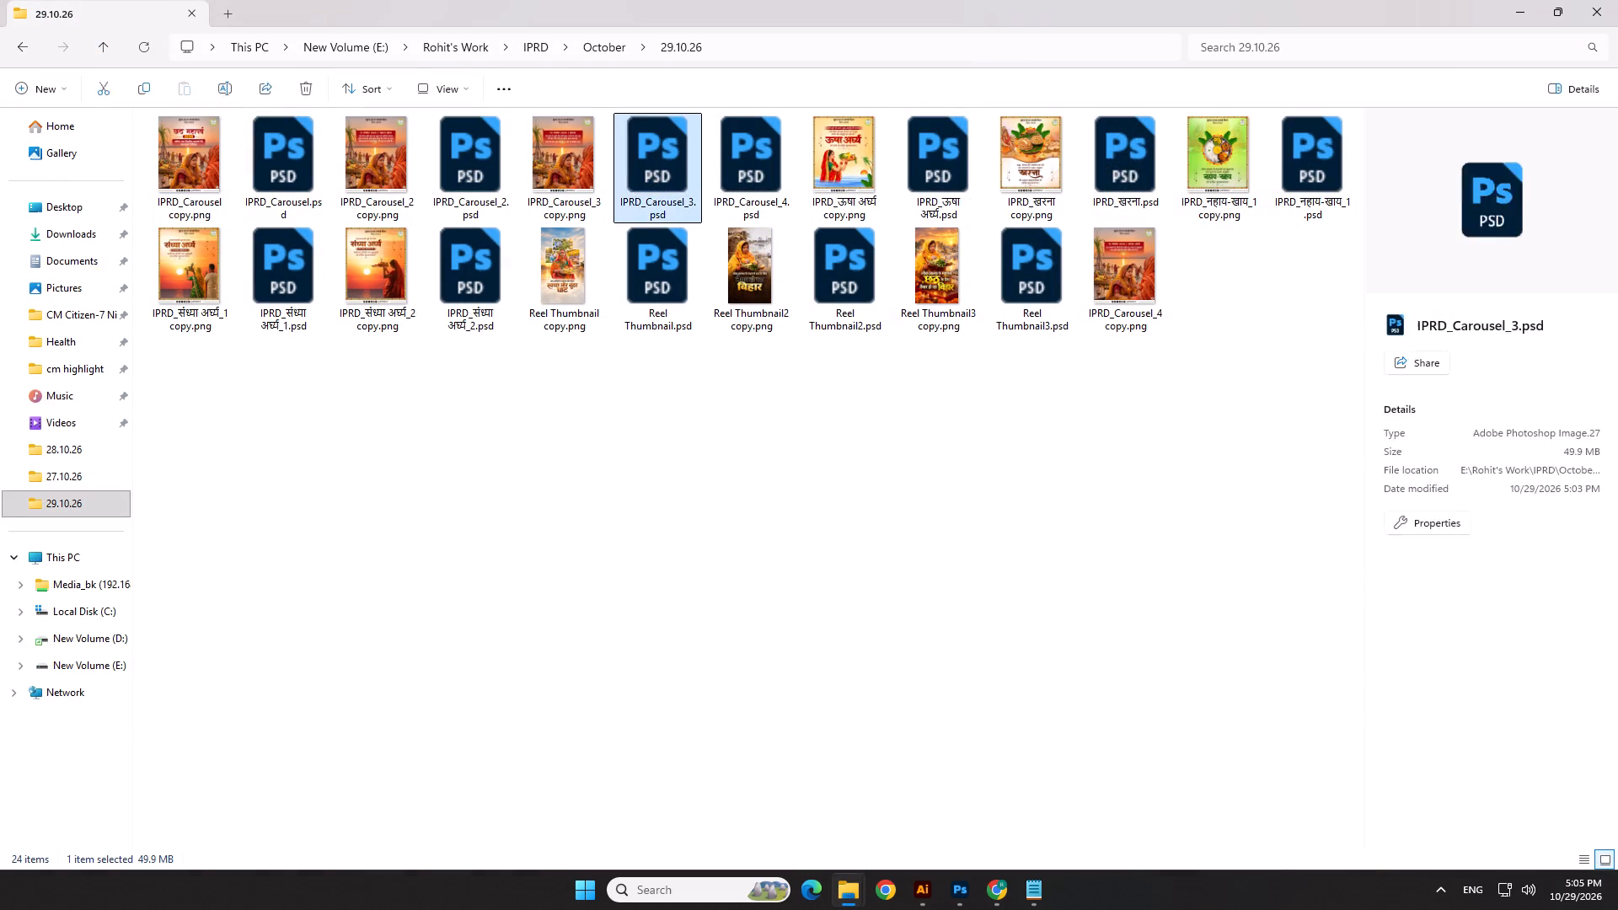
pyautogui.click(888, 254)
pyautogui.click(881, 256)
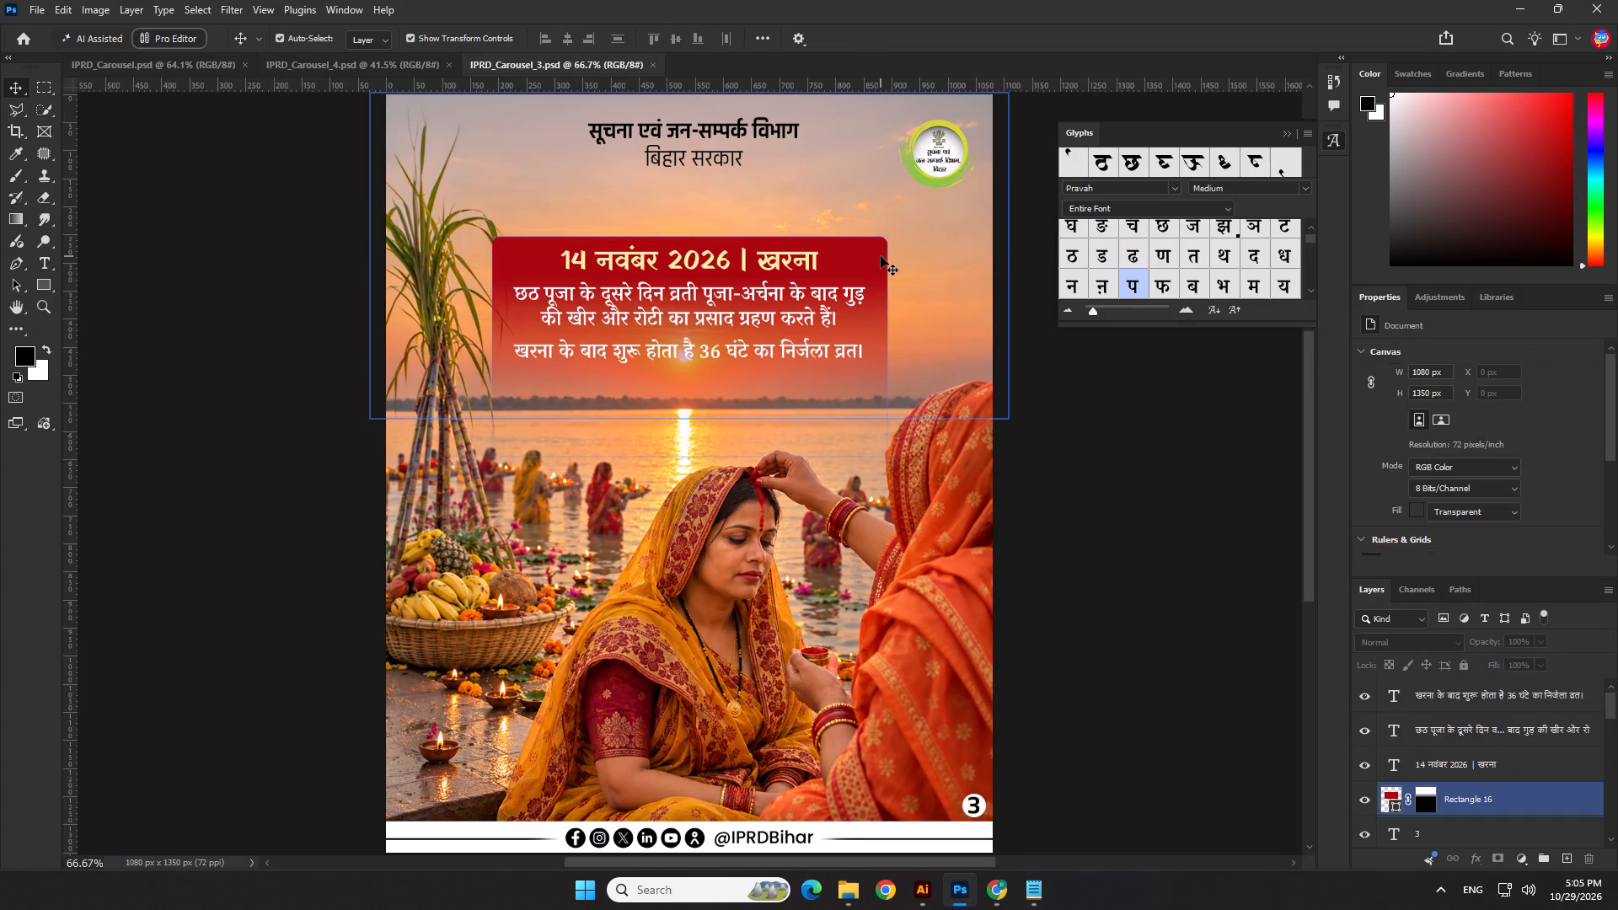
# Duplicate slide 3's Rectangle 16 layer and give the copy a white stroke with no fill.
pyautogui.moveTo(1576, 809); pyautogui.dragTo(1567, 862)
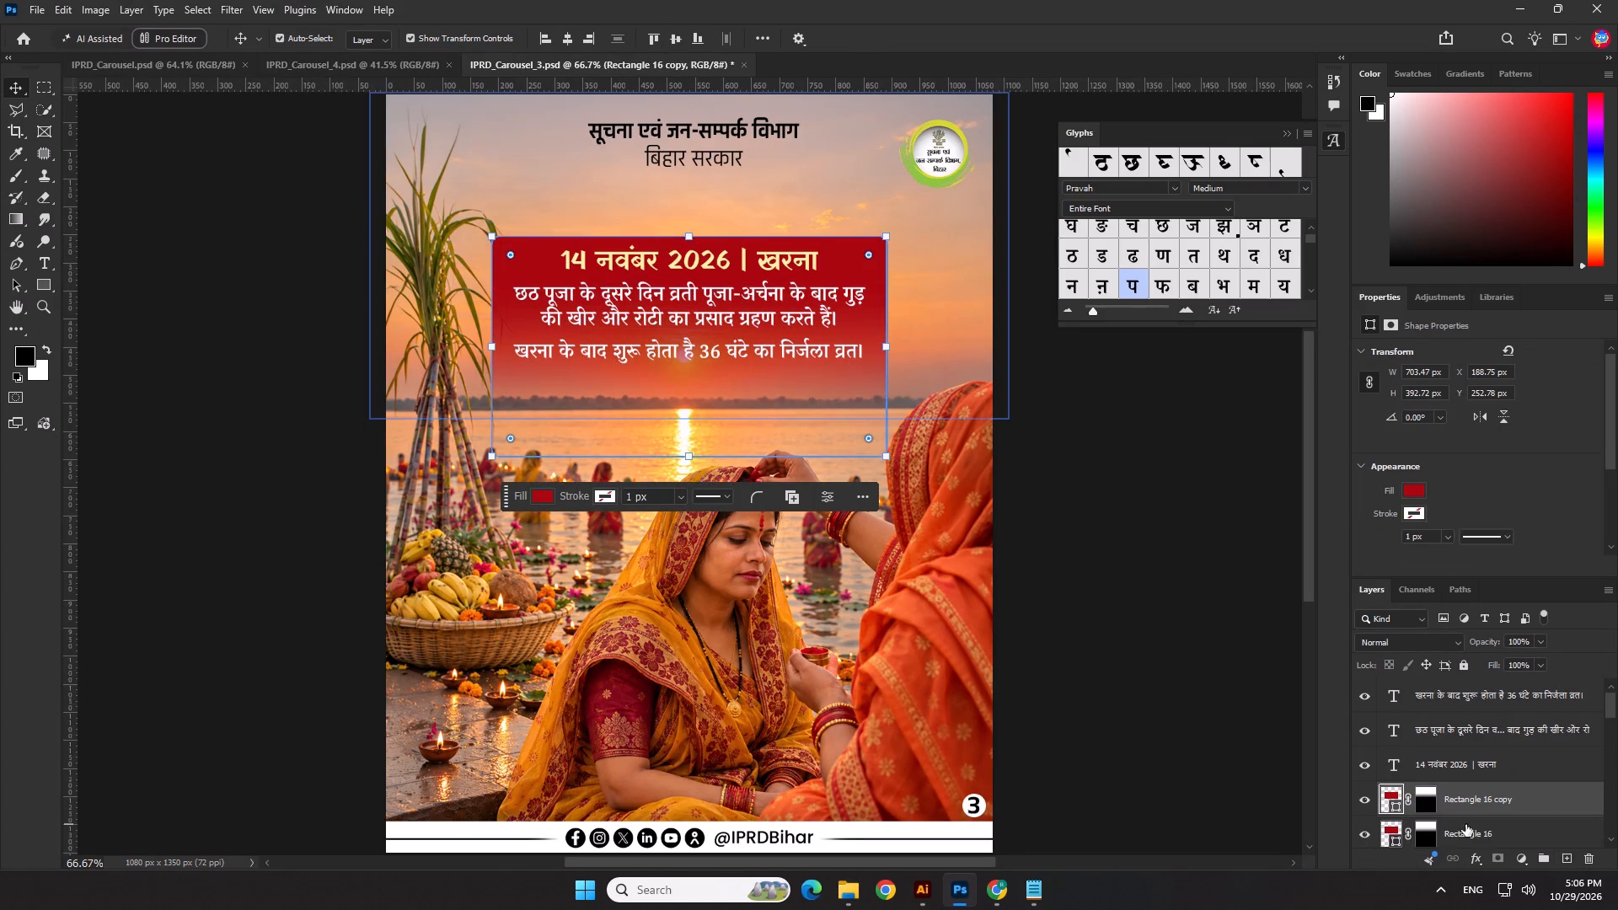
pyautogui.click(1411, 493)
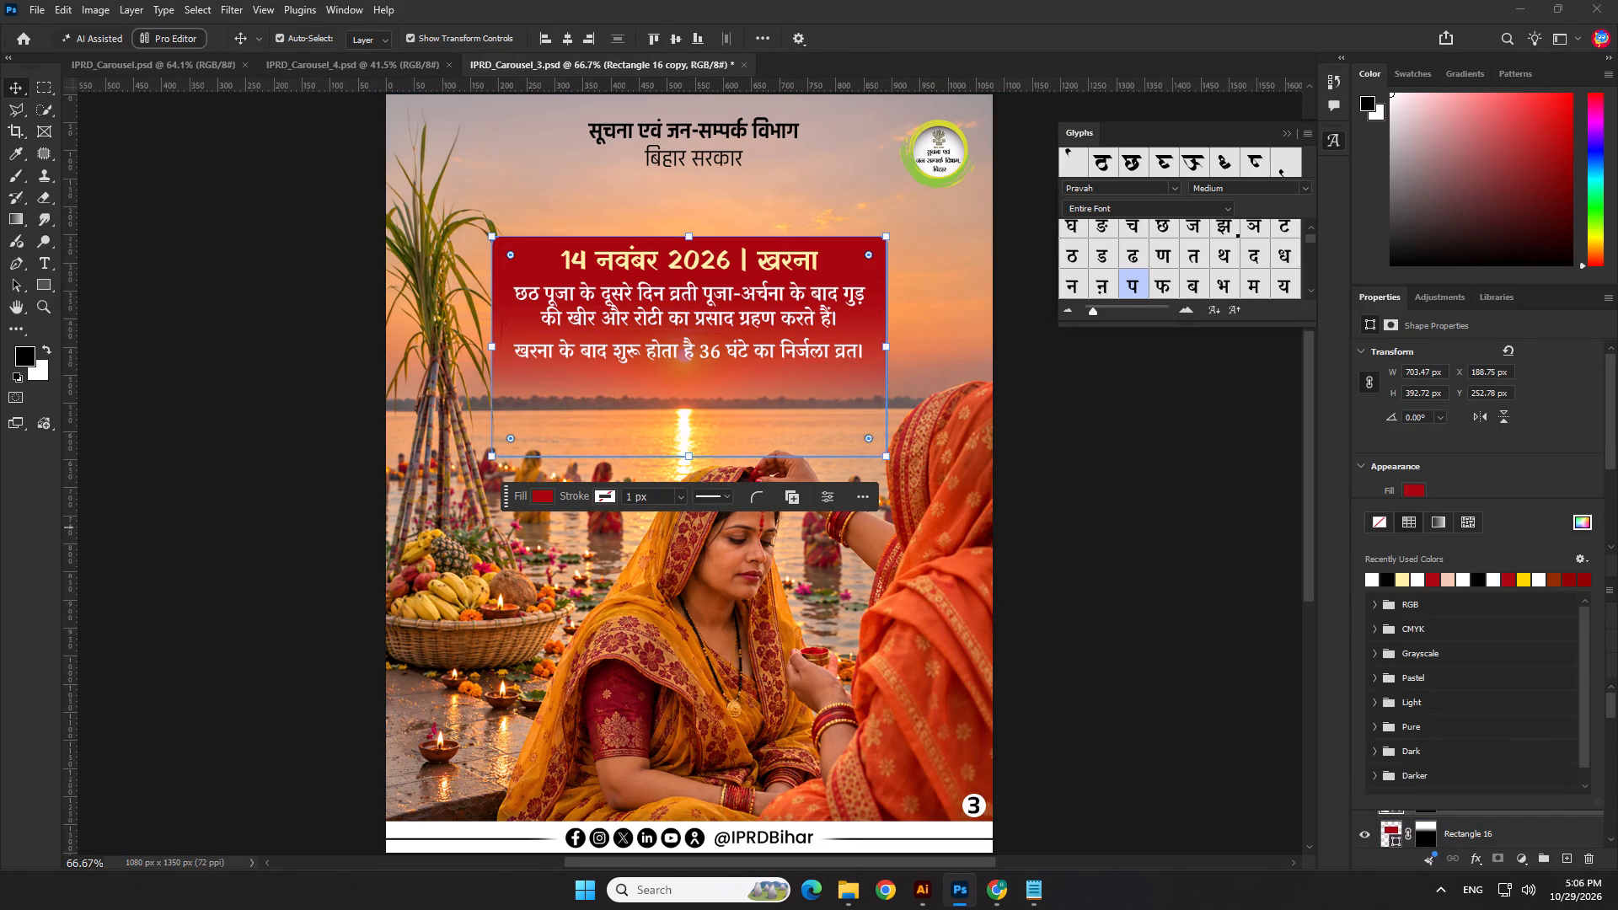
pyautogui.click(1382, 517)
pyautogui.click(1455, 478)
pyautogui.click(1424, 500)
pyautogui.click(1422, 509)
pyautogui.click(1378, 602)
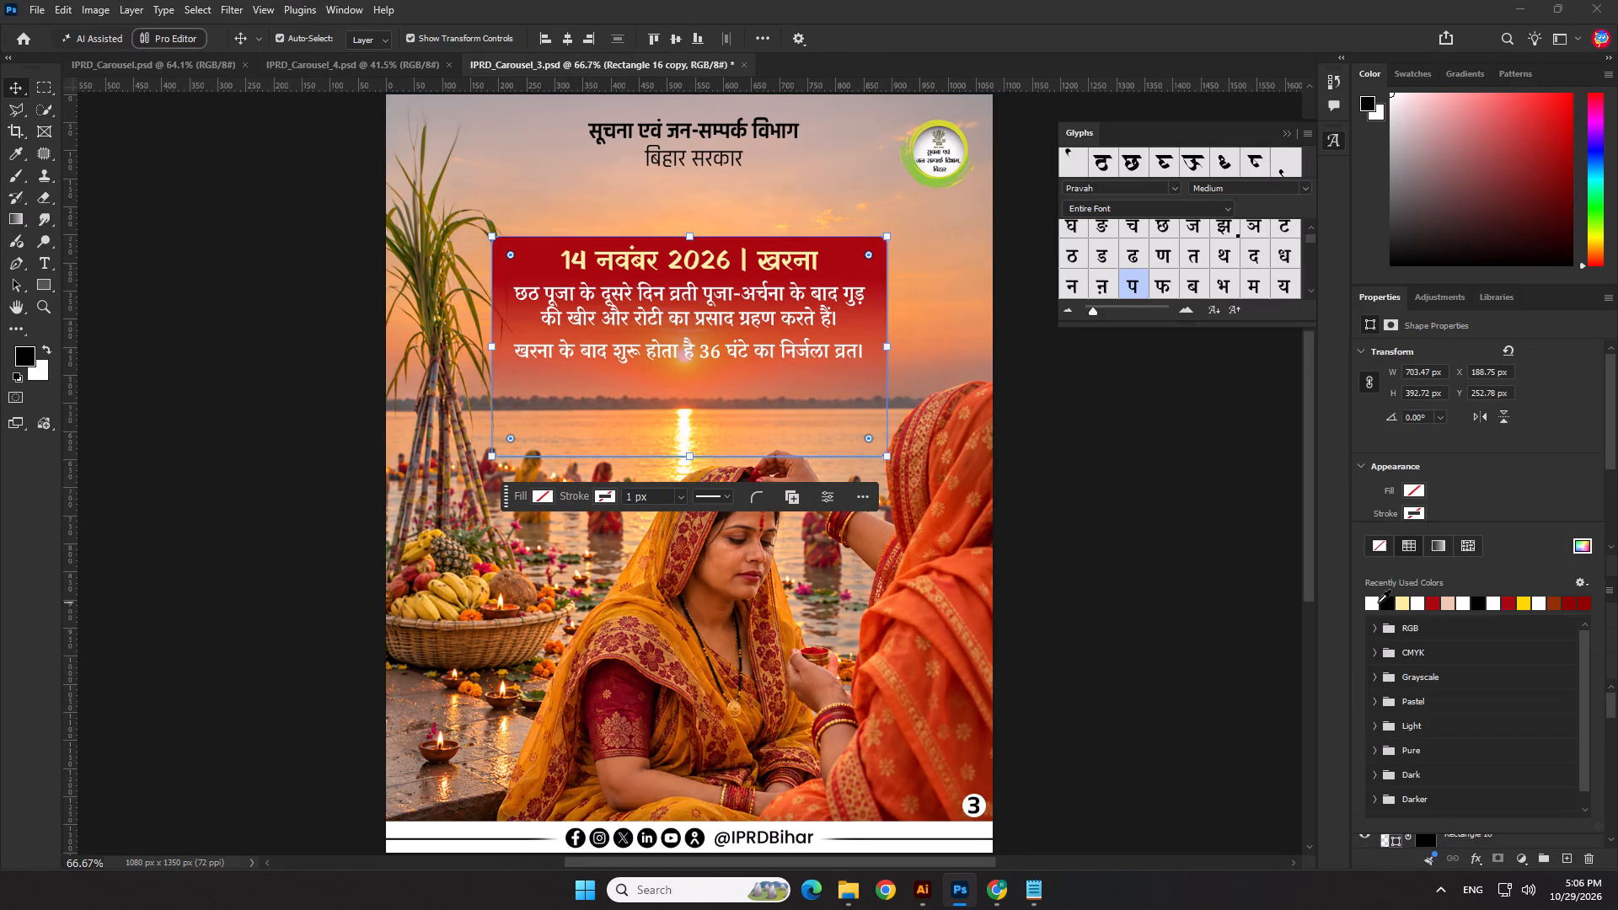
pyautogui.click(1449, 484)
# Set the Rectangle 16 copy outline to a 1.5 px dashed stroke, deselect it, and save IPRD_Carousel_3.psd.
pyautogui.moveTo(1433, 537); pyautogui.dragTo(1311, 567)
pyautogui.write('1.5')
pyautogui.press('Return')
pyautogui.click(1503, 531)
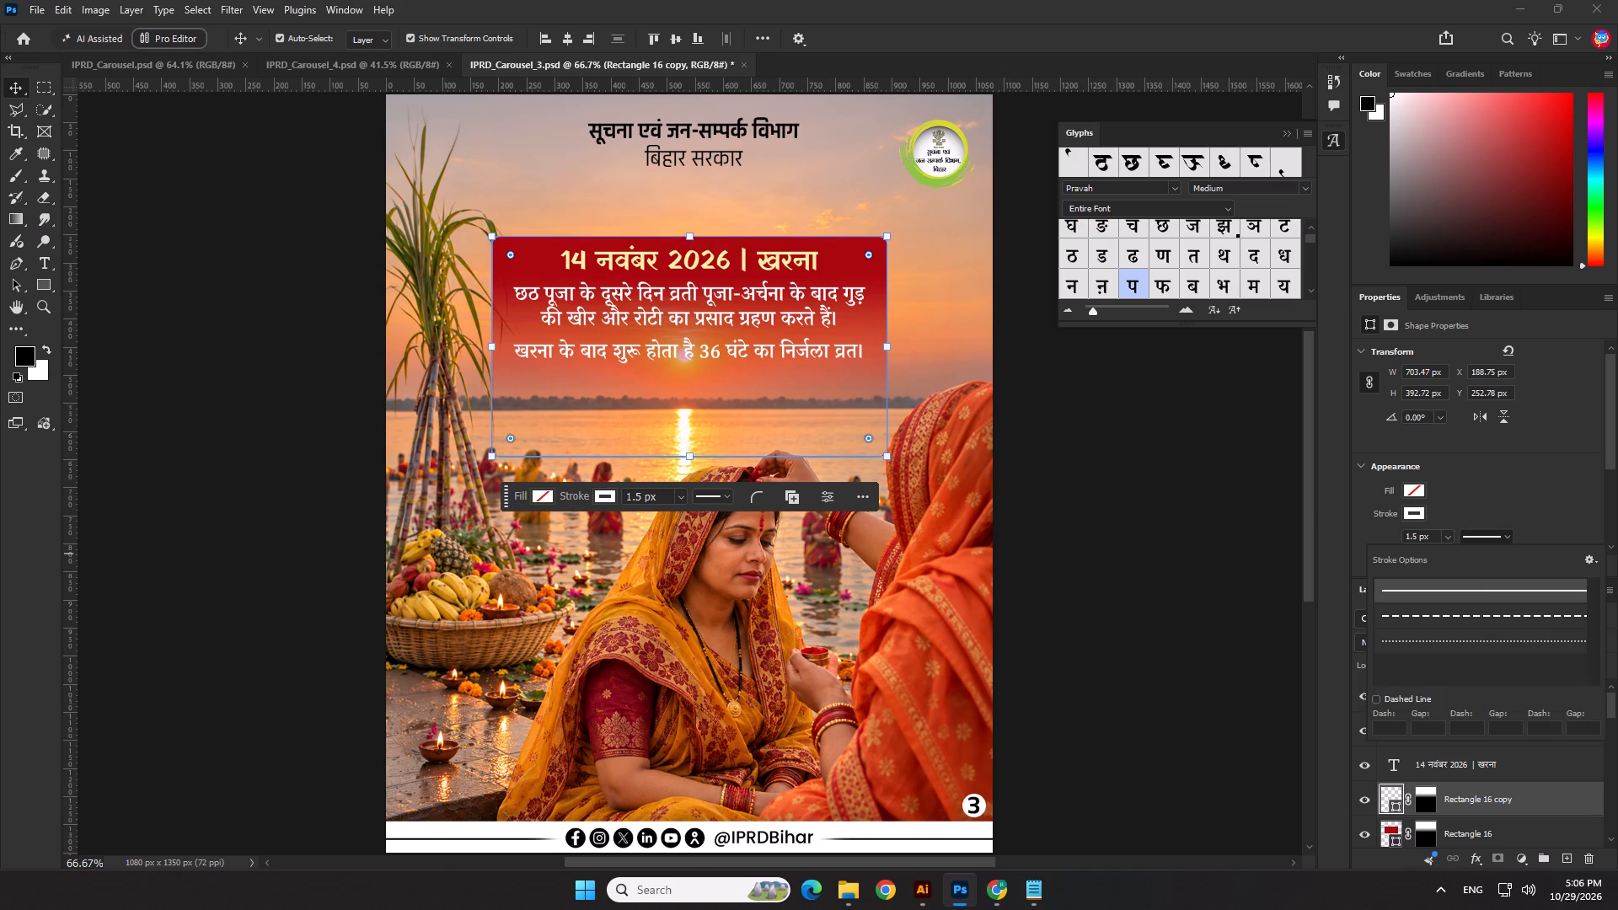
pyautogui.click(1480, 615)
pyautogui.click(1559, 514)
pyautogui.scroll(-3, 1099, 553)
pyautogui.click(1090, 544)
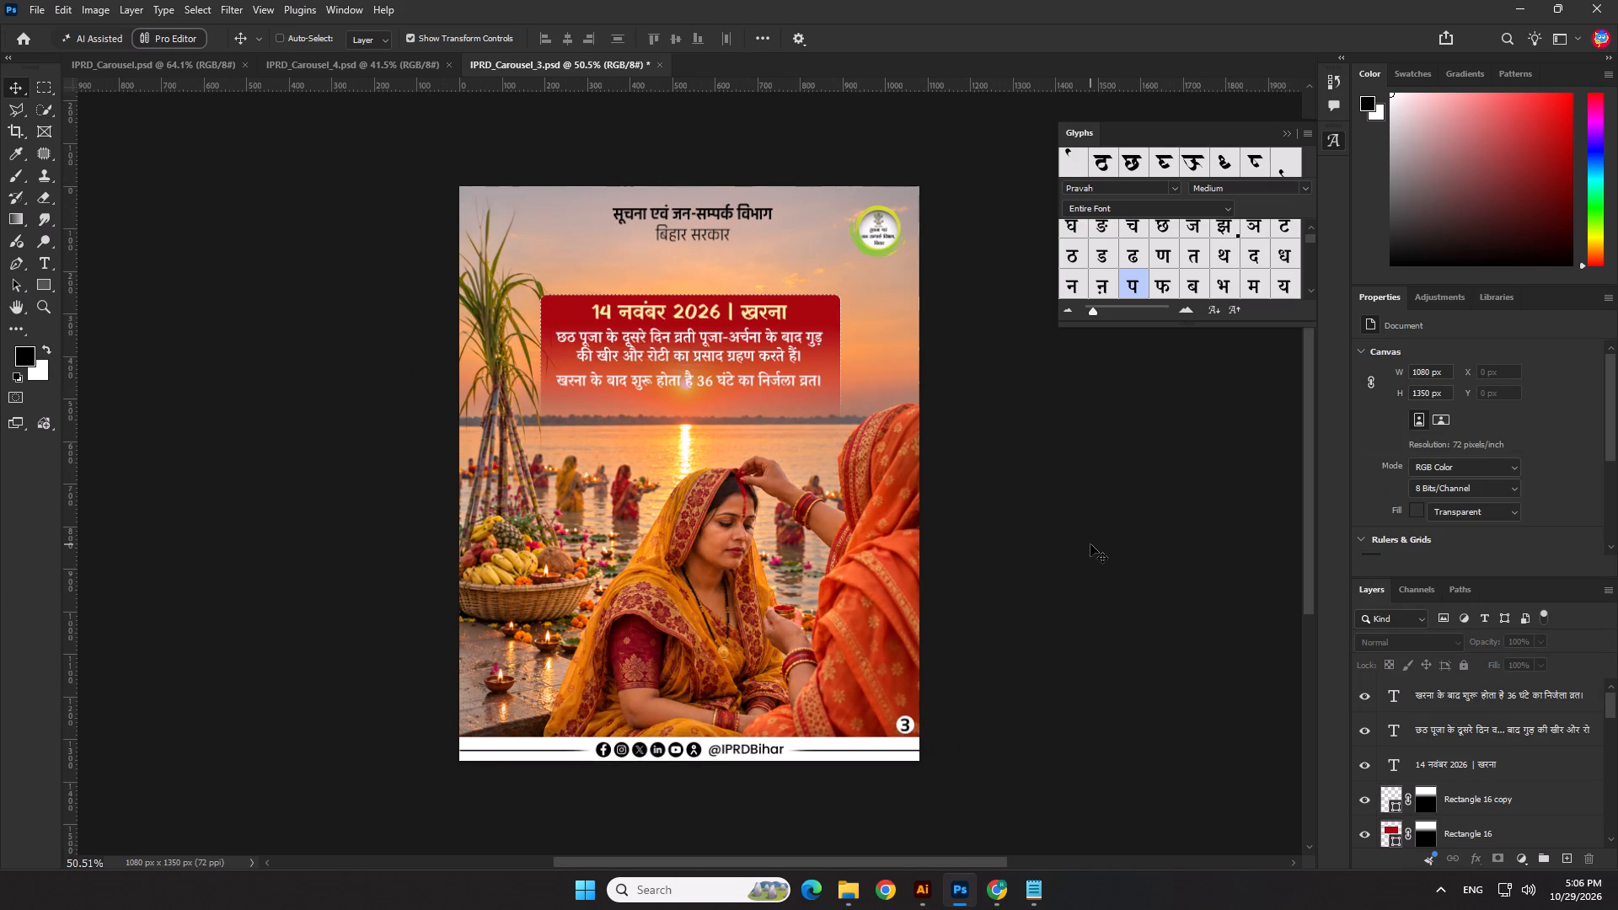
pyautogui.hotkey('ctrl', 's')
# Save a PNG copy of slide 3 as IPRD_Carousel_3 copy.png, replacing the existing file.
pyautogui.click(32, 0)
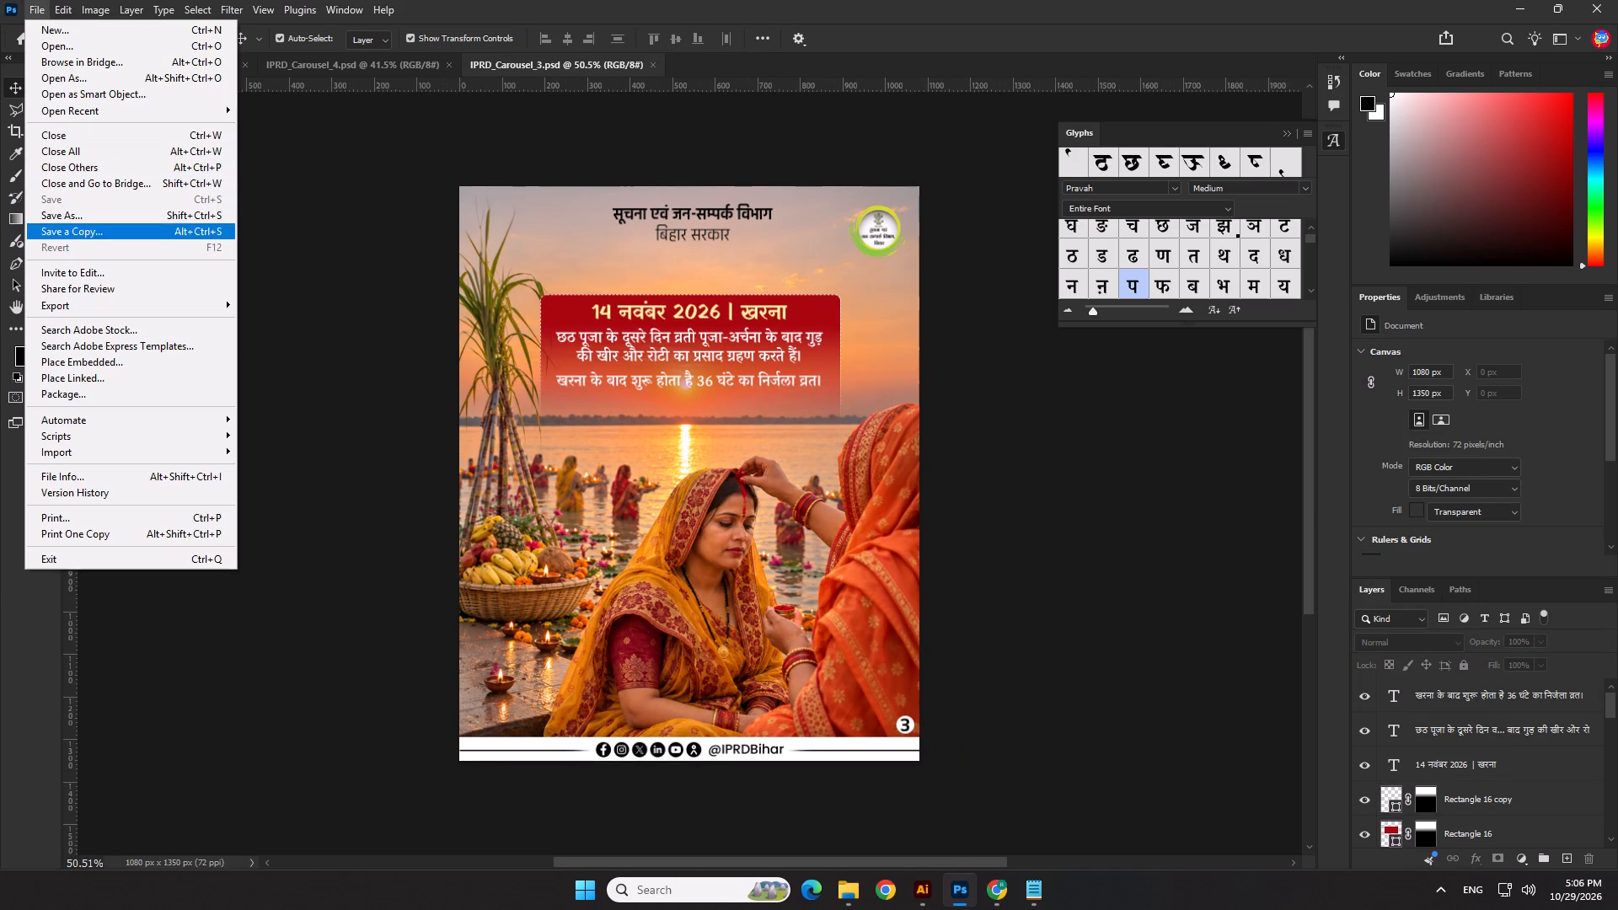
pyautogui.click(67, 233)
pyautogui.click(197, 725)
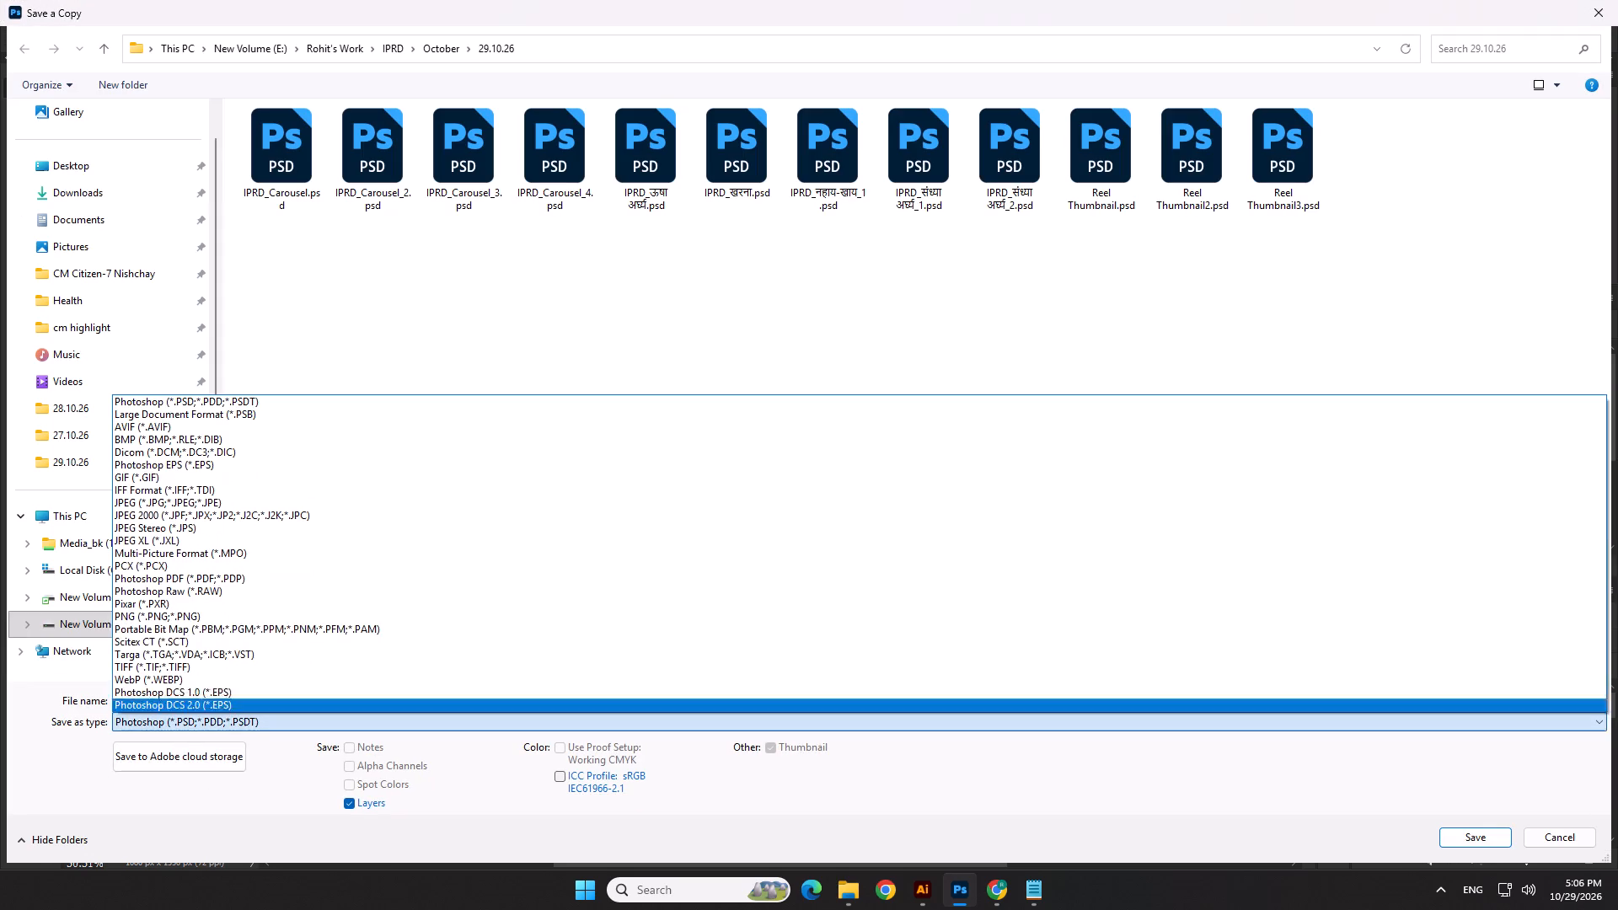
pyautogui.click(188, 621)
pyautogui.click(1452, 843)
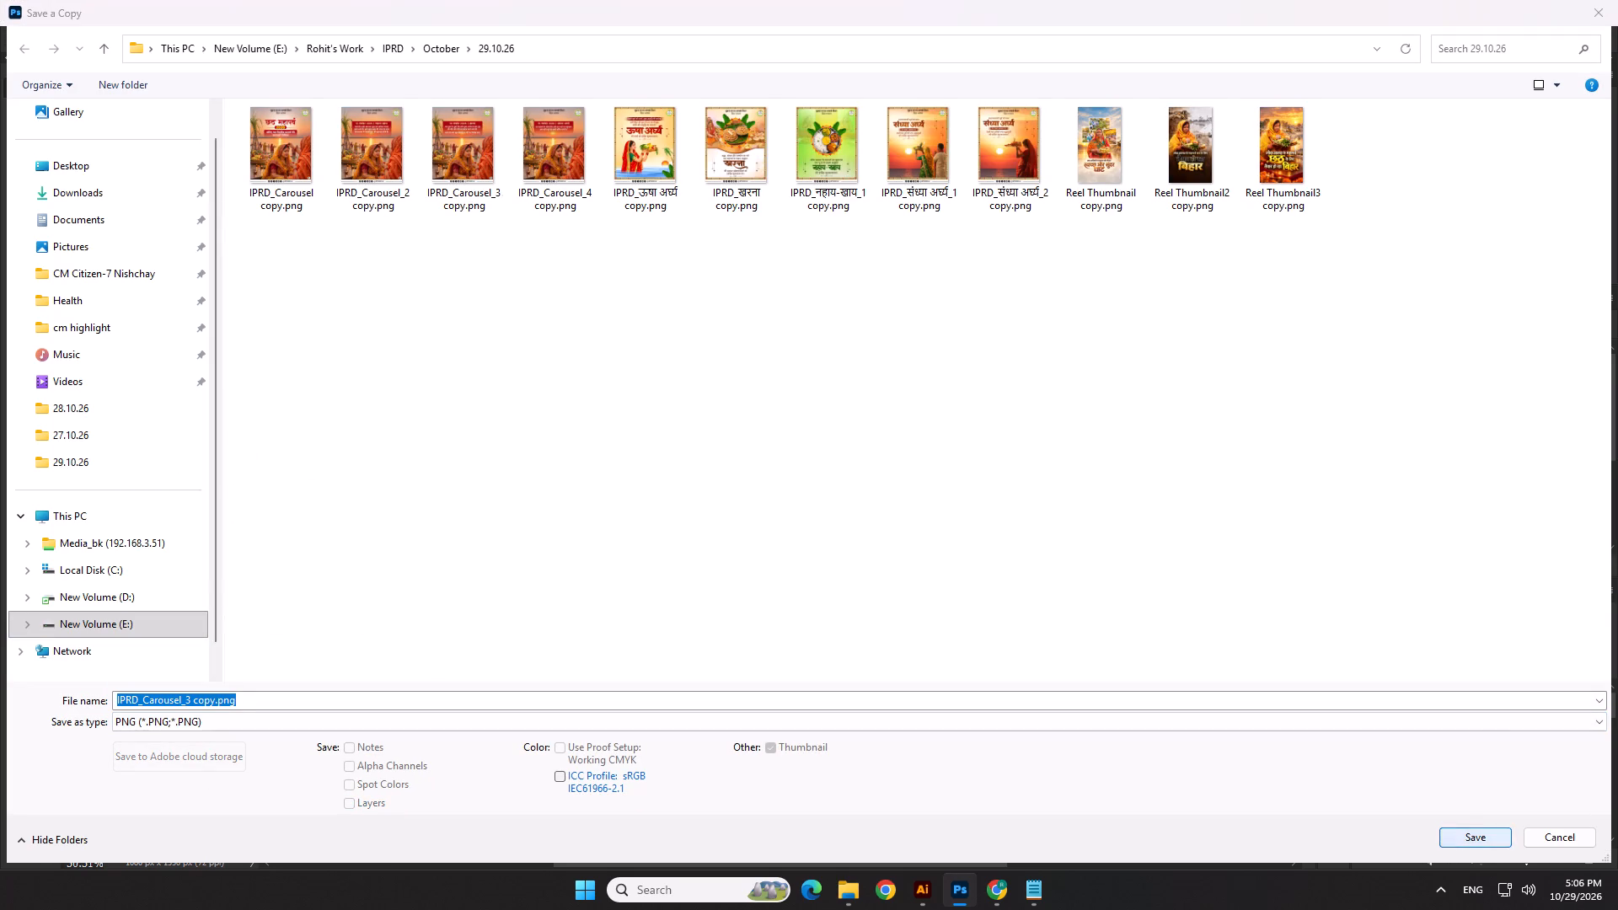
pyautogui.click(868, 445)
pyautogui.click(917, 267)
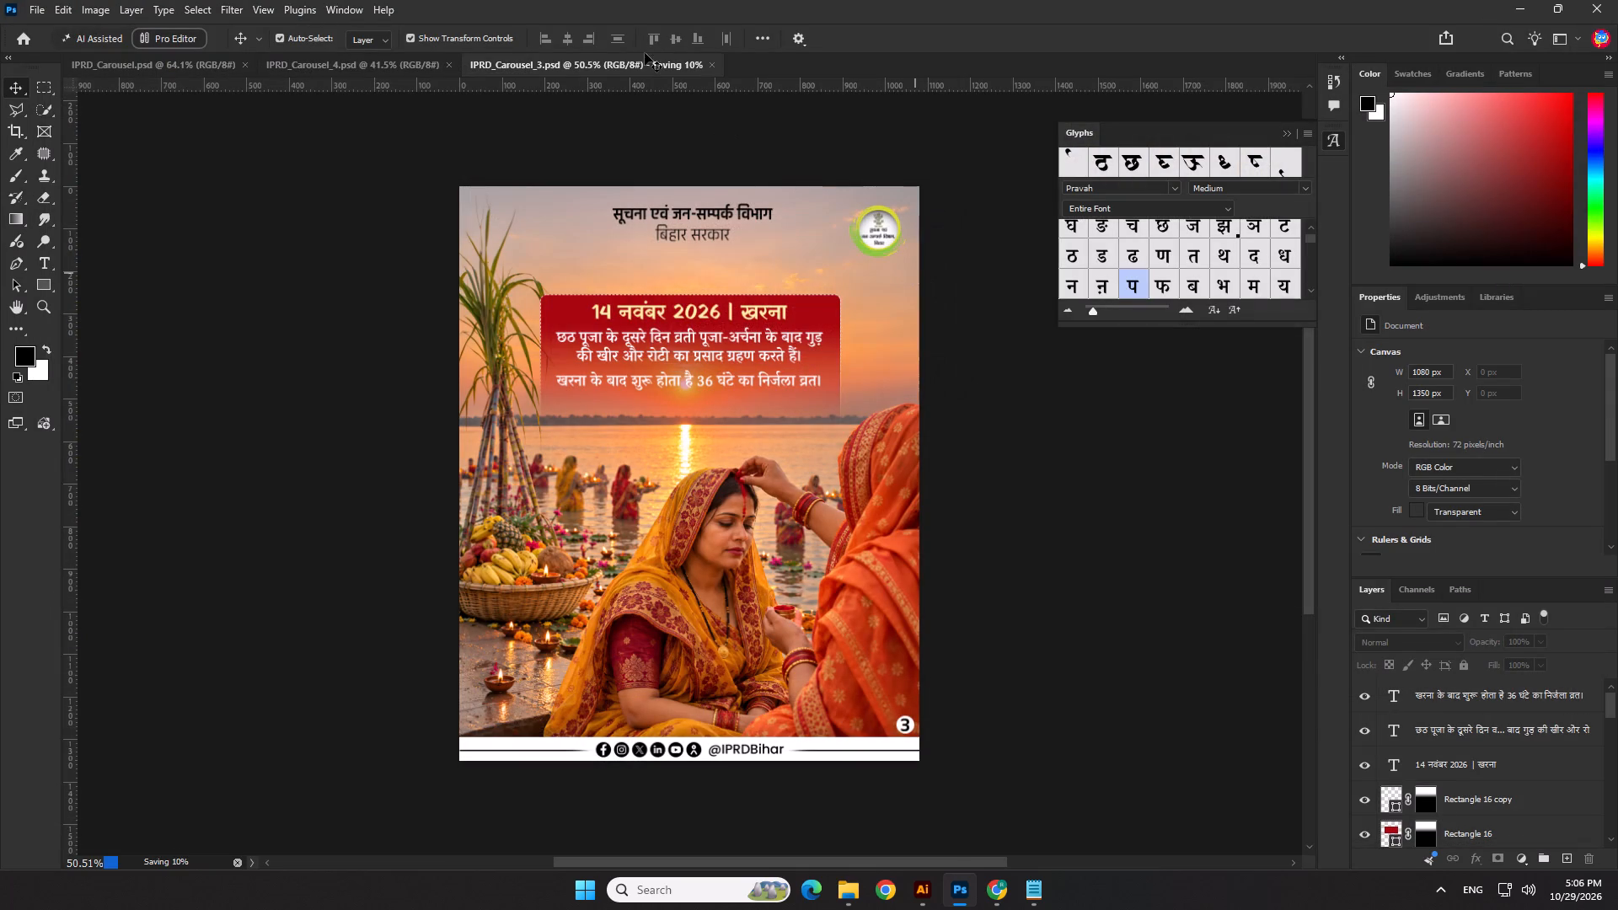
# Close IPRD_Carousel_3.psd and return to IPRD_Carousel_4.psd.
pyautogui.click(656, 64)
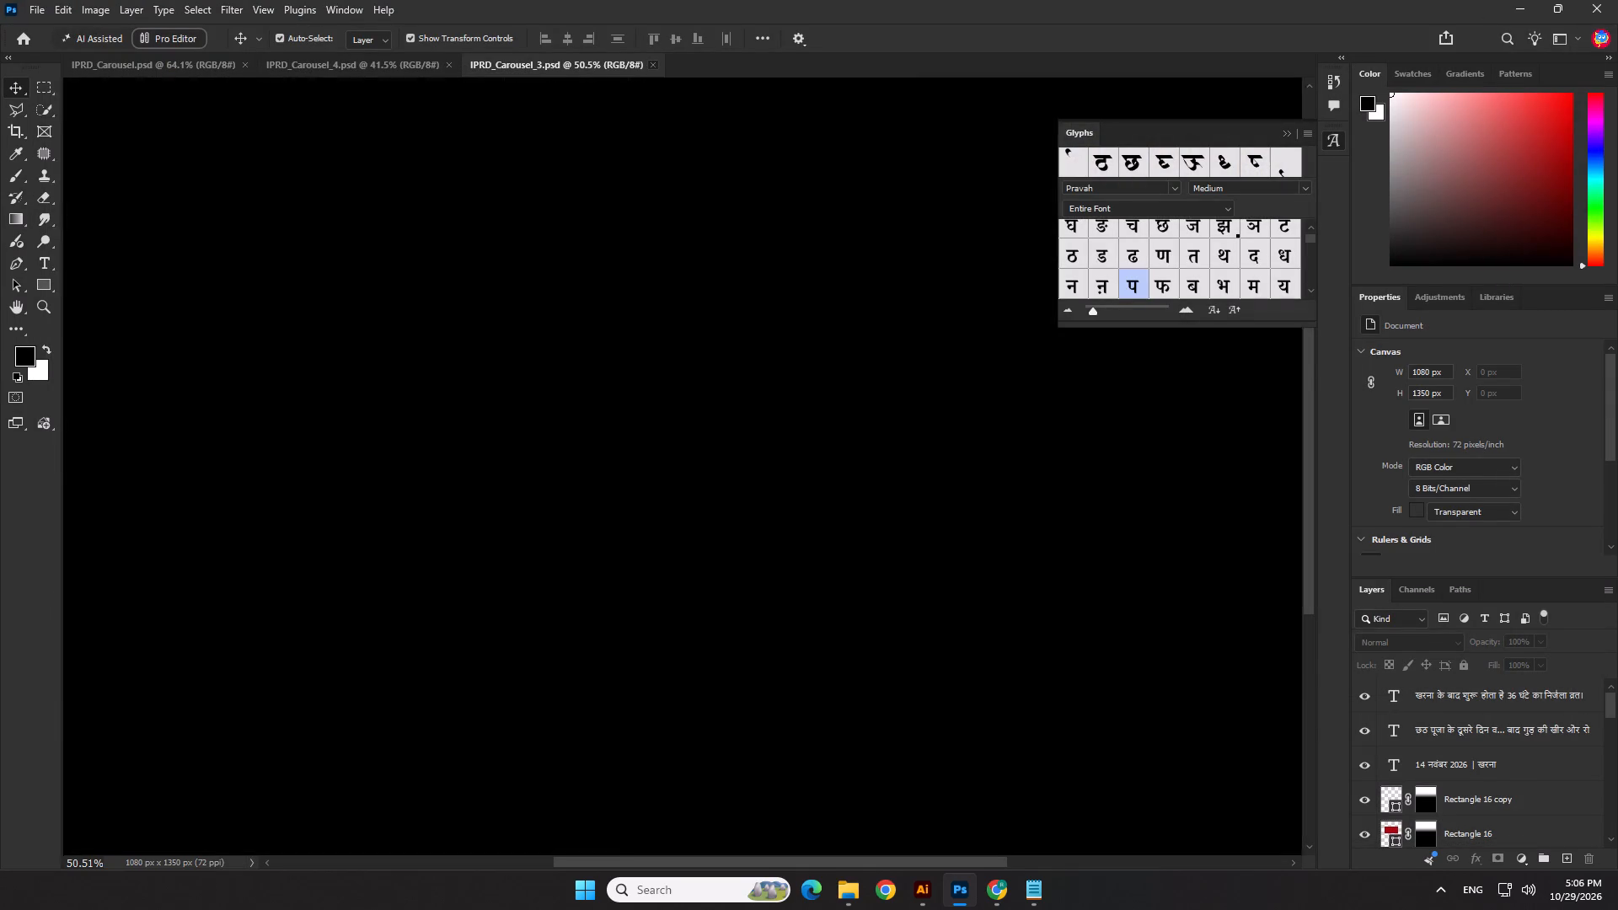
pyautogui.click(409, 61)
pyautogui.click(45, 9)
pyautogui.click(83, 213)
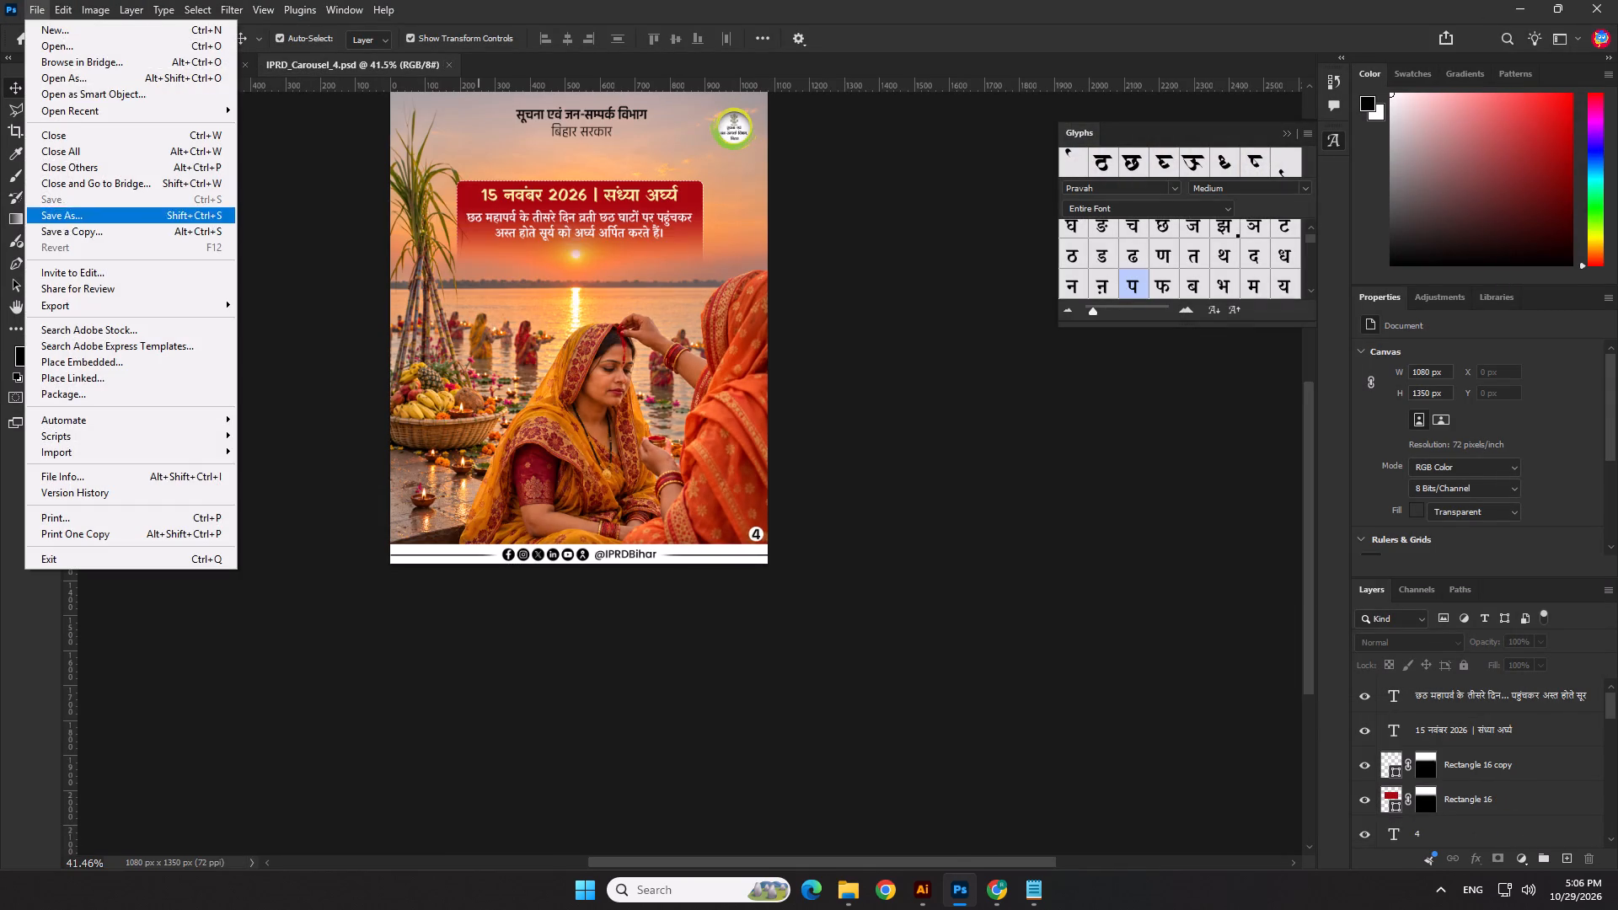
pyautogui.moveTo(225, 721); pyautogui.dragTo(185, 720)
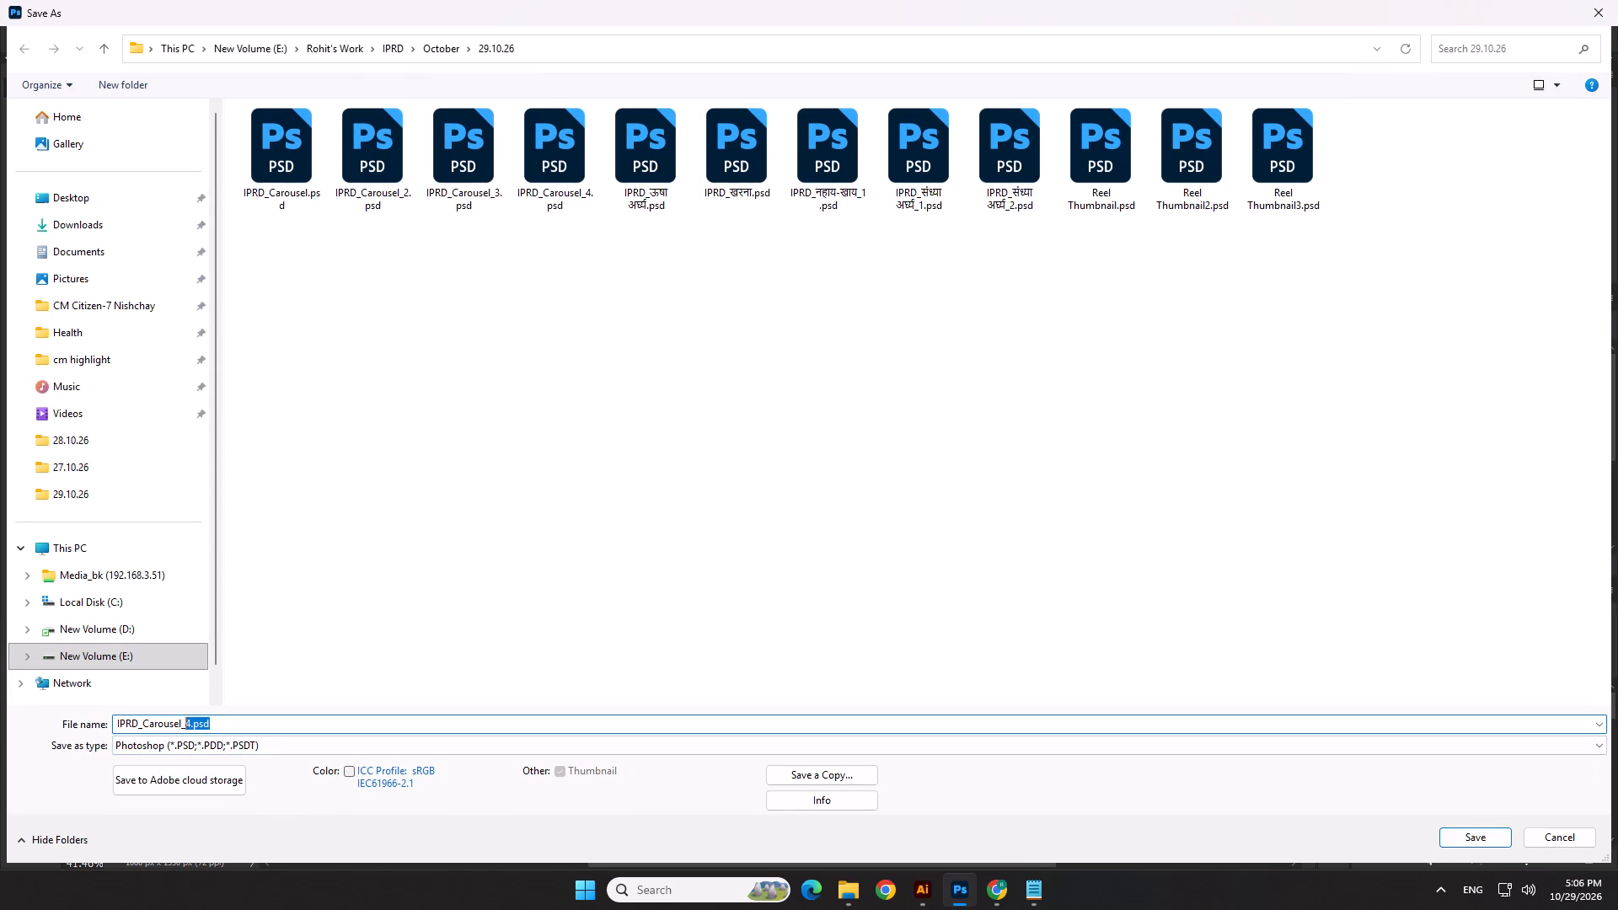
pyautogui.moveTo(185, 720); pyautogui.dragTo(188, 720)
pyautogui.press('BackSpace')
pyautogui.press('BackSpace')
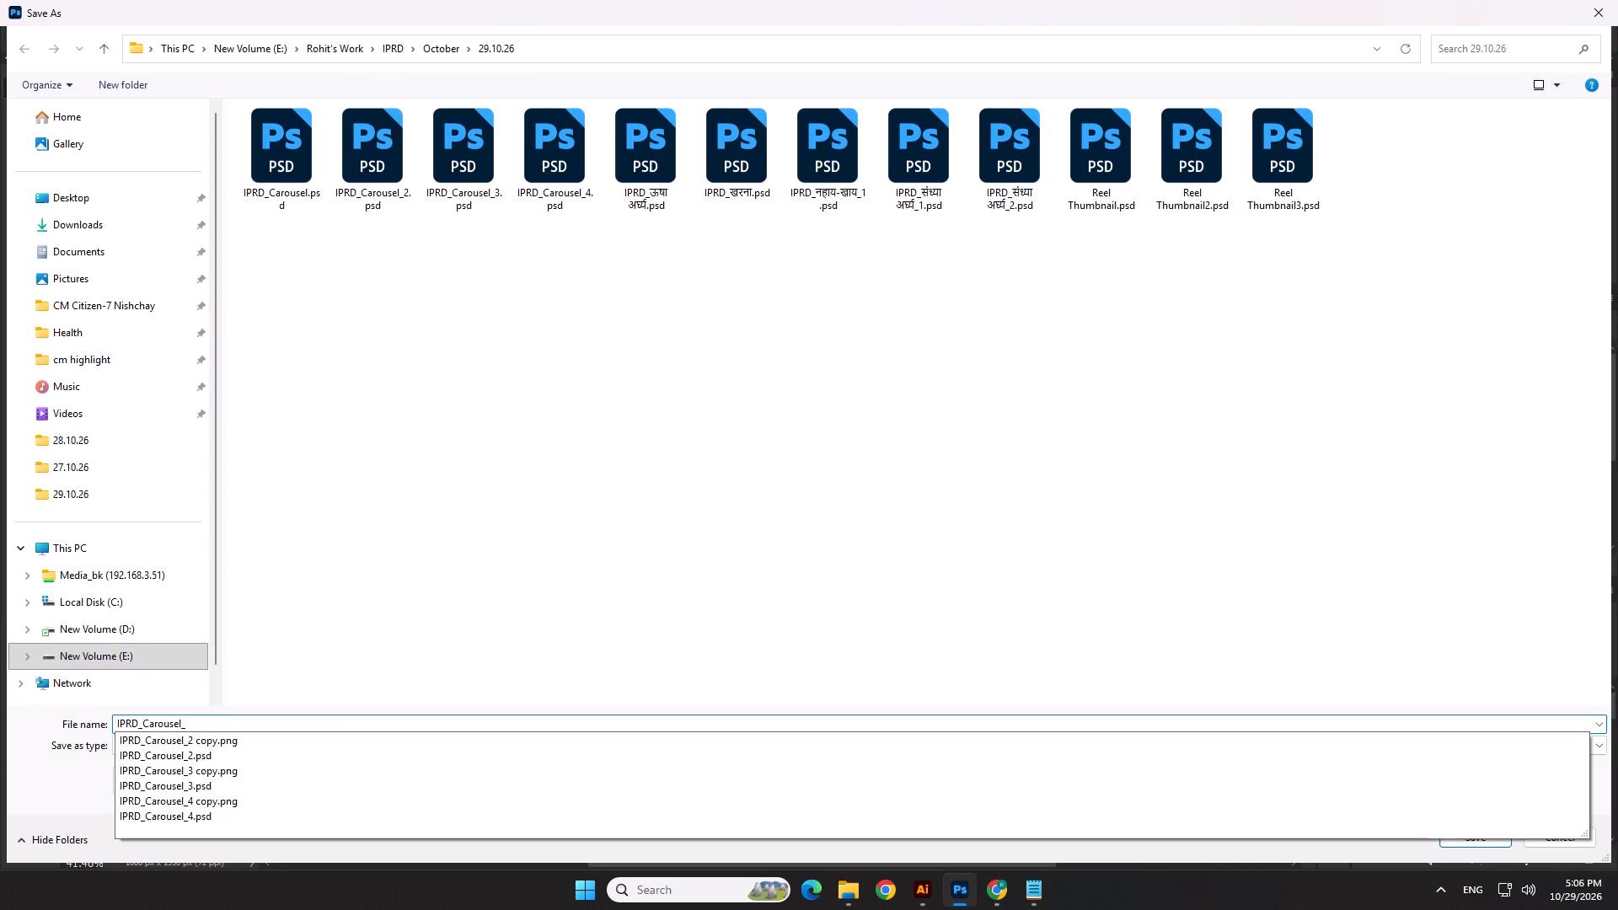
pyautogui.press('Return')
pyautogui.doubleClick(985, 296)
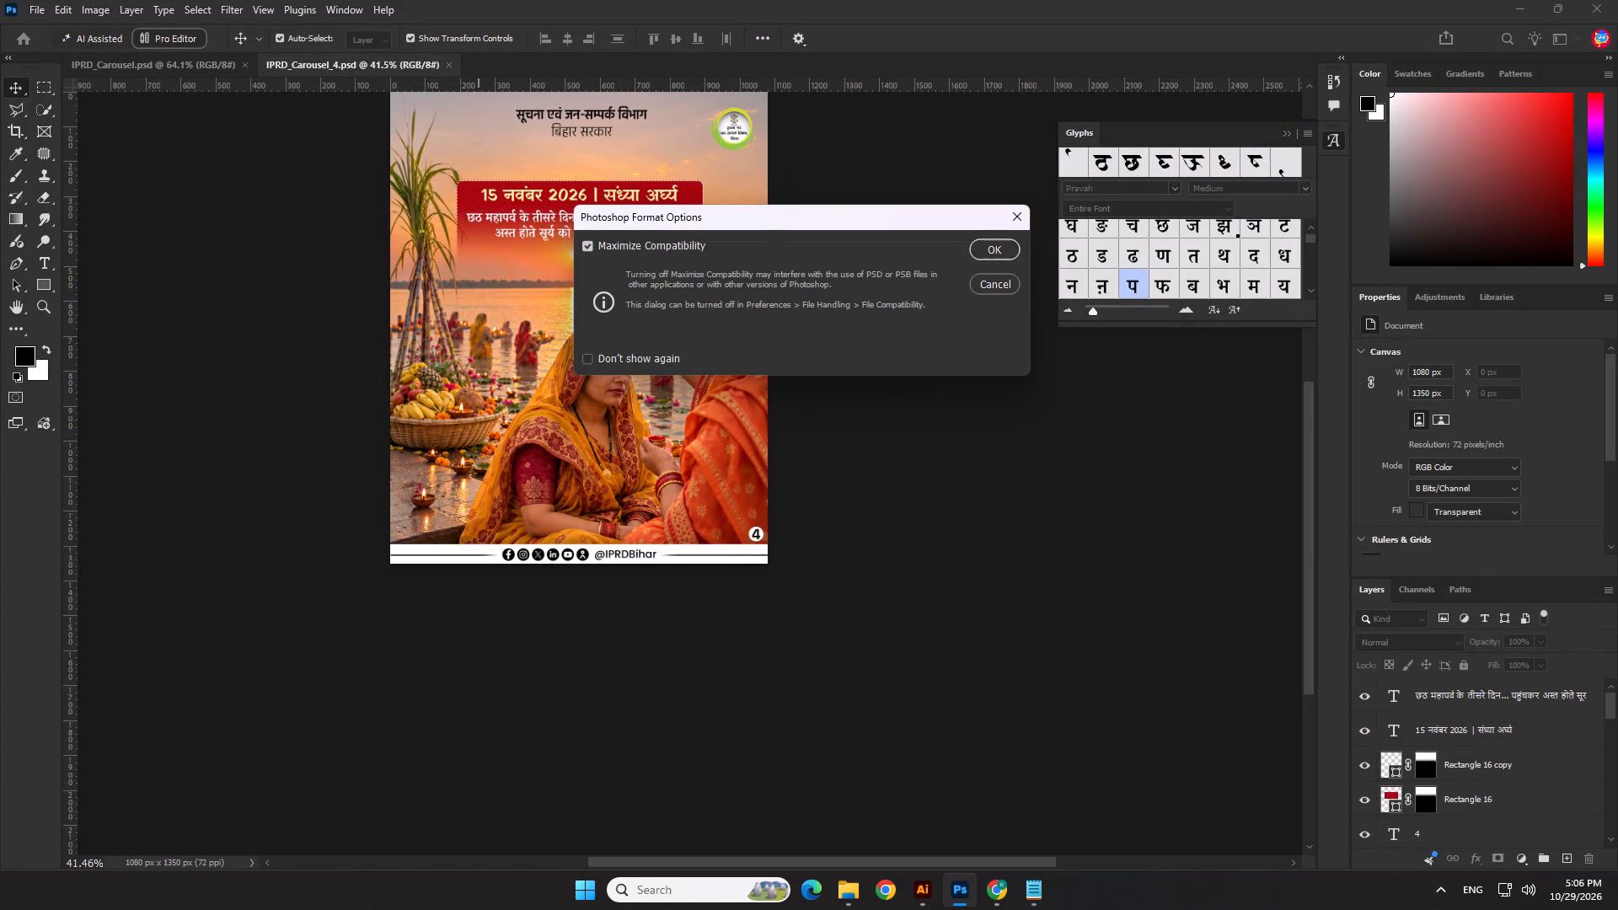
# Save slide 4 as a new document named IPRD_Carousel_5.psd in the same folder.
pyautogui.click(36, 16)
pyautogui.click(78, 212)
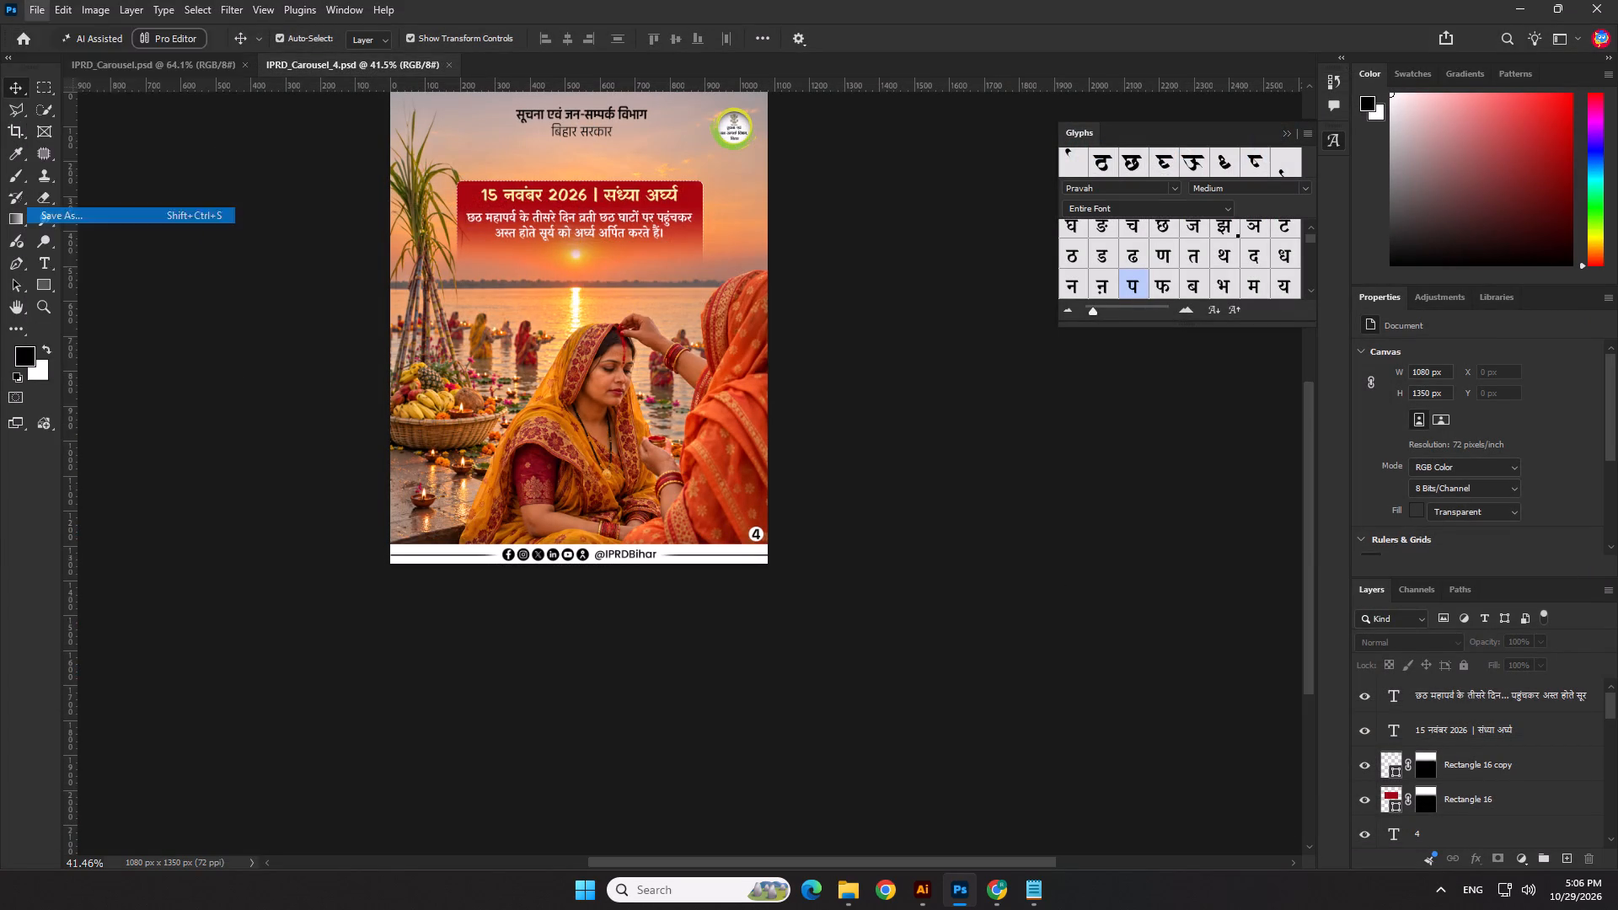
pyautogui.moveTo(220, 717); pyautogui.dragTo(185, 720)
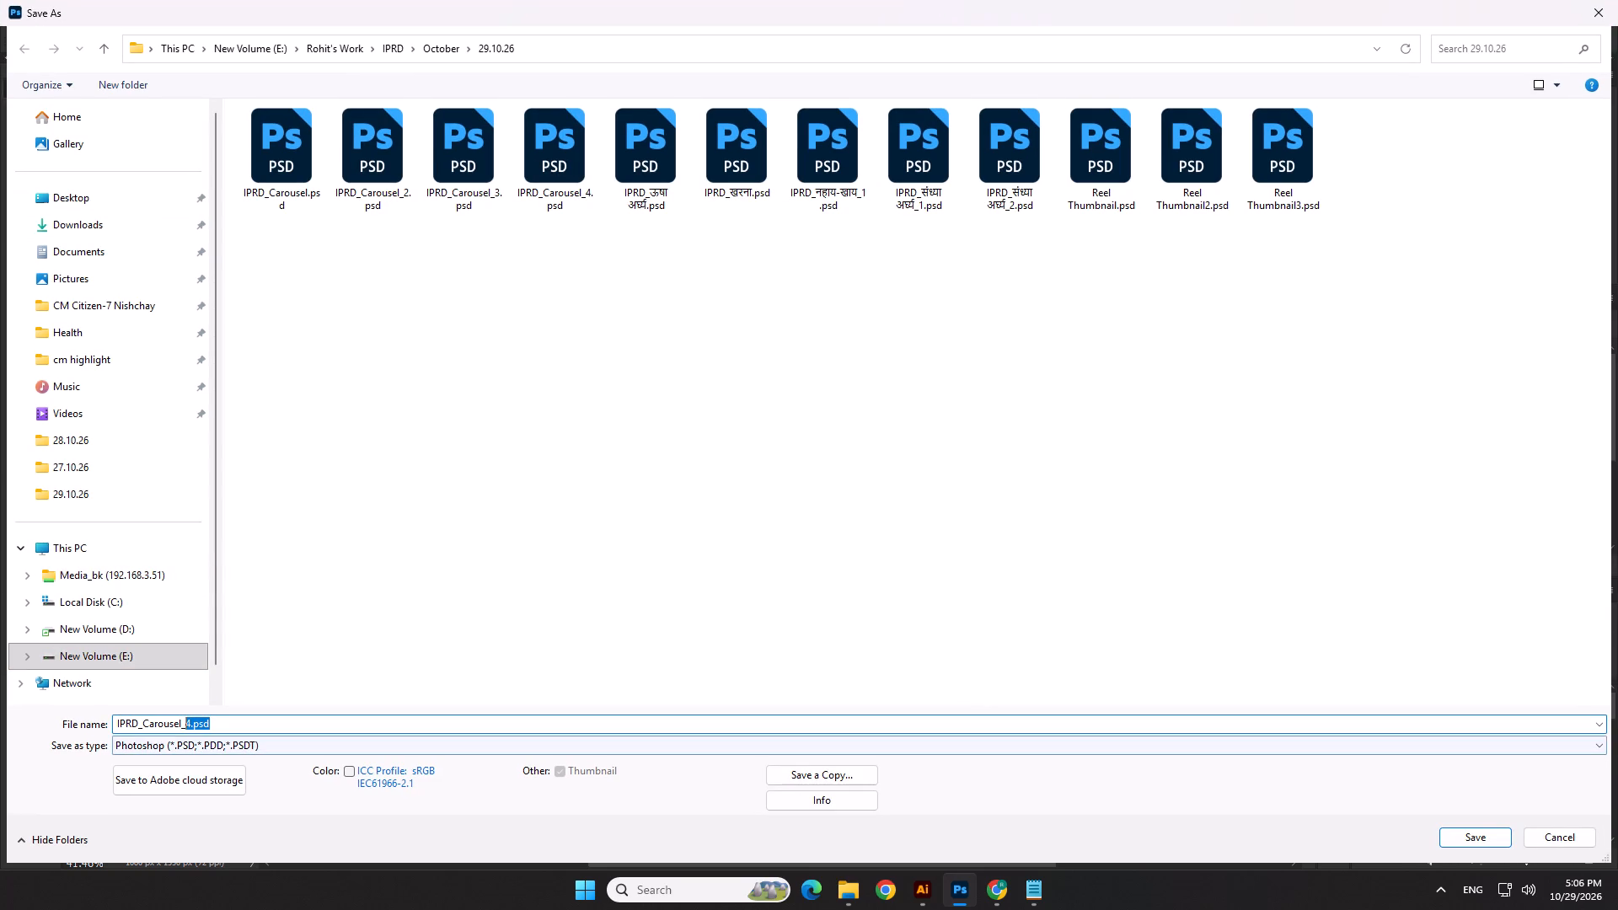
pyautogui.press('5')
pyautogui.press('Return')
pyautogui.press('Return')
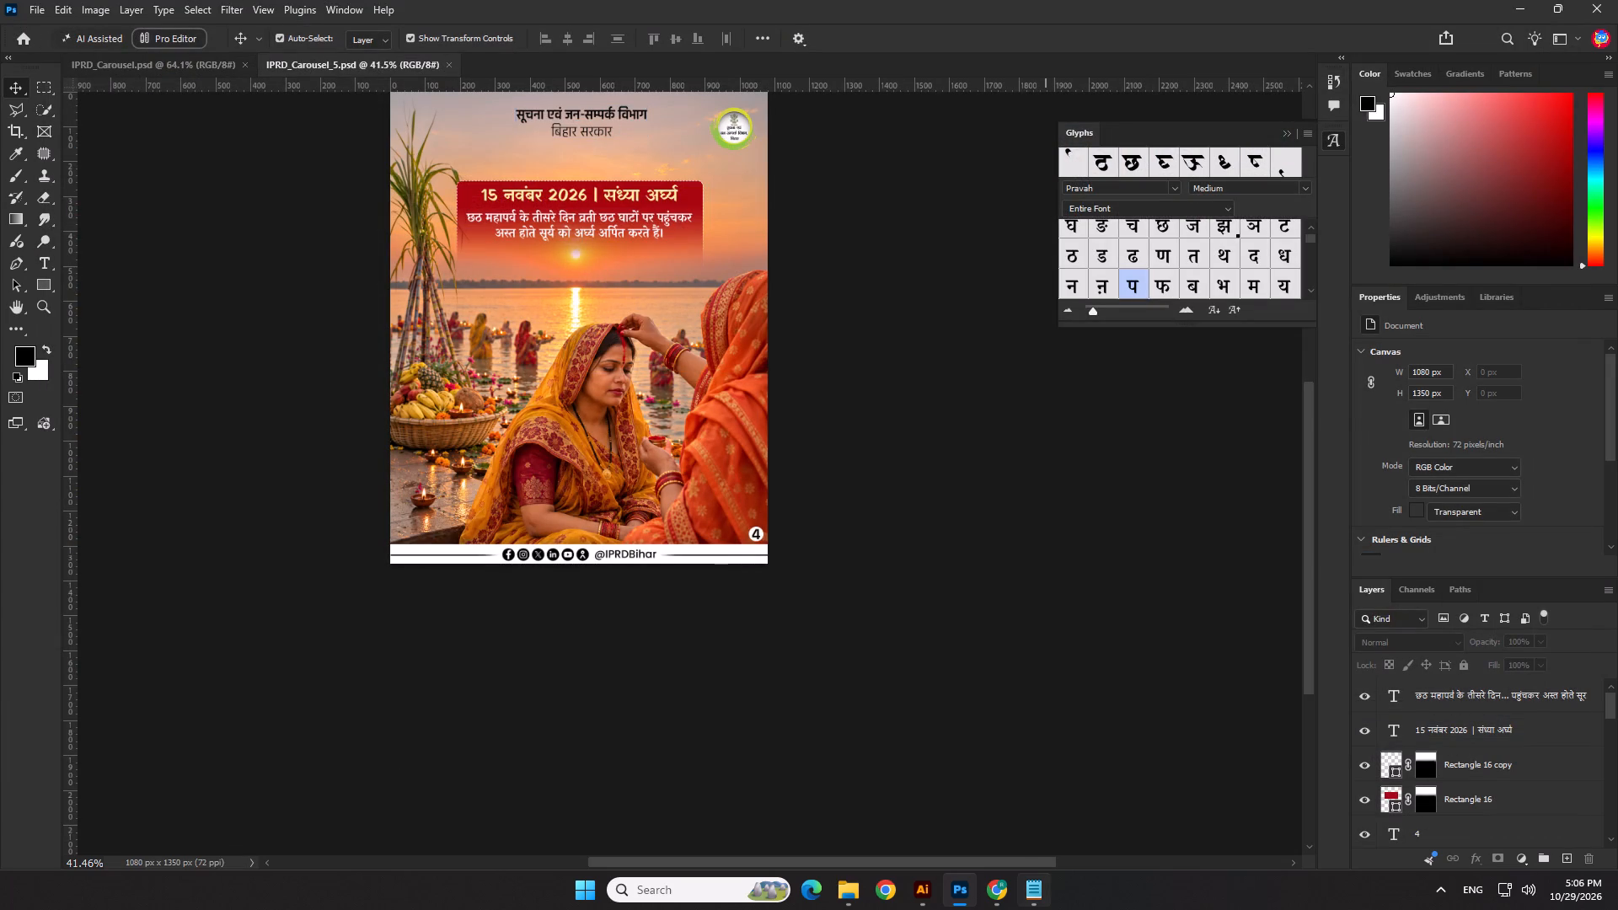
# Check the slide 5 heading in the Notepad copy, return to Photoshop, and close the slide 4-based IPRD_Carousel_5.psd.
pyautogui.click(1043, 897)
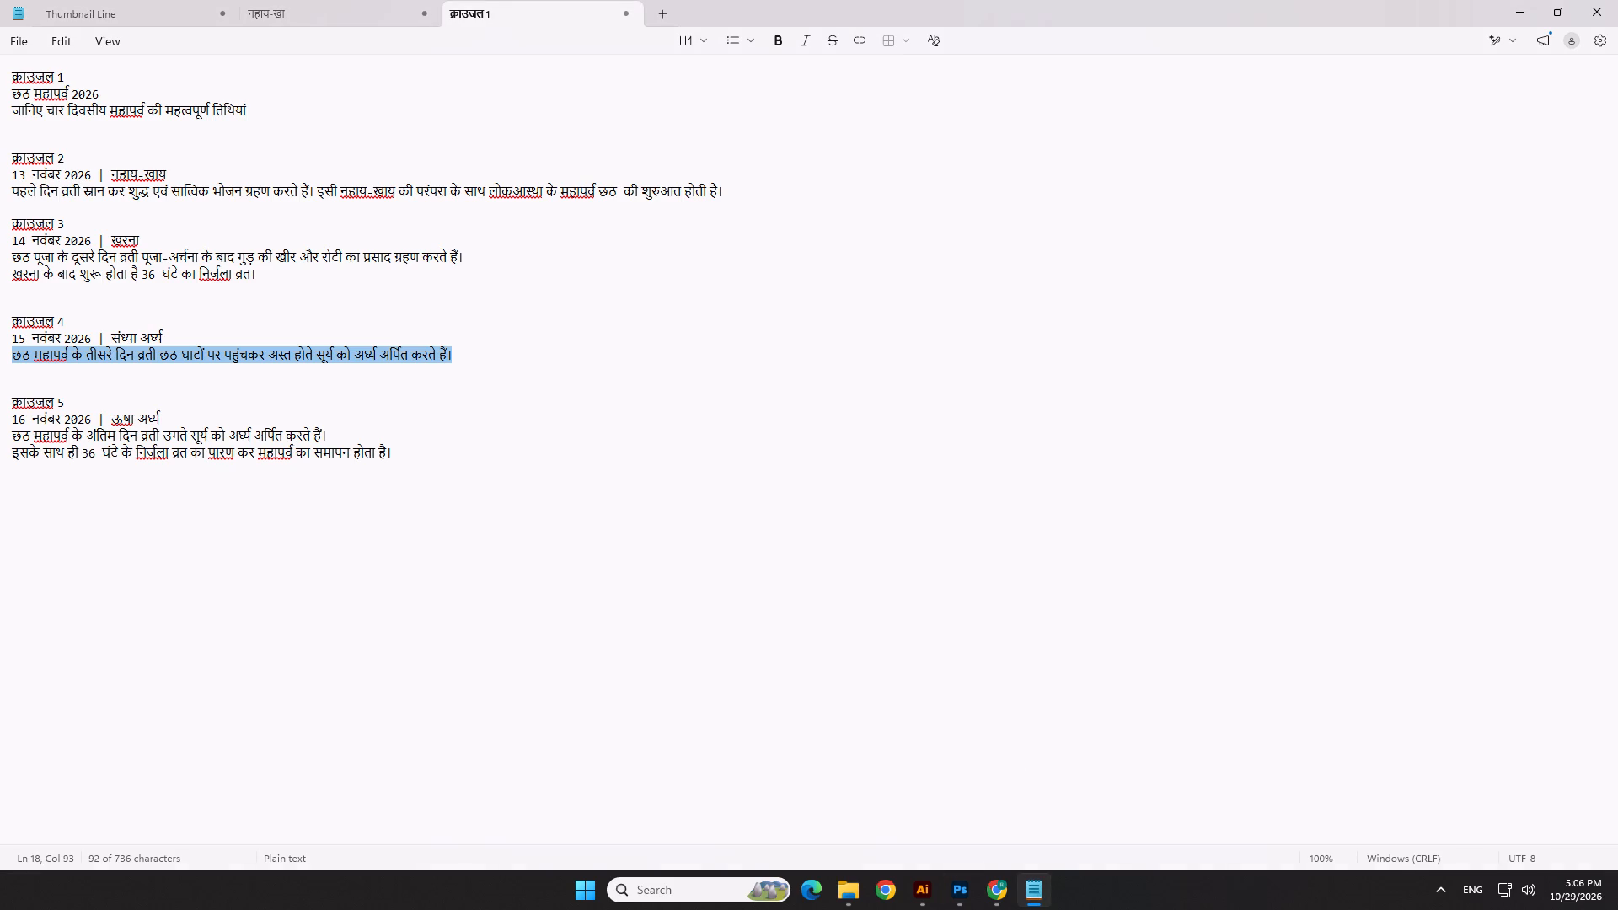
pyautogui.moveTo(162, 420); pyautogui.dragTo(42, 423)
pyautogui.hotkey('alt', 'Tab')
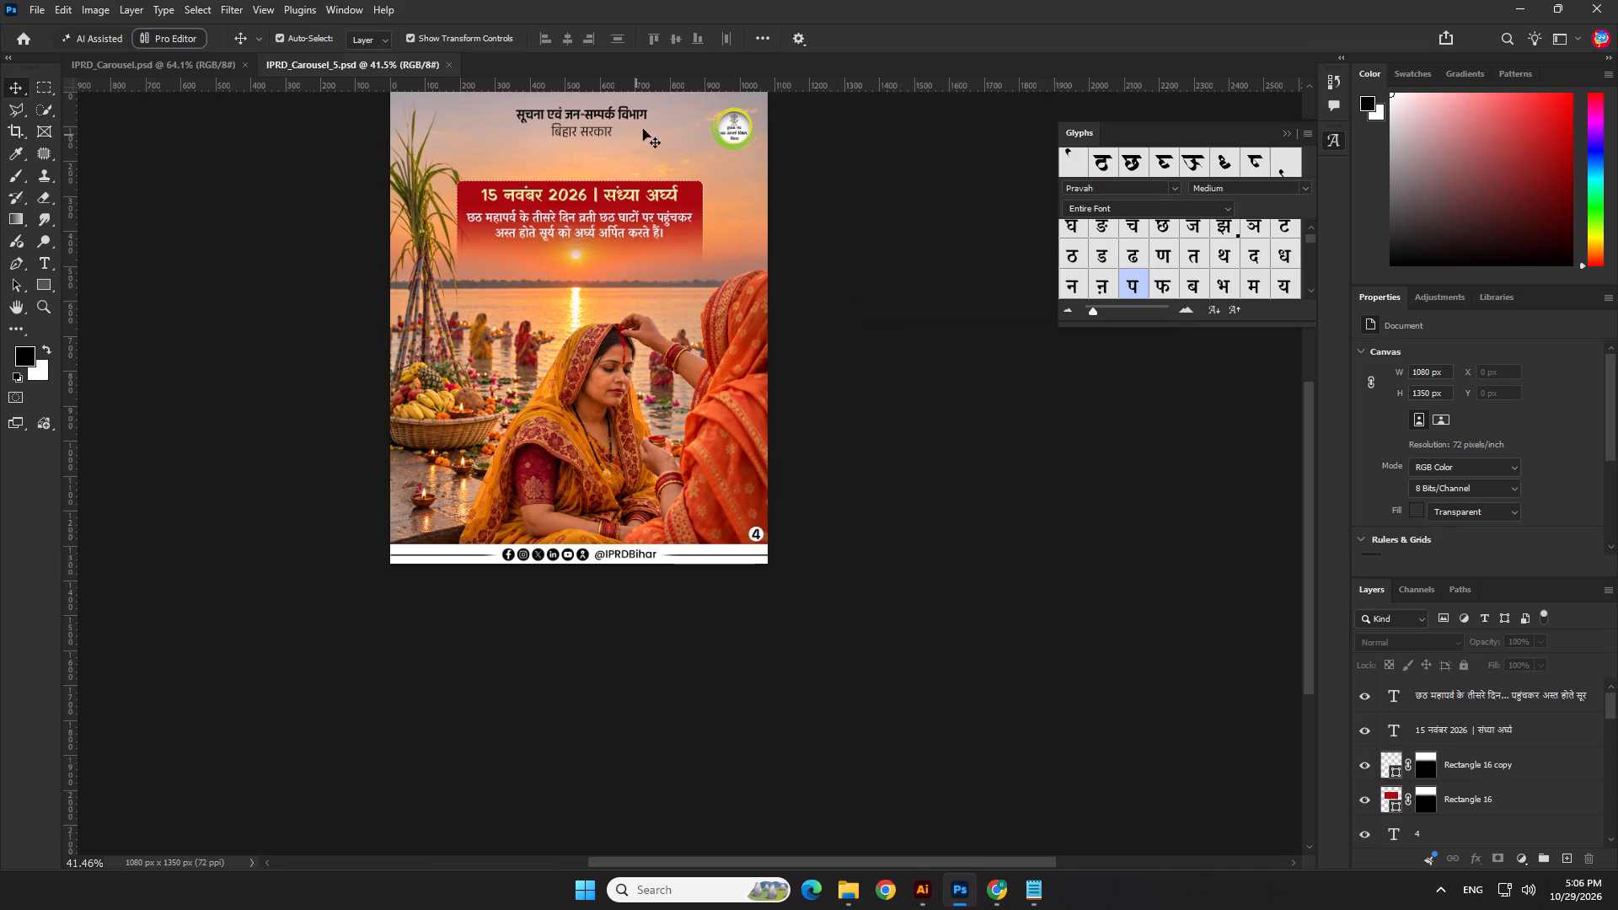
pyautogui.click(446, 63)
# Switch to the 29.10.26 folder in File Explorer and open Reel Thumbnail3.psd.
pyautogui.hotkey('alt', 'Tab')
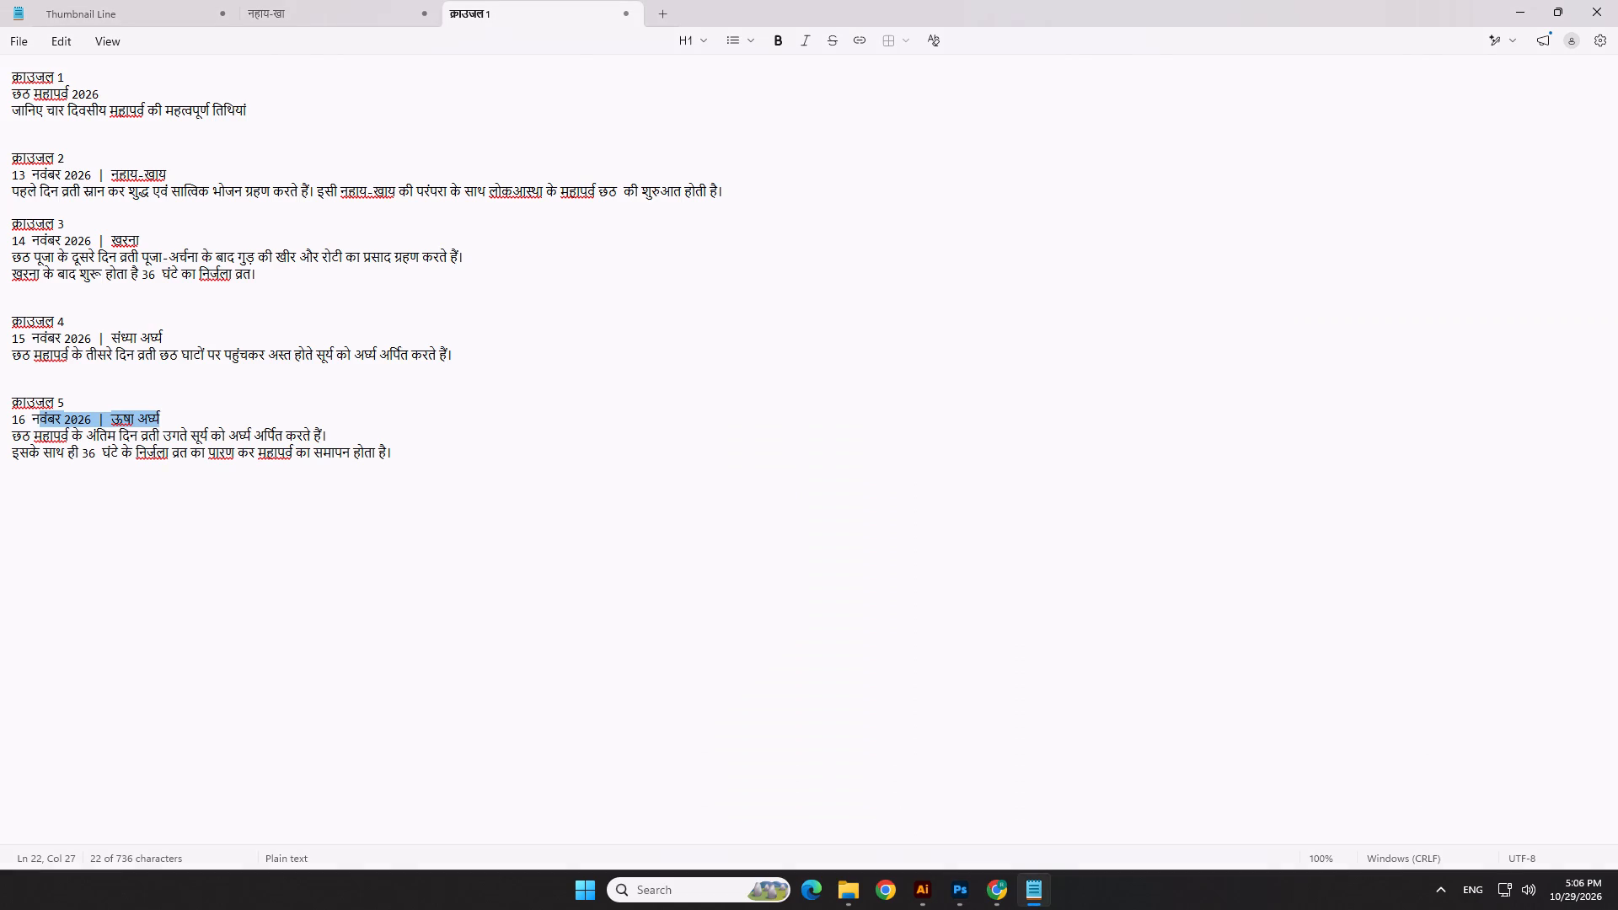
pyautogui.hotkey('alt', 'Tab')
pyautogui.hotkey('alt', 'Tab')
pyautogui.keyDown('alt'); pyautogui.click(1168, 343); pyautogui.keyUp('alt')
pyautogui.click(673, 539)
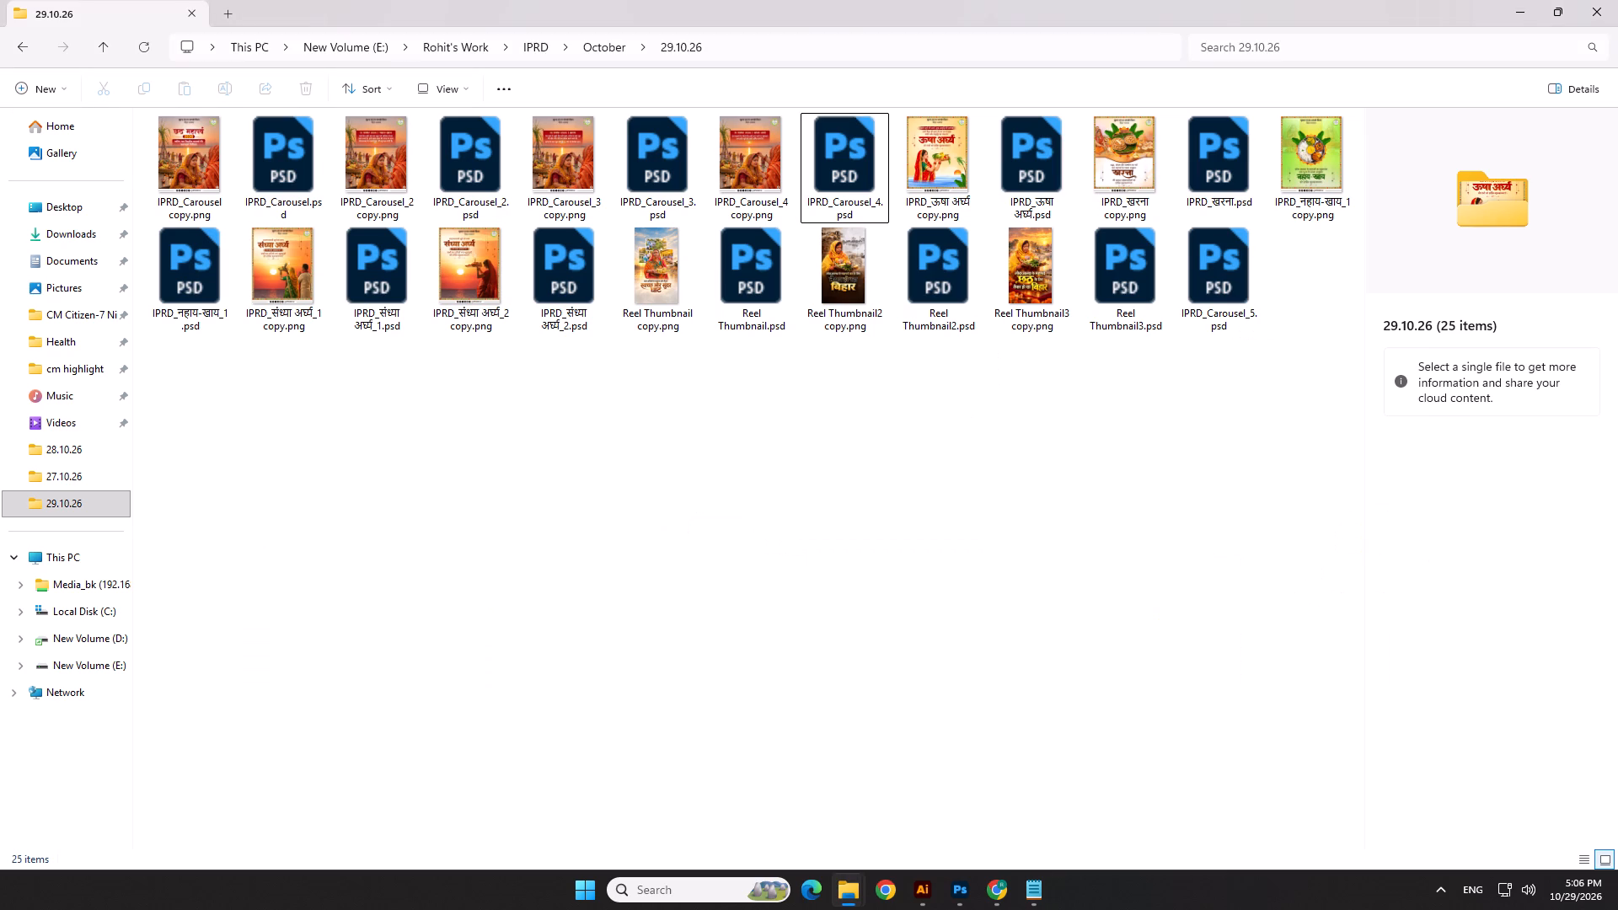
pyautogui.doubleClick(1101, 286)
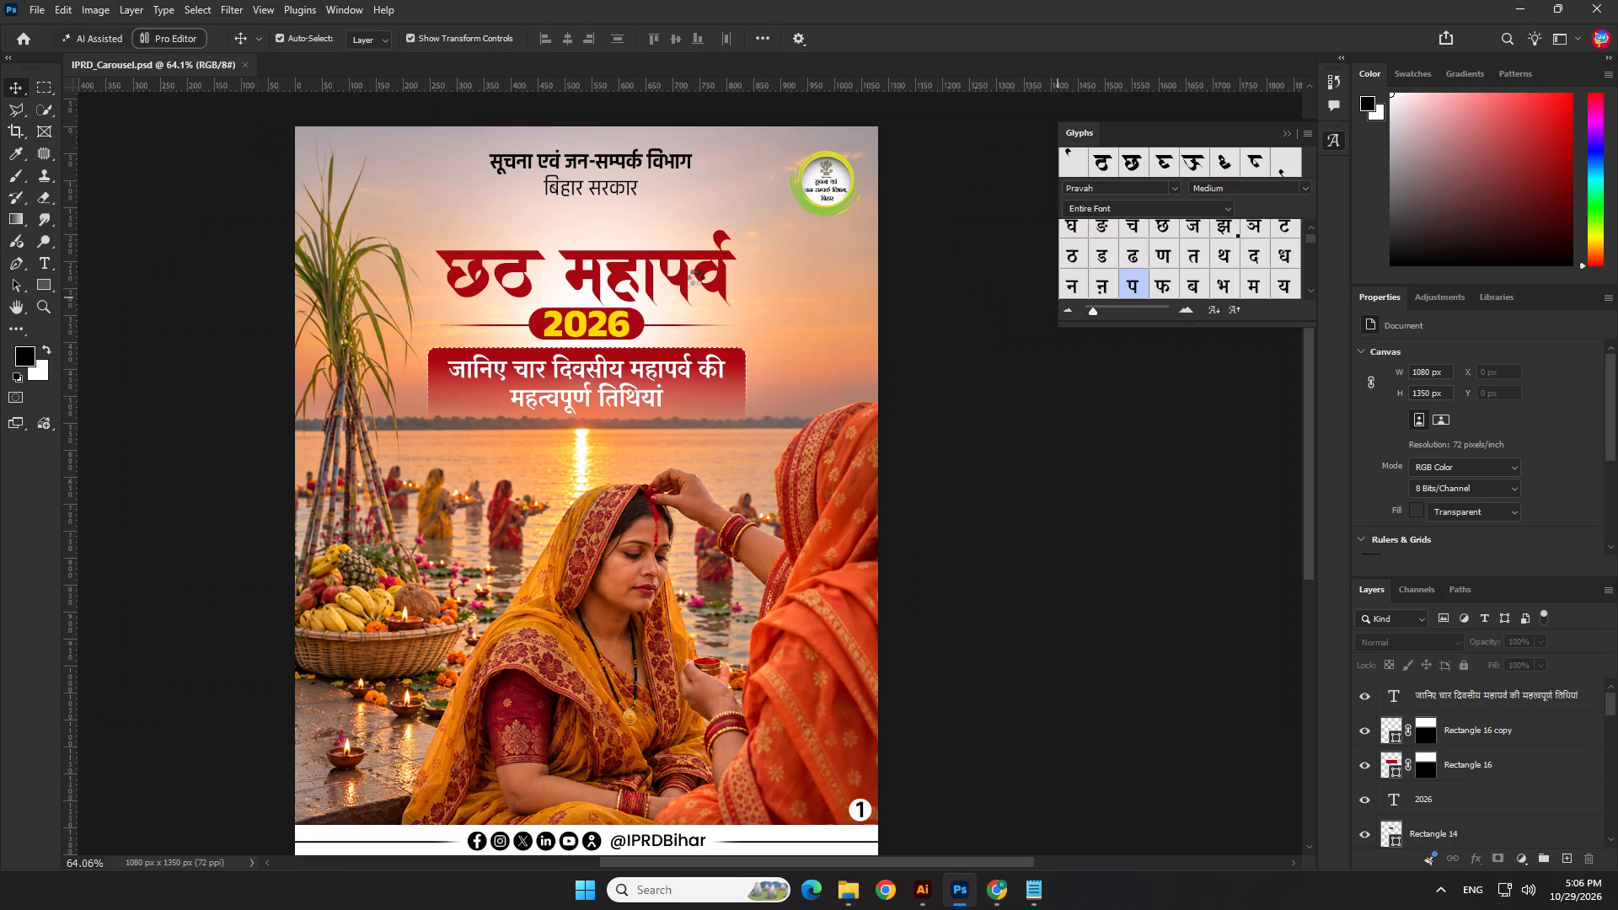
# Return to the 29.10.26 folder and open IPRD_Carousel_3.psd in Photoshop.
pyautogui.hotkey('alt', 'Tab')
pyautogui.click(651, 592)
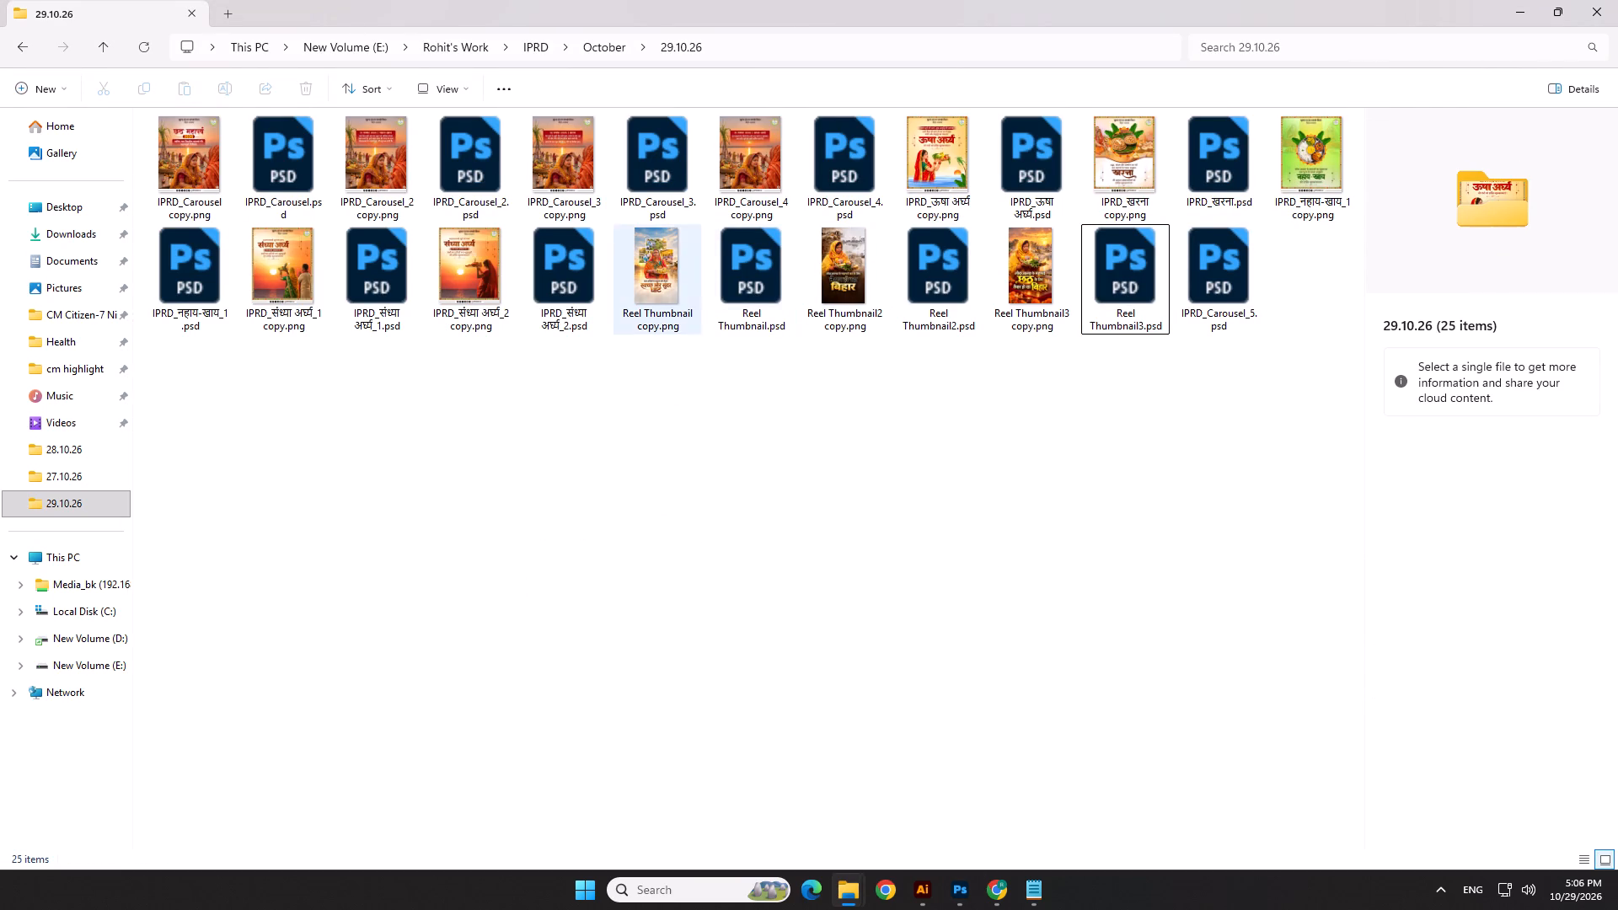
pyautogui.doubleClick(674, 175)
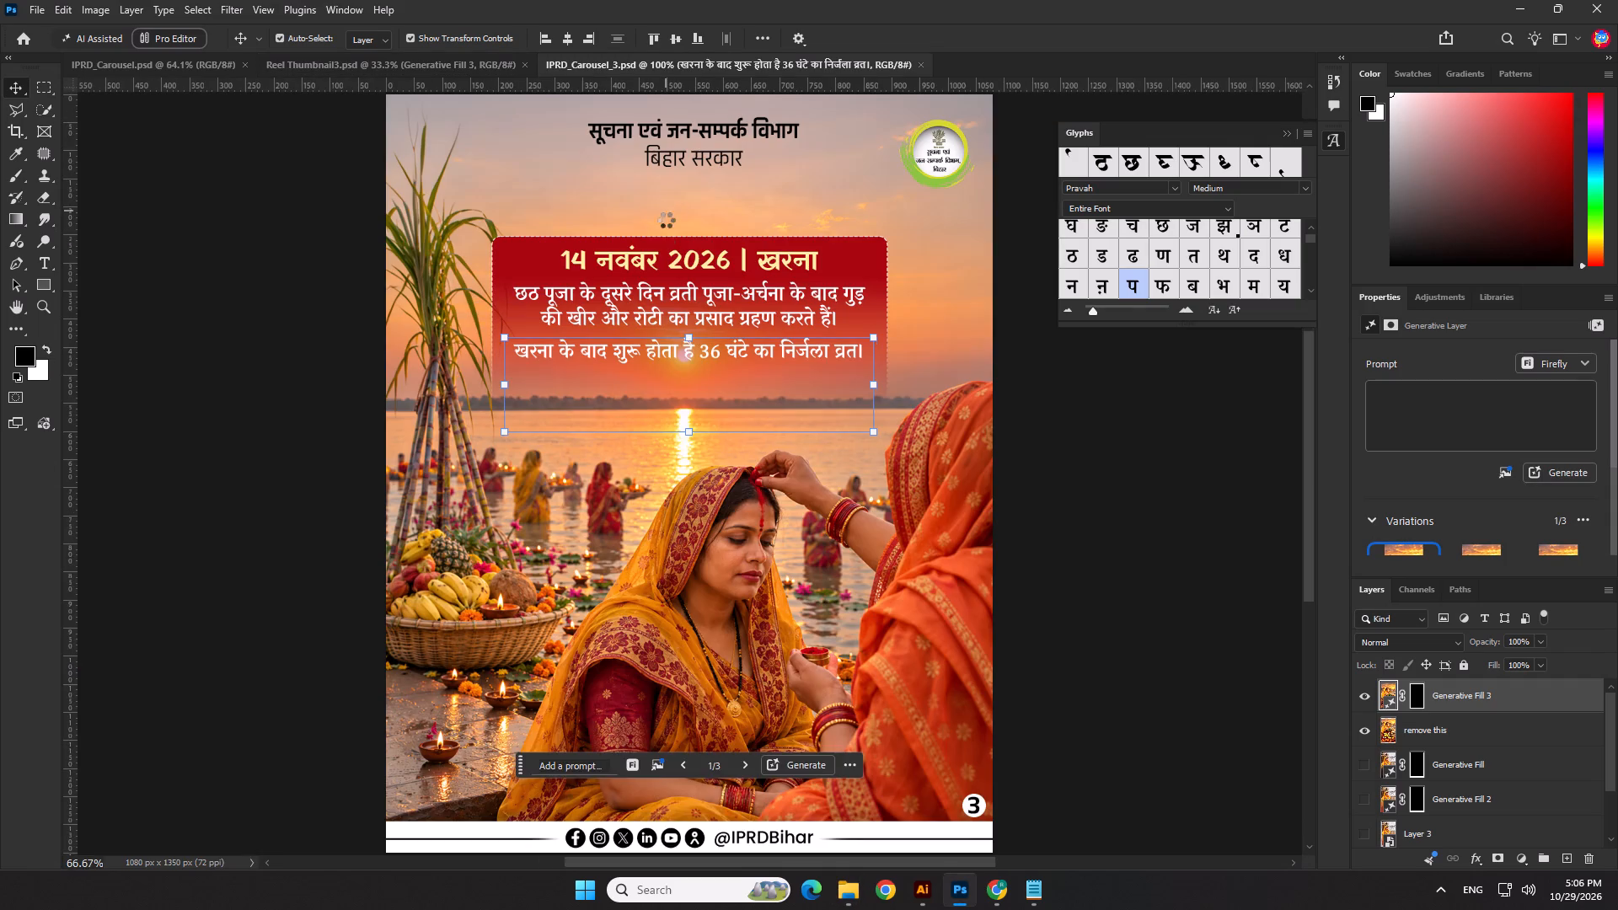
# Save IPRD_Carousel_3.psd as IPRD_Carousel_5.psd, replacing the existing file and keeping the default format options.
pyautogui.click(30, 8)
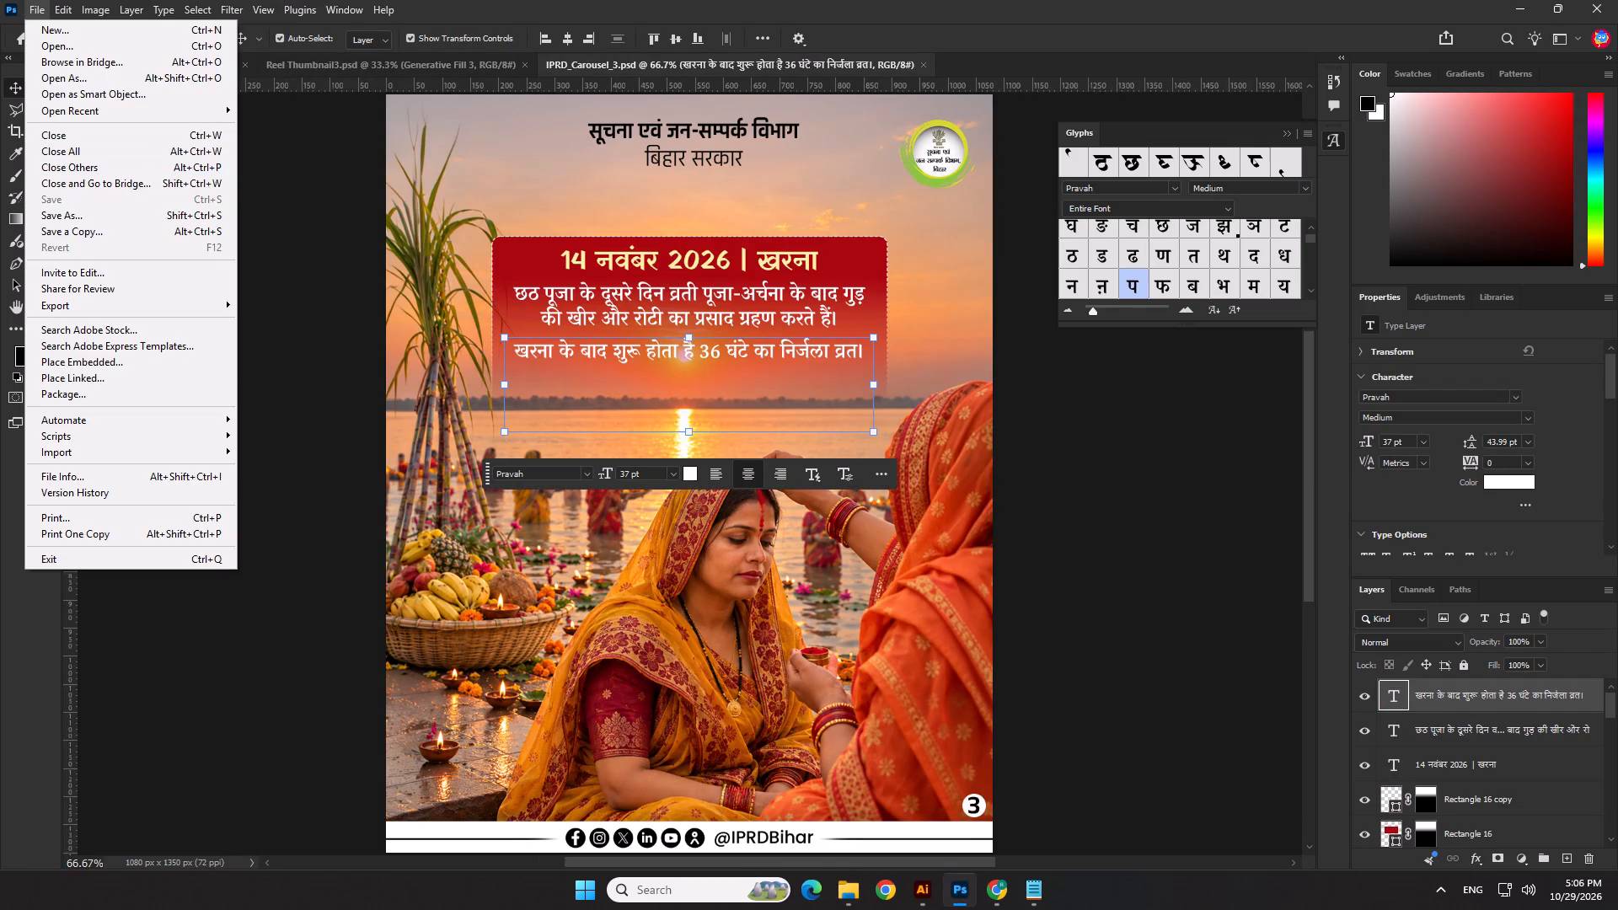
pyautogui.click(60, 210)
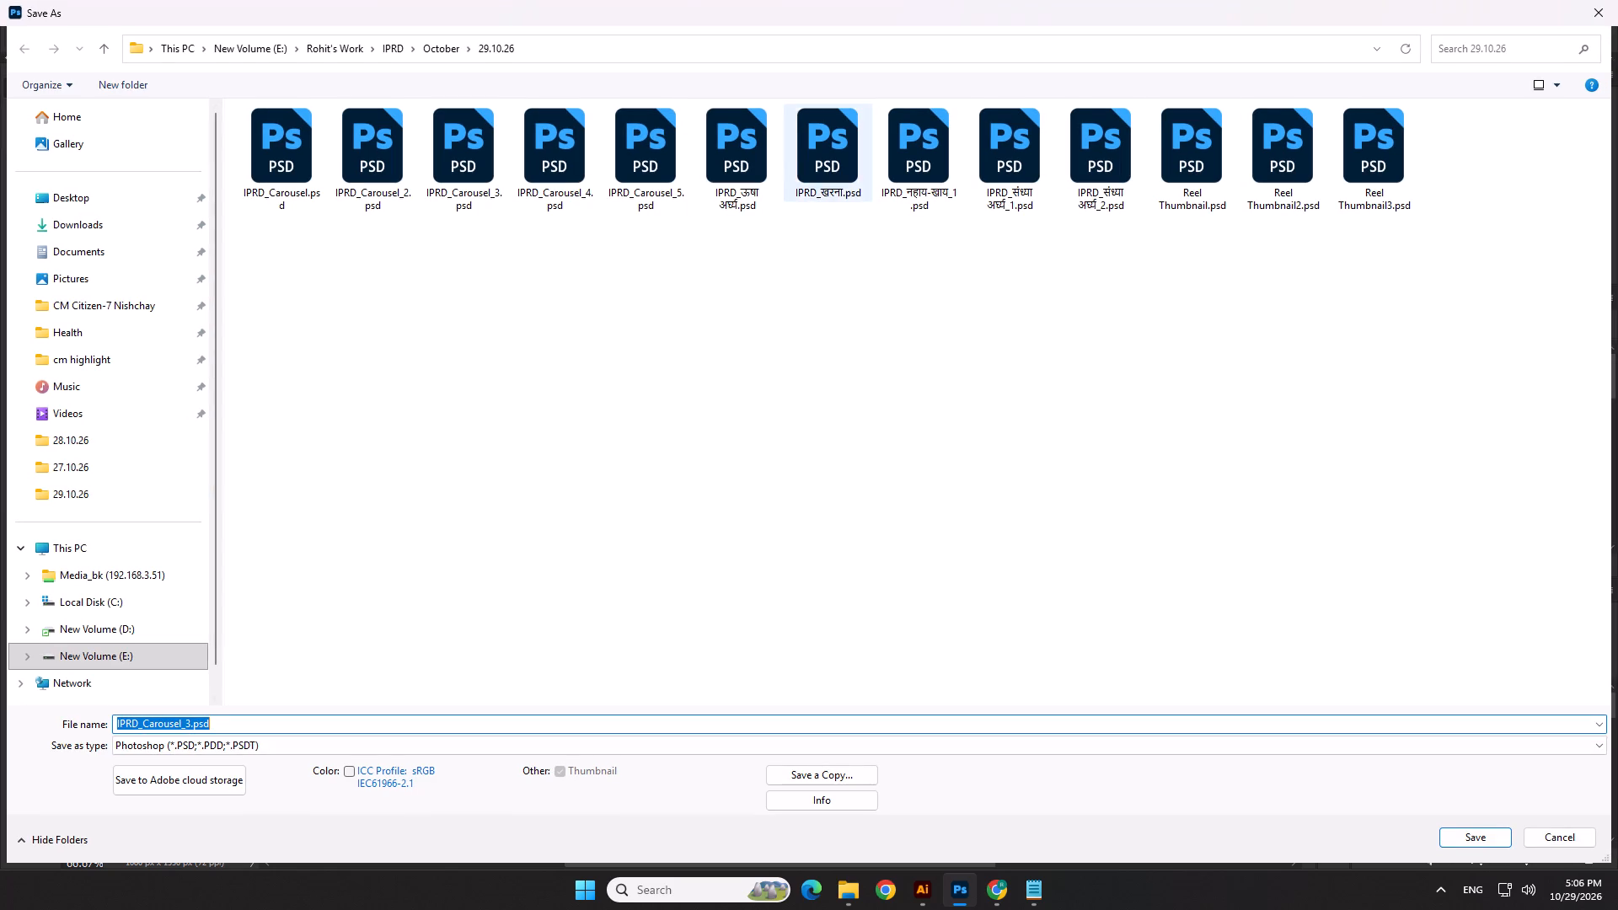
pyautogui.click(637, 169)
pyautogui.click(1509, 830)
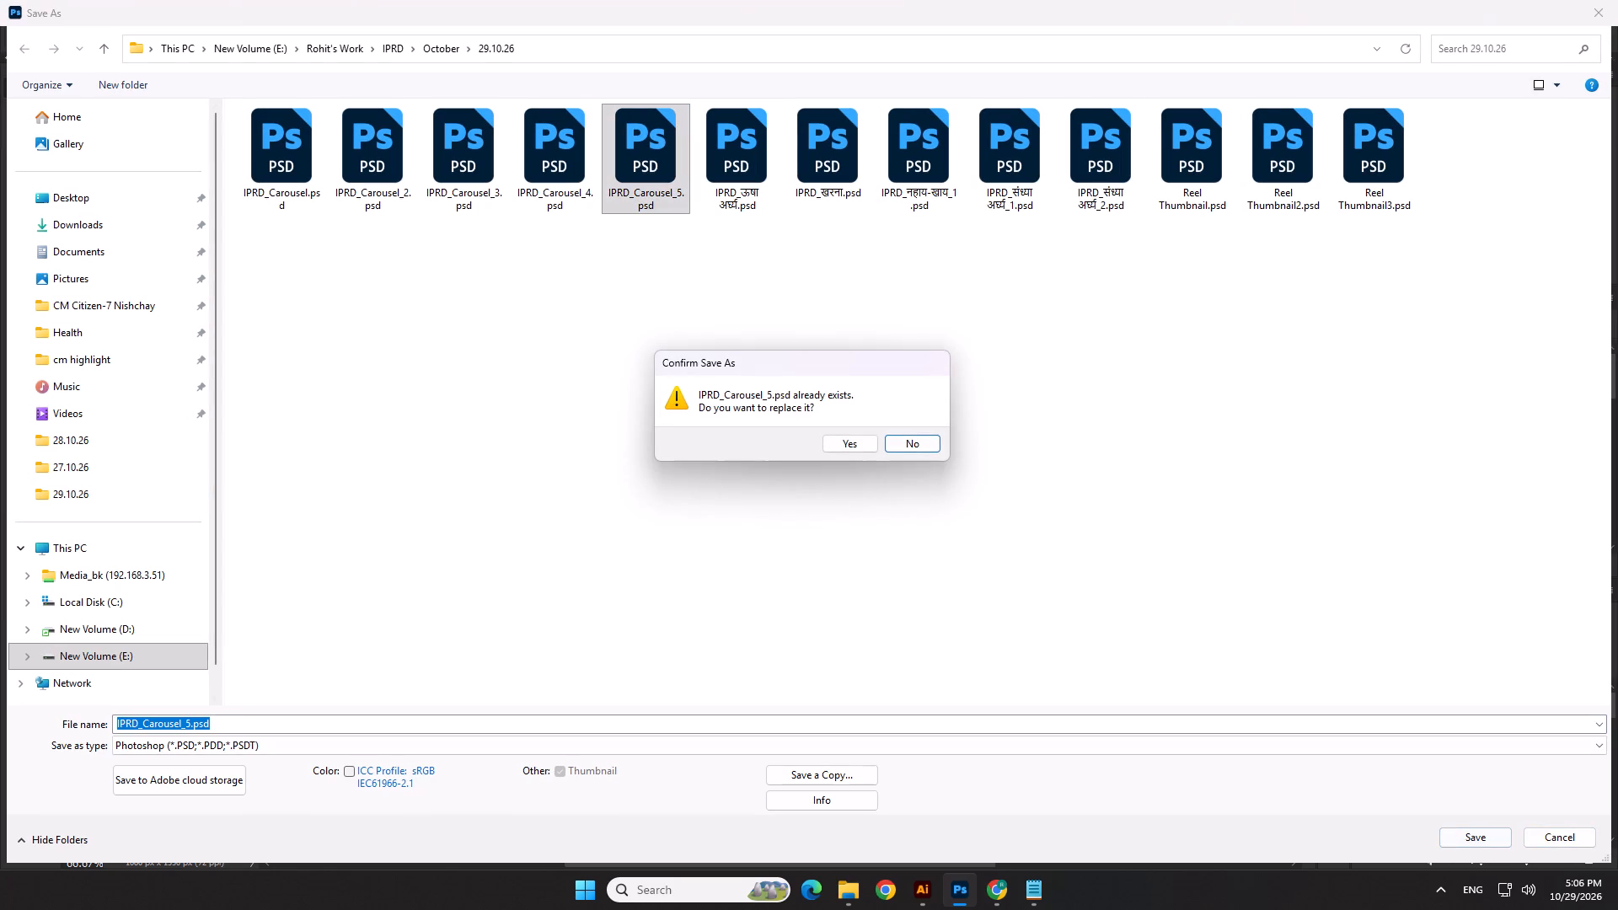
pyautogui.click(848, 452)
pyautogui.click(970, 244)
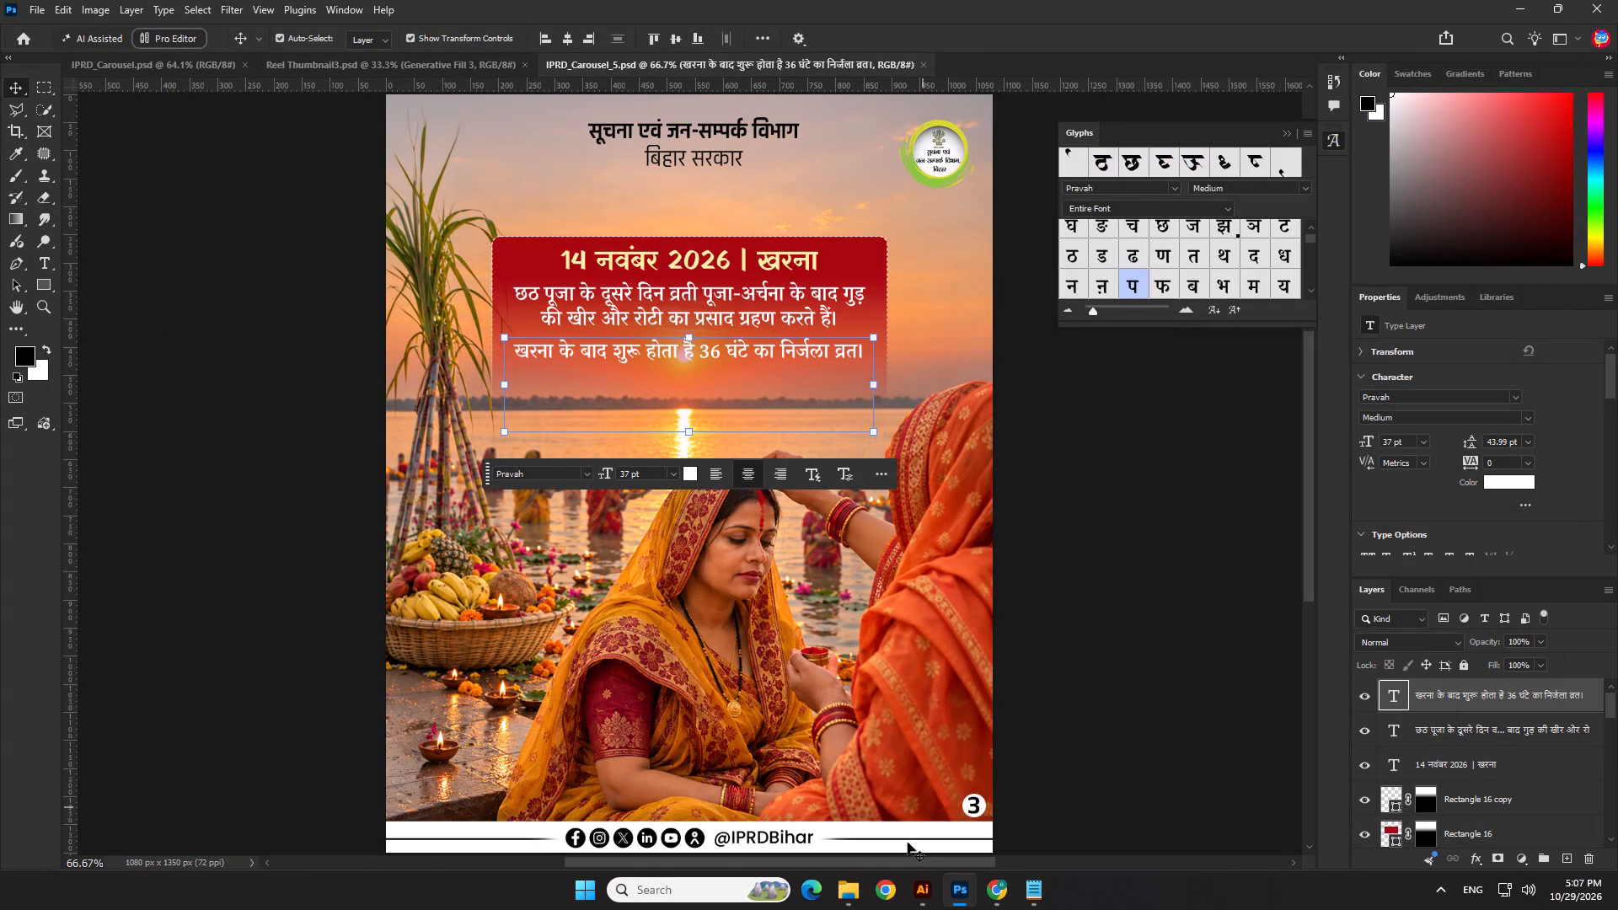
# Bring up the 25.10.26 folder window in File Explorer and close it.
pyautogui.click(850, 897)
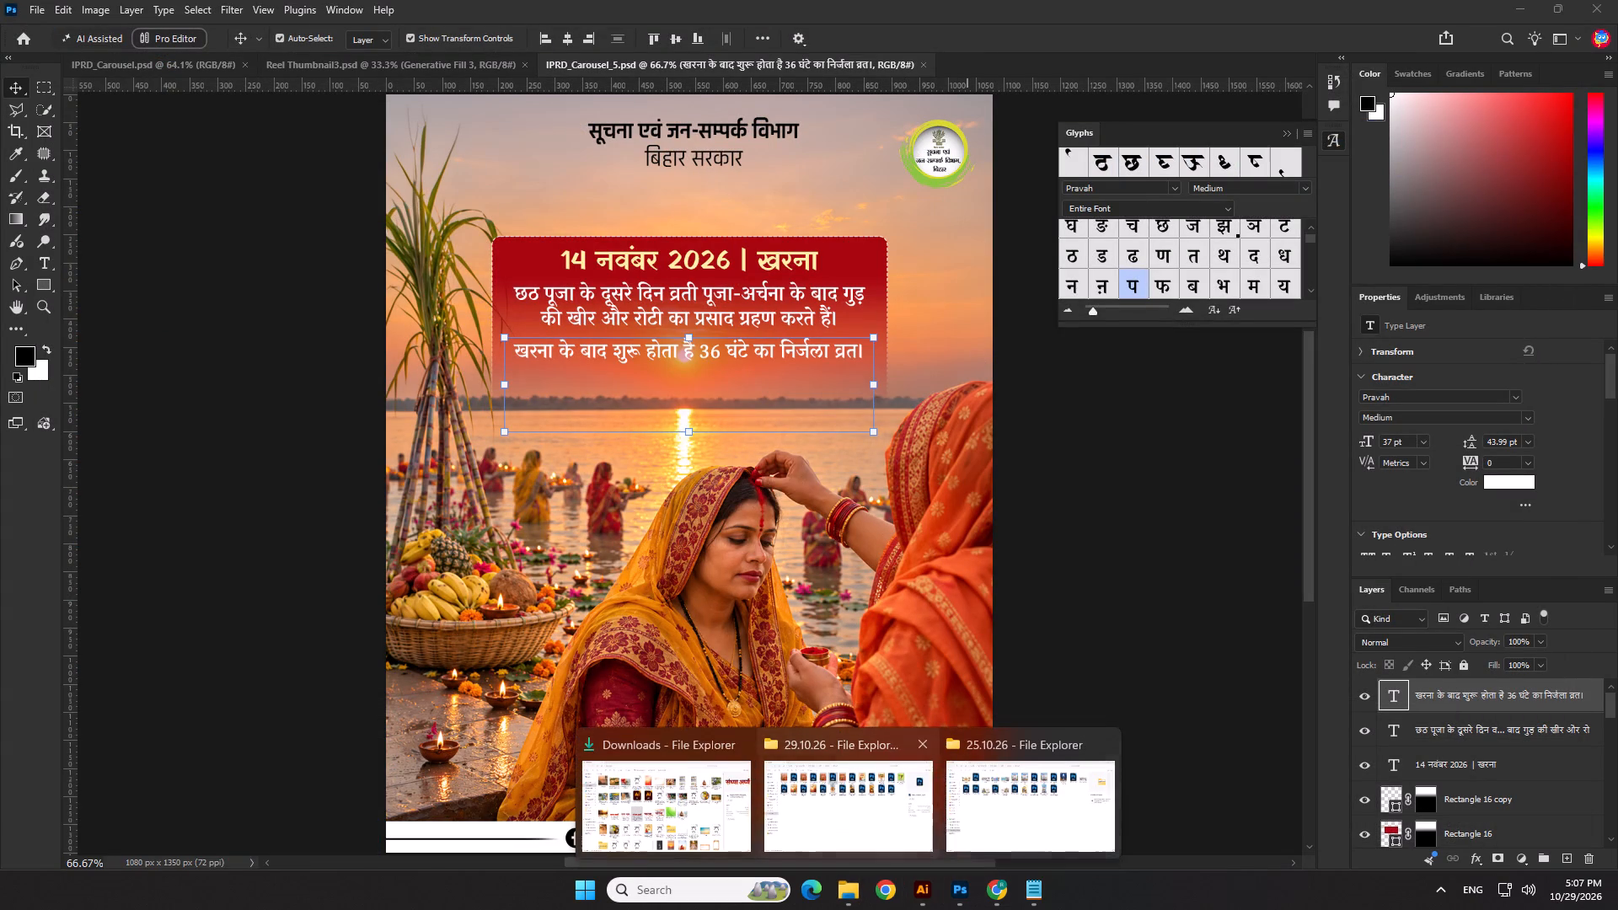
pyautogui.click(1080, 787)
pyautogui.click(982, 702)
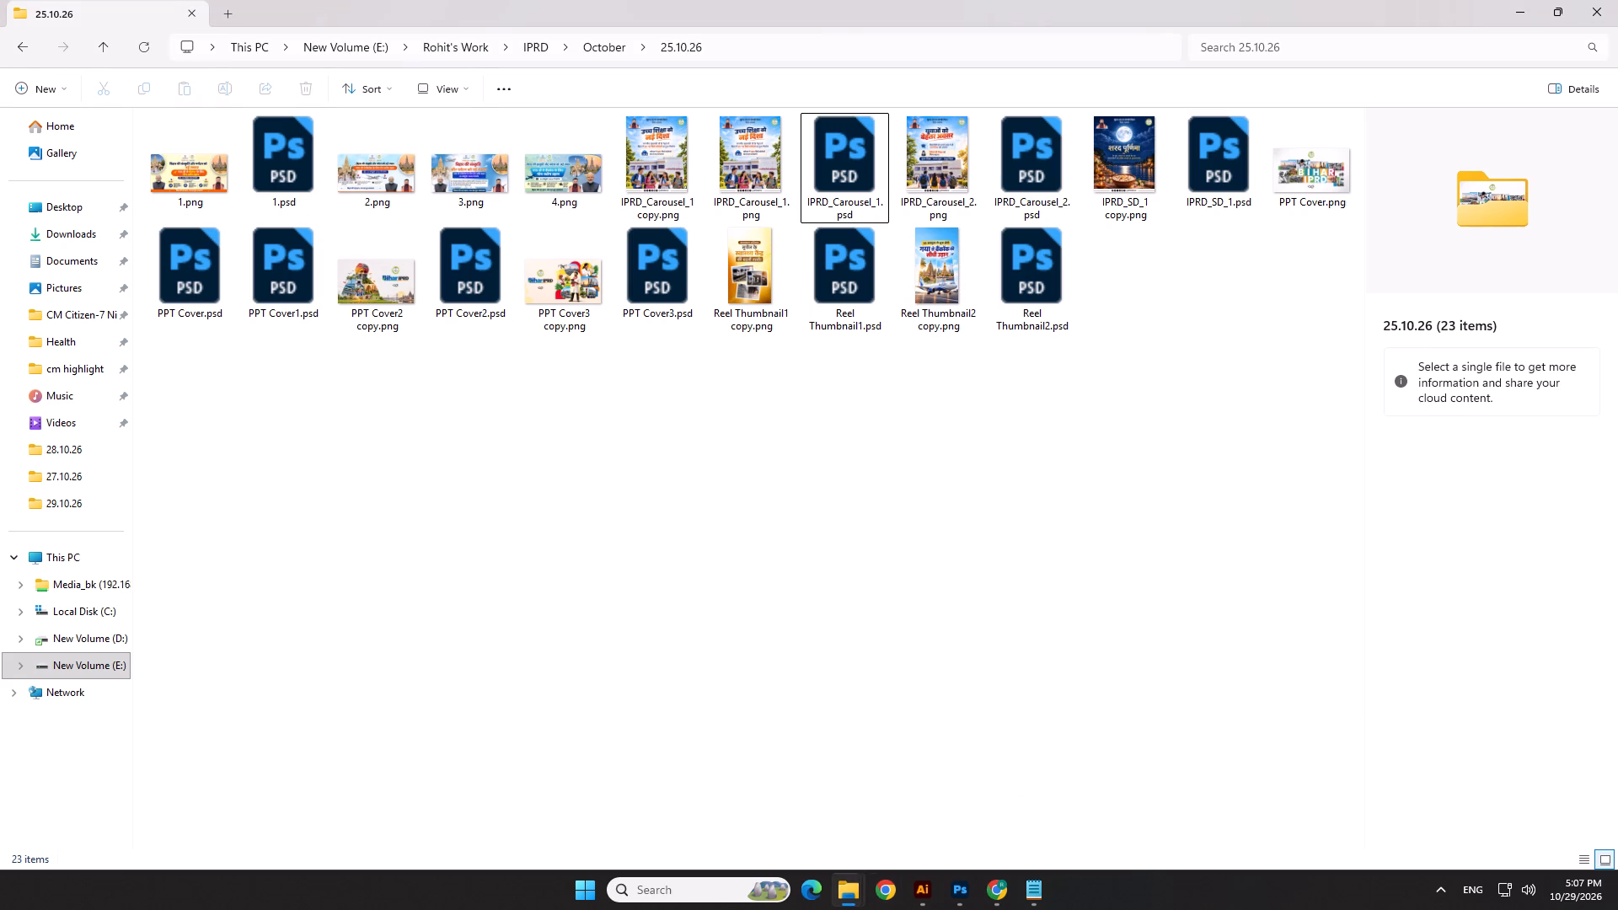
pyautogui.click(1586, 3)
# Preview IPRD_Carousel_4 copy.png and the image before it from the 29.10.26 folder, close the viewer, and return to Photoshop.
pyautogui.hotkey('alt', 'Tab')
pyautogui.click(934, 530)
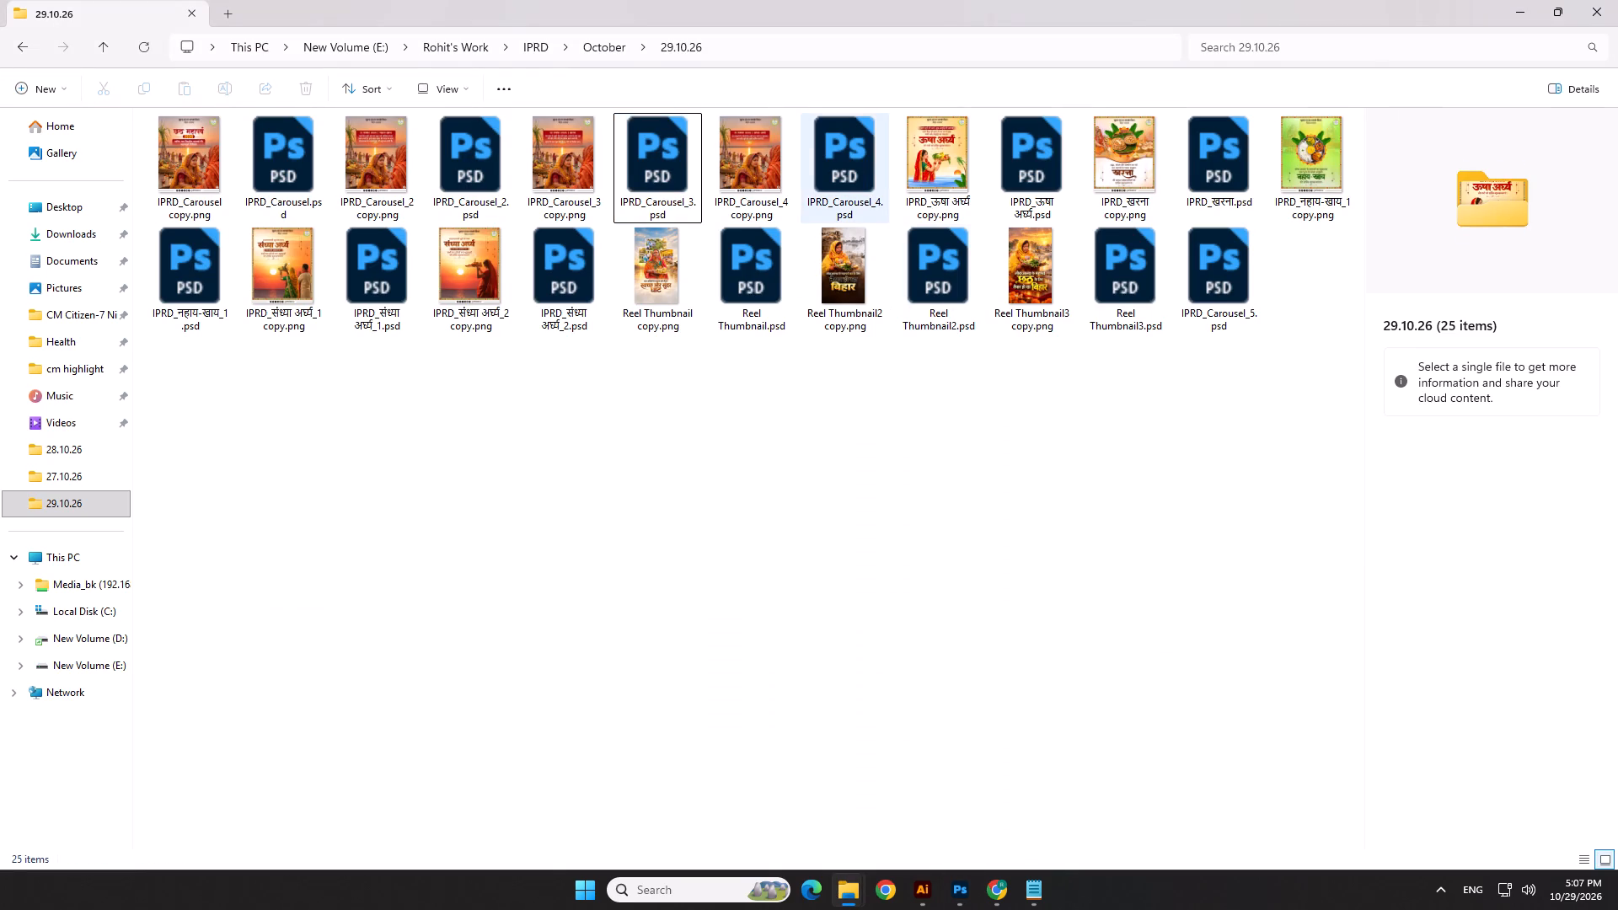
pyautogui.doubleClick(757, 173)
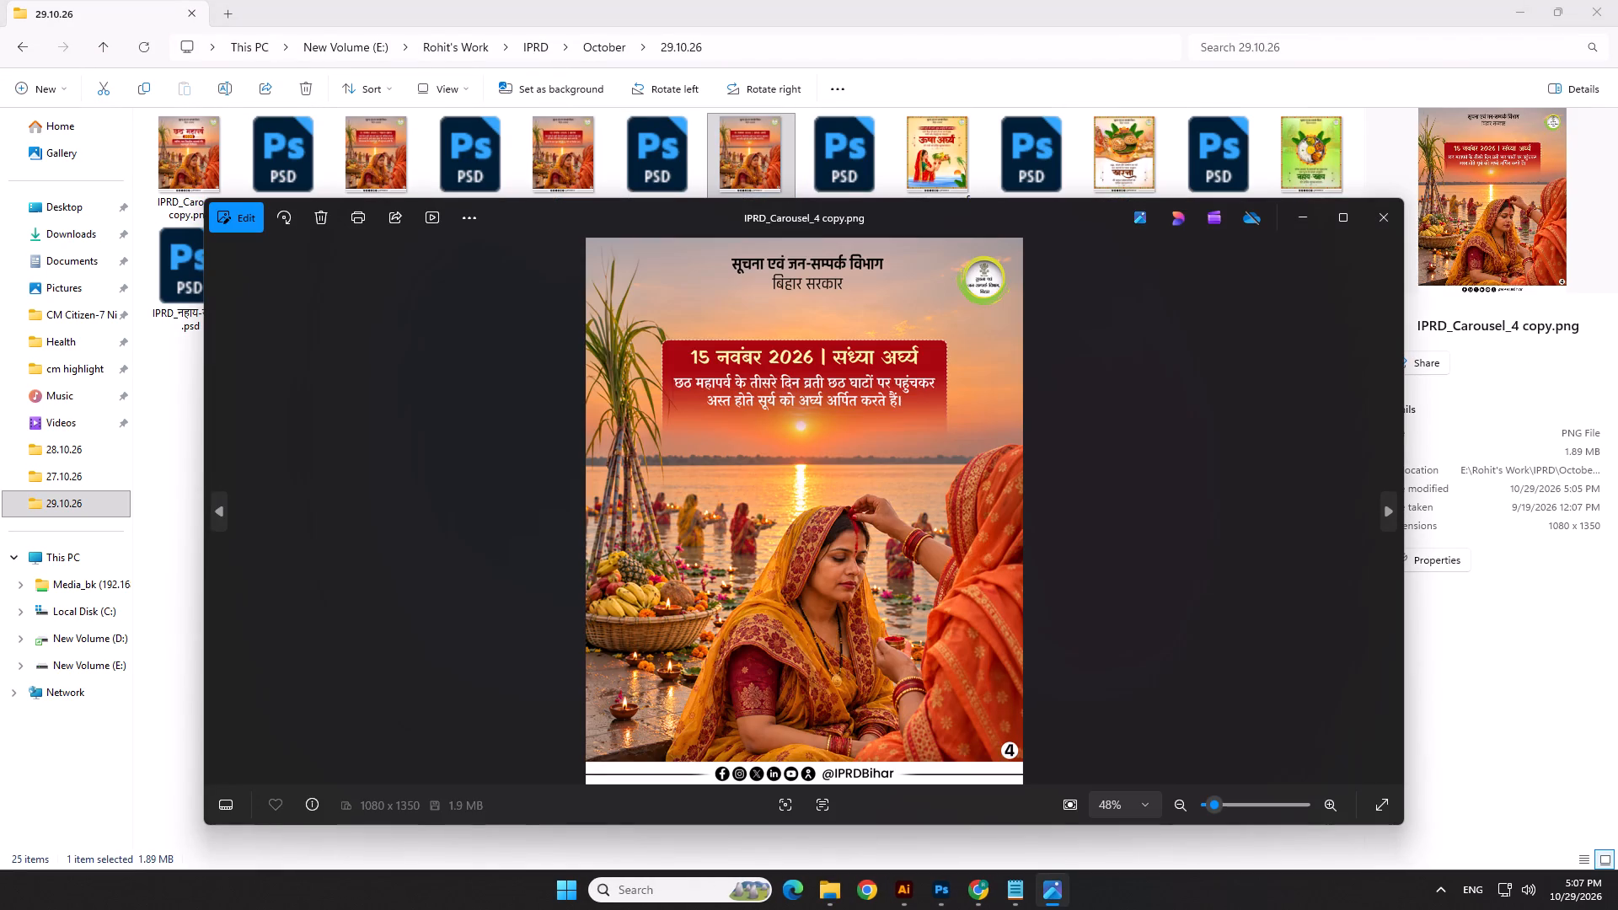
pyautogui.press('Left')
pyautogui.press('Right')
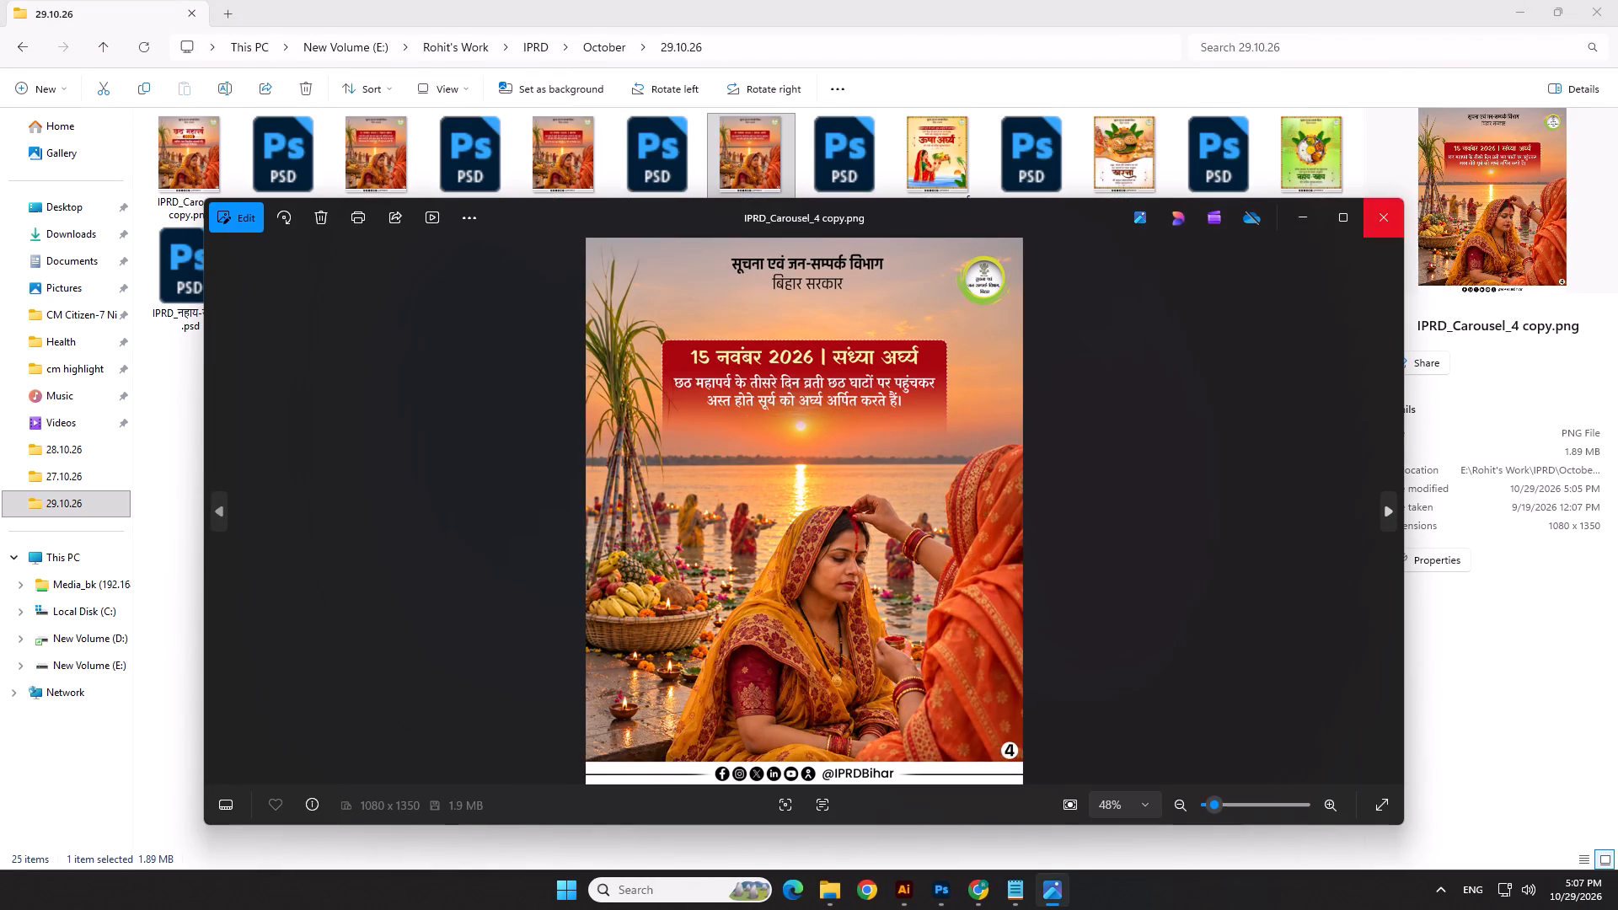
pyautogui.click(1385, 217)
pyautogui.click(1036, 487)
pyautogui.hotkey('alt', 'Tab')
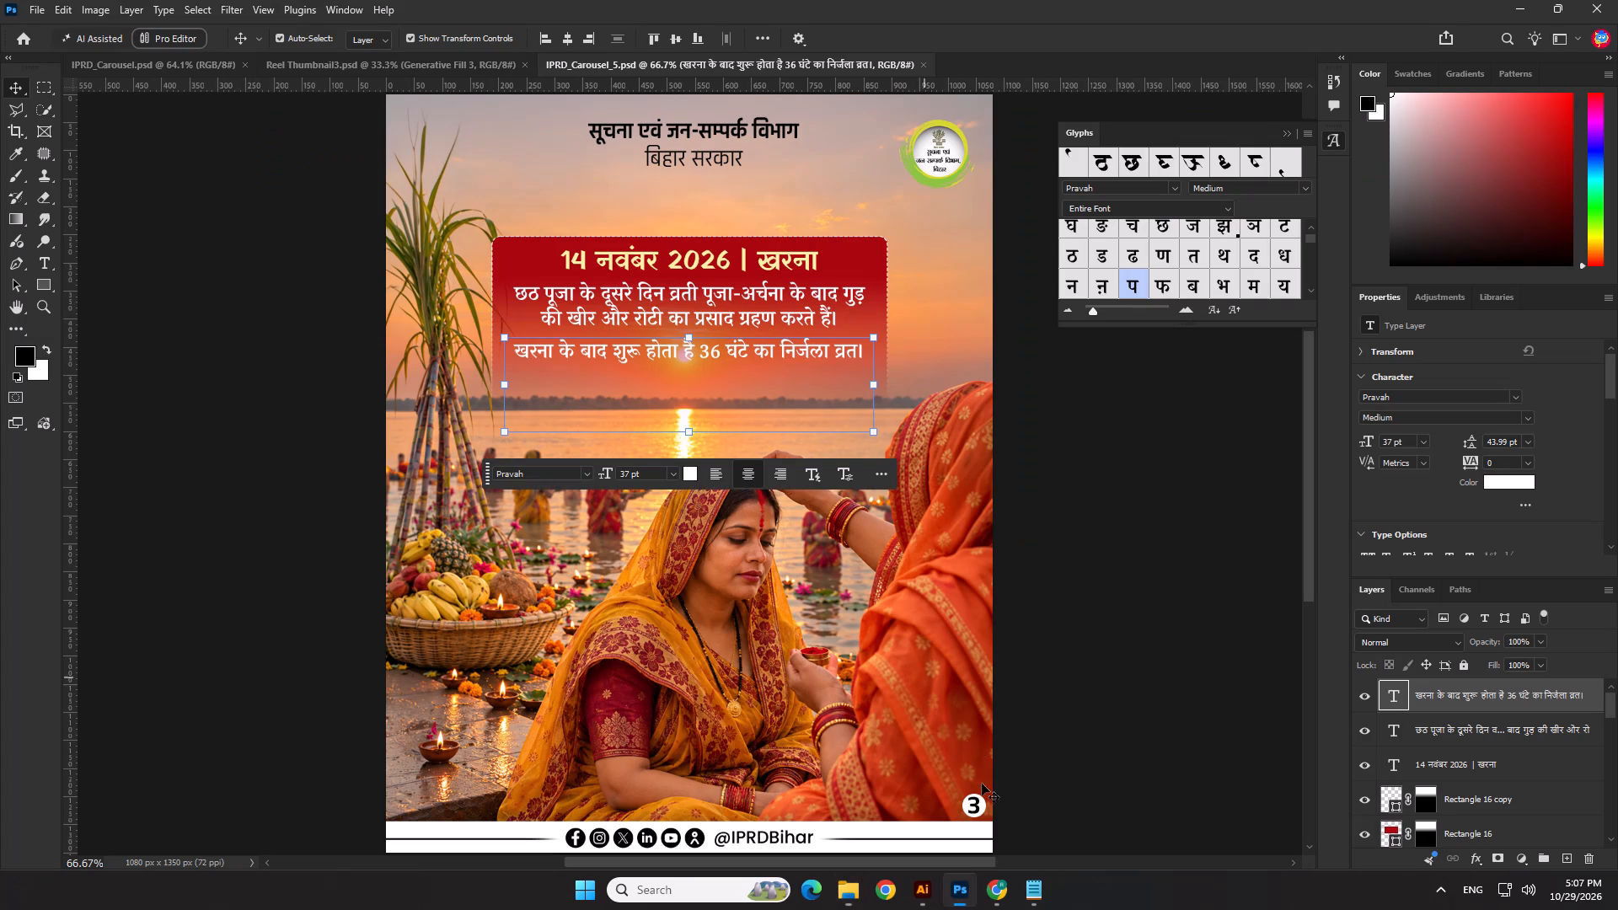
# Replace the slide heading with "16 नवंबर 2026 | ऊषा अर्घ्य" copied from the Notepad text, and centre it horizontally.
pyautogui.click(1042, 897)
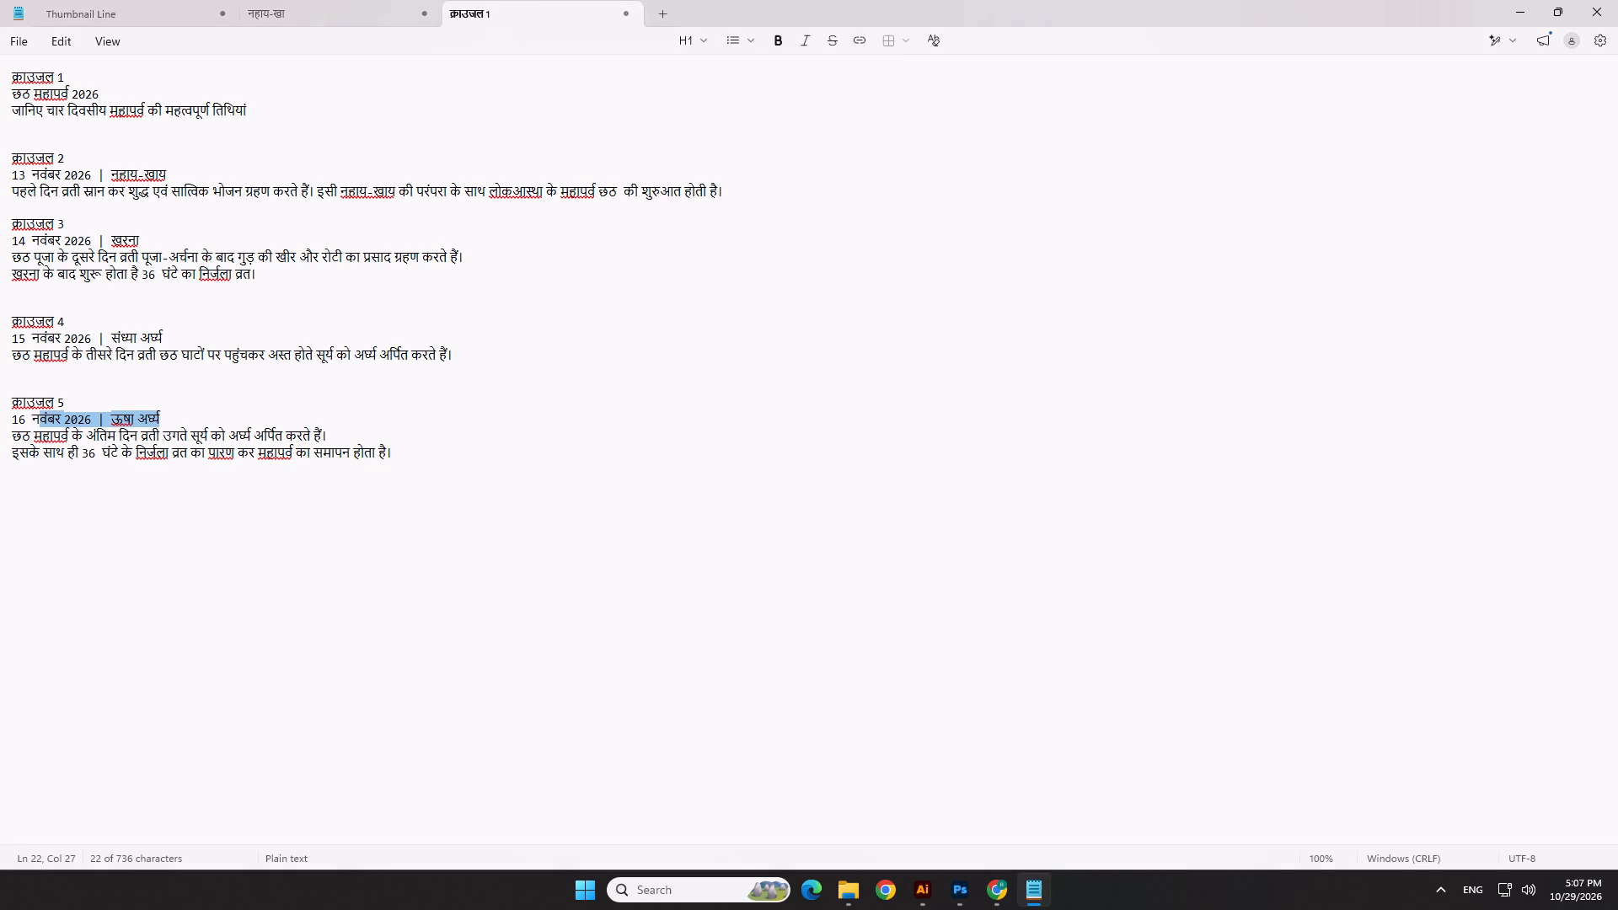
pyautogui.moveTo(159, 420); pyautogui.dragTo(8, 426)
pyautogui.hotkey('ctrl', 'c')
pyautogui.hotkey('ctrl', 'c')
pyautogui.hotkey('alt', 'Tab')
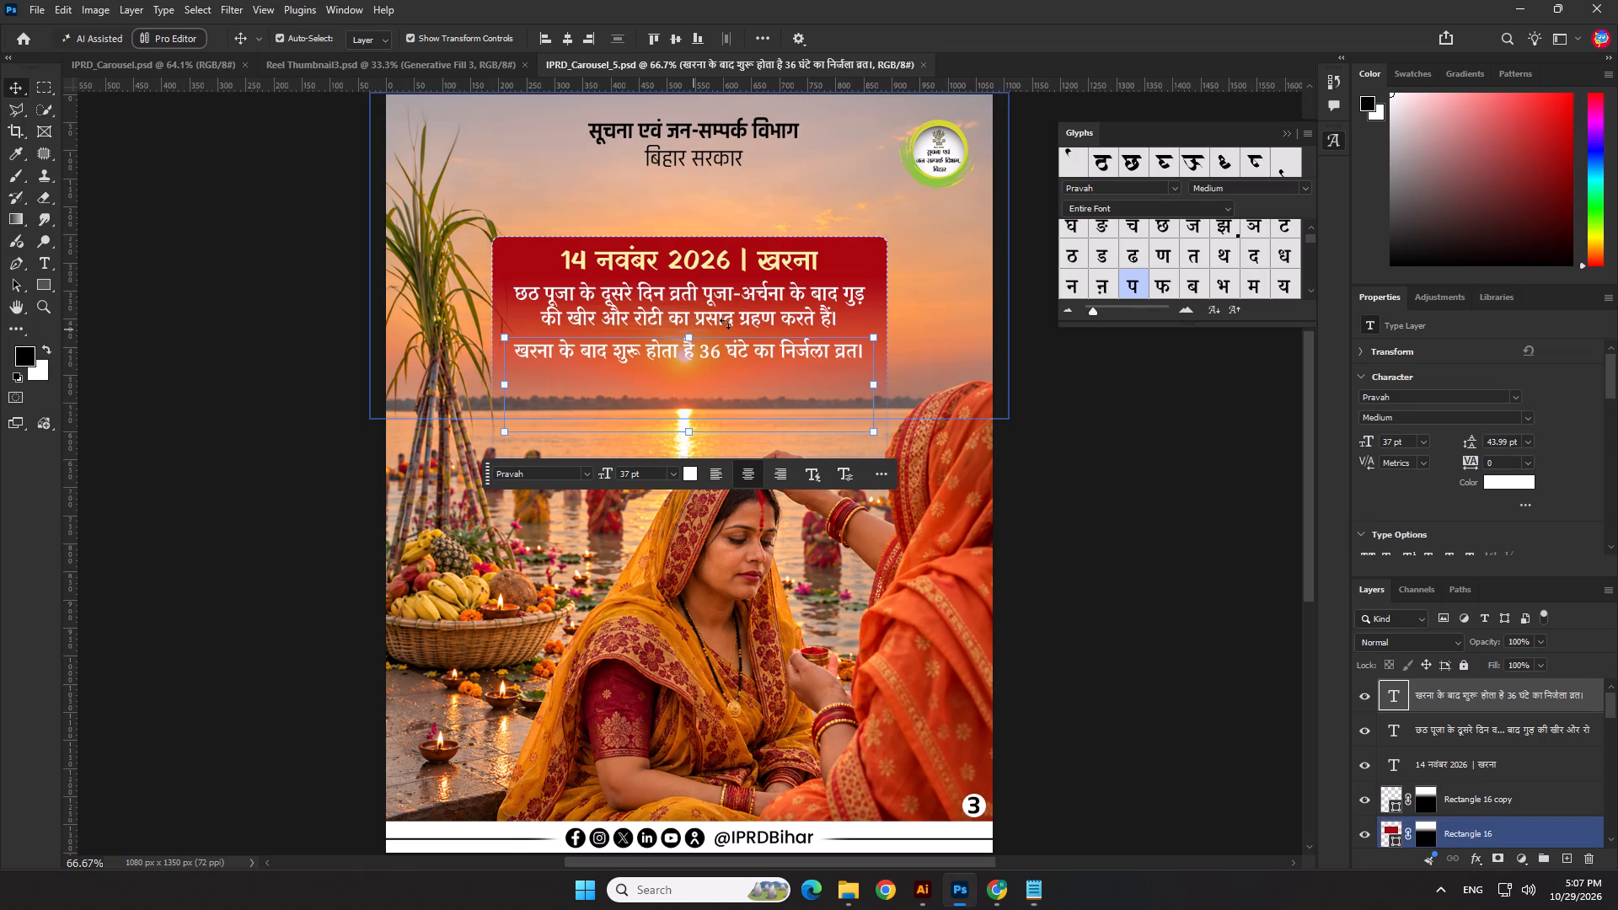
pyautogui.doubleClick(742, 250)
pyautogui.hotkey('ctrl', 'v')
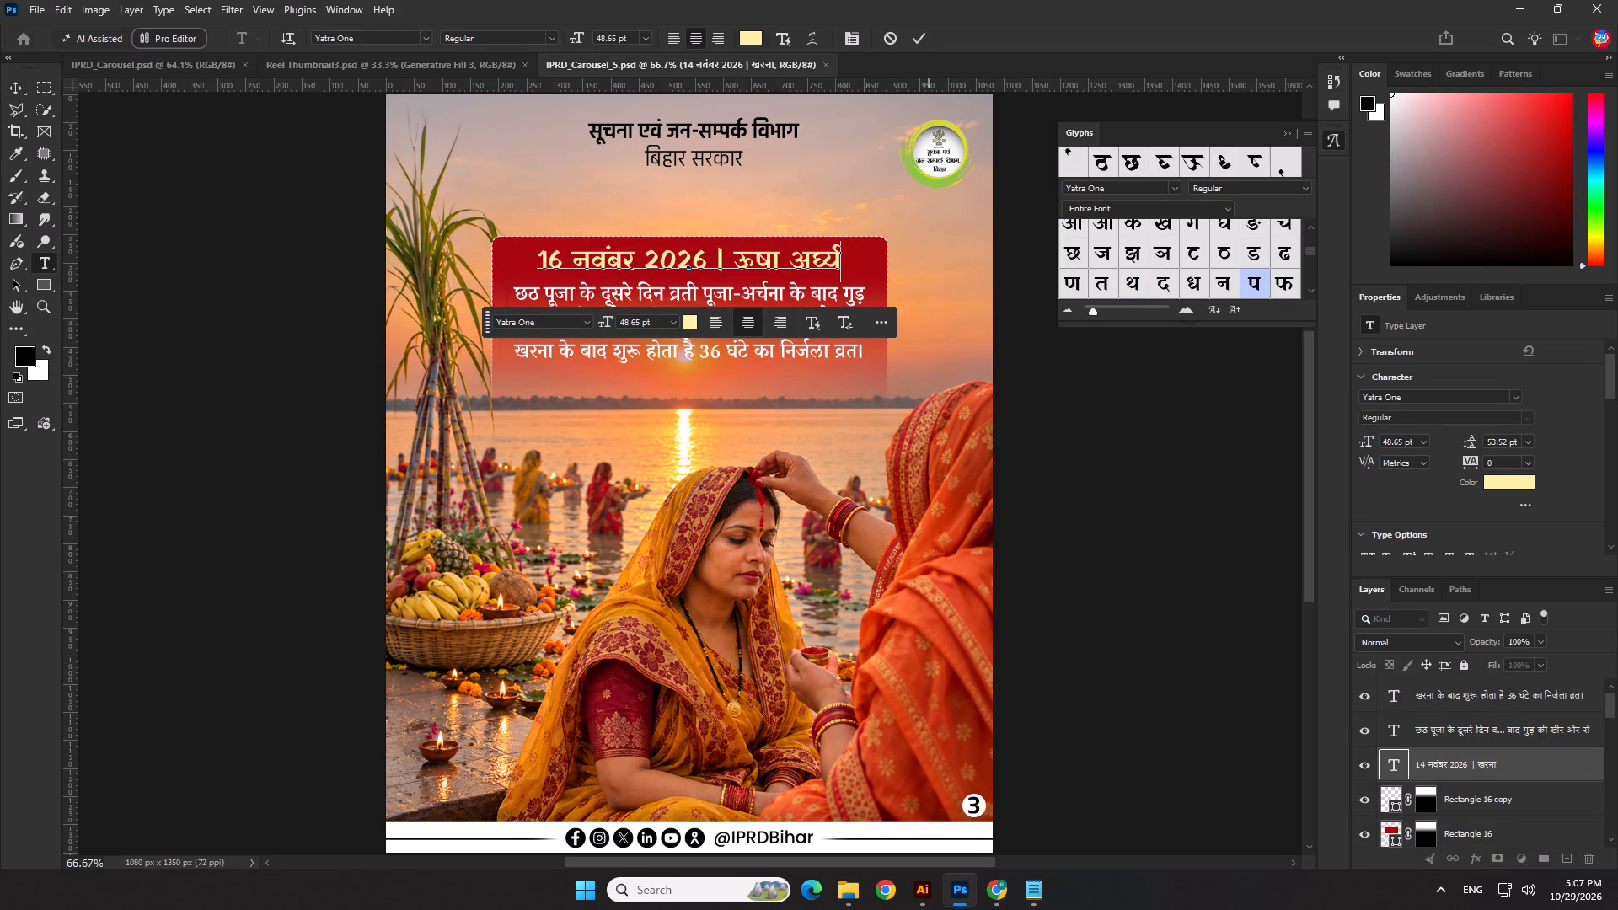
pyautogui.click(914, 33)
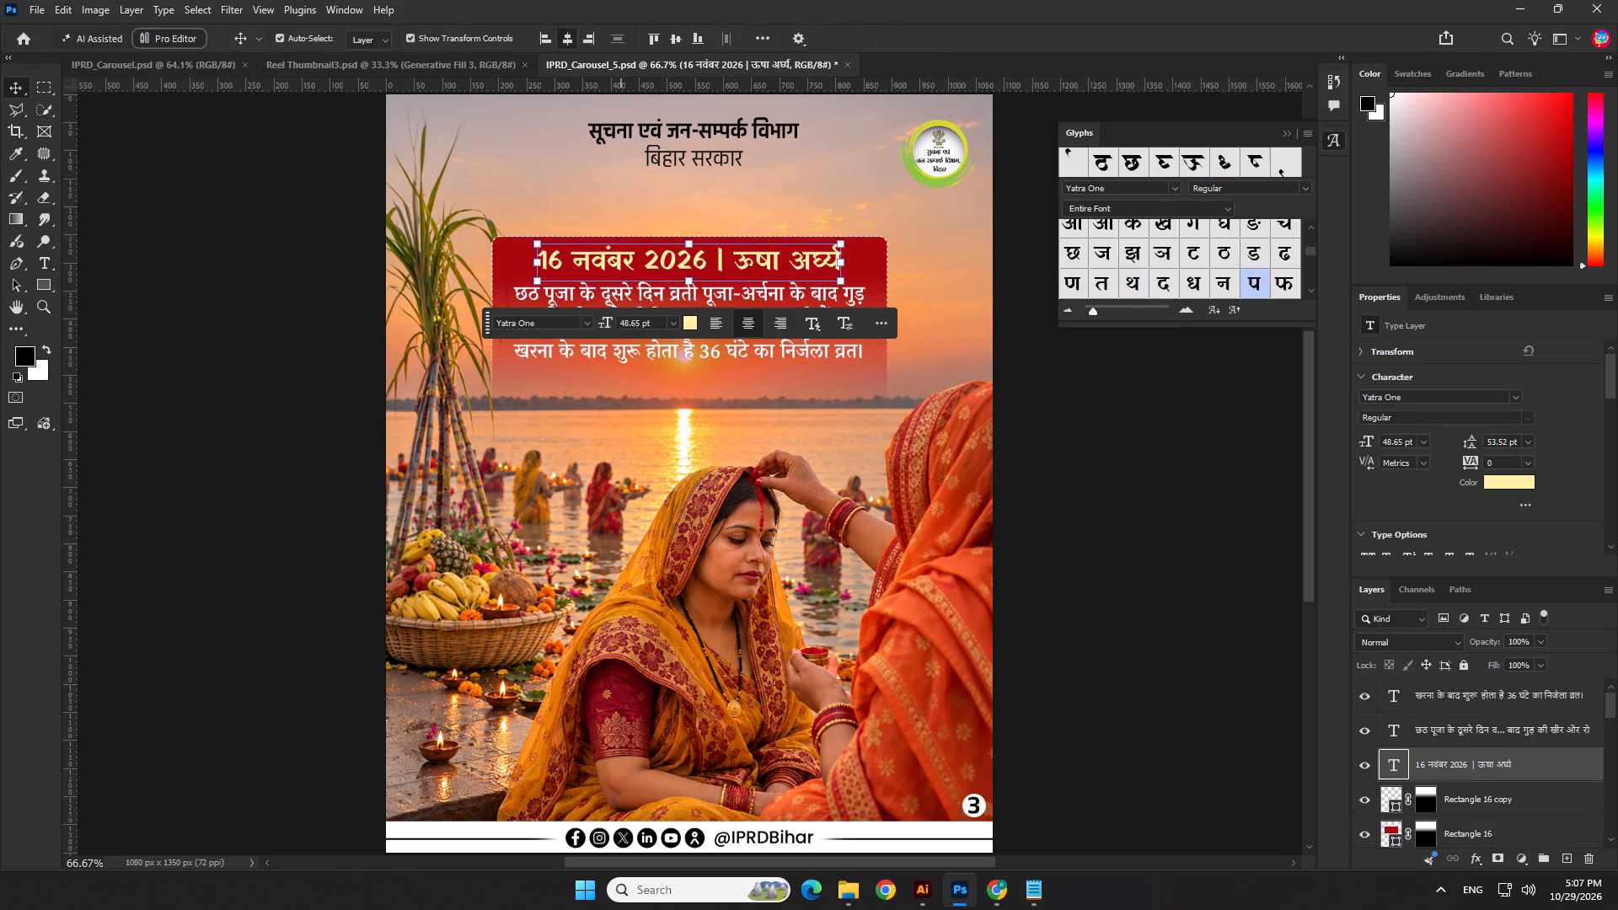
pyautogui.click(565, 35)
pyautogui.click(299, 395)
# Replace the first paragraph with Notepad's "छठ महापर्व के अंतिम दिन व्रती उगते सूर्य को अर्घ्य अर्पित करते हैं।", breaking the line before "अर्घ्य".
pyautogui.hotkey('alt', 'Tab')
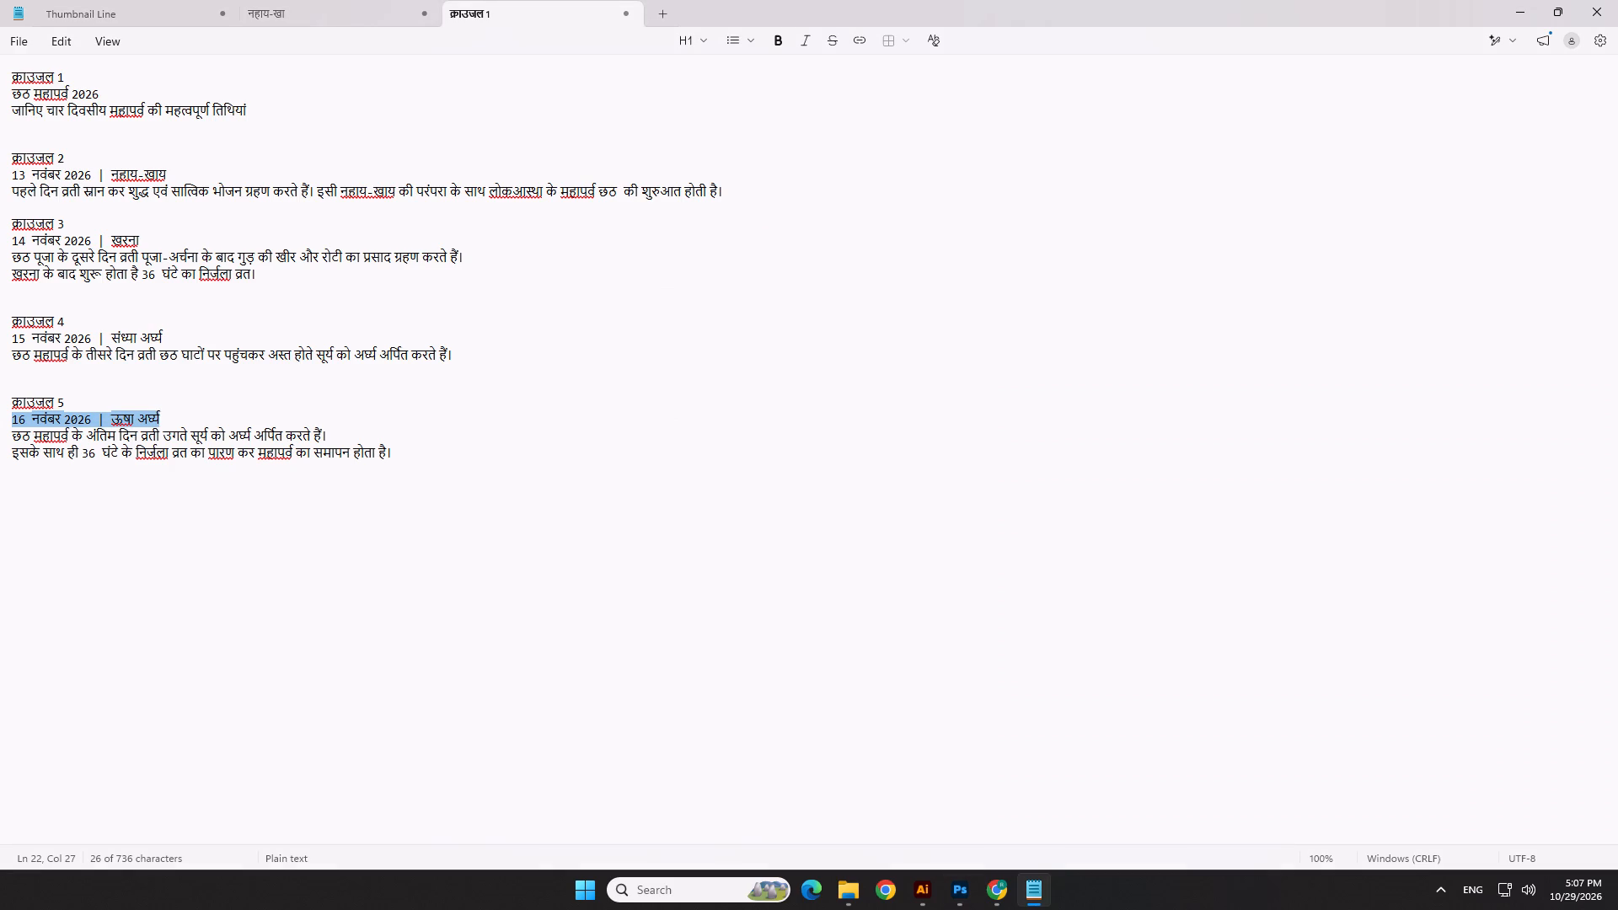
pyautogui.moveTo(13, 435); pyautogui.dragTo(333, 430)
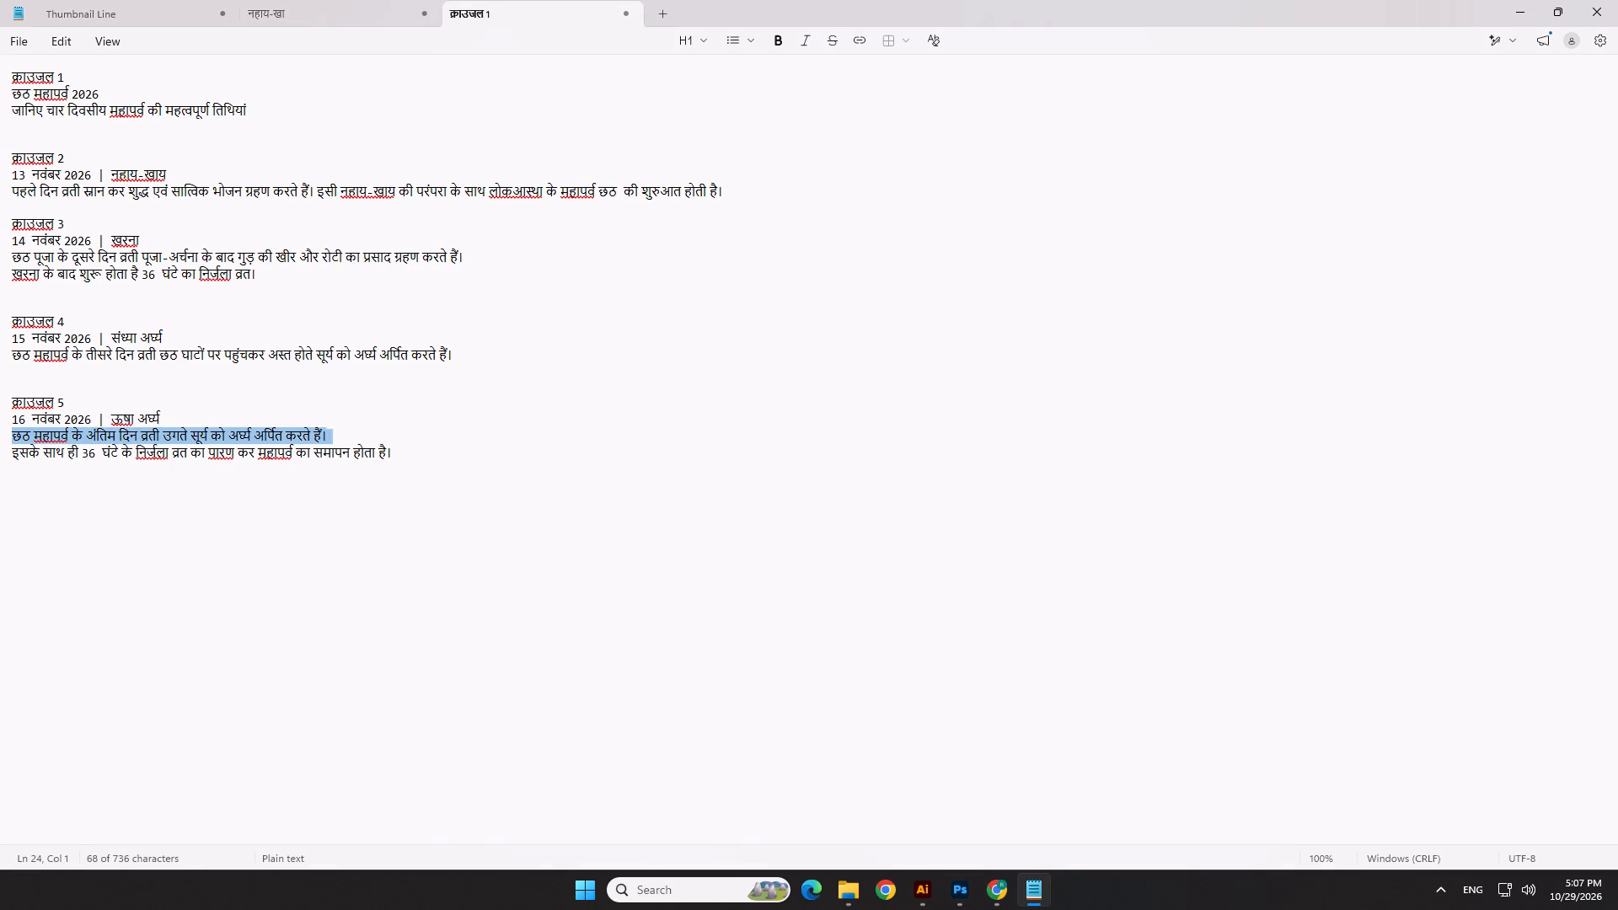
pyautogui.moveTo(333, 430); pyautogui.dragTo(324, 432)
pyautogui.hotkey('ctrl', 'c')
pyautogui.hotkey('ctrl', 'c')
pyautogui.hotkey('alt', 'Tab')
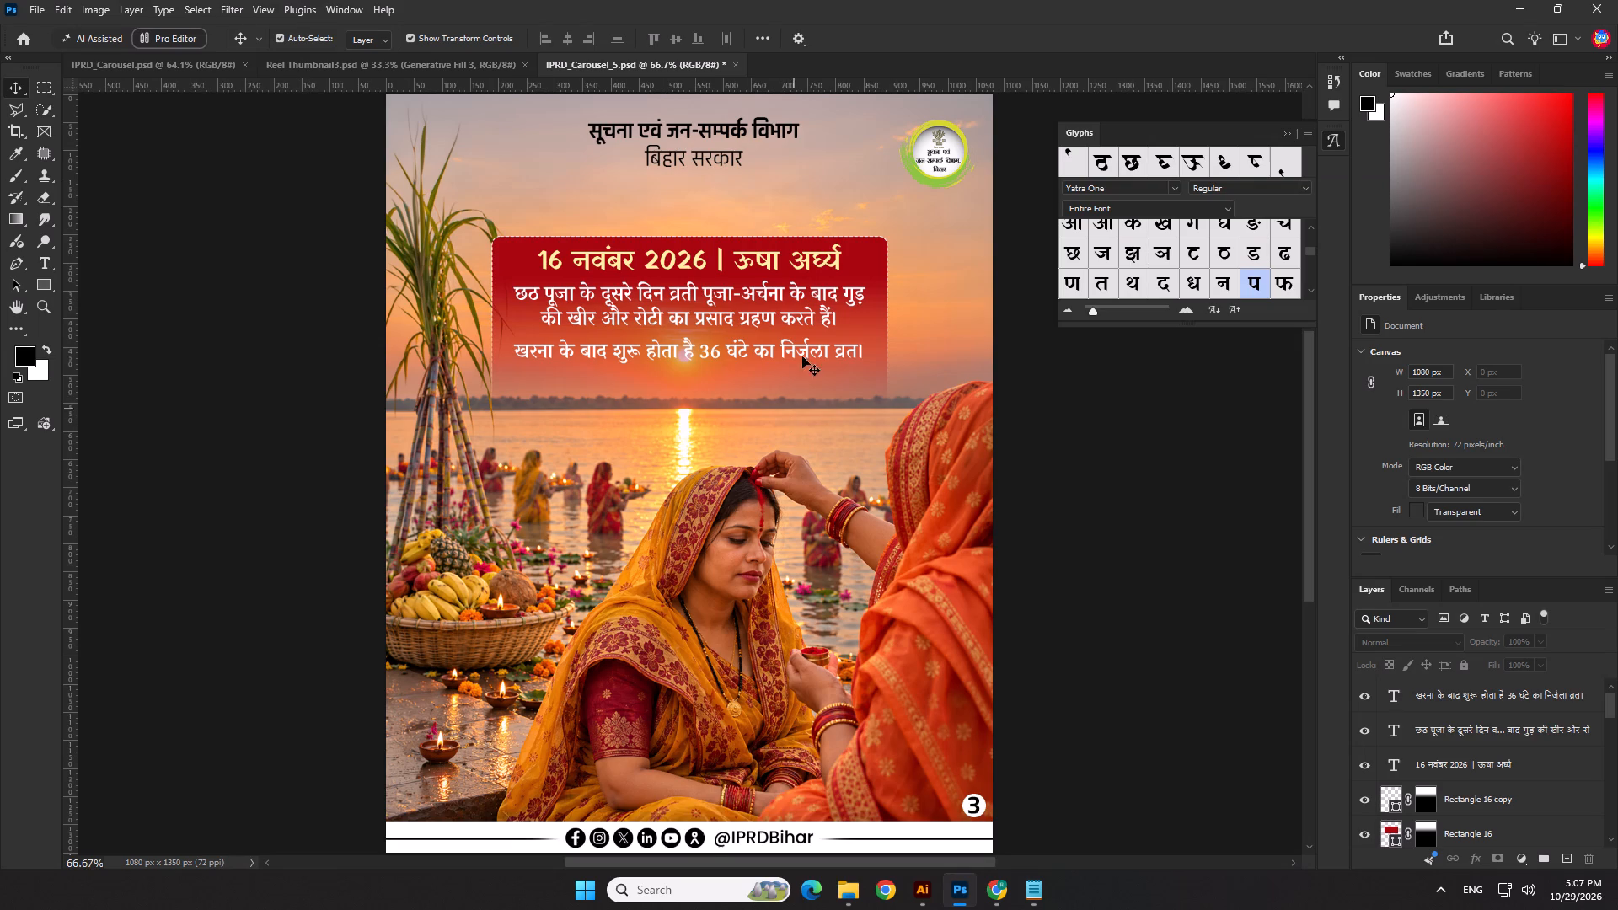
pyautogui.scroll(1, 807, 337)
pyautogui.doubleClick(815, 317)
pyautogui.hotkey('ctrl', 'v')
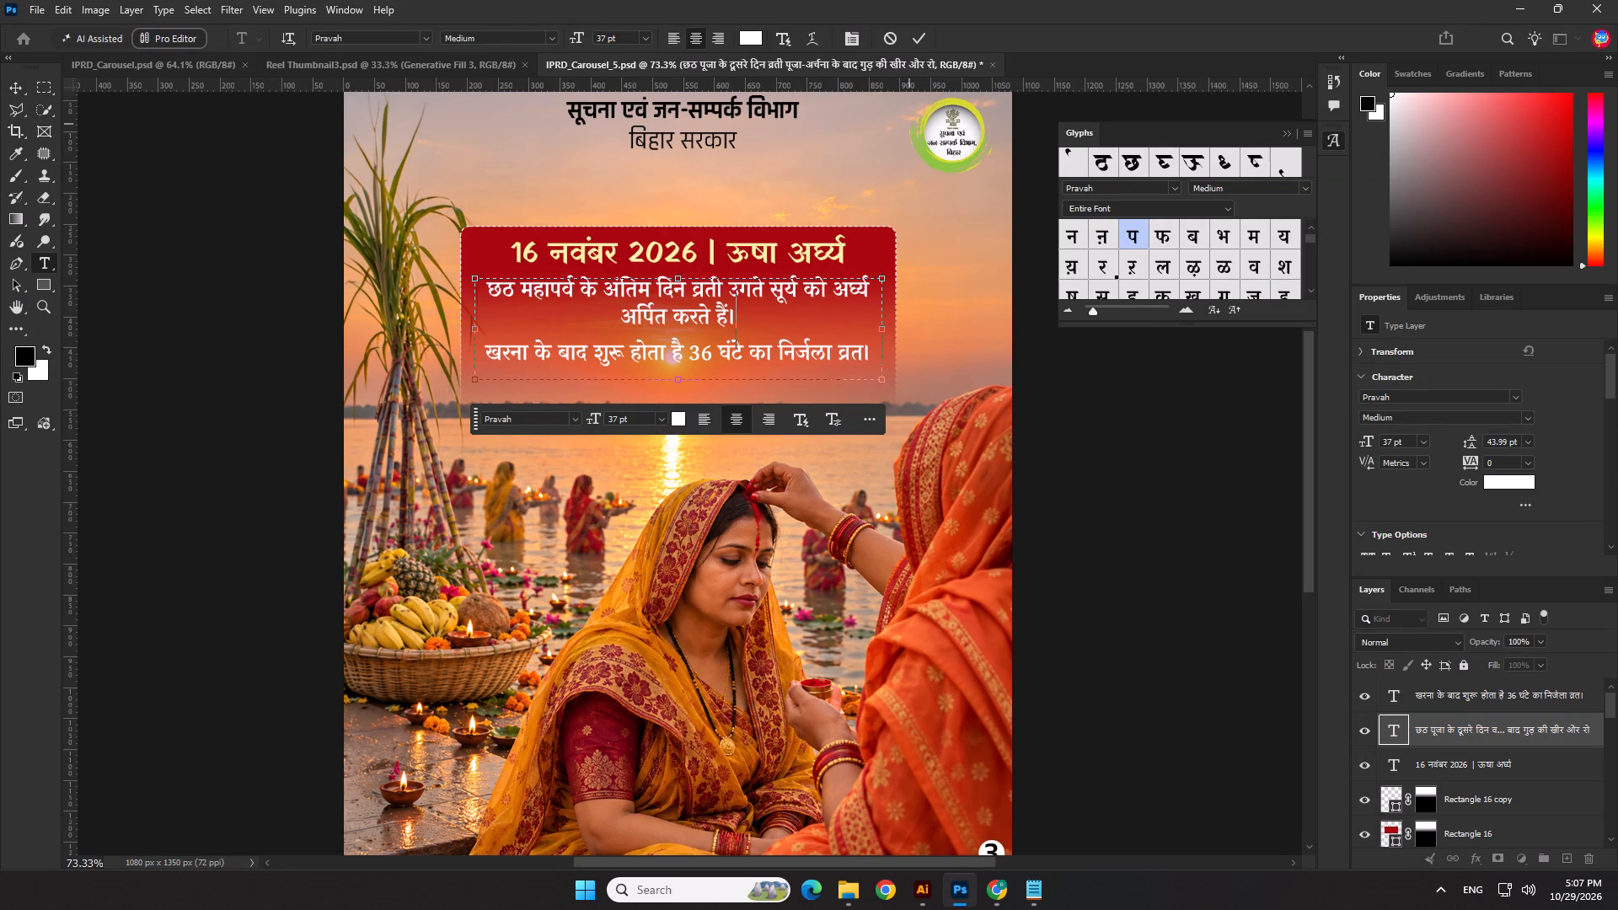
pyautogui.click(836, 289)
pyautogui.press('BackSpace')
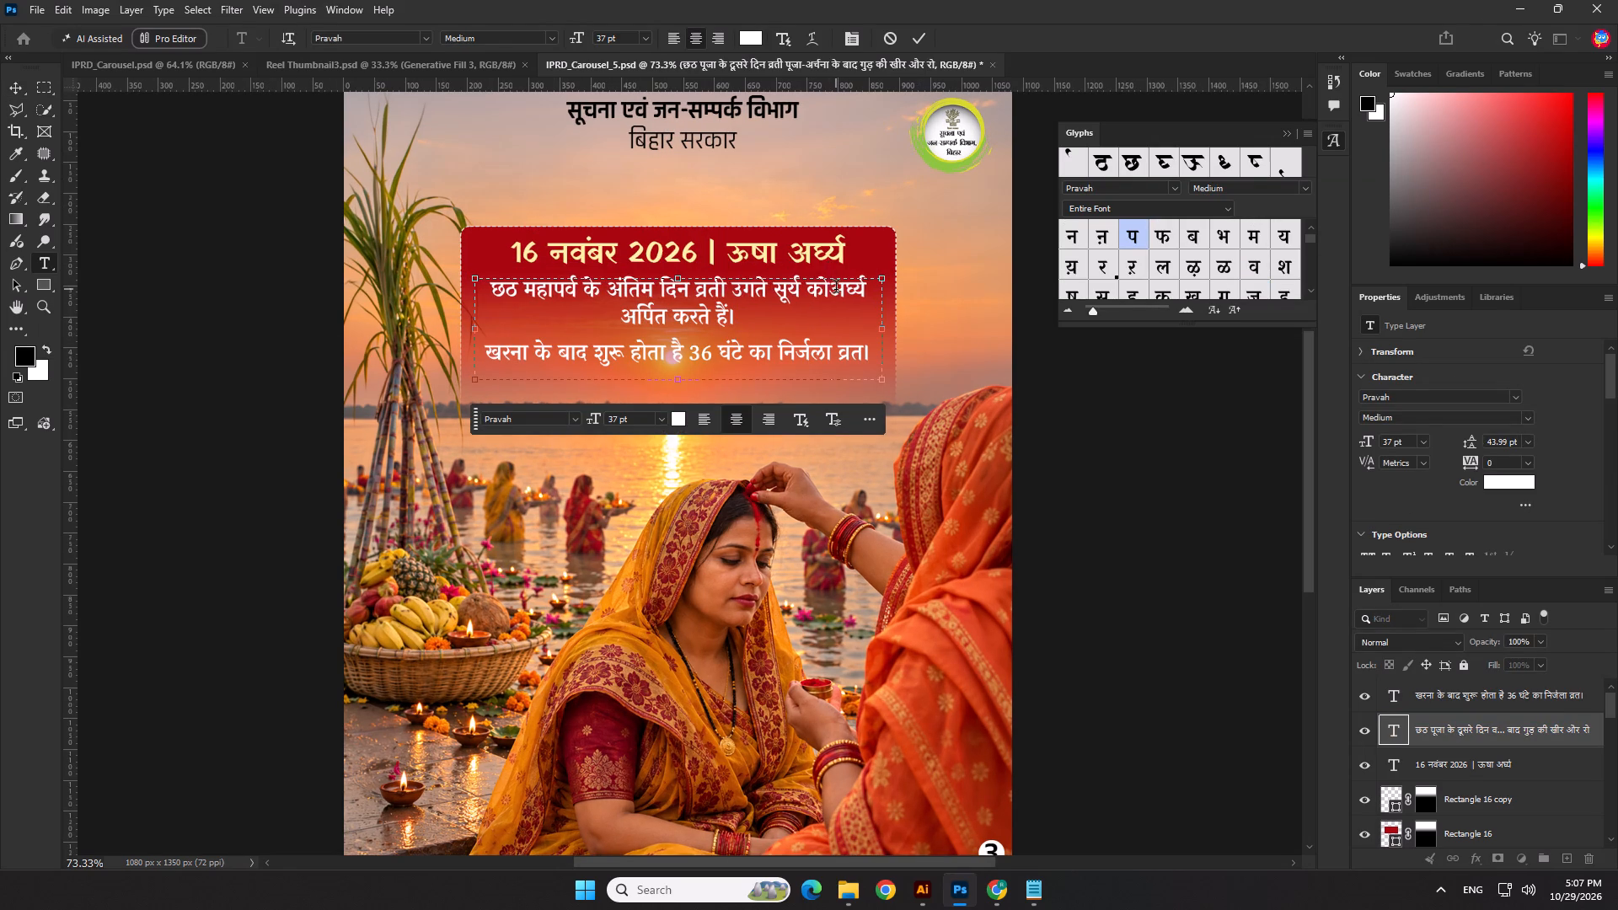
pyautogui.press('Return')
pyautogui.click(922, 31)
# Replace the second paragraph with Notepad's line "इसके साथ ही 36 घंटे के निर्जला व्रत का पारण कर महापर्व का समापन होता है।".
pyautogui.hotkey('alt', 'Tab')
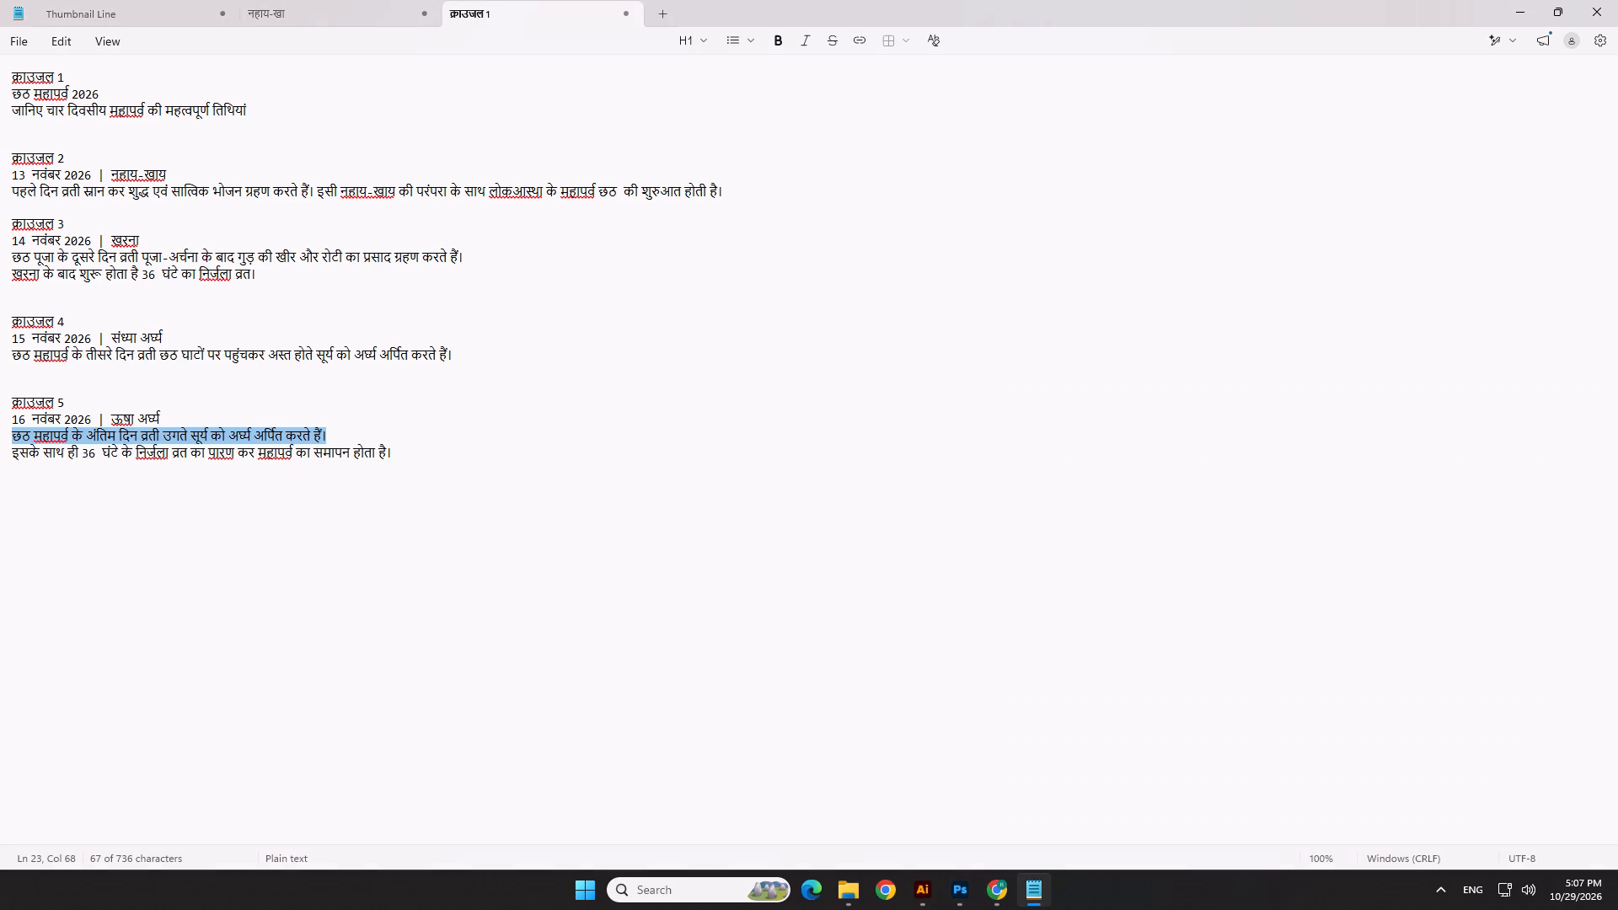
pyautogui.moveTo(13, 450); pyautogui.dragTo(390, 456)
pyautogui.hotkey('ctrl', 'c')
pyautogui.hotkey('ctrl', 'c')
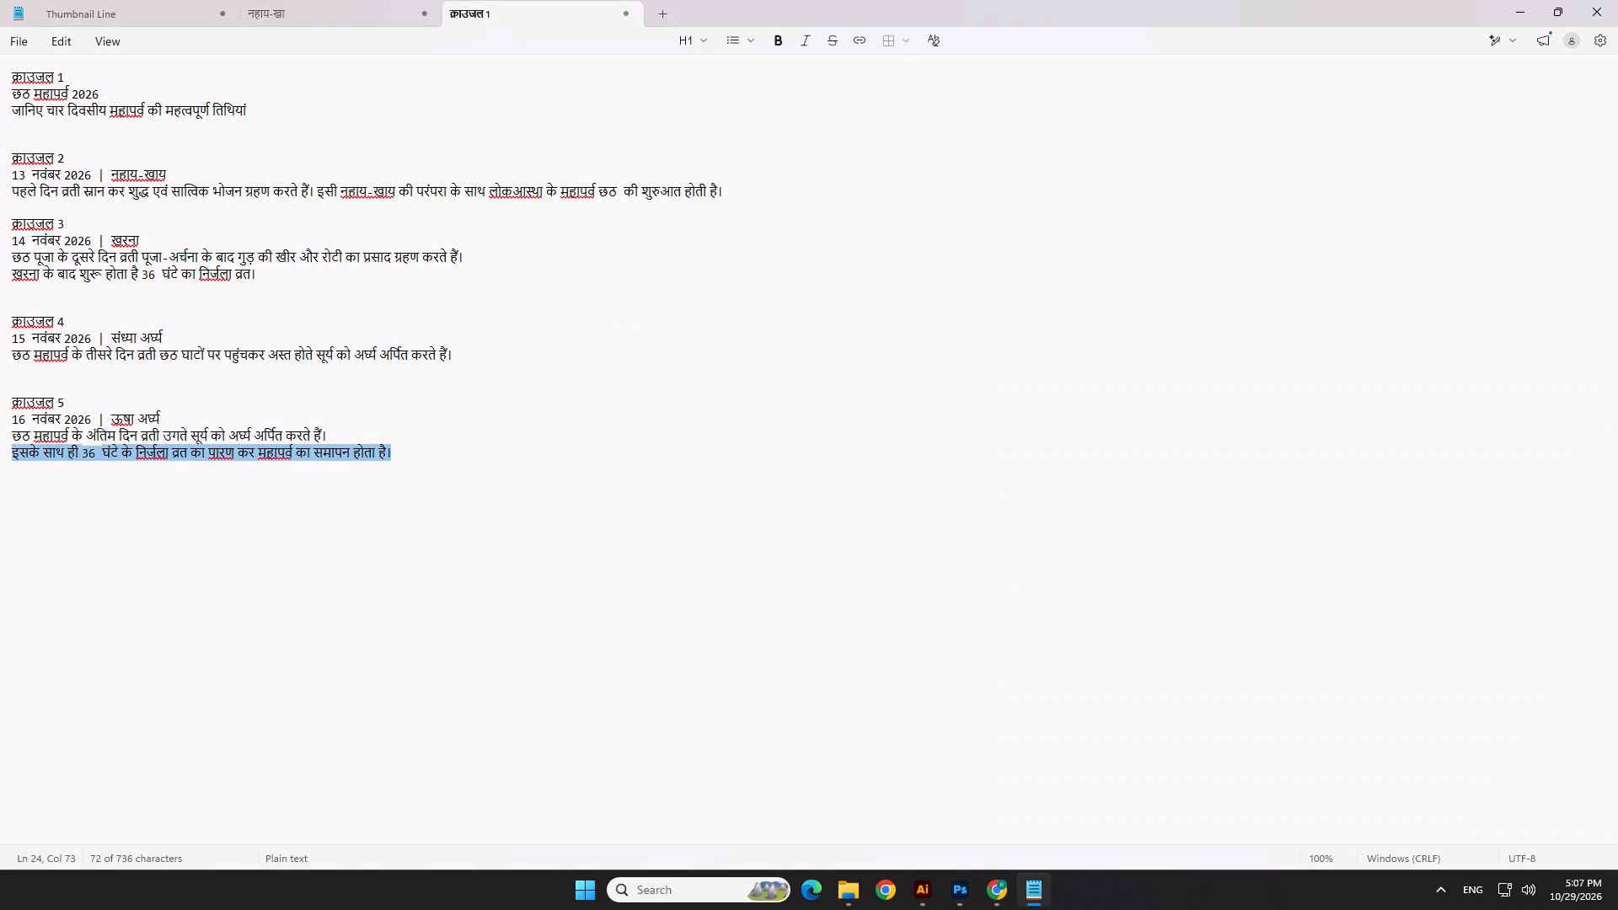
pyautogui.hotkey('alt', 'Tab')
pyautogui.doubleClick(792, 351)
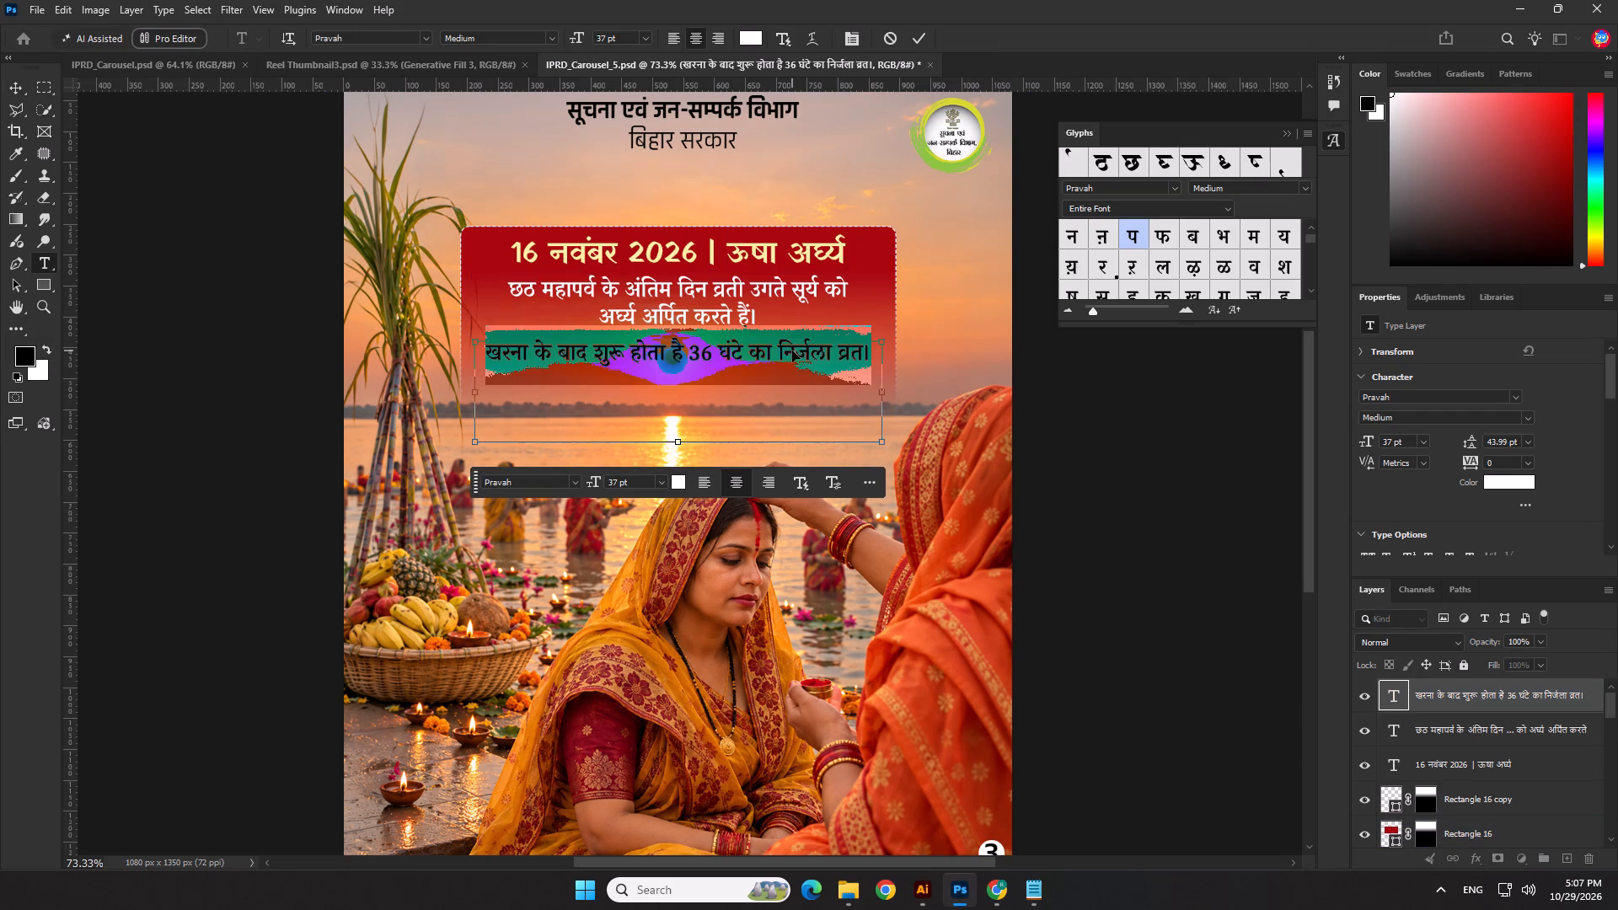
pyautogui.hotkey('ctrl', 'v')
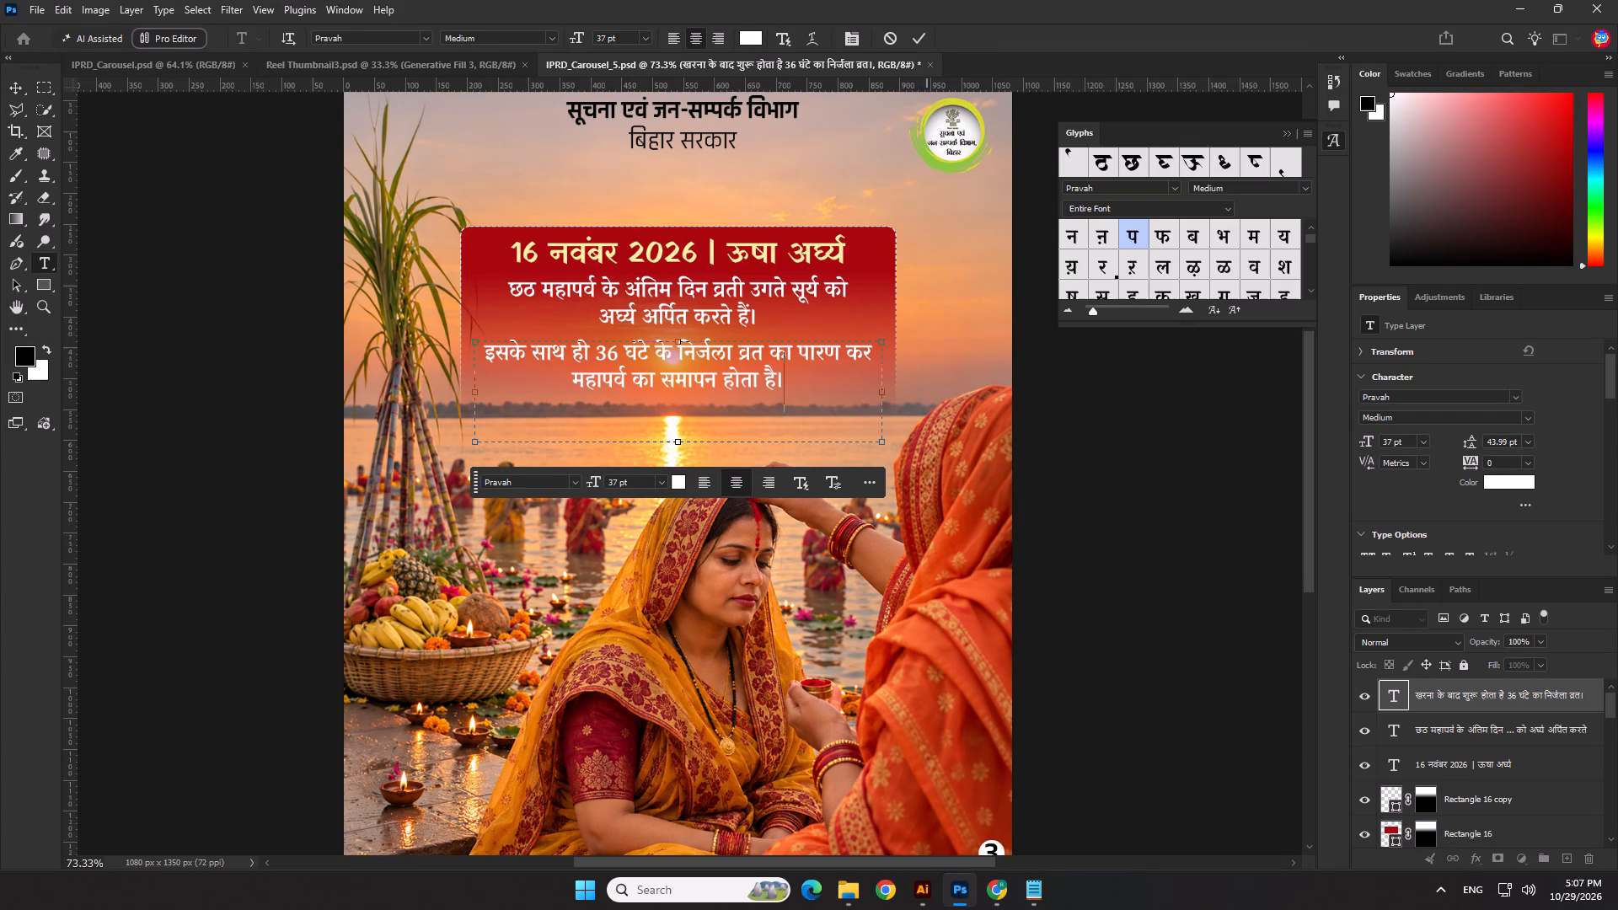
pyautogui.click(921, 32)
# Extend the bottom edge of the red Rectangle 16 downward behind the slide text, and deselect it.
pyautogui.click(891, 274)
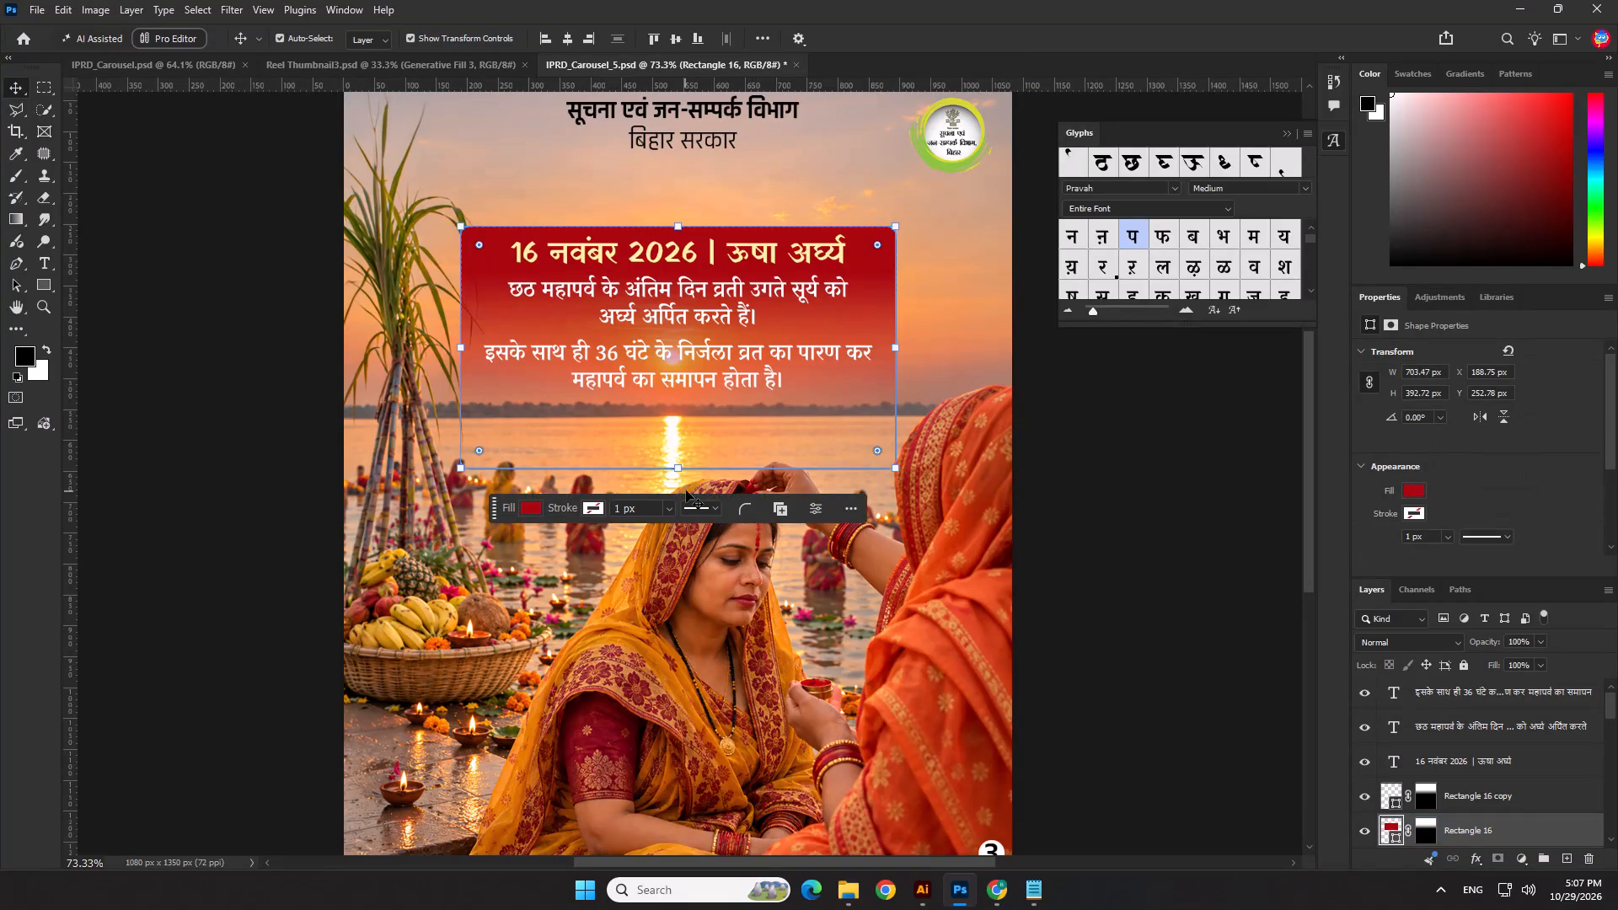
pyautogui.moveTo(683, 474); pyautogui.dragTo(685, 529)
pyautogui.press('Return')
pyautogui.click(1085, 692)
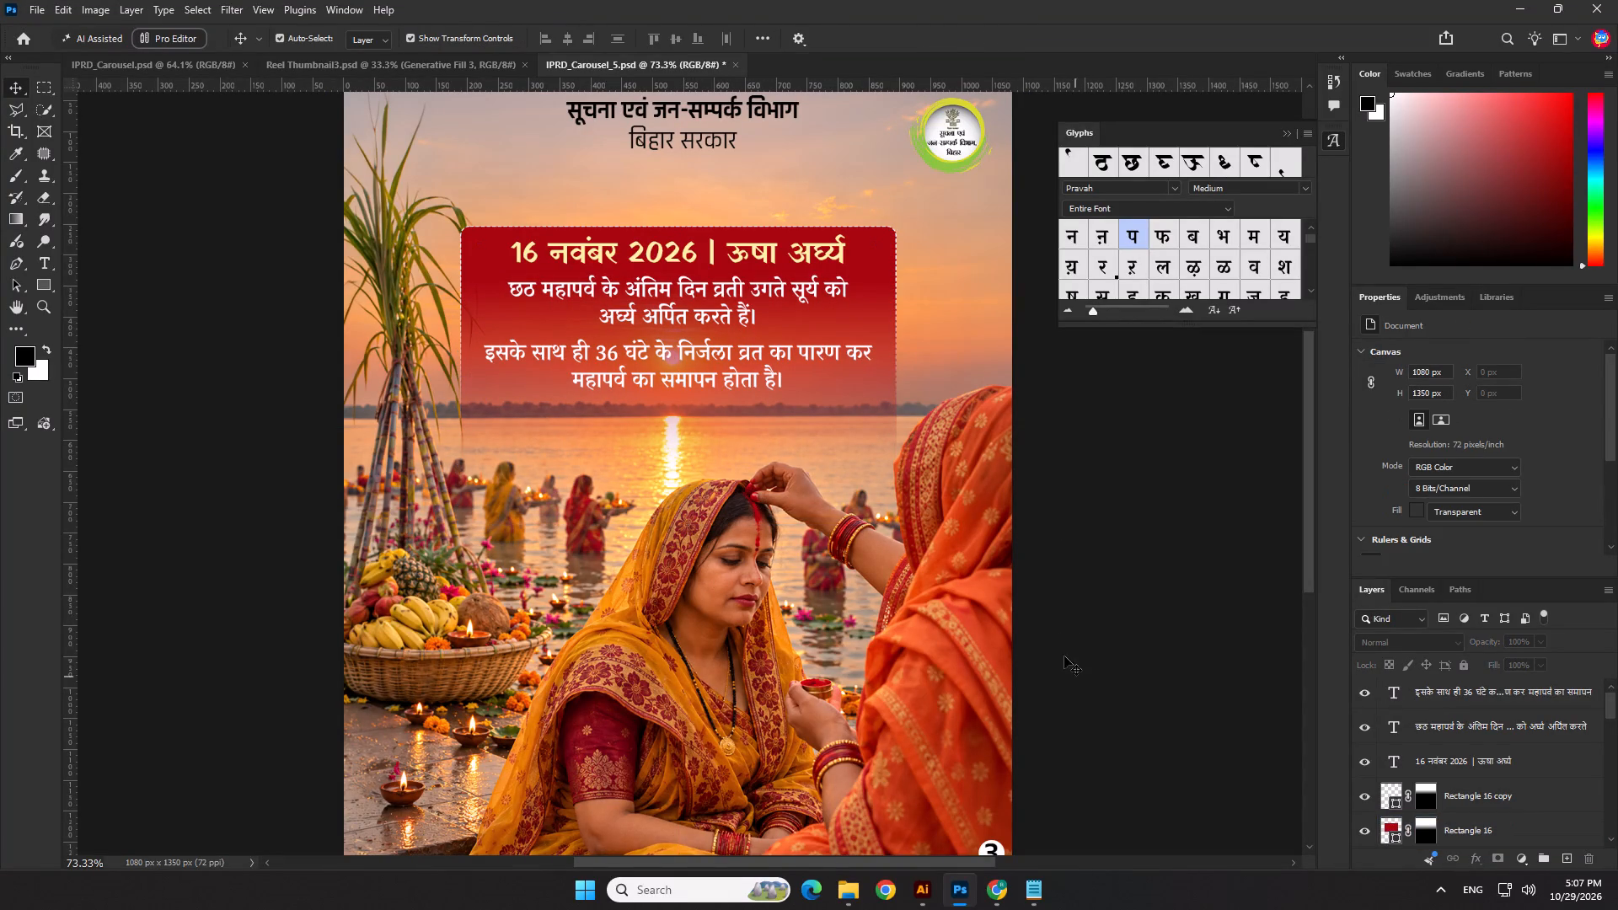
# Stretch Rectangle 16 and Rectangle 16 copy together downward from their bottom edge to about 455 px tall, and deselect them.
pyautogui.click(1460, 799)
pyautogui.hotkey('ctrl', 'z')
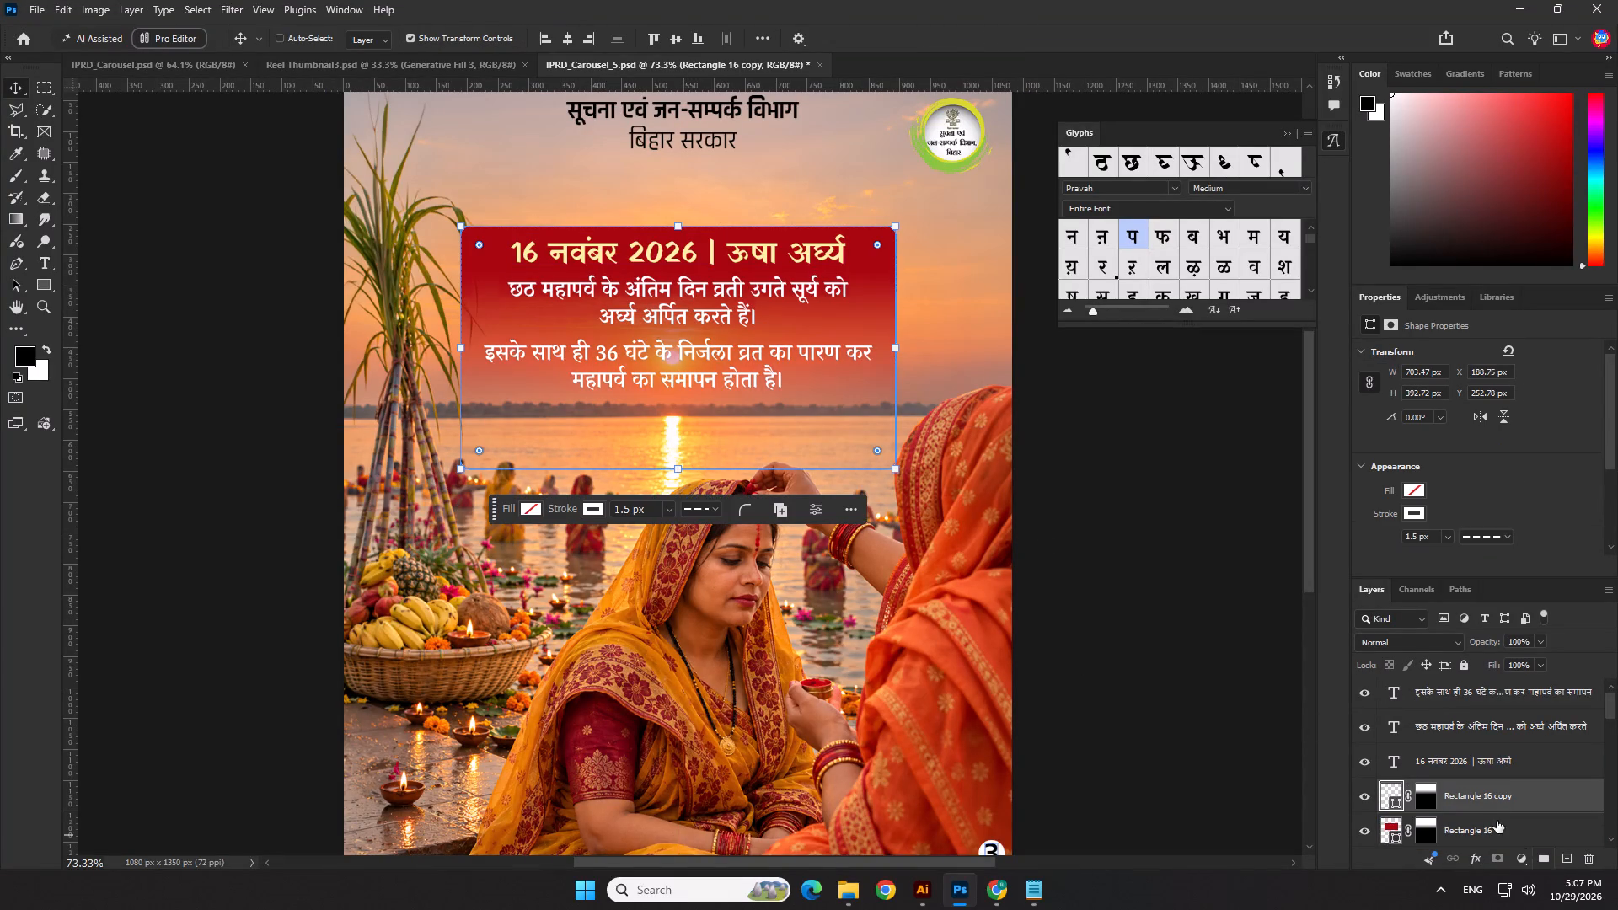
pyautogui.hotkey('ctrl', 'z')
pyautogui.hotkey('ctrl', 'shift', 'z')
pyautogui.click(1463, 838)
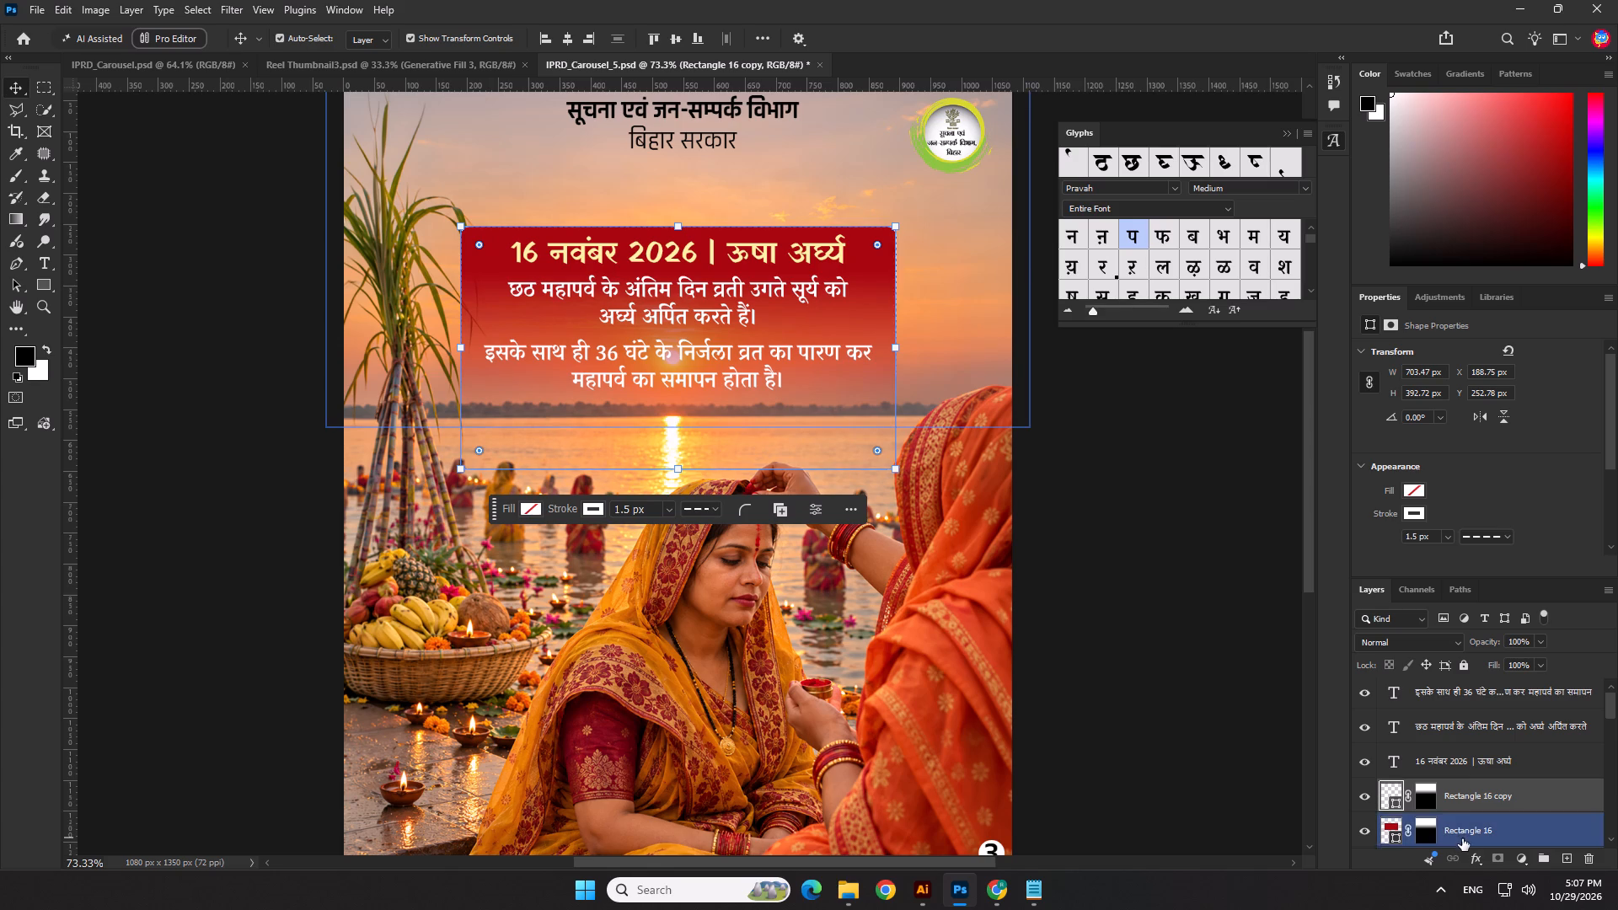
pyautogui.keyDown('ctrl'); pyautogui.click(1460, 797); pyautogui.keyUp('ctrl')
pyautogui.moveTo(679, 473); pyautogui.dragTo(680, 504)
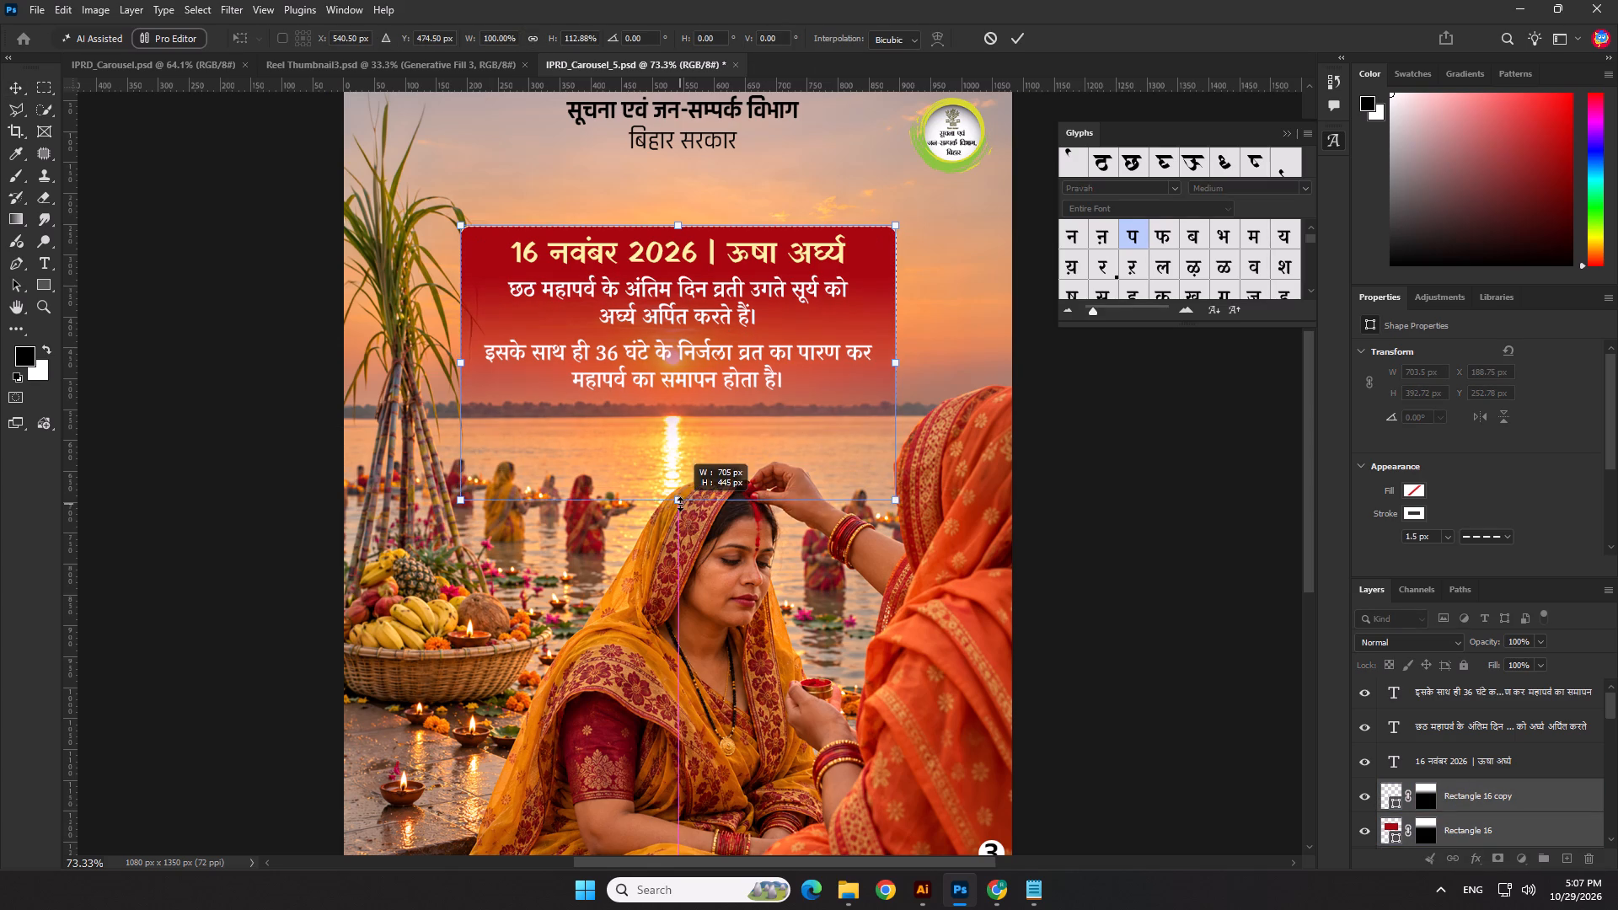
pyautogui.moveTo(680, 504); pyautogui.dragTo(682, 511)
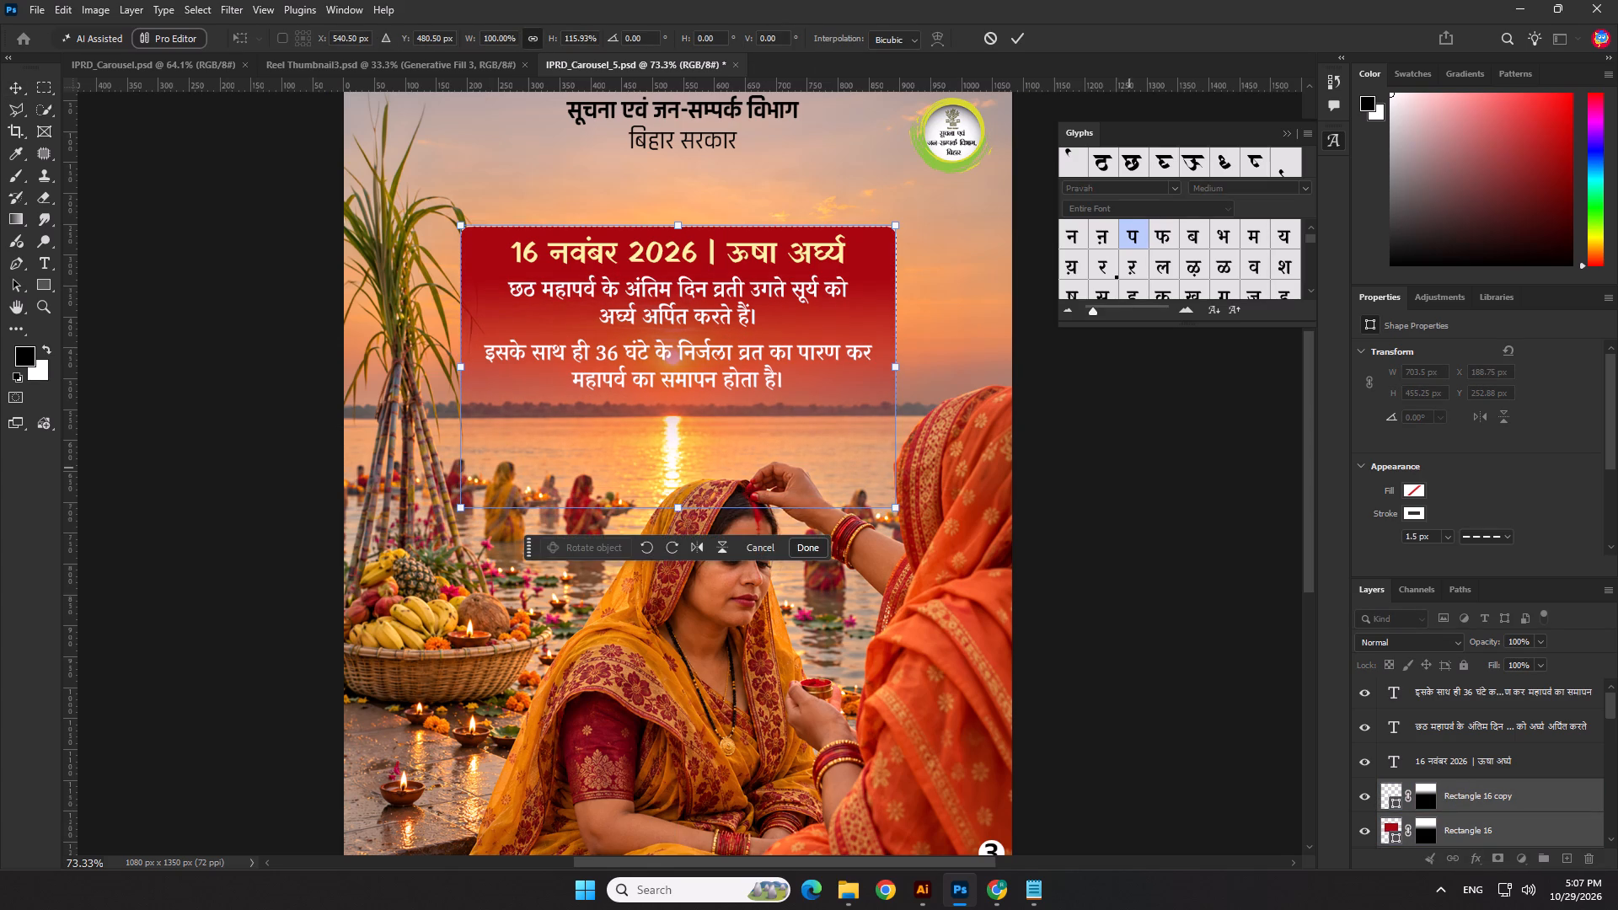
pyautogui.press('Return')
pyautogui.click(1143, 431)
pyautogui.scroll(-9, 746, 540)
pyautogui.click(1053, 517)
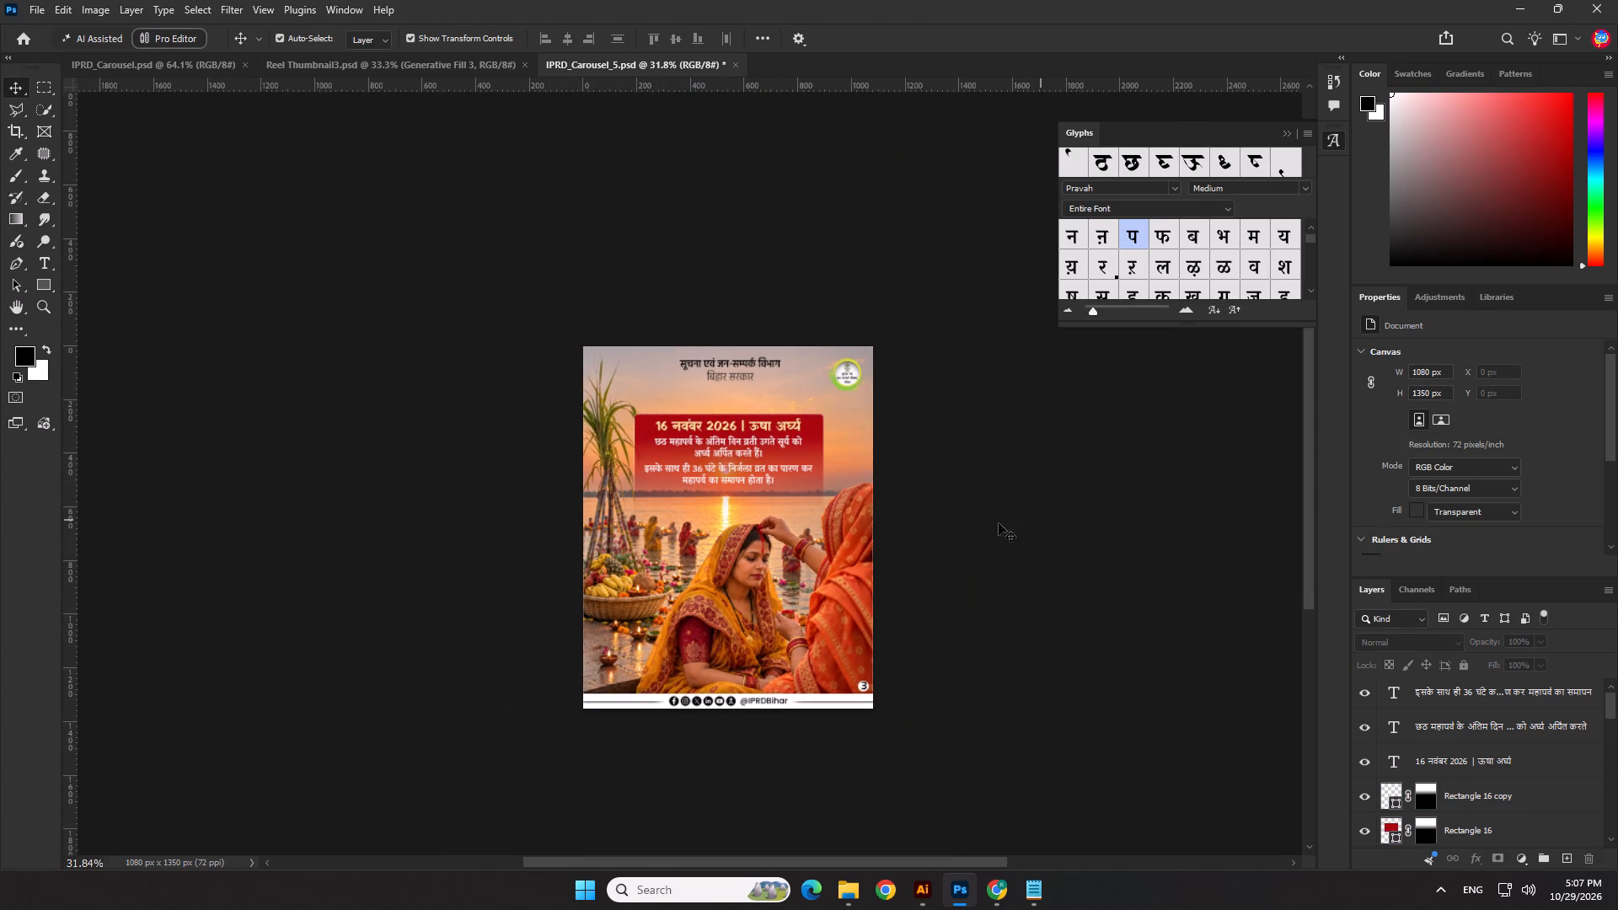
pyautogui.scroll(5, 809, 490)
pyautogui.click(1081, 505)
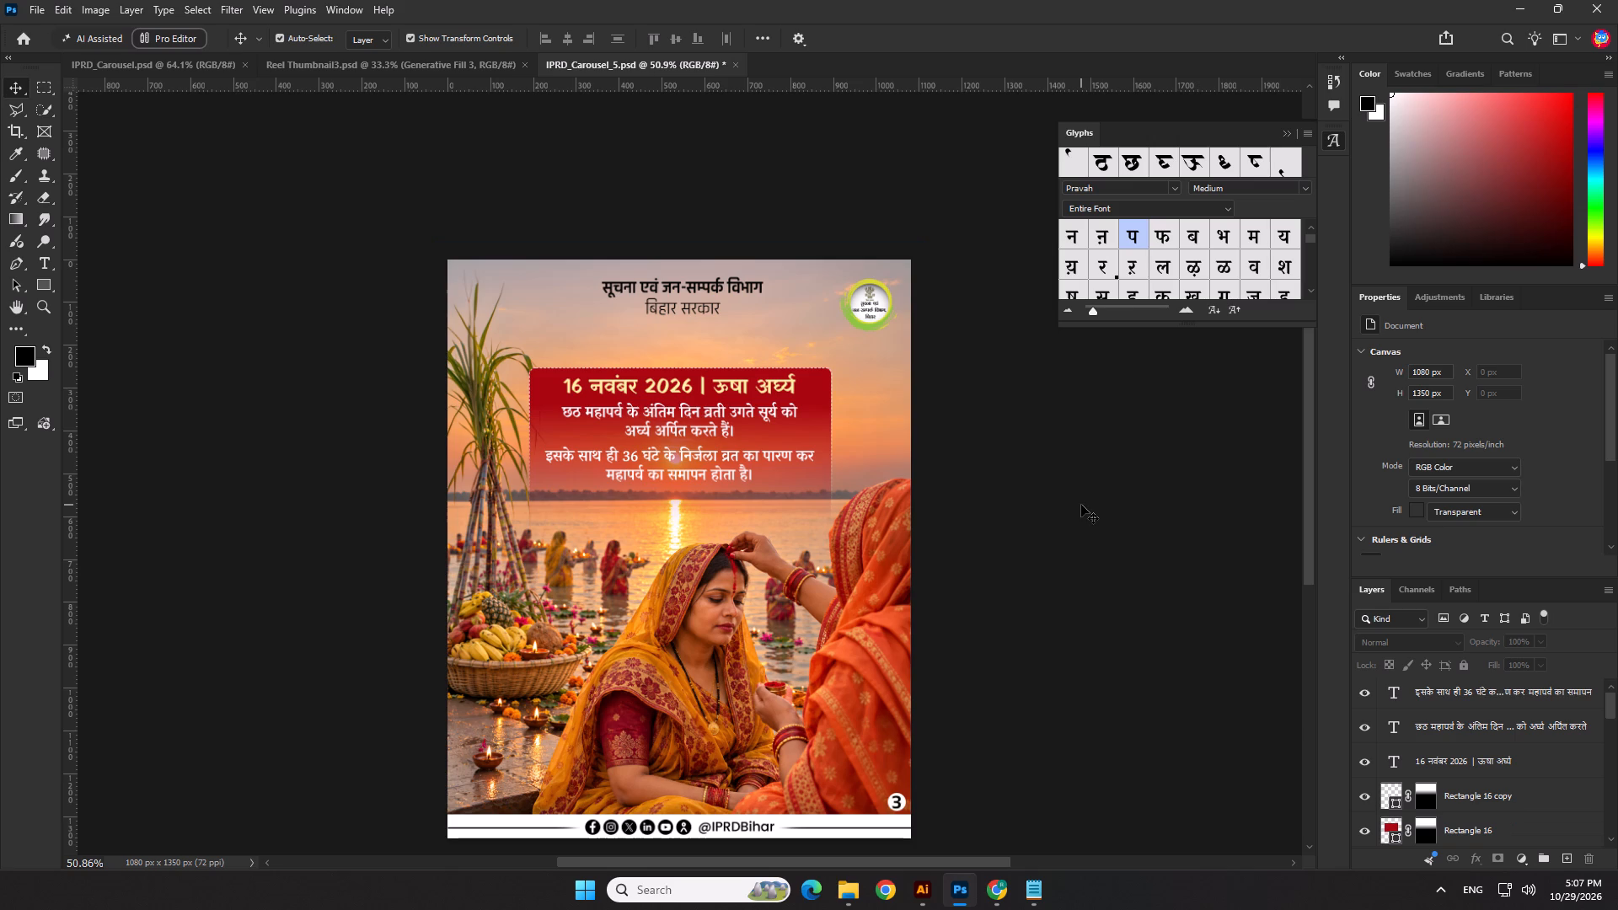
pyautogui.click(1064, 531)
# Save the IPRD_Carousel_5.psd document and glance back at the Notepad text.
pyautogui.hotkey('alt', 'Tab')
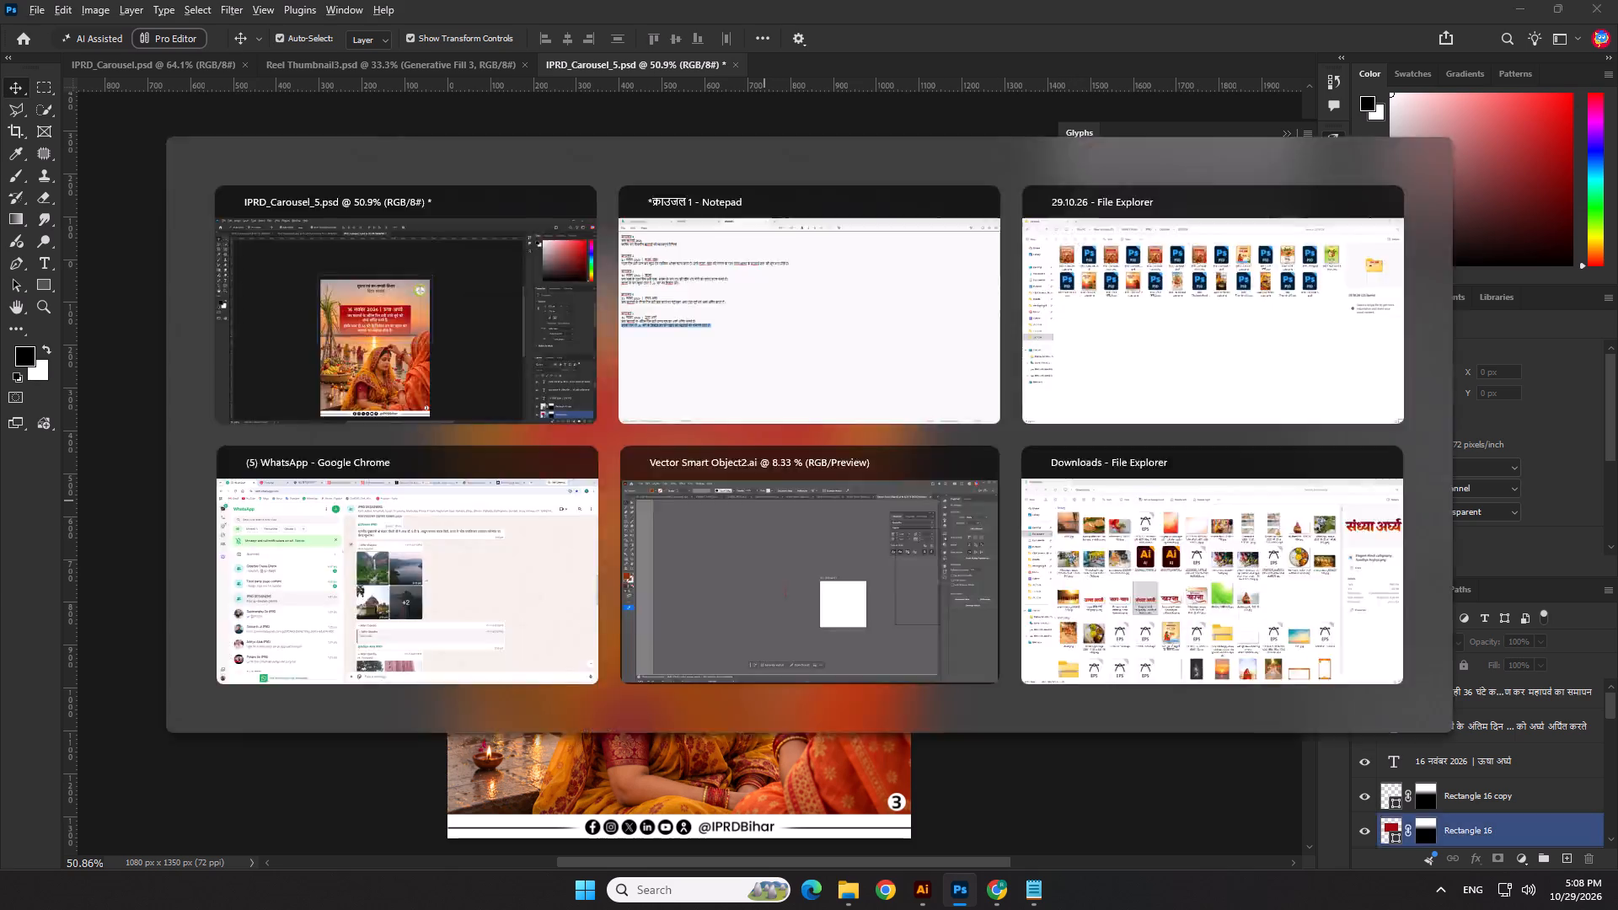
pyautogui.hotkey('alt', 'Tab')
pyautogui.hotkey('ctrl', 's')
pyautogui.click(201, 420)
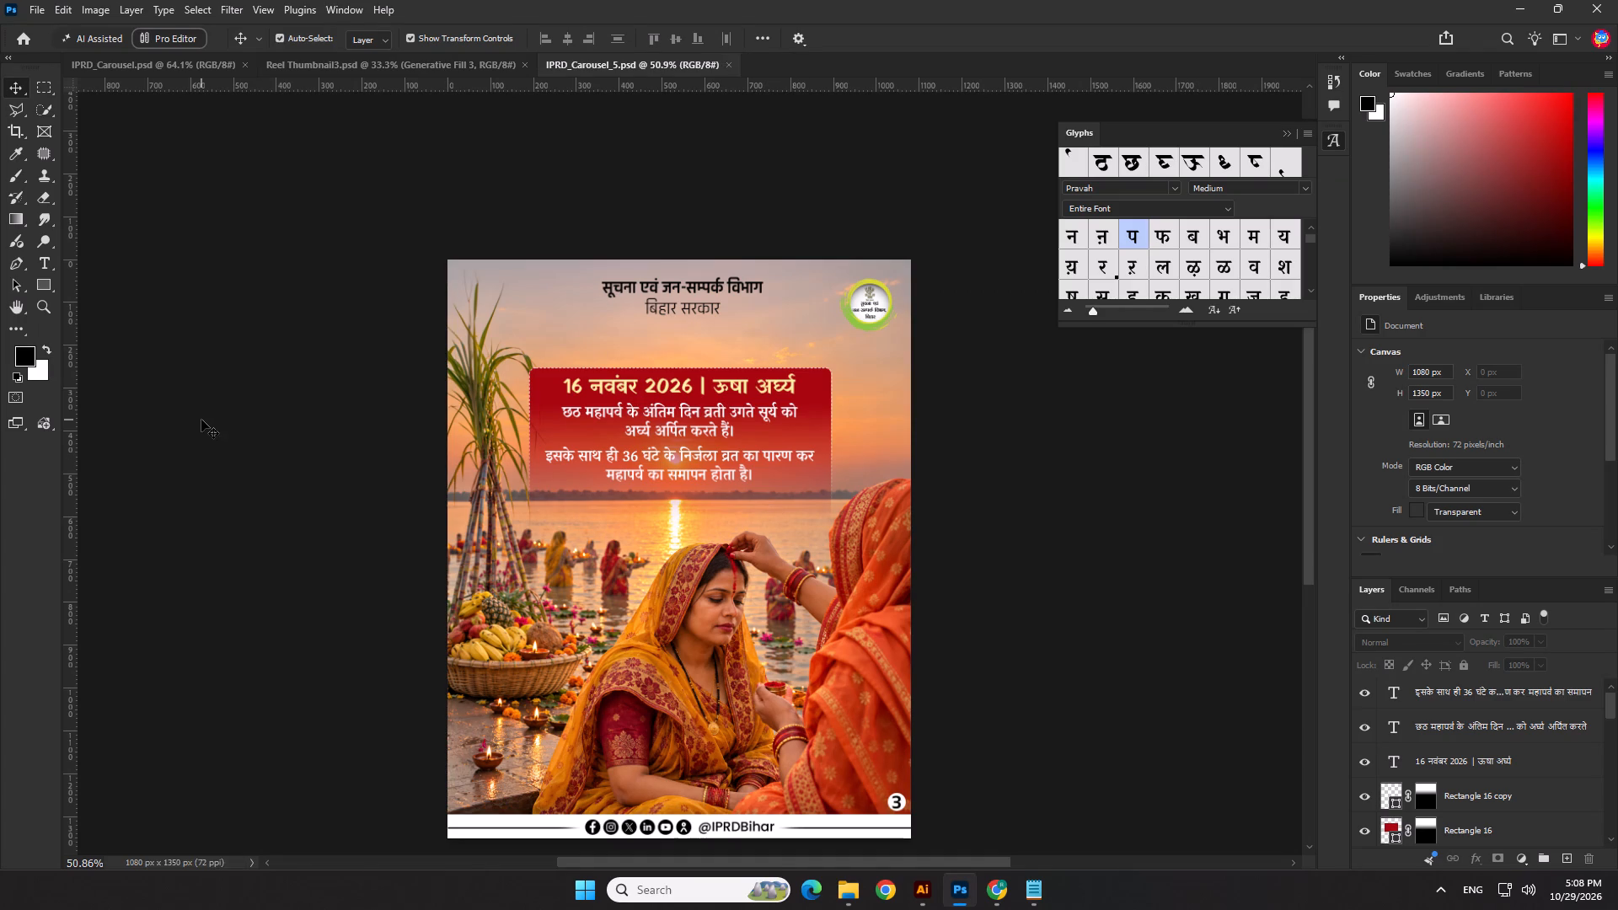
pyautogui.hotkey('alt', 'Tab')
pyautogui.click(555, 566)
pyautogui.hotkey('alt', 'Tab')
# Save a copy of slide 5 in PNG format in the 29.10.26 folder.
pyautogui.click(33, 3)
pyautogui.click(105, 233)
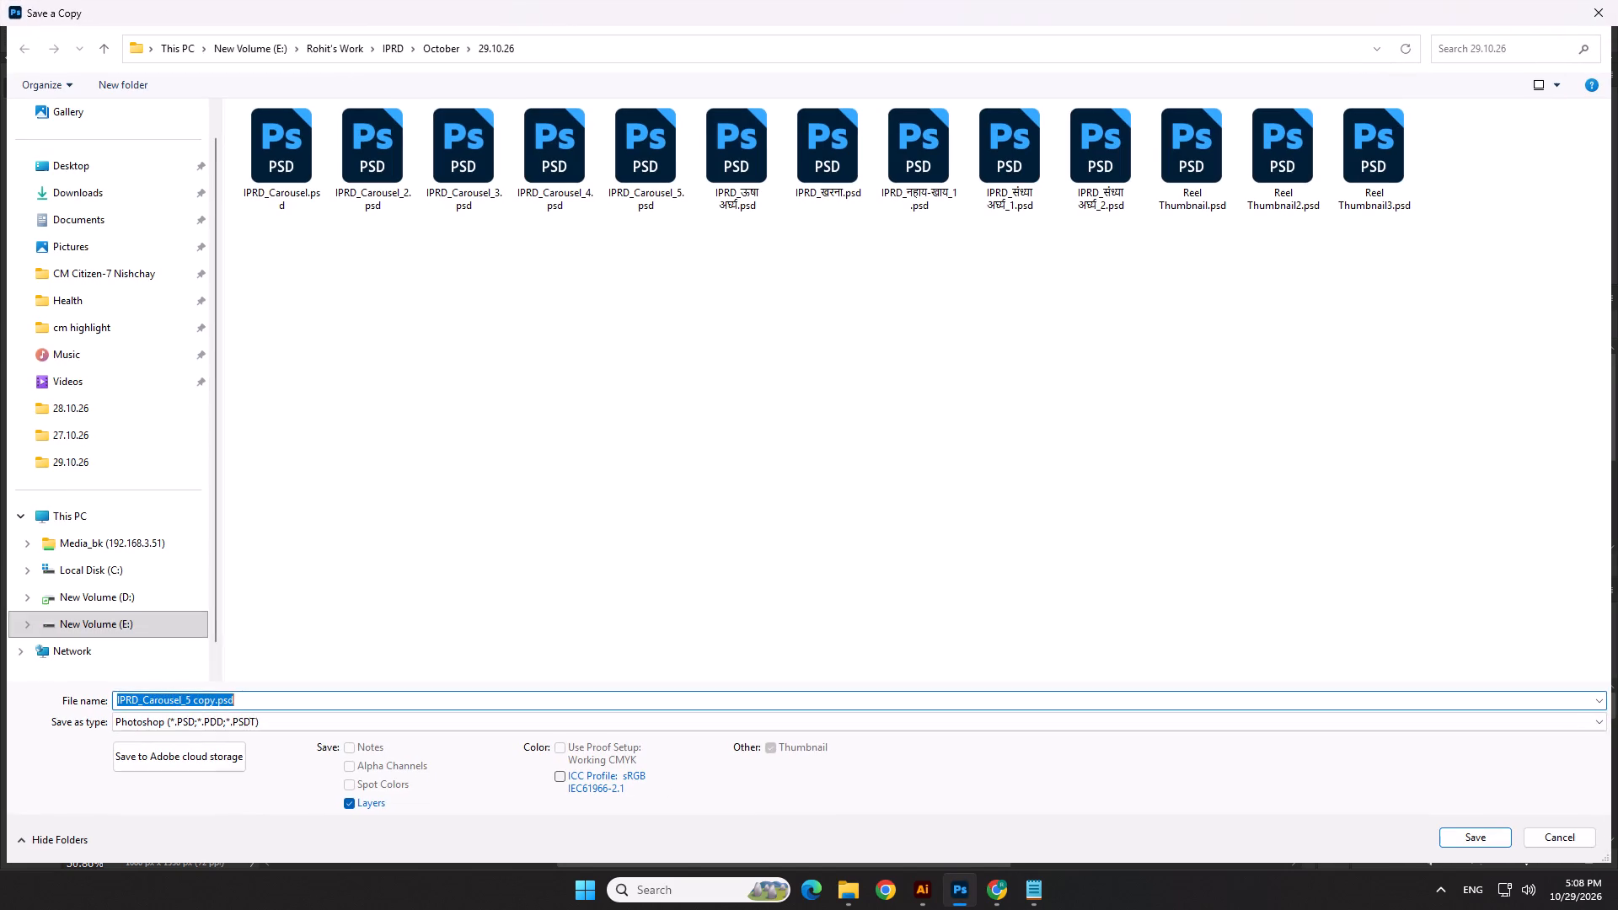
pyautogui.click(318, 718)
pyautogui.click(240, 618)
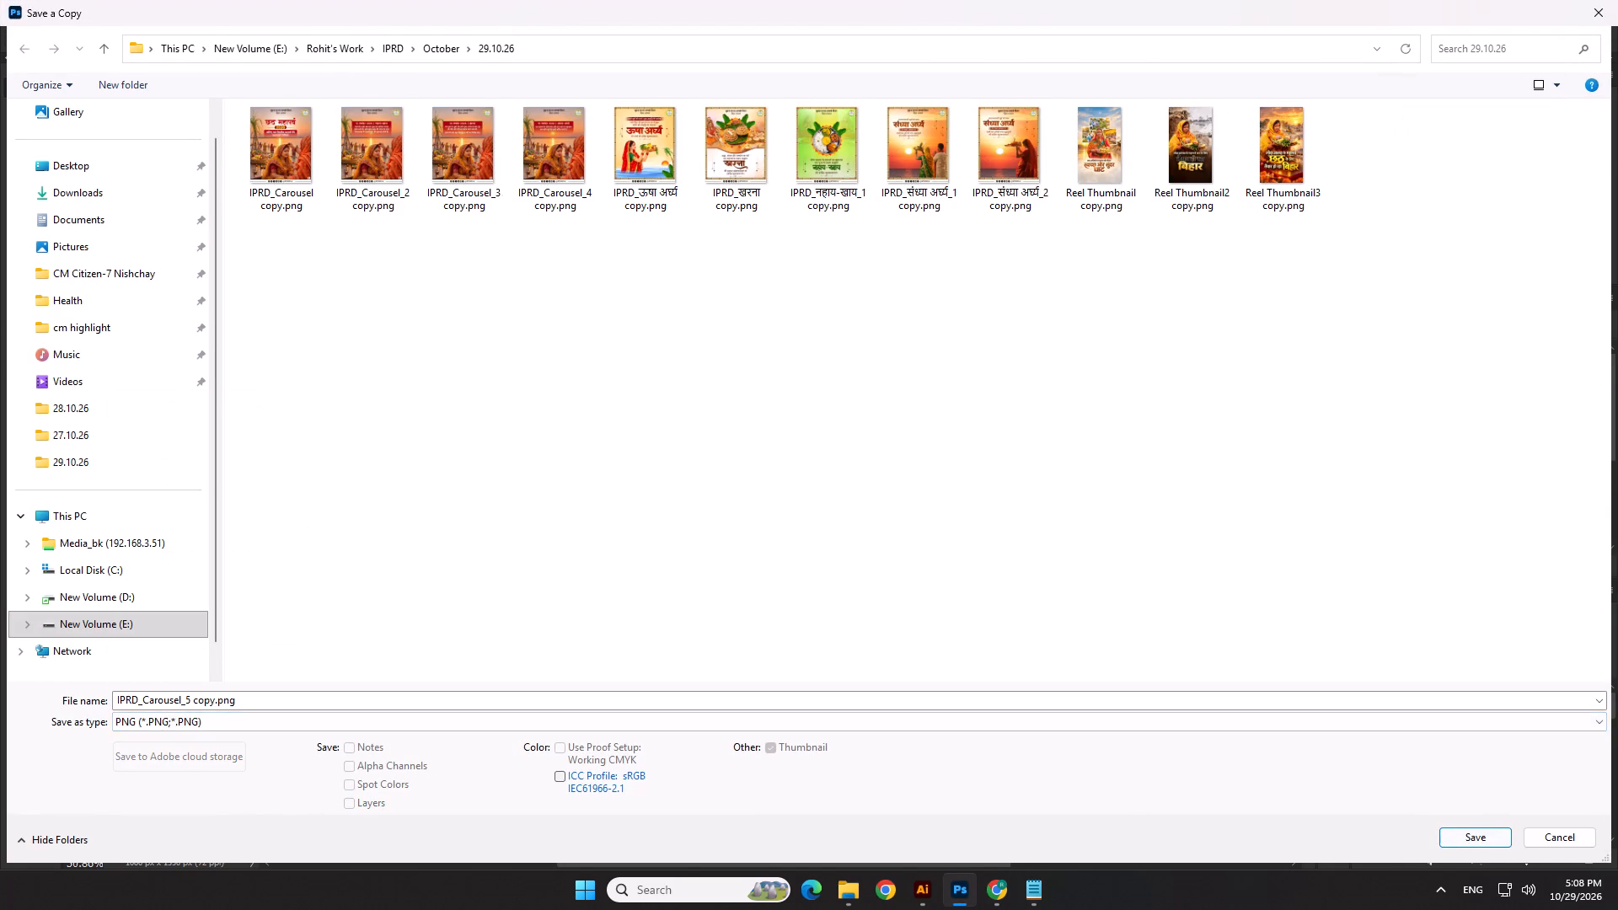
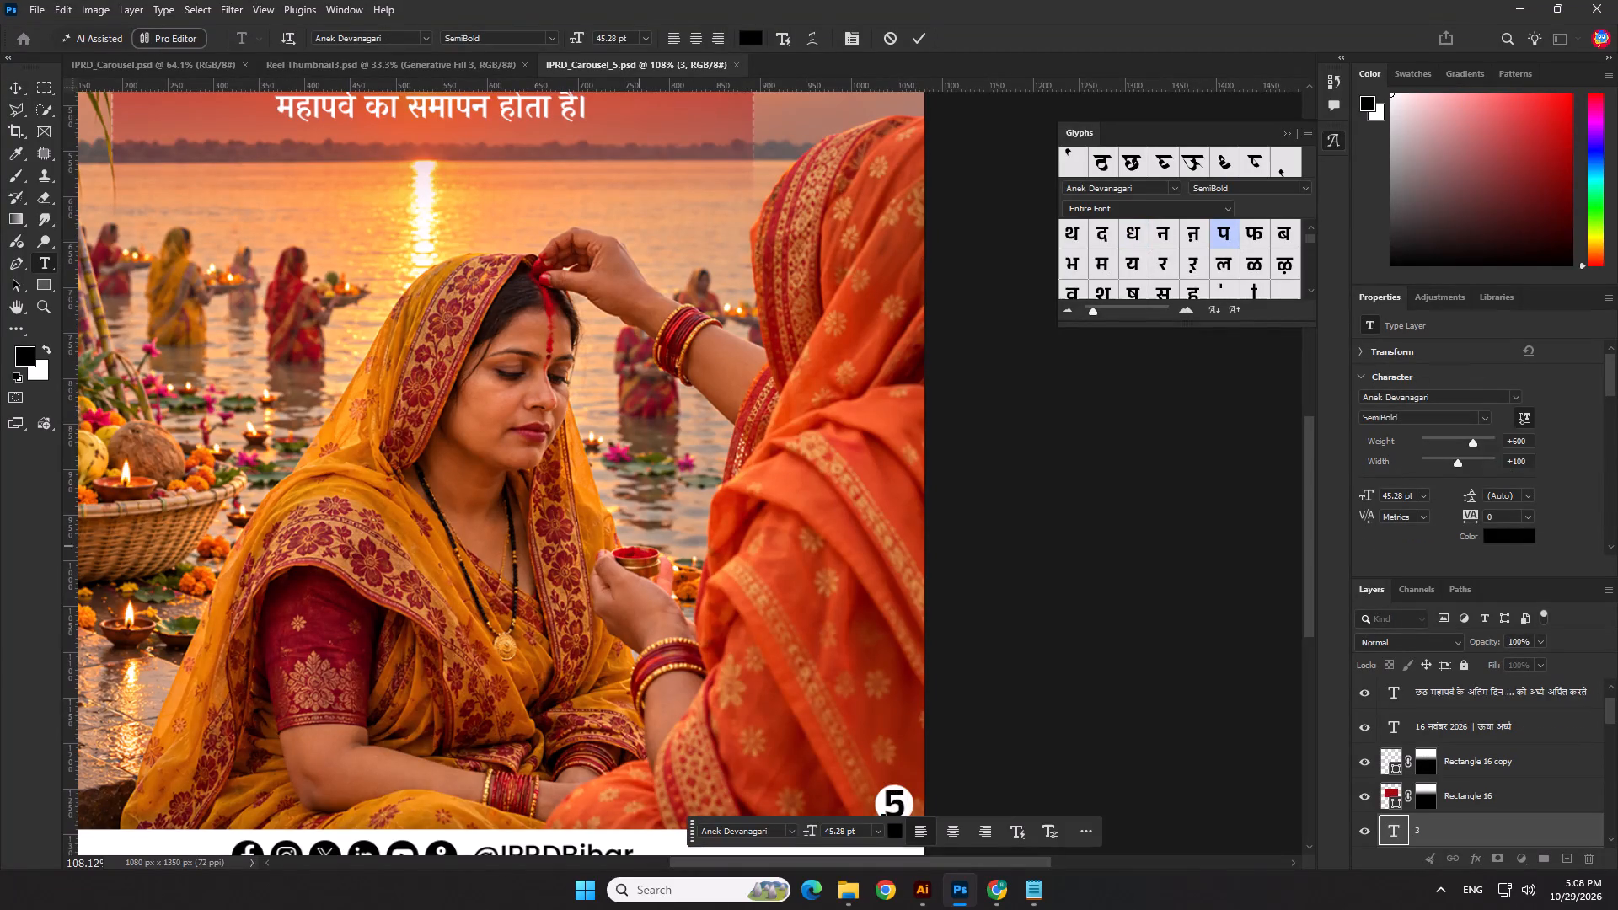
# Commit the page number text 5 and center it horizontally and vertically on its white circle.
pyautogui.click(14, 89)
pyautogui.scroll(10, 873, 809)
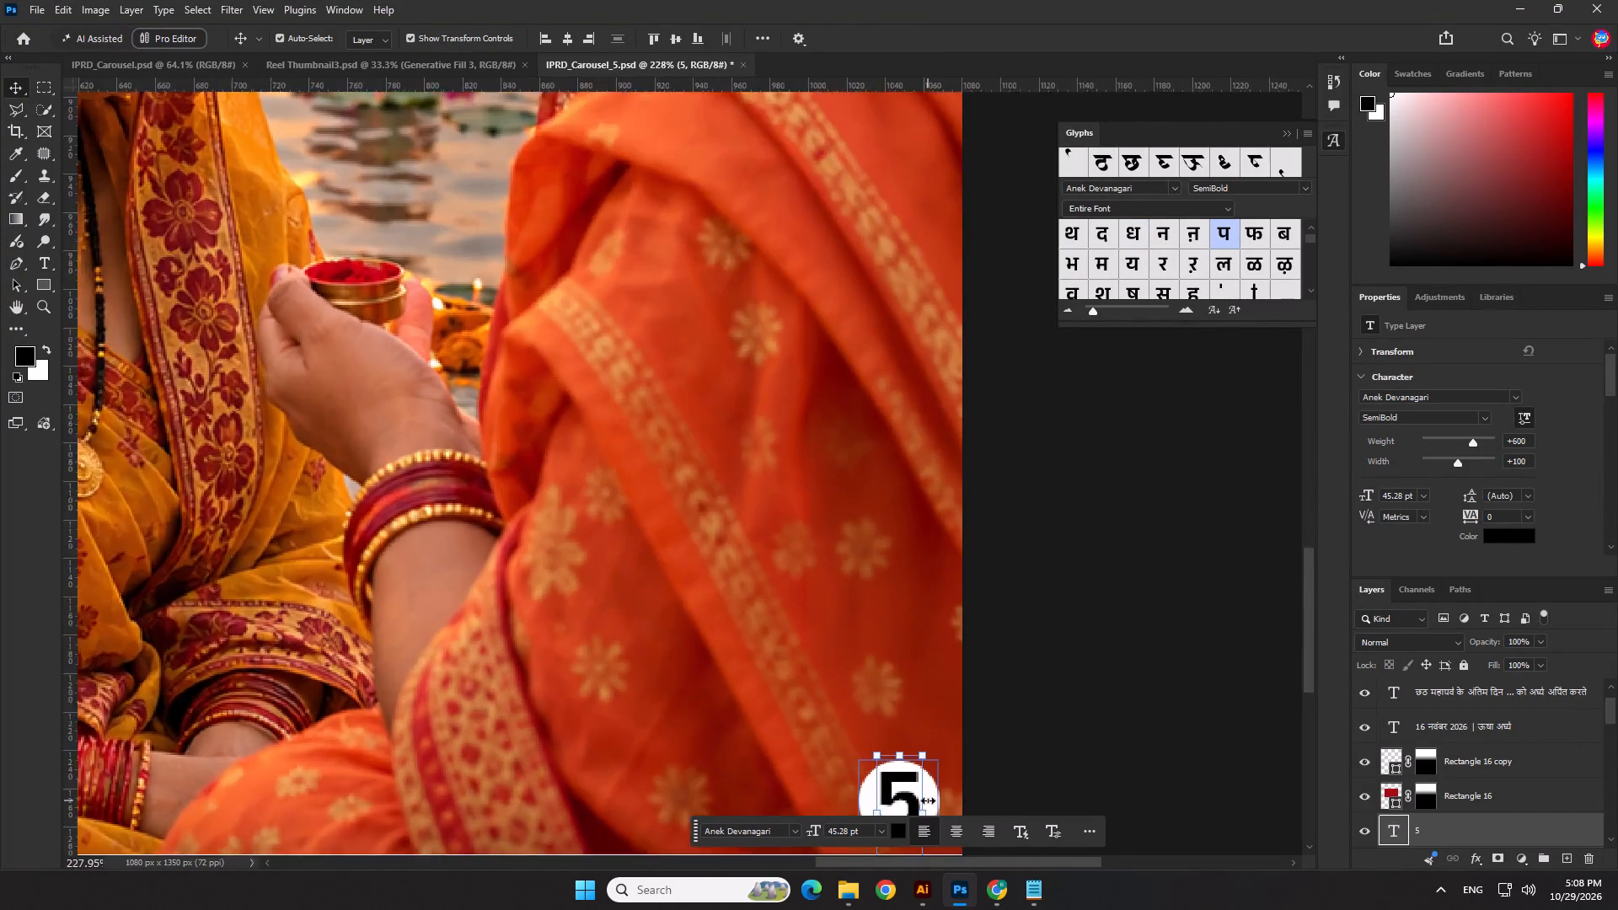
pyautogui.scroll(8, 928, 800)
pyautogui.keyDown('shift'); pyautogui.click(937, 794); pyautogui.keyUp('shift')
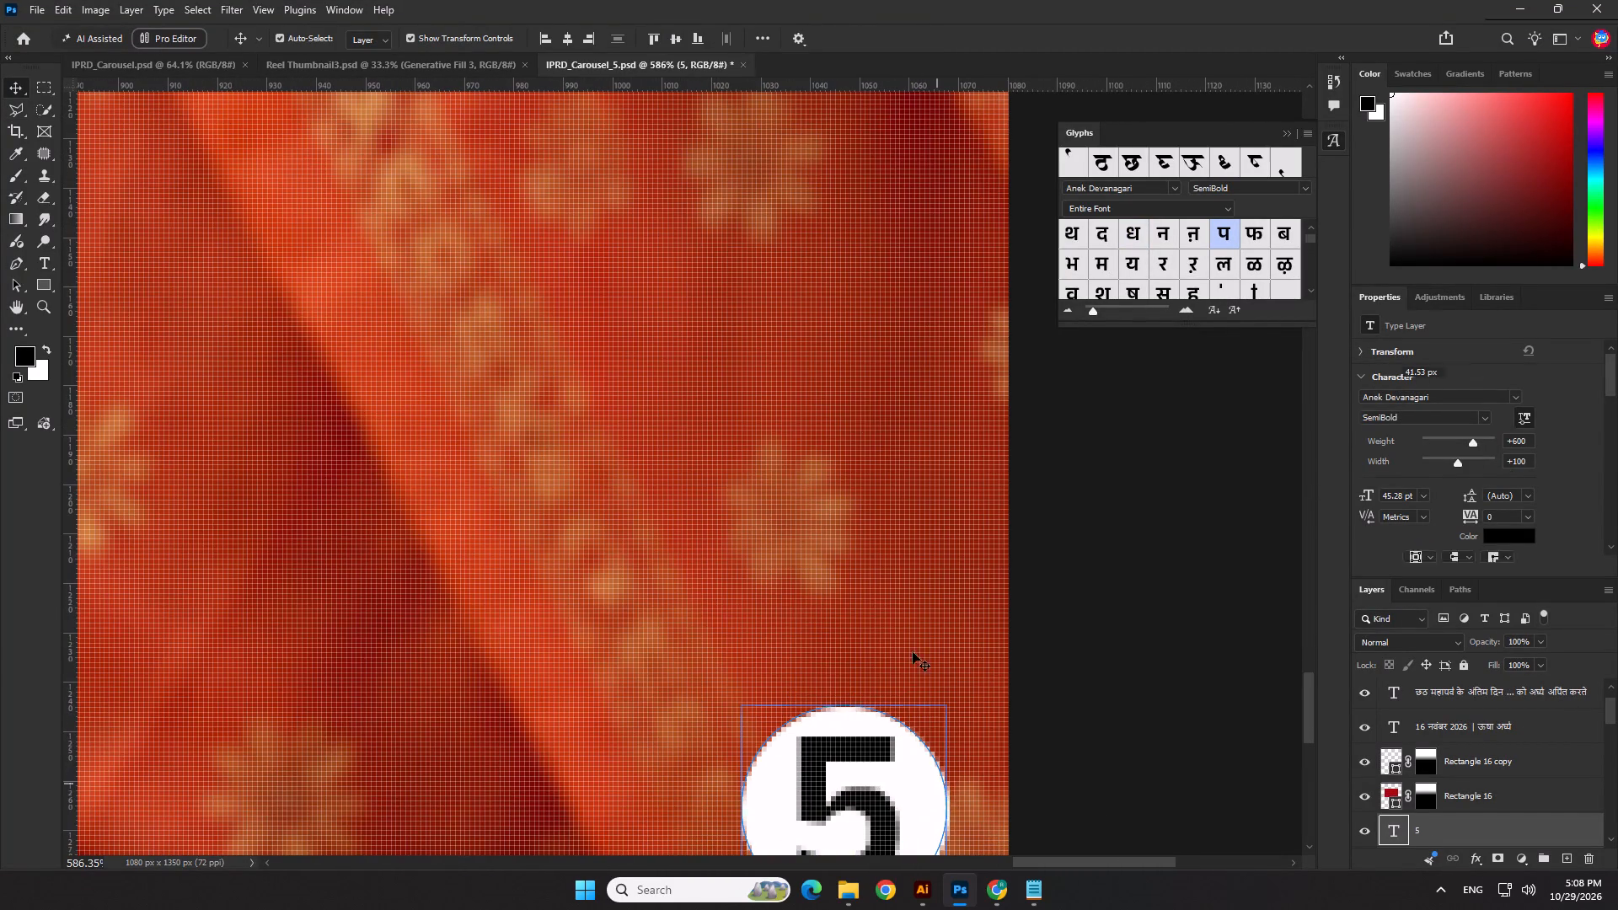
pyautogui.click(562, 36)
pyautogui.hotkey('ctrl', 'z')
pyautogui.click(760, 40)
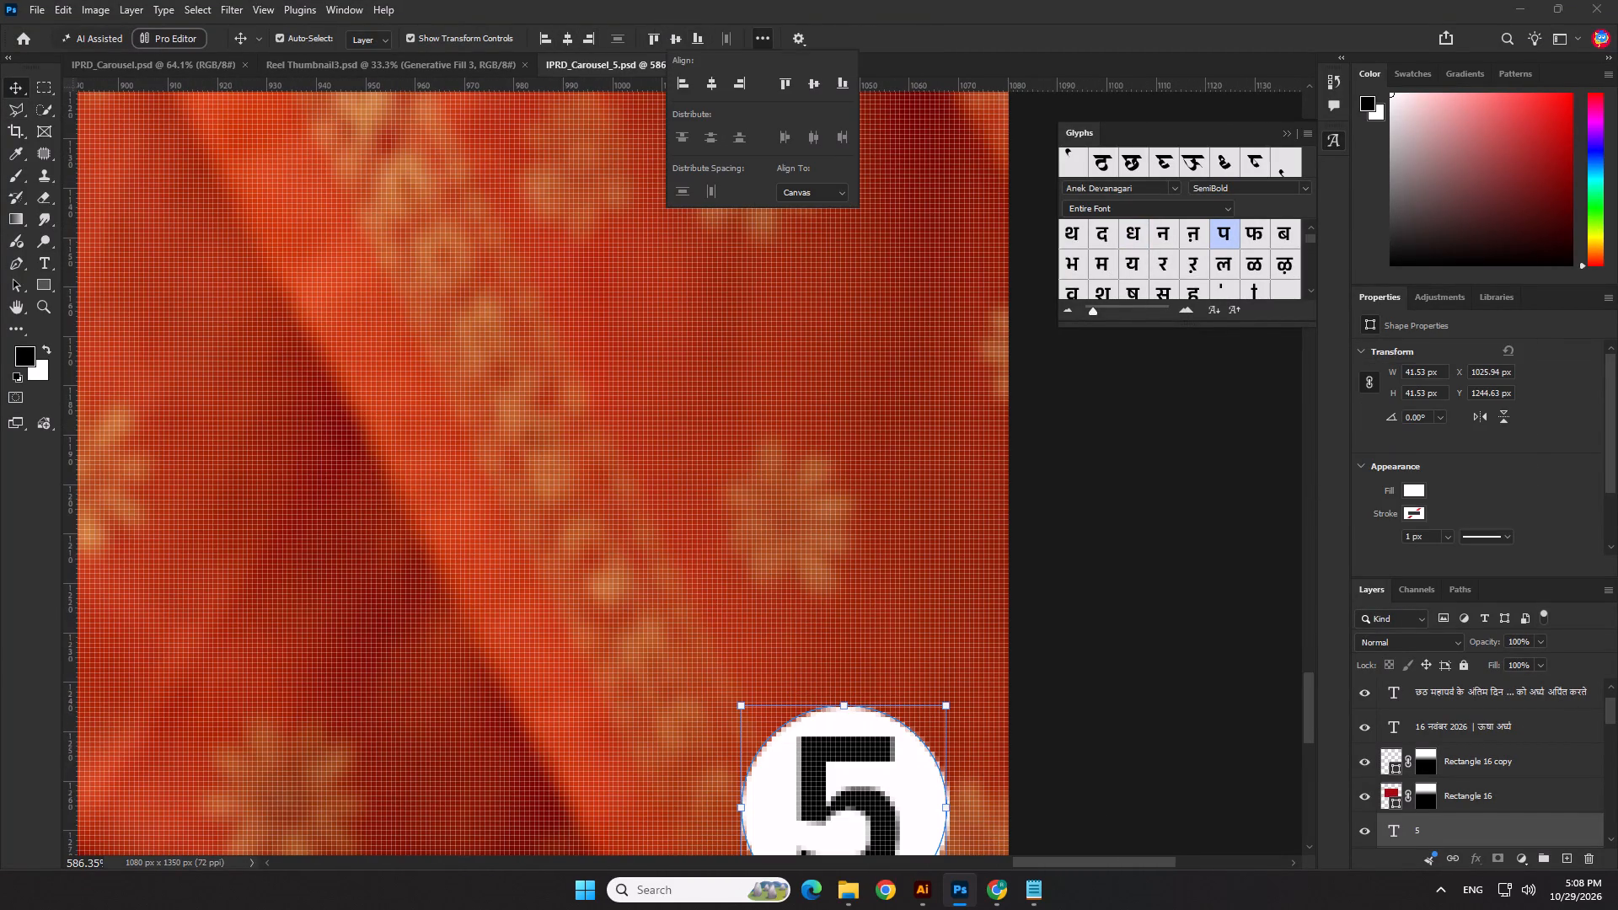
pyautogui.click(817, 200)
pyautogui.click(815, 211)
pyautogui.click(571, 32)
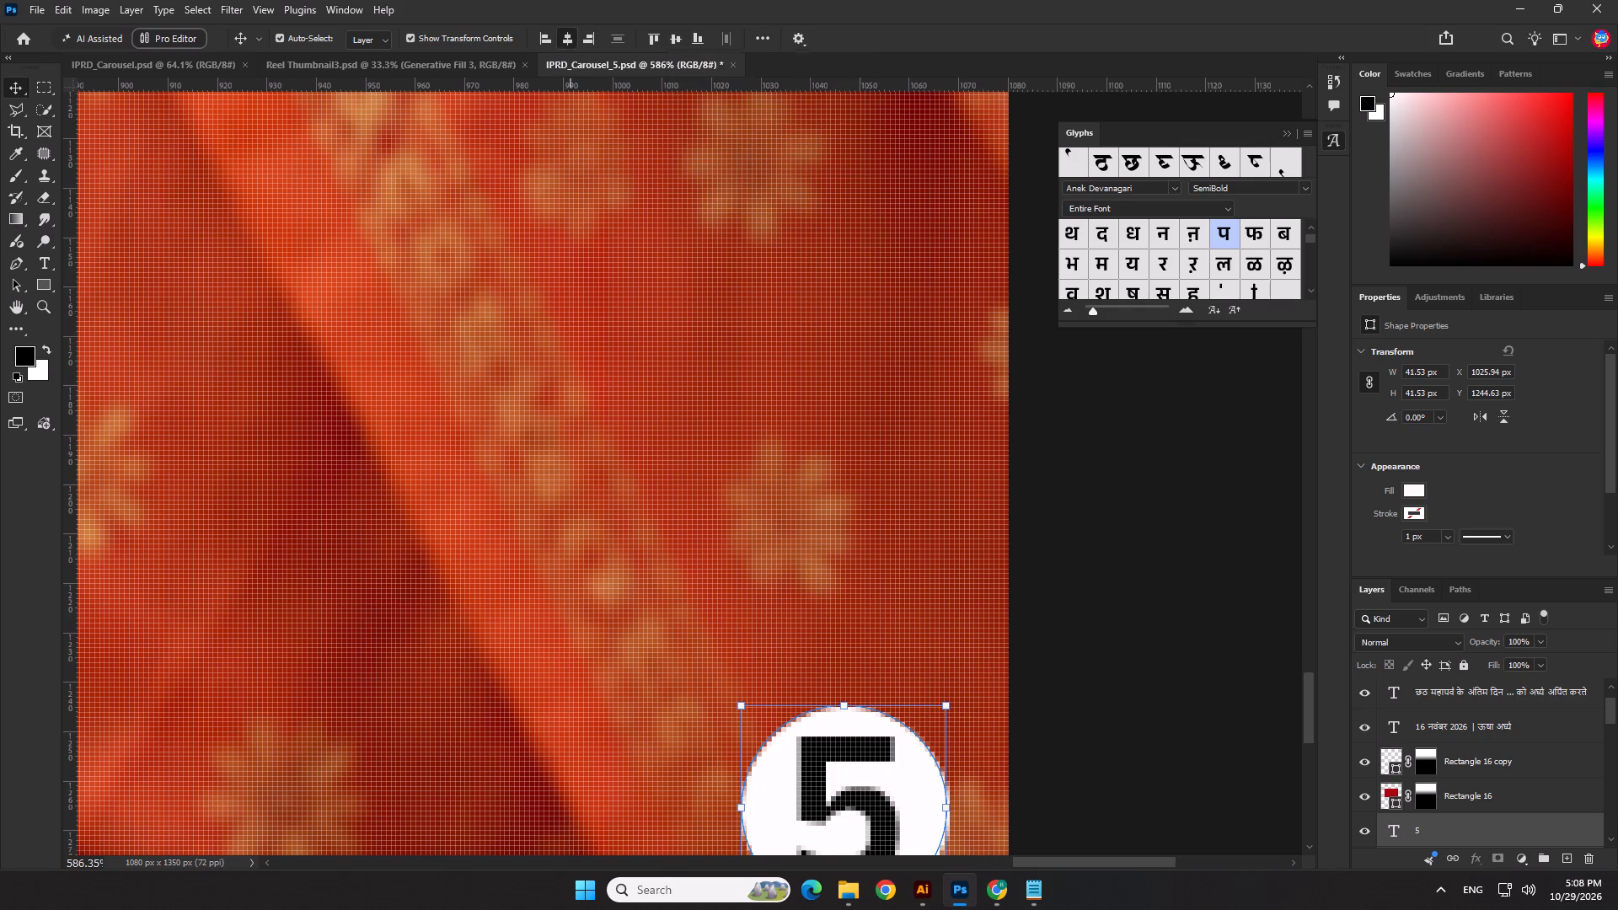
pyautogui.click(678, 32)
pyautogui.click(1101, 543)
# Save the IPRD_Carousel_5.psd document.
pyautogui.scroll(-11, 1101, 543)
pyautogui.hotkey('ctrl', 's')
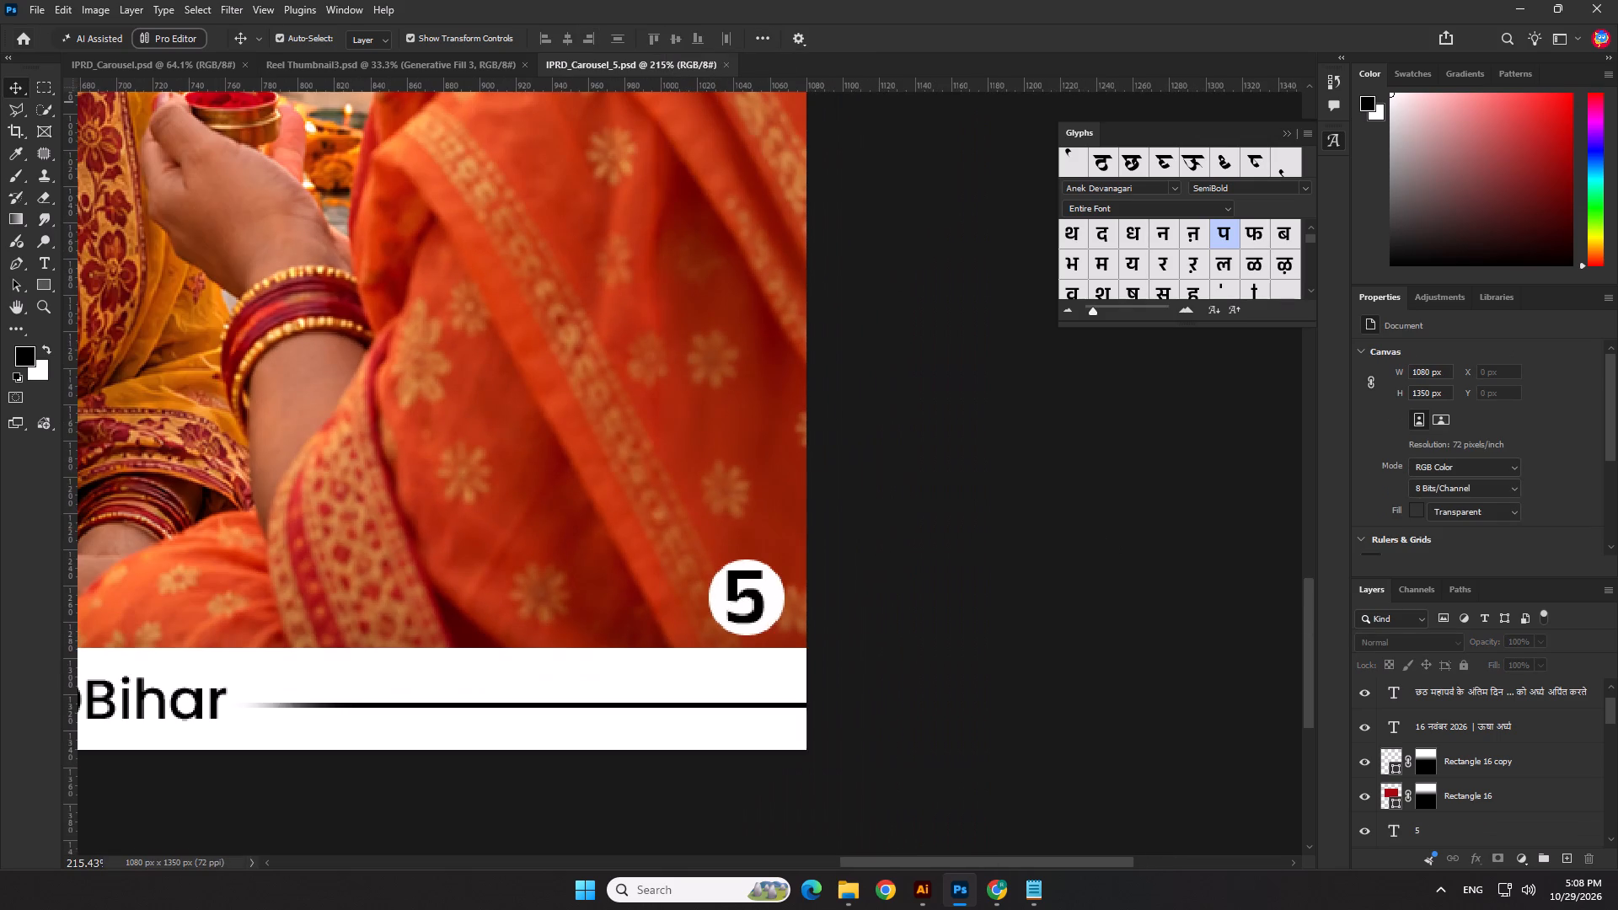
# Save a PNG copy of slide 5 over IPRD_Carousel_5 copy.png in the 29.10.26 folder, using the large file size option.
pyautogui.click(40, 7)
pyautogui.moveTo(68, 218); pyautogui.dragTo(68, 228)
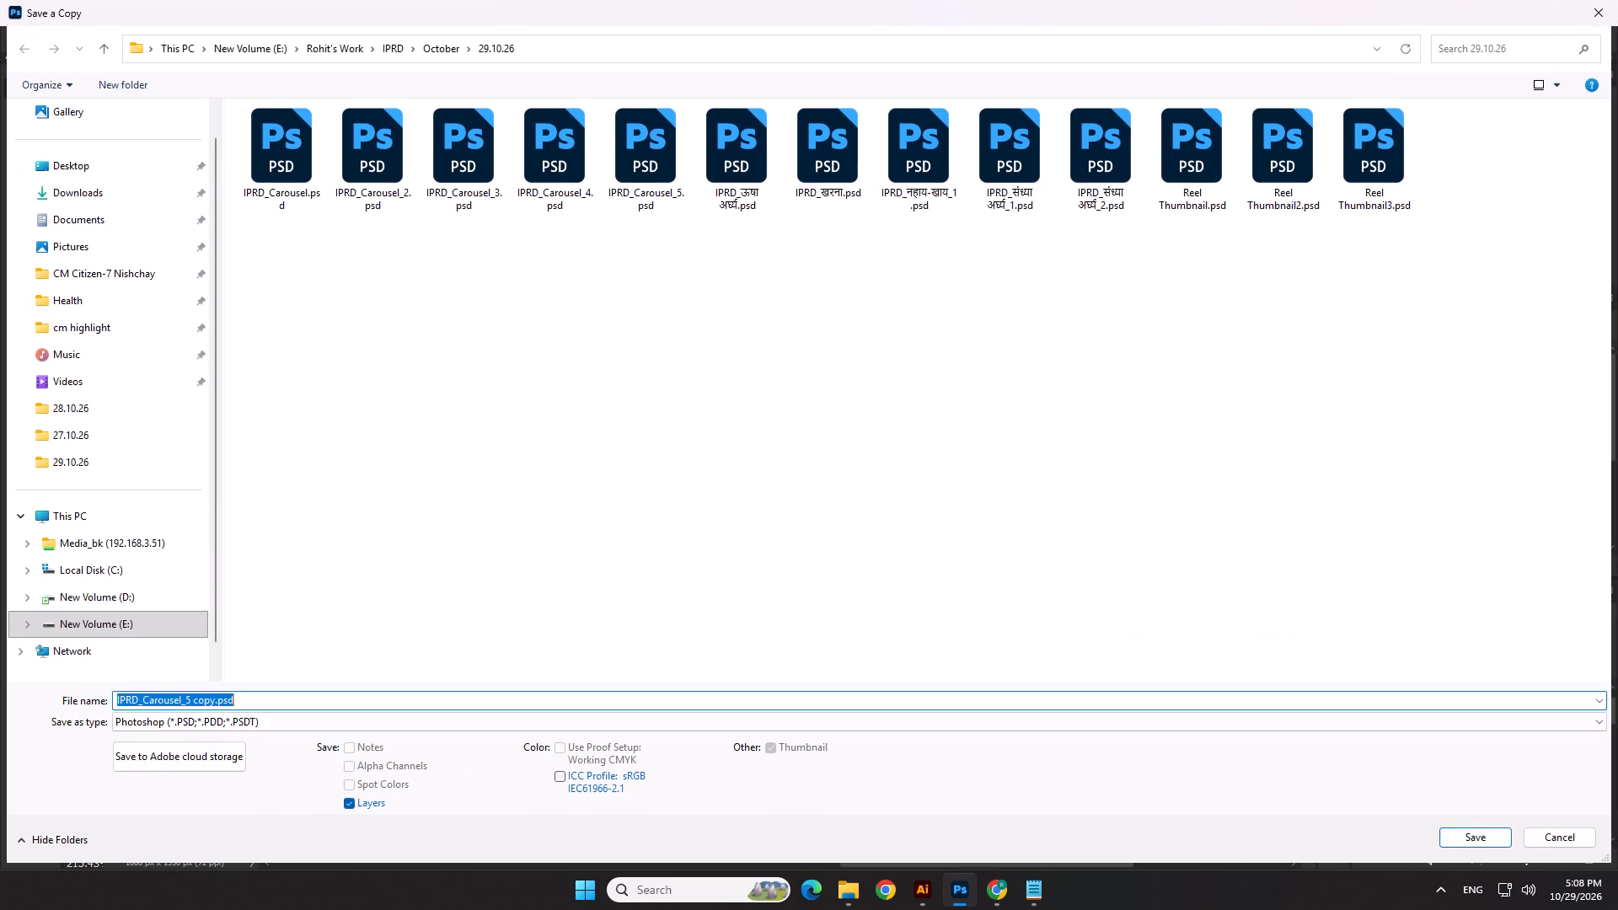
pyautogui.click(290, 715)
pyautogui.click(211, 616)
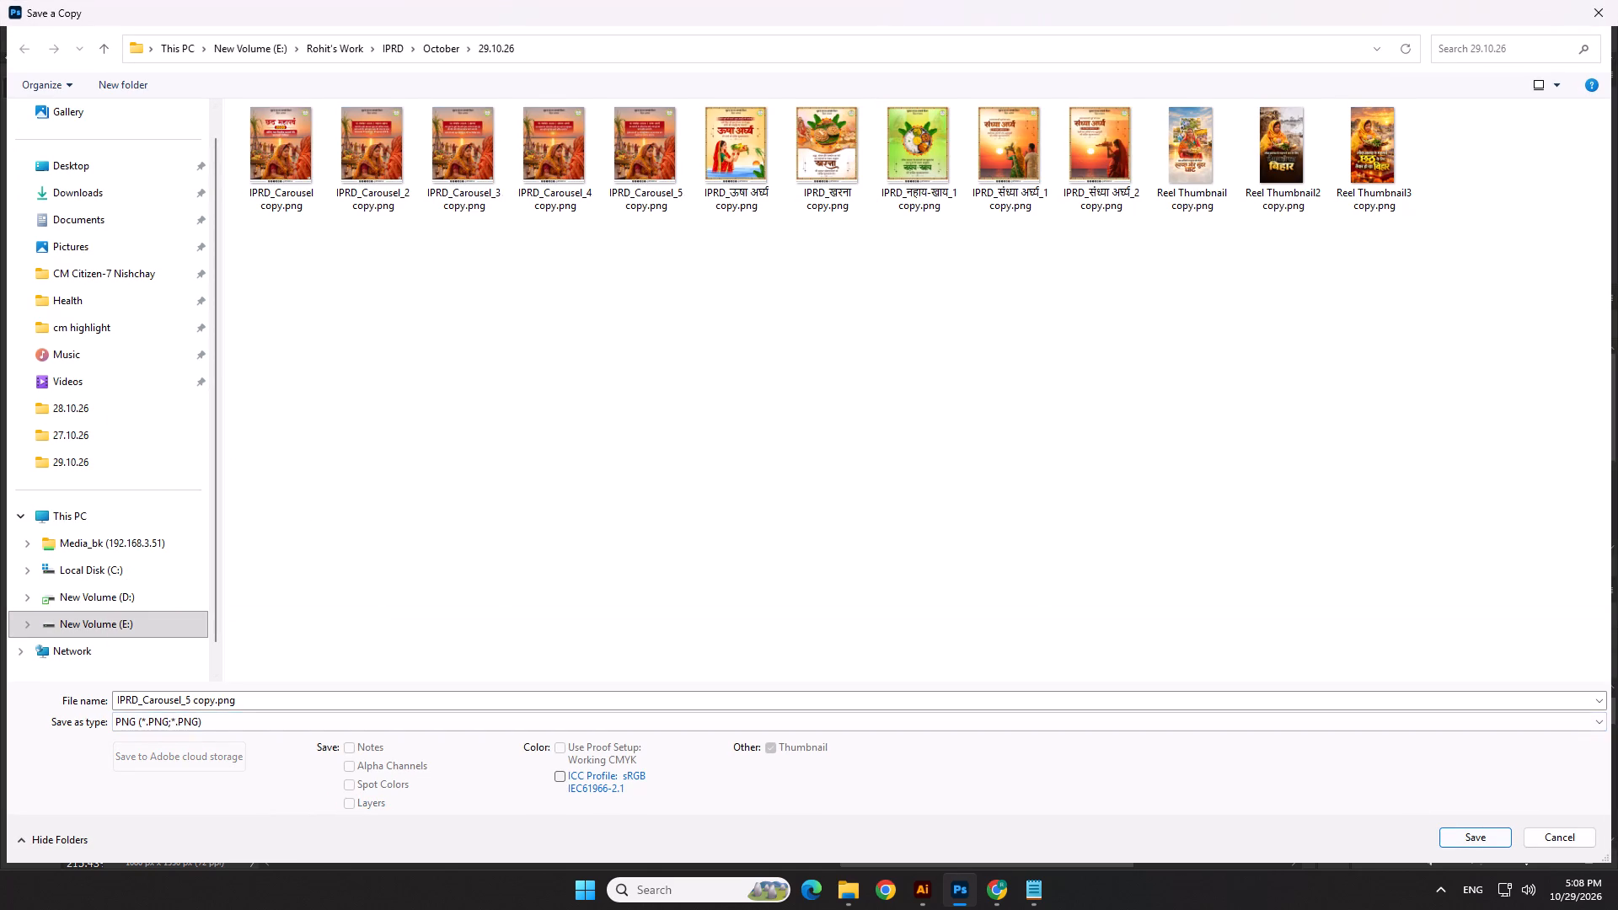
pyautogui.click(1470, 846)
pyautogui.click(861, 439)
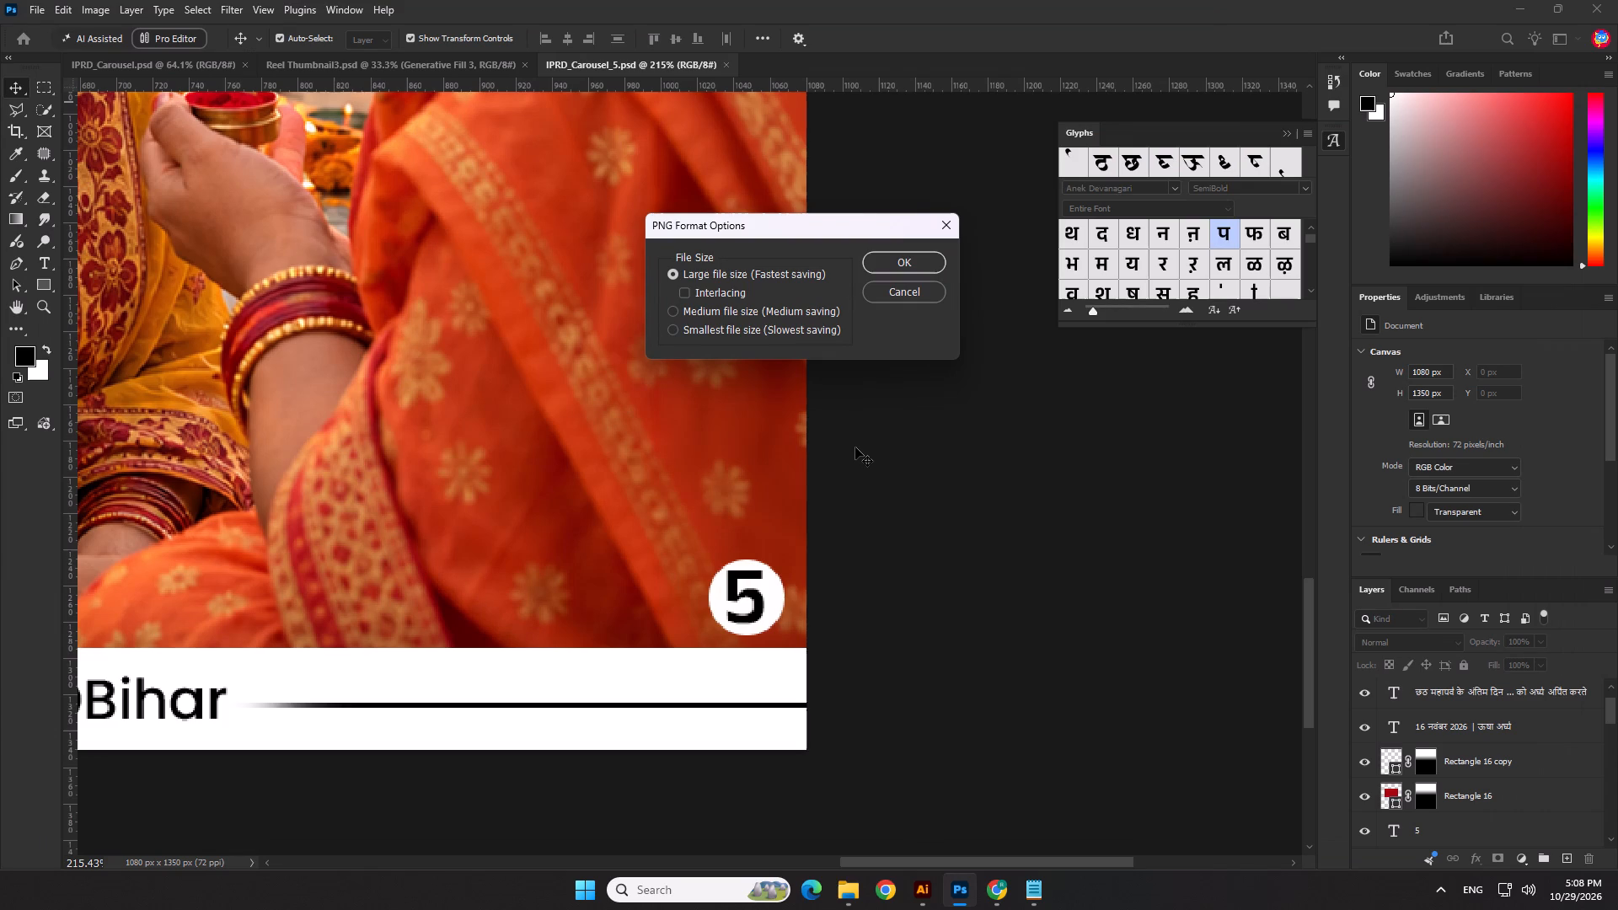
pyautogui.click(887, 270)
# Switch to the 29.10.26 folder in File Explorer and check IPRD_Carousel_5 copy.png in the image viewer.
pyautogui.click(849, 887)
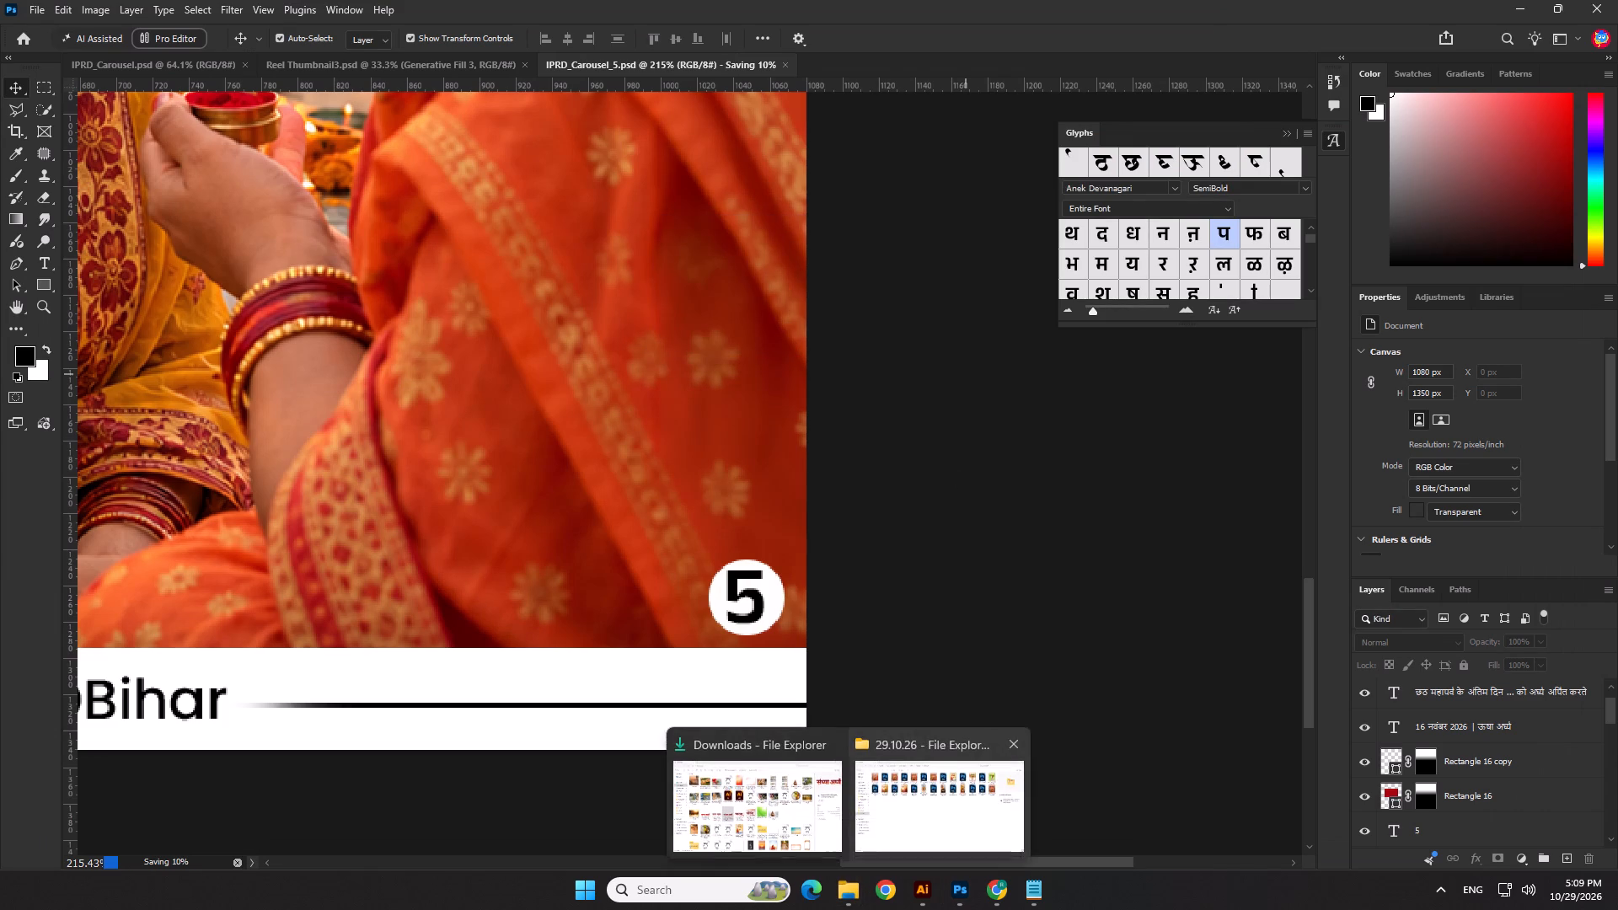
pyautogui.click(877, 817)
pyautogui.click(884, 698)
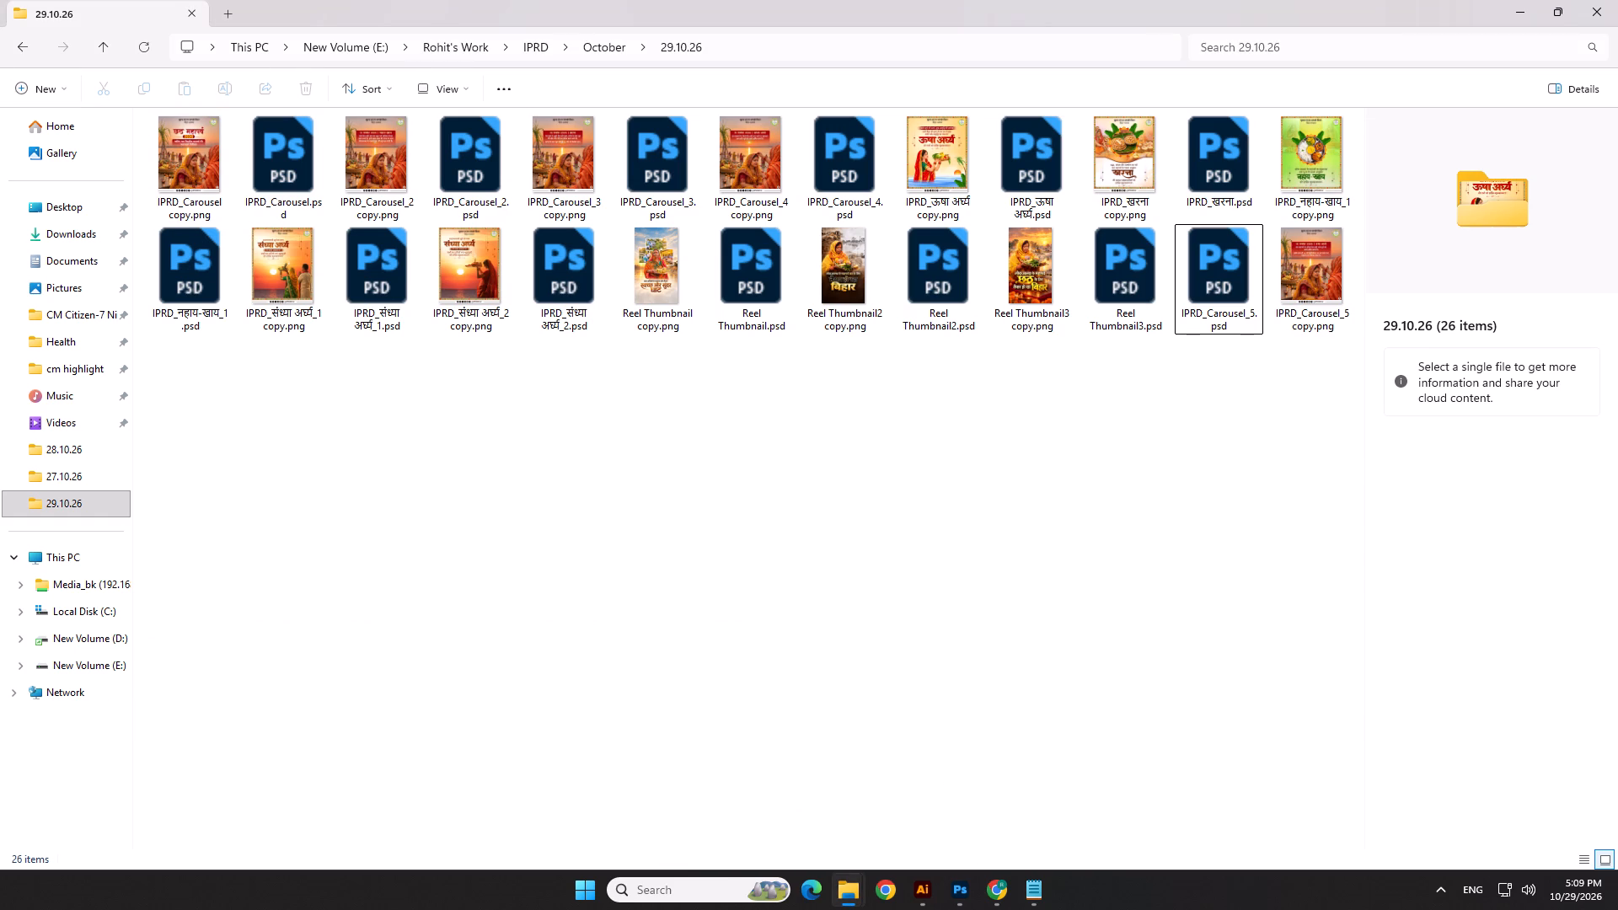
pyautogui.doubleClick(1306, 283)
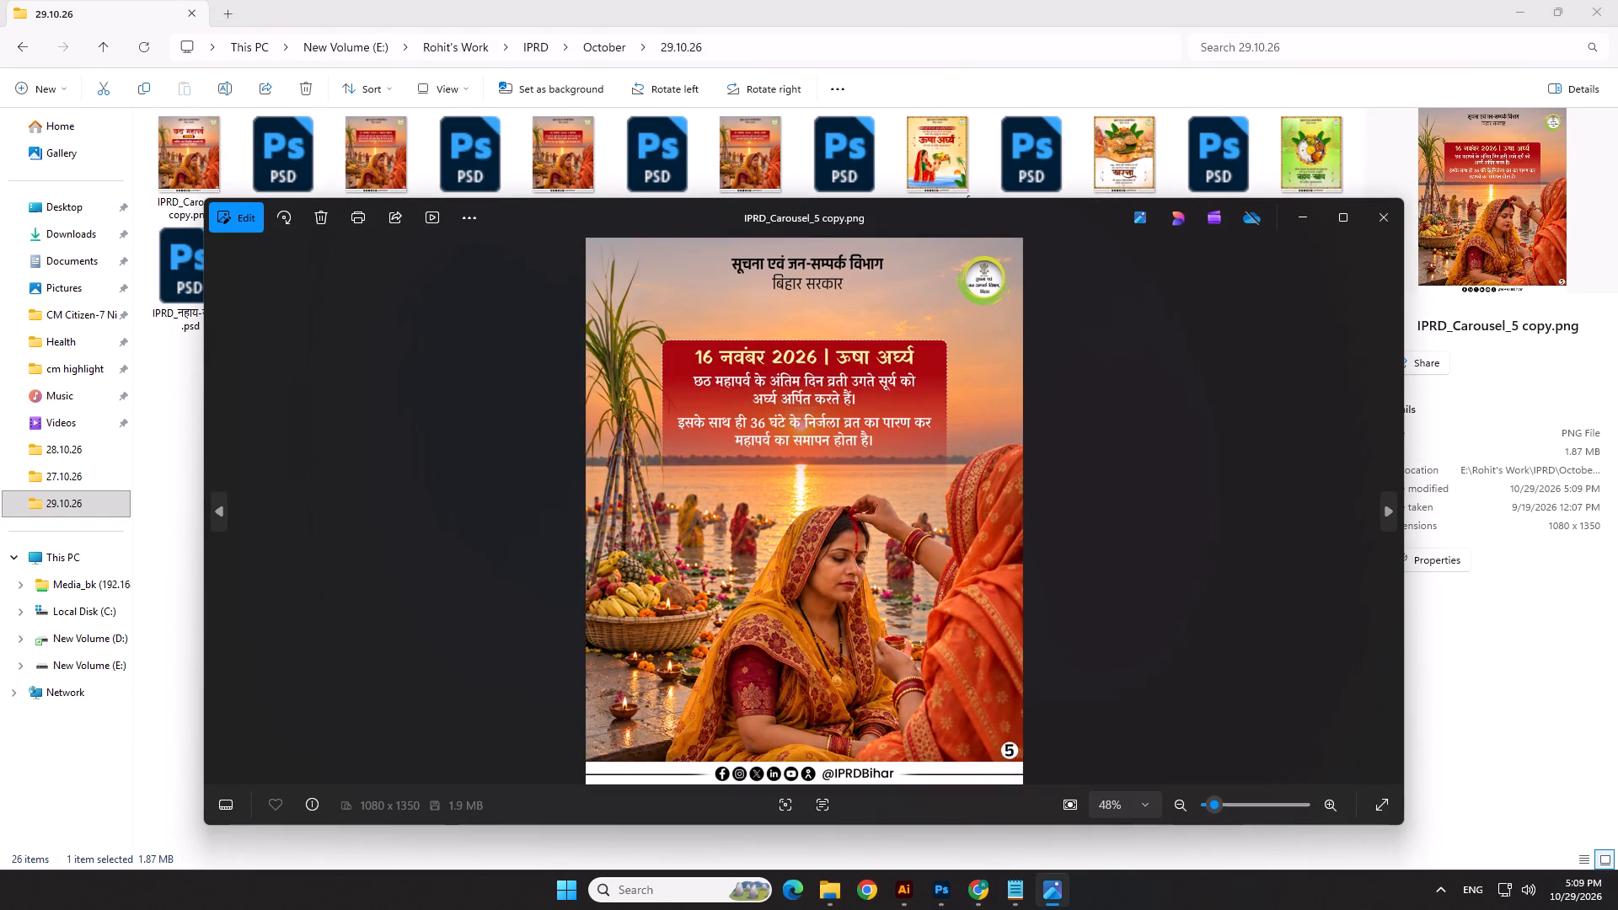
pyautogui.click(1397, 216)
# Go back to the 28.10.26 folder and reopen the 29.10.26 folder to refresh its file order.
pyautogui.rightClick(908, 527)
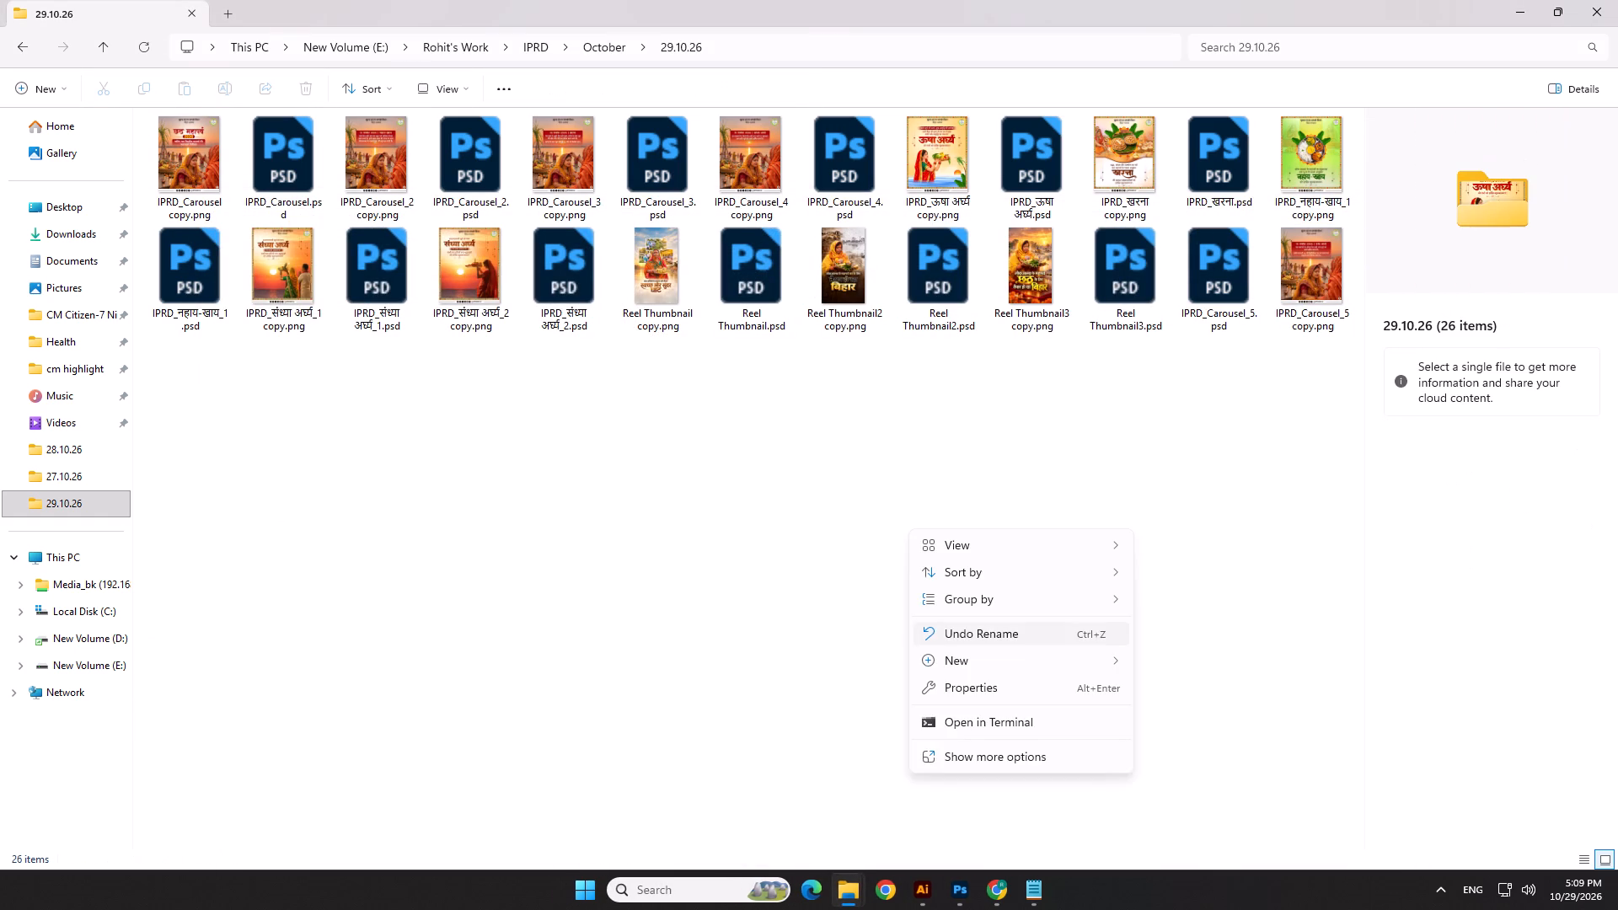
pyautogui.click(748, 632)
pyautogui.click(20, 55)
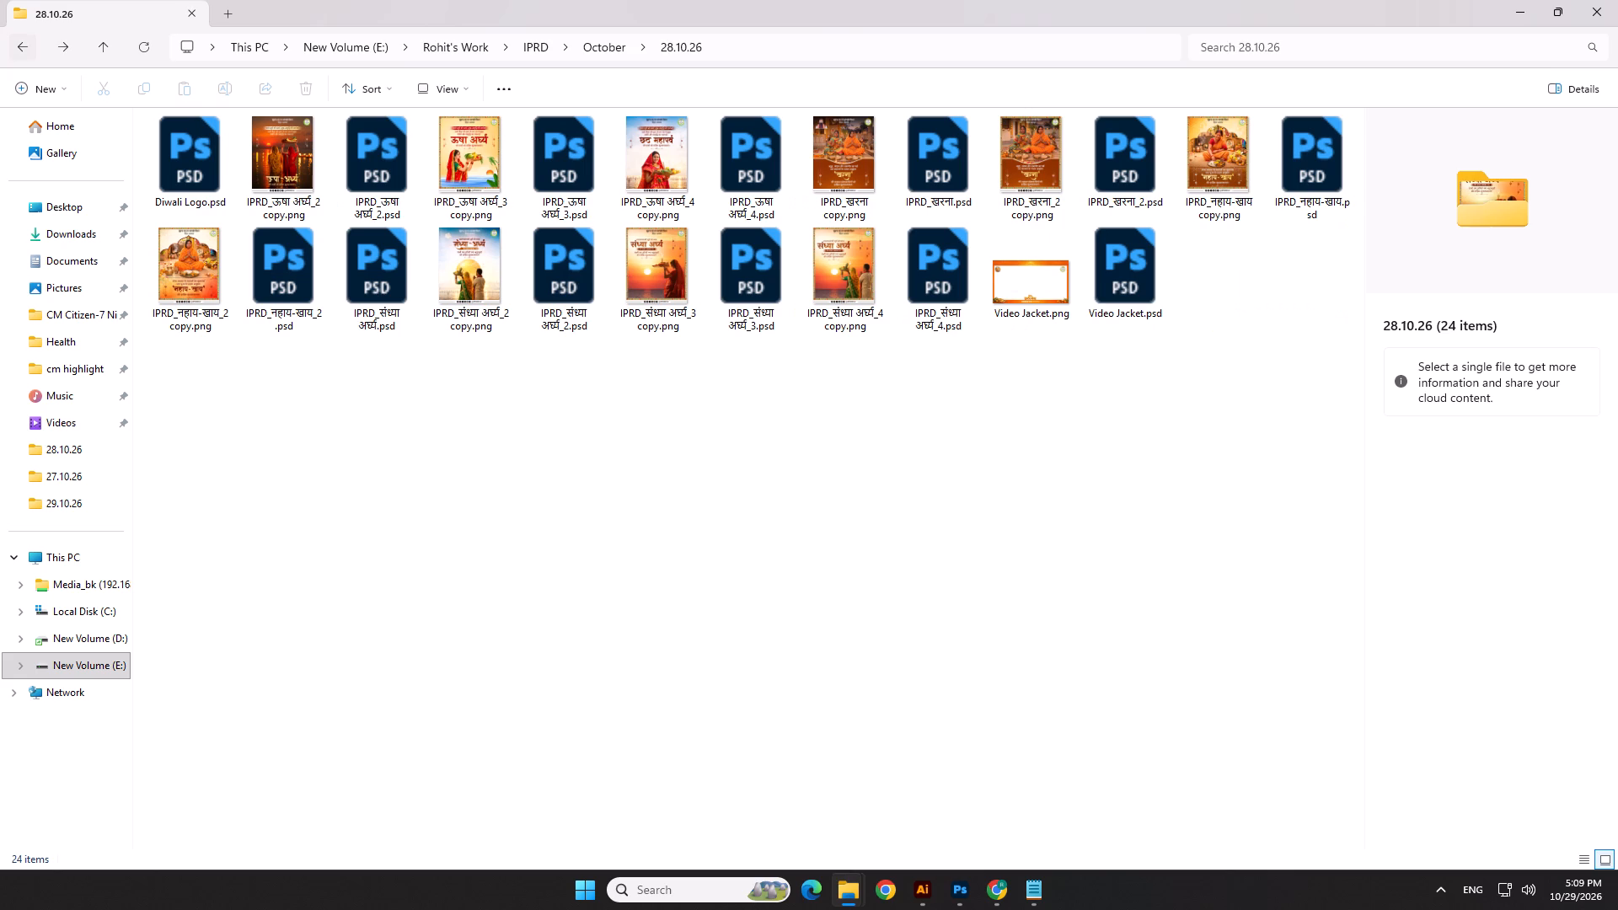
pyautogui.click(53, 498)
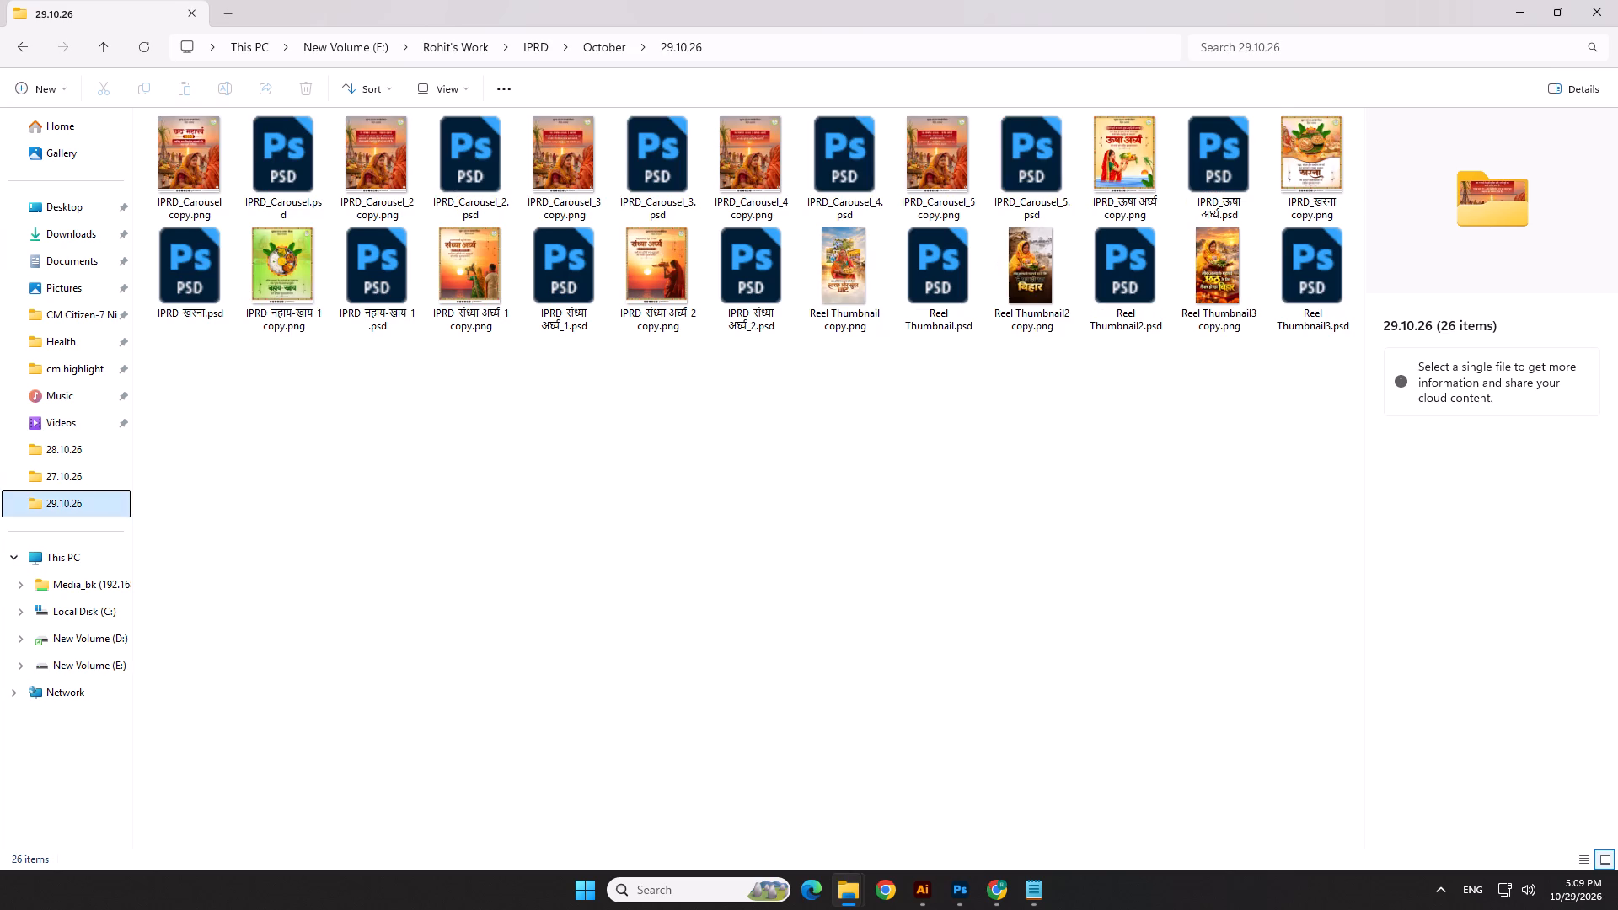
pyautogui.click(276, 508)
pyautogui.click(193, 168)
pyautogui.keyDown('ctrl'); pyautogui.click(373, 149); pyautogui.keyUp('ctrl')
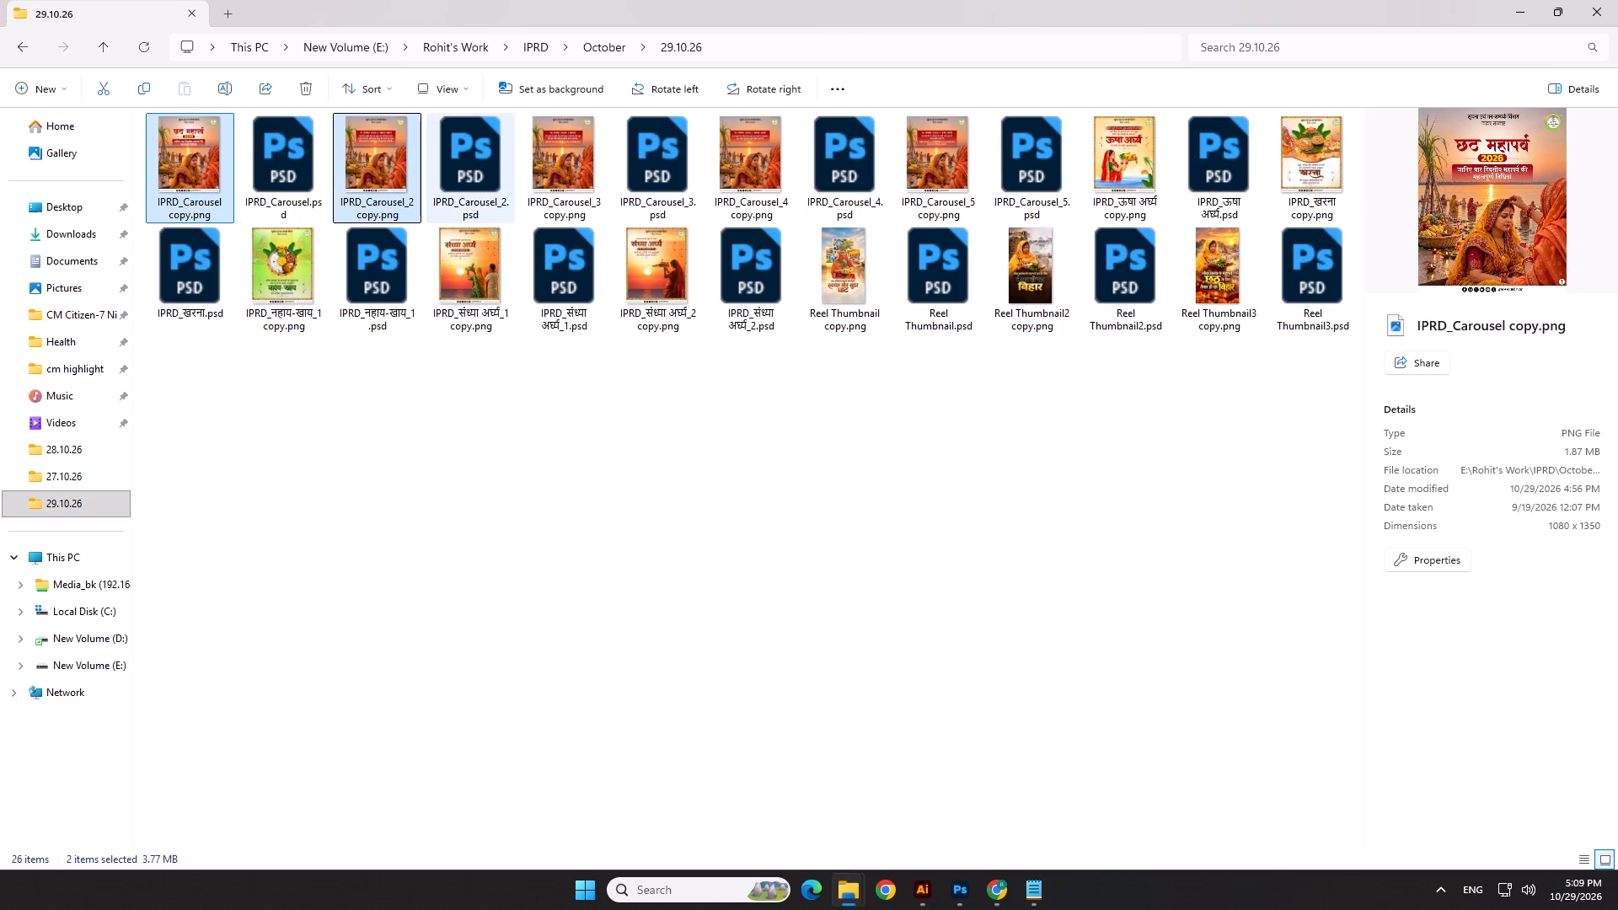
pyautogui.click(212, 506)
# Review the exported carousel PNGs in order from slide 1 to slide 5 in the image viewer, and close it.
pyautogui.doubleClick(210, 162)
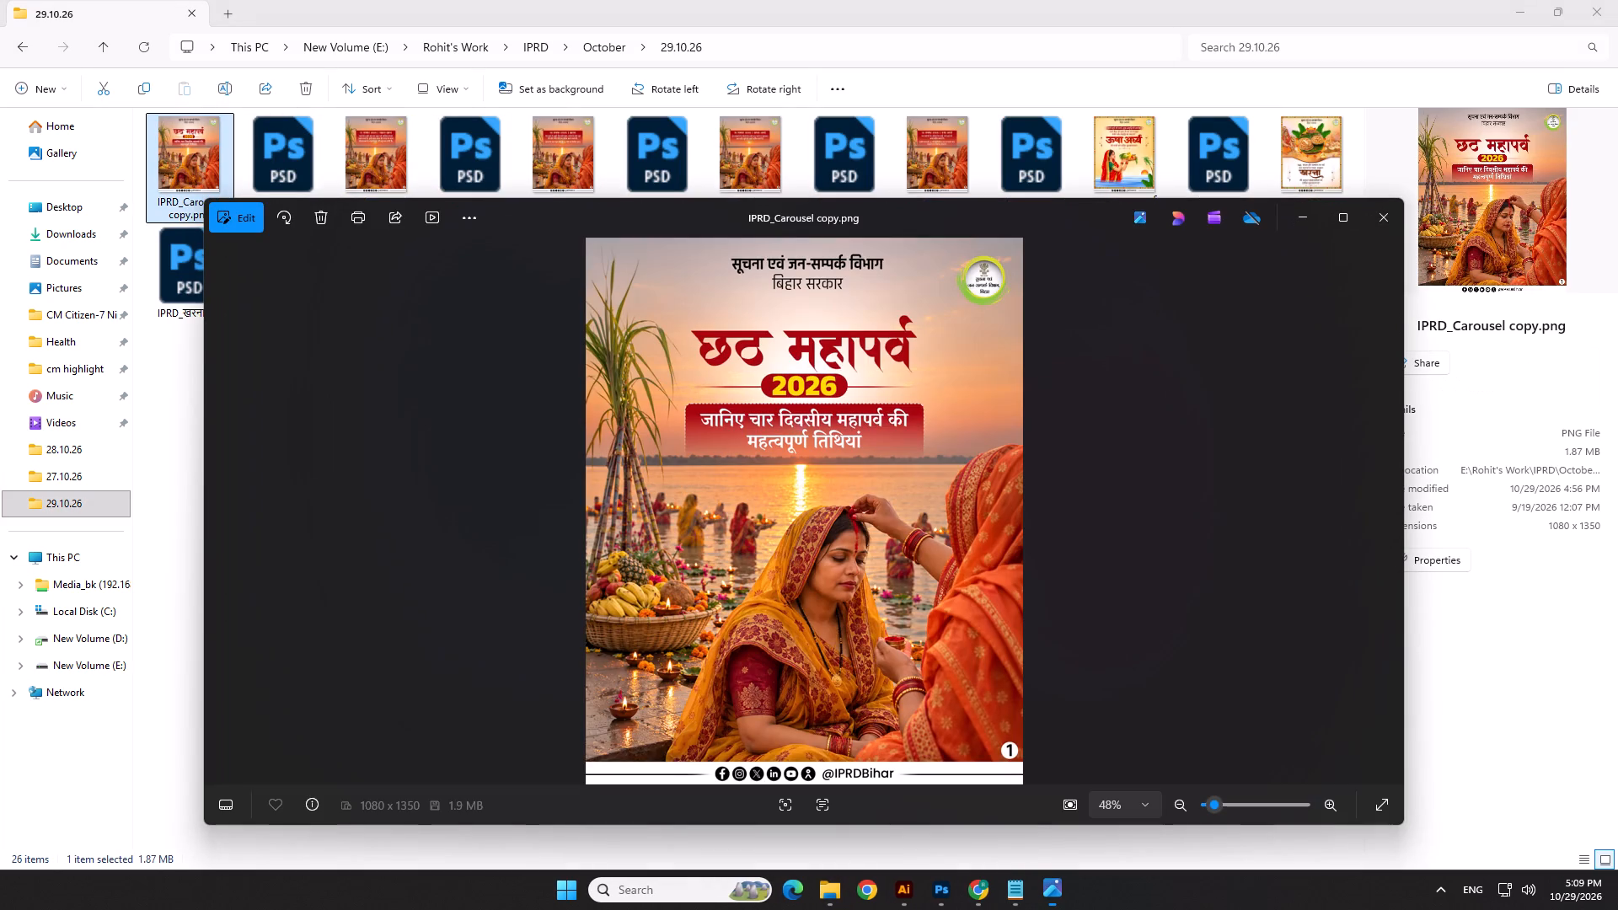
pyautogui.press('Right')
pyautogui.press('Right')
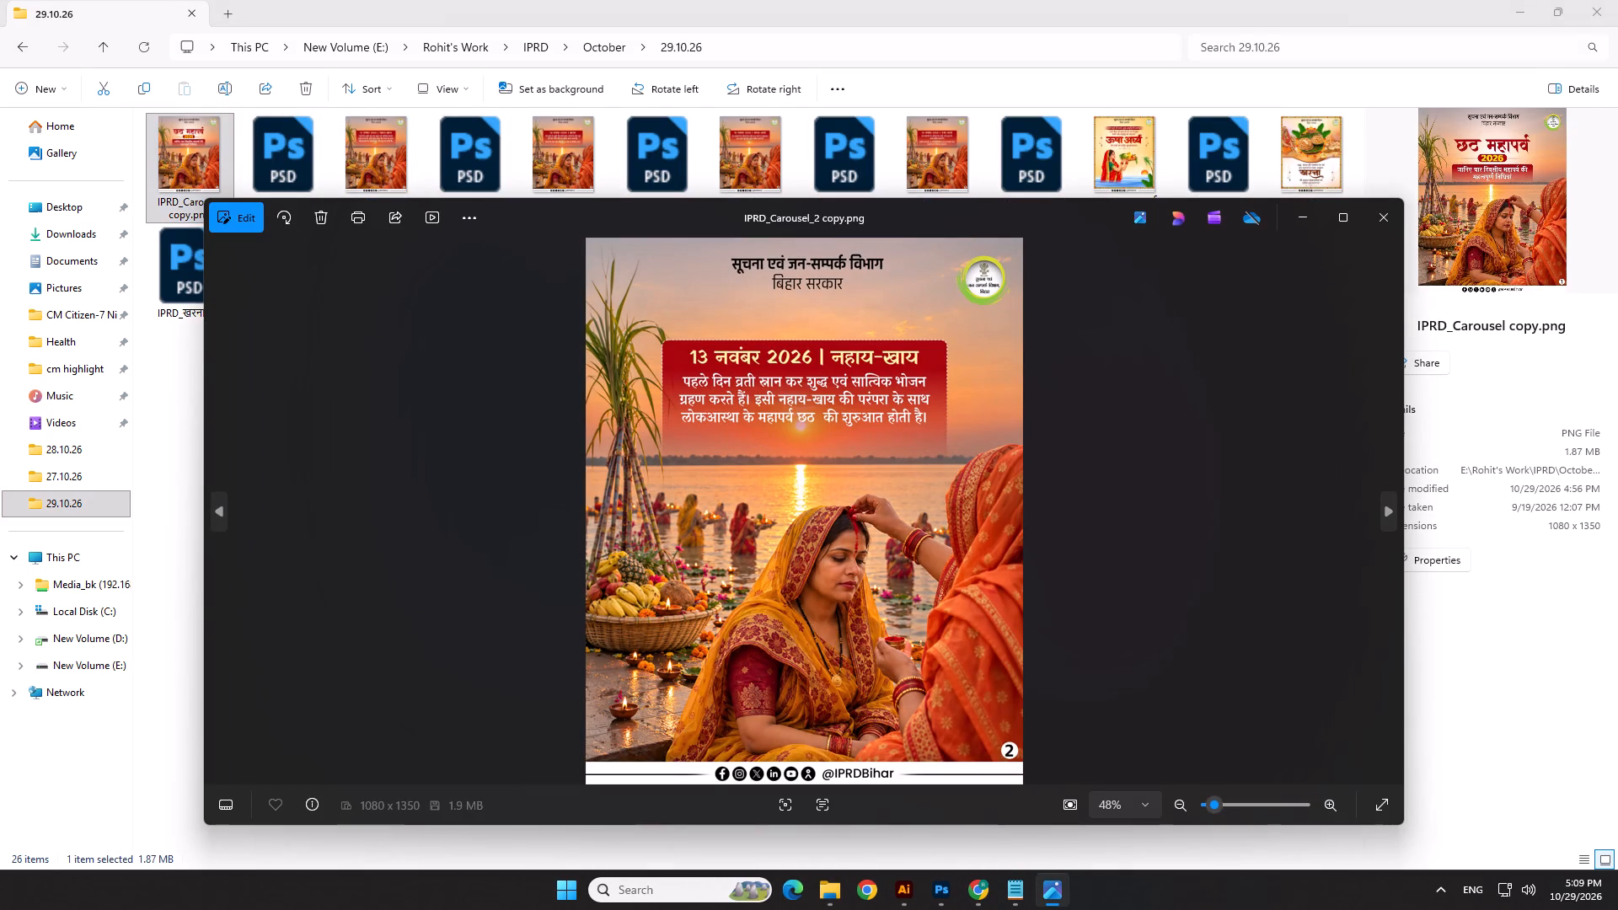
pyautogui.press('Right')
pyautogui.press('Right')
pyautogui.press('Right')
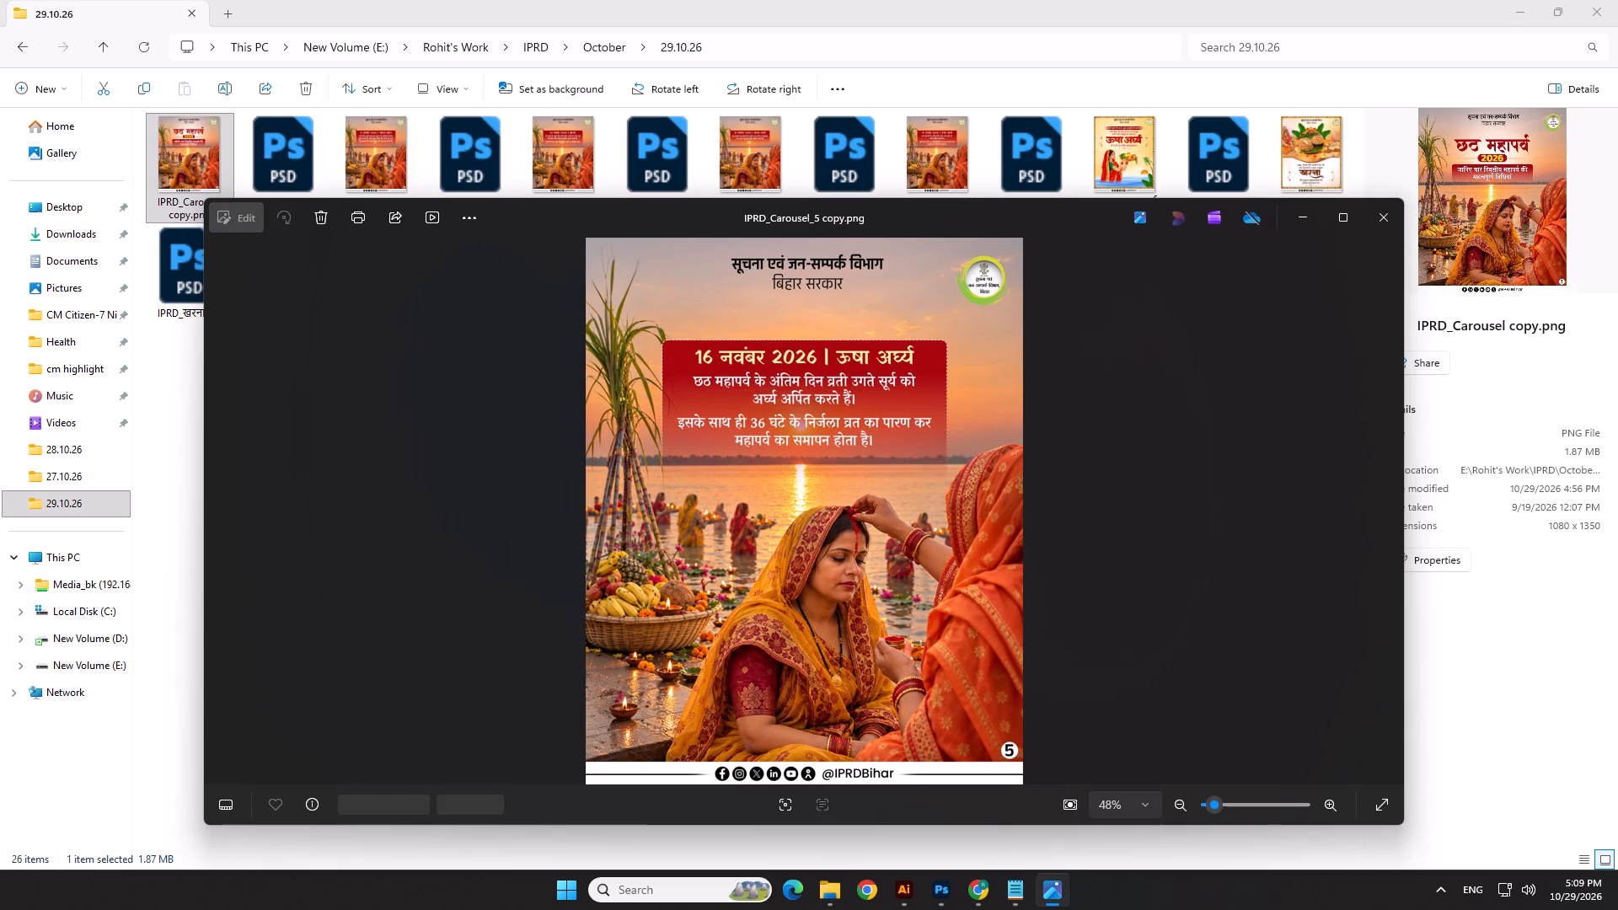
pyautogui.click(1380, 225)
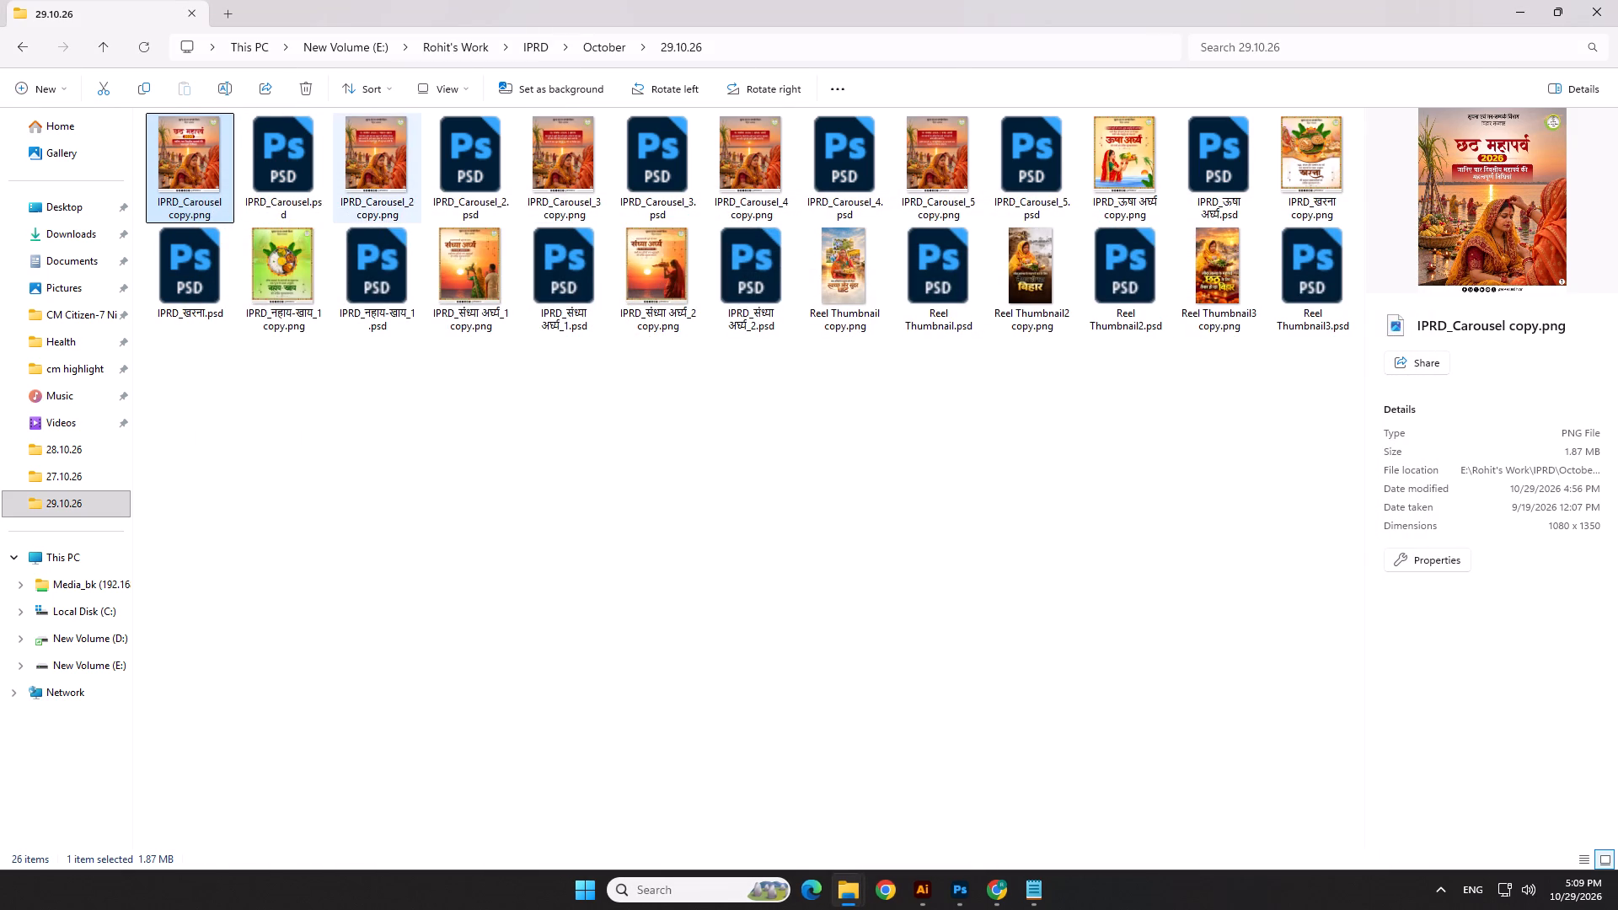
# Select all five carousel PNG files together, from IPRD_Carousel copy.png to IPRD_Carousel_5 copy.png.
pyautogui.keyDown('ctrl'); pyautogui.click(394, 166); pyautogui.keyUp('ctrl')
pyautogui.keyDown('ctrl'); pyautogui.click(550, 141); pyautogui.keyUp('ctrl')
pyautogui.keyDown('ctrl'); pyautogui.click(772, 166); pyautogui.keyUp('ctrl')
pyautogui.keyDown('ctrl'); pyautogui.click(923, 168); pyautogui.keyUp('ctrl')
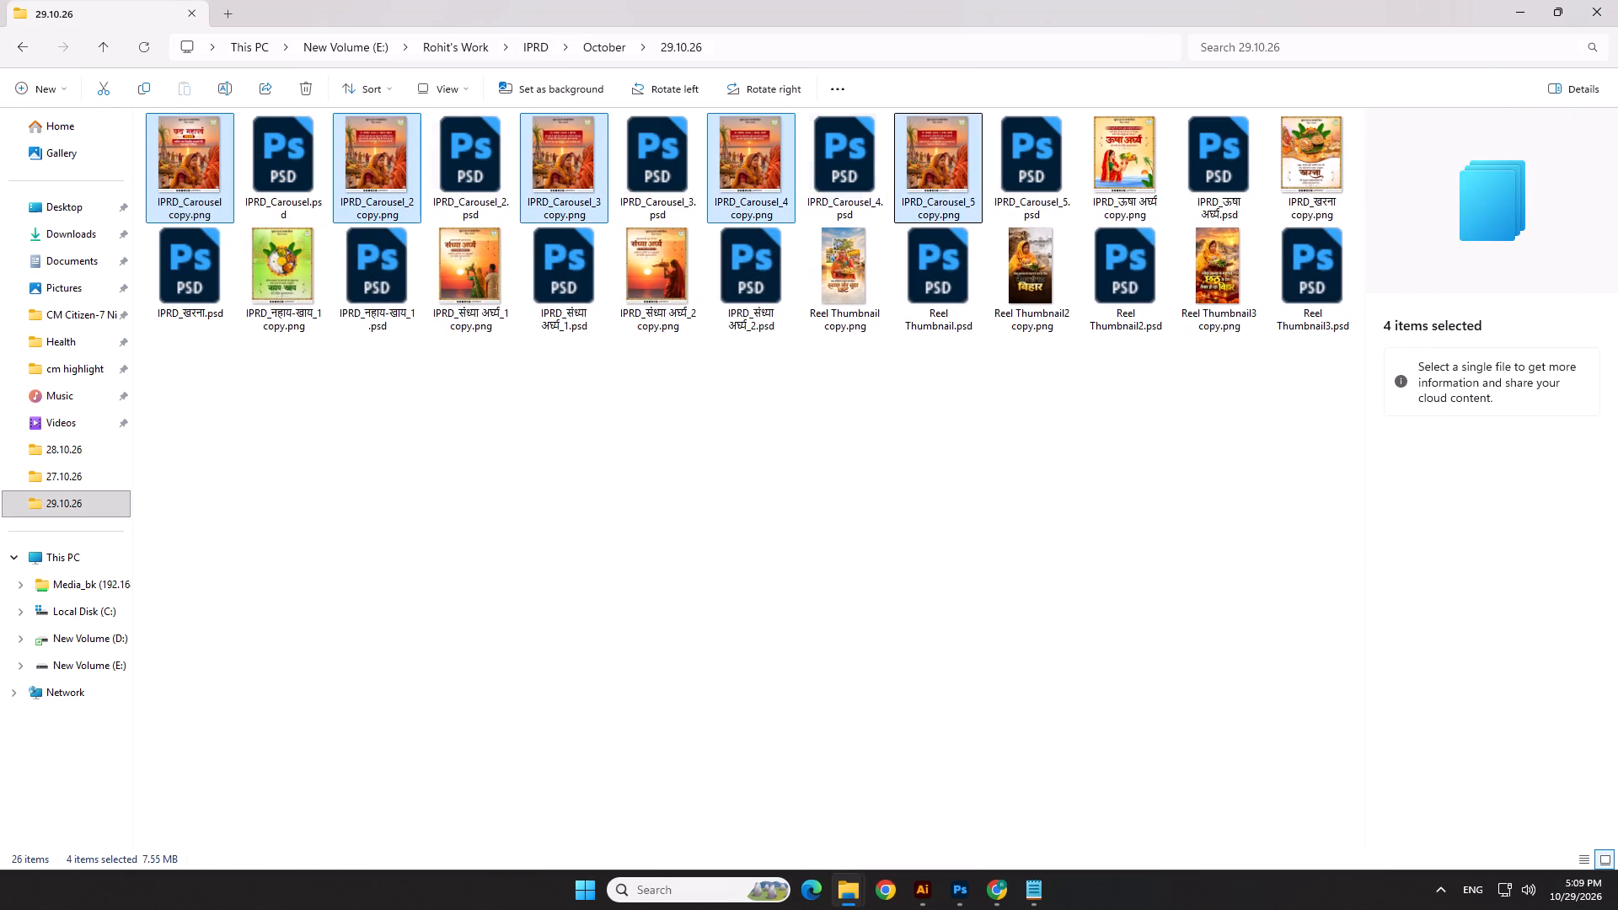
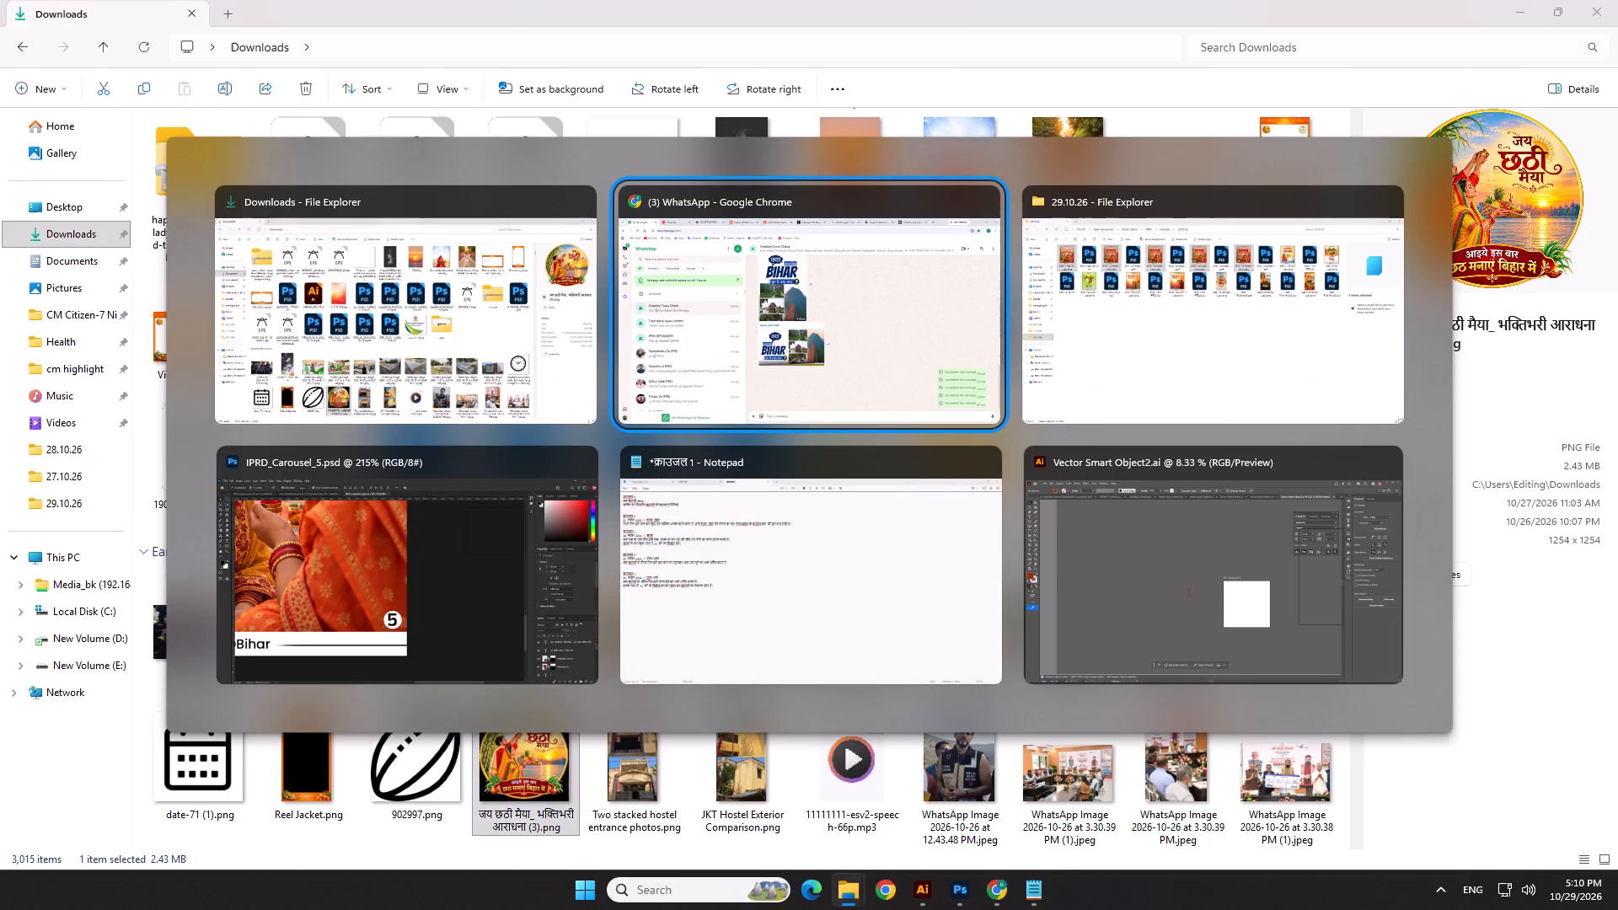
# Place the जय छठी मैया_ भक्तिभरी आराधना (3).png emblem from Downloads into the IPRD_Carousel_5.psd document in Photoshop.
pyautogui.moveTo(603, 816); pyautogui.dragTo(589, 617)
pyautogui.hotkey('alt', 'Tab')
pyautogui.hotkey('alt', 'Tab')
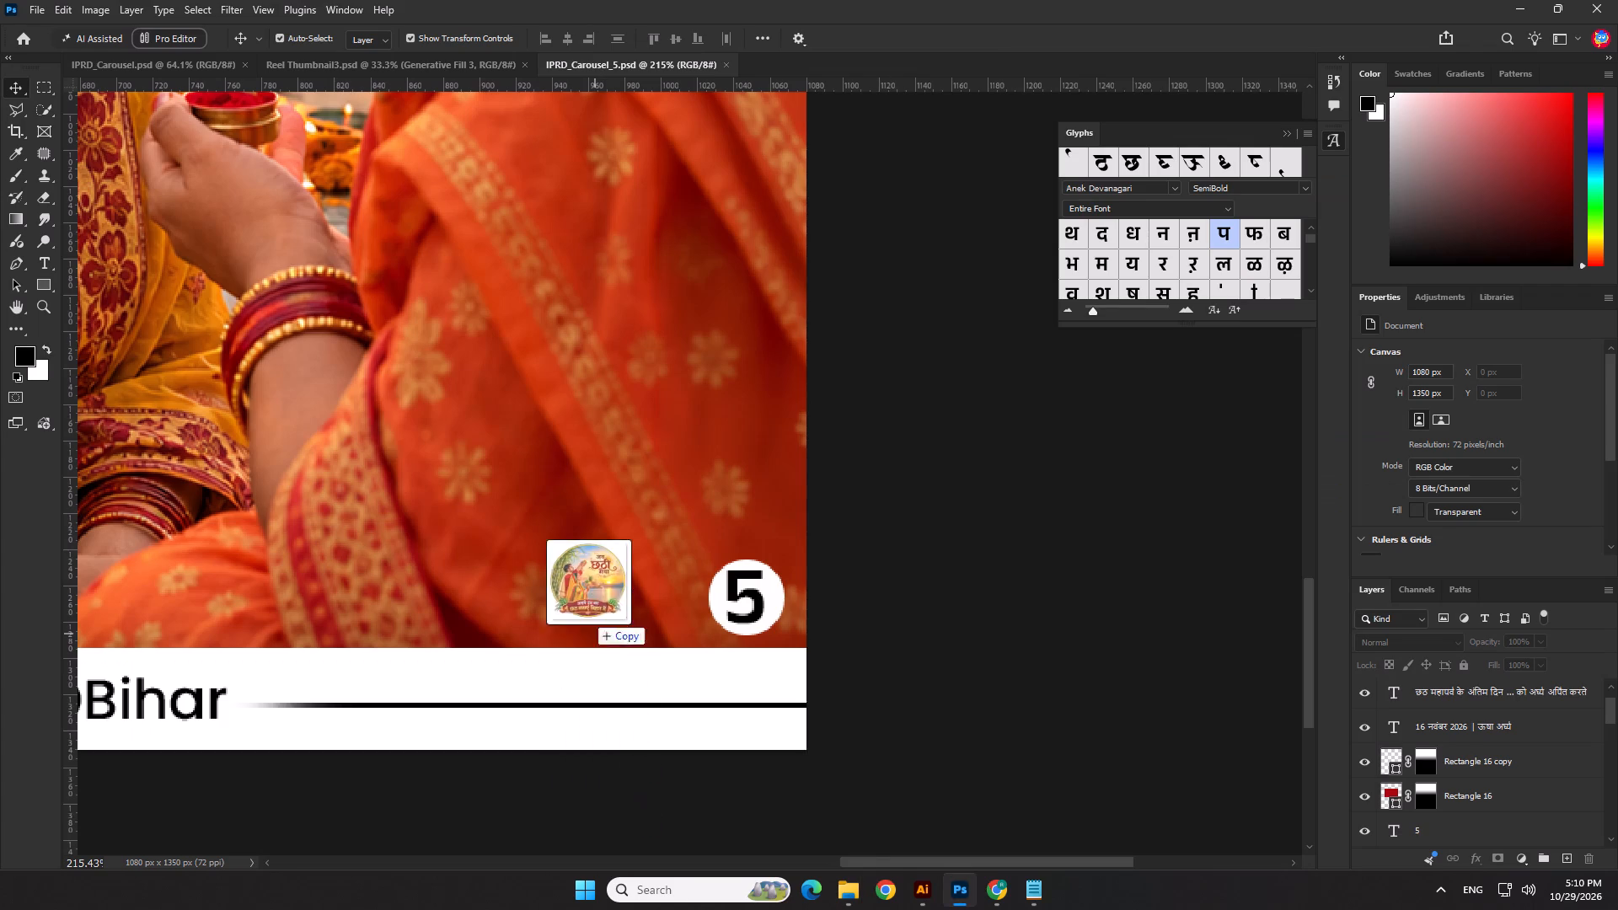
pyautogui.moveTo(589, 617); pyautogui.dragTo(560, 547)
# Scale the placed emblem to about 9.72% and move it over the department logo in the slide's top-right corner.
pyautogui.scroll(-15, 705, 580)
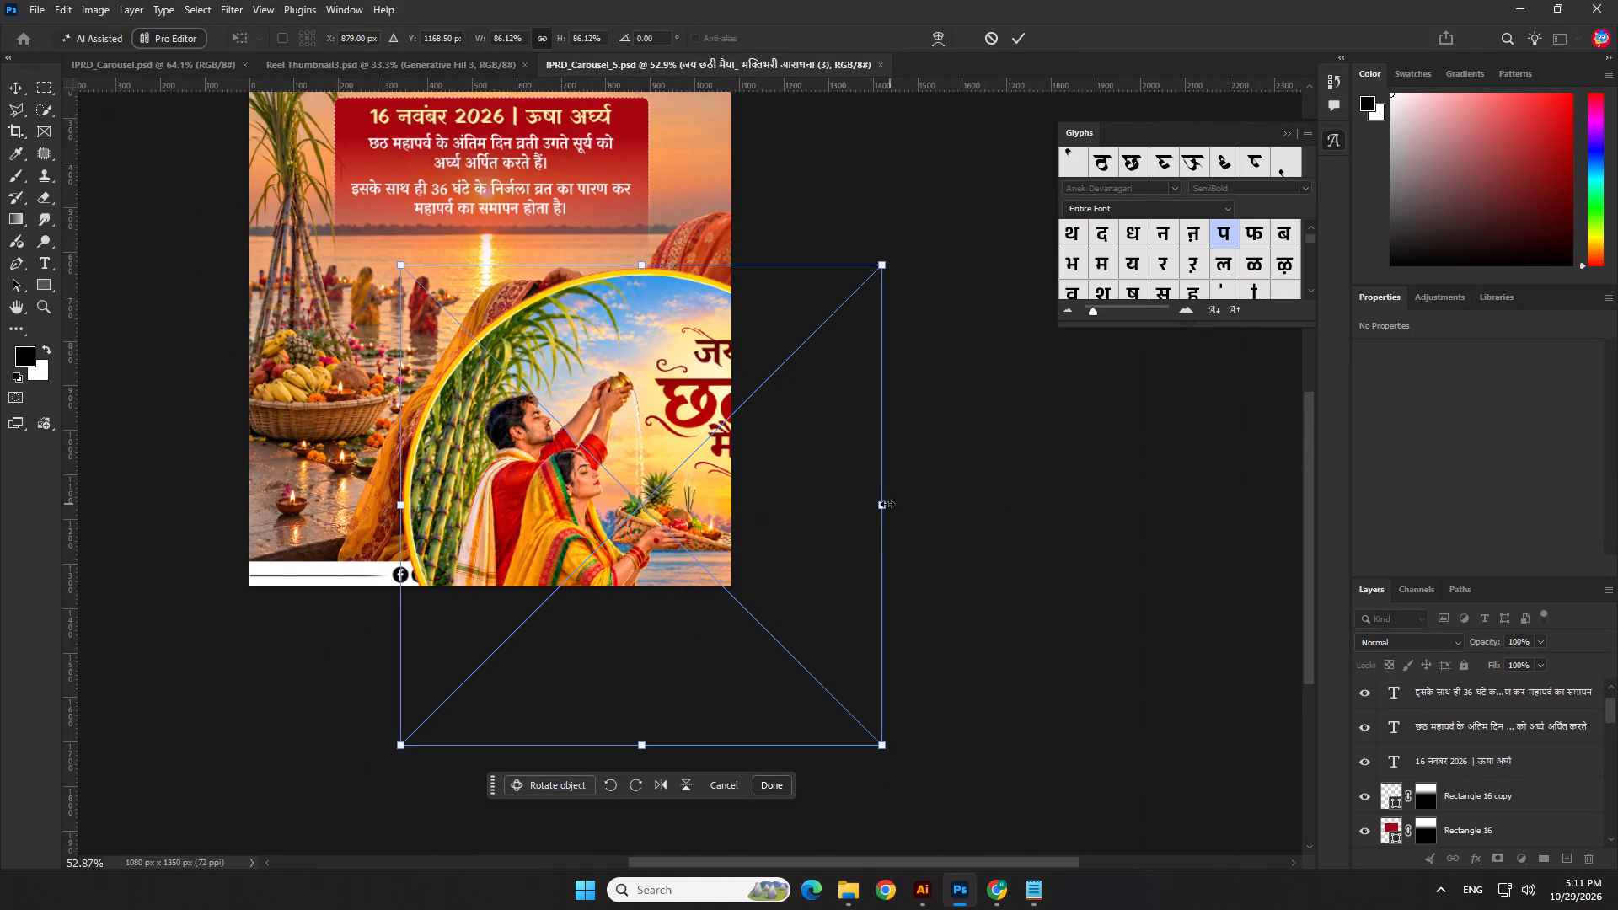
pyautogui.moveTo(887, 504); pyautogui.dragTo(462, 490)
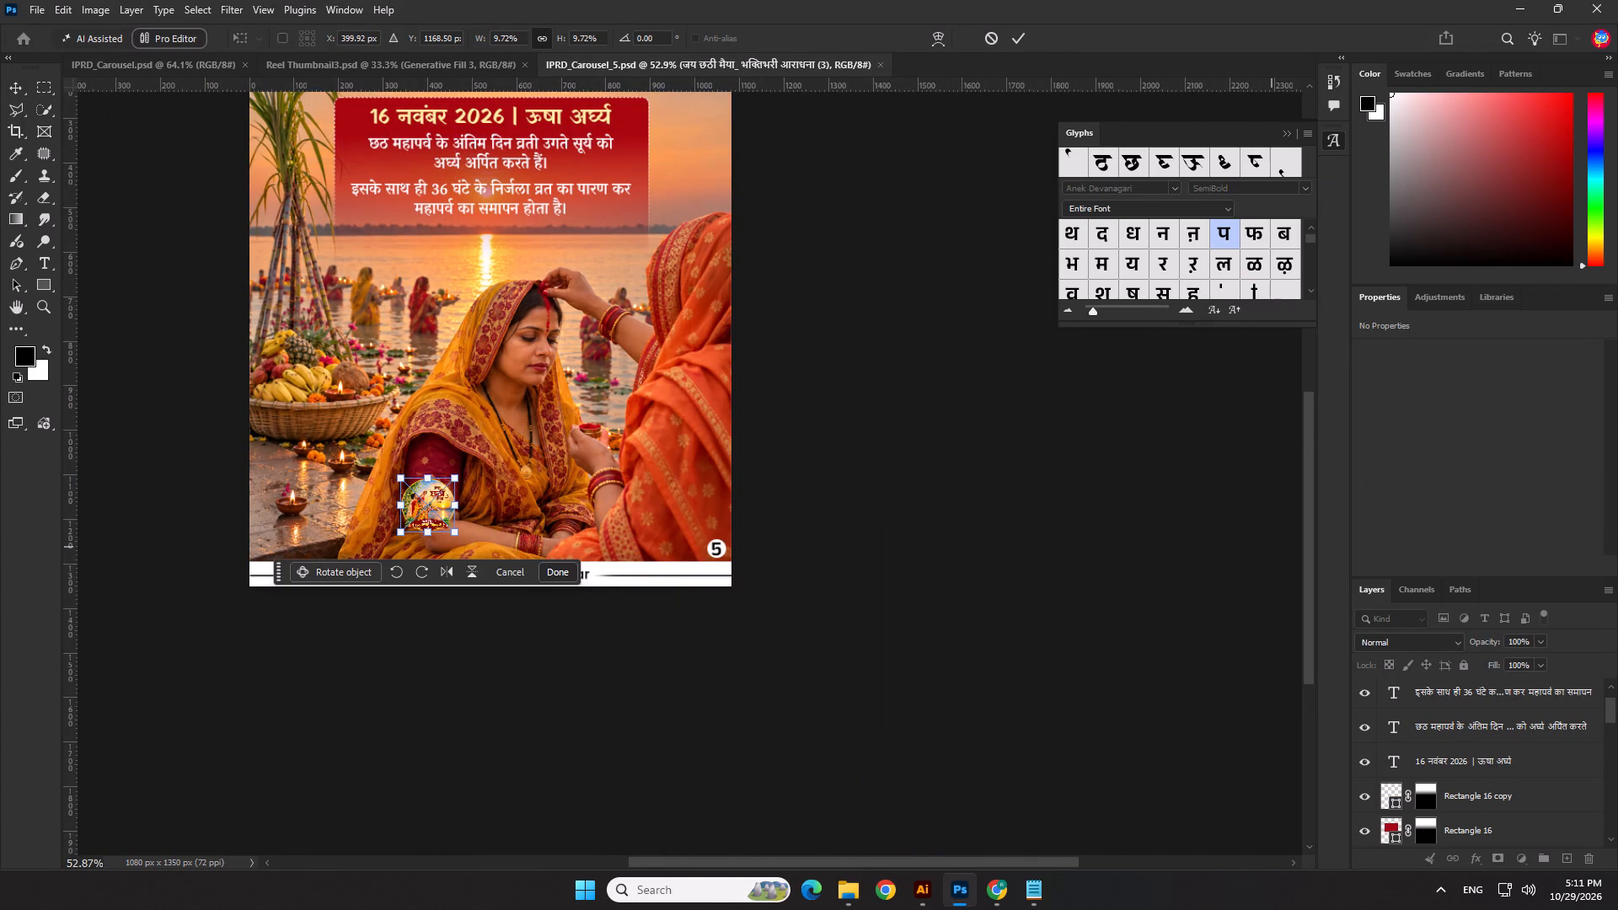
pyautogui.moveTo(1303, 511); pyautogui.dragTo(1309, 452)
pyautogui.moveTo(422, 666); pyautogui.dragTo(689, 75)
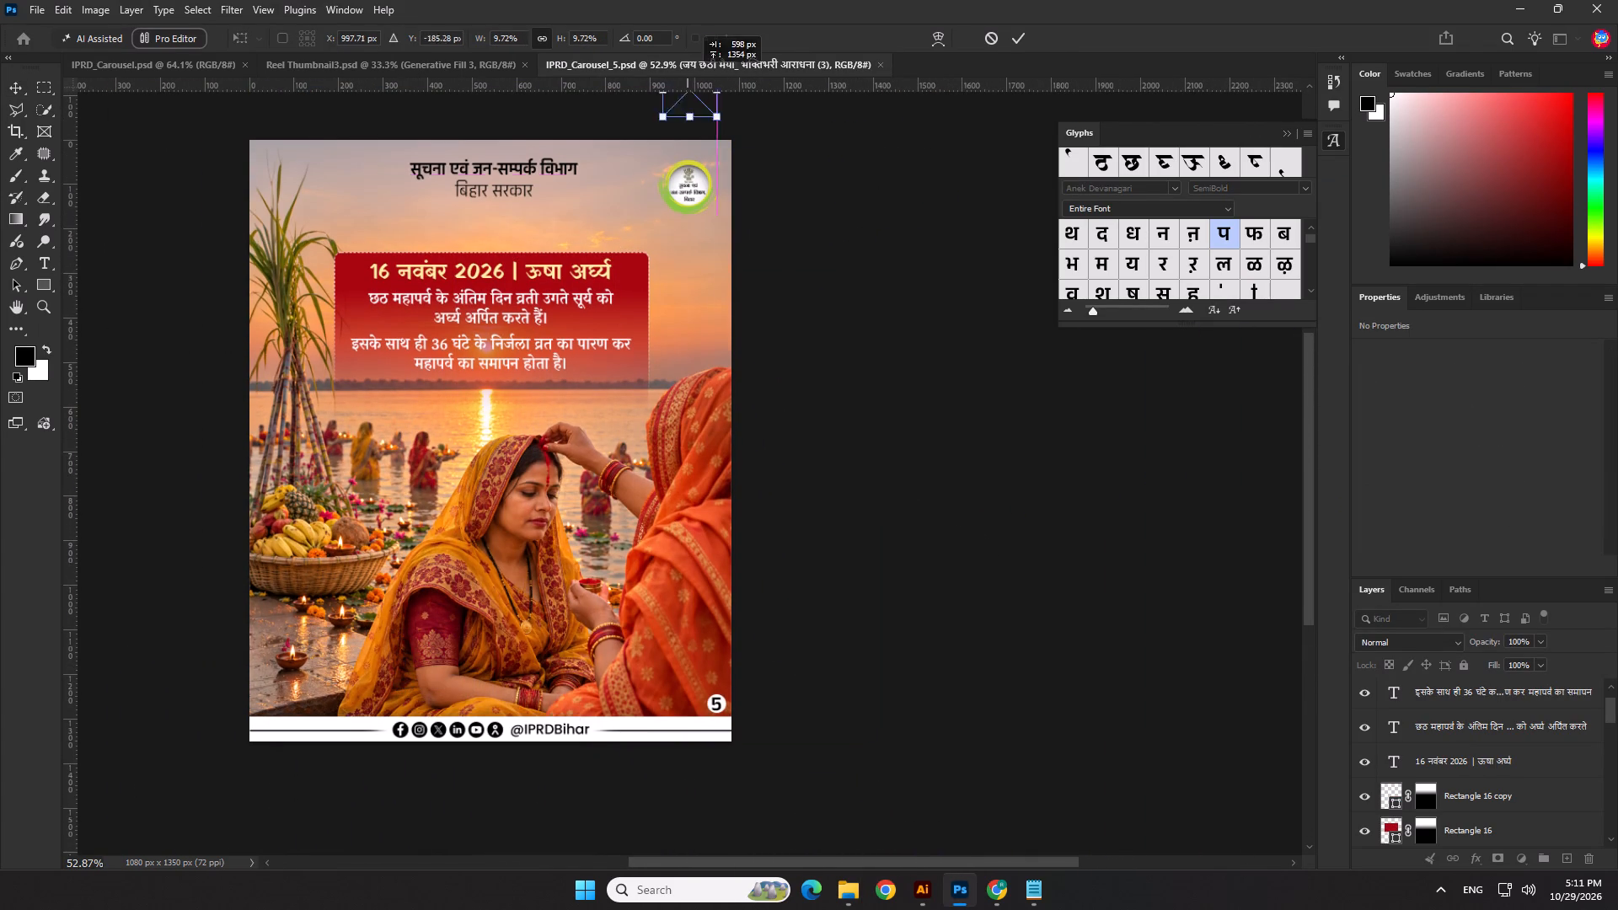
pyautogui.moveTo(689, 75); pyautogui.dragTo(681, 232)
# Nudge the emblem to line up with the department logo, enlarge it to about 9.9%, and commit the placement.
pyautogui.scroll(9, 680, 233)
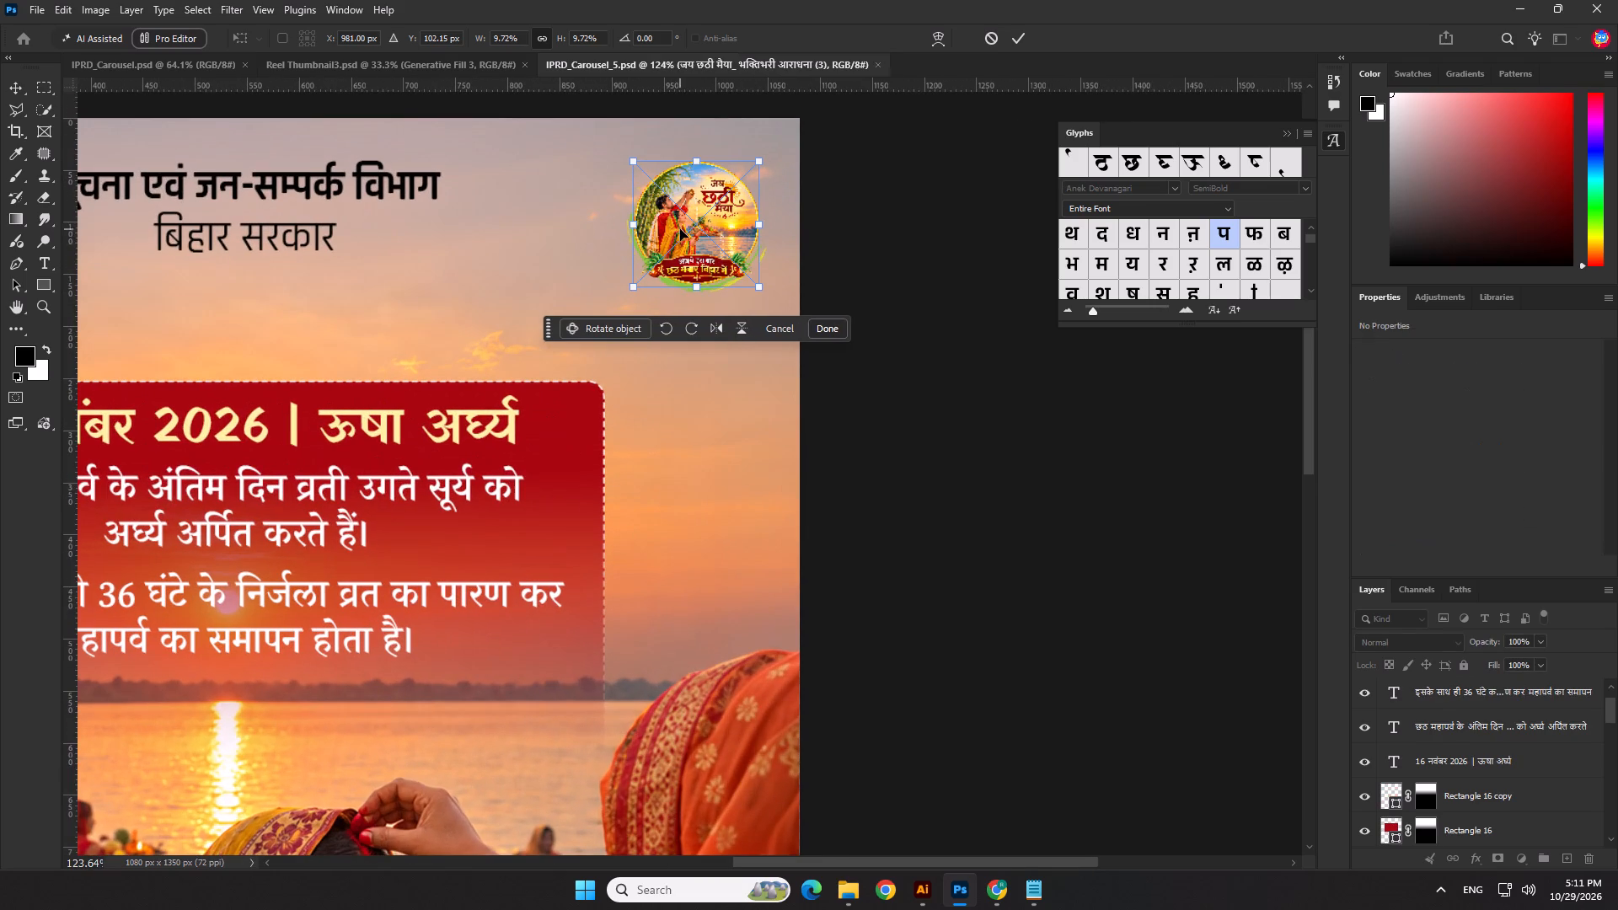
pyautogui.press('Down')
pyautogui.press('Down')
pyautogui.press('Down')
pyautogui.press('Down')
pyautogui.press('Down')
pyautogui.press('Right')
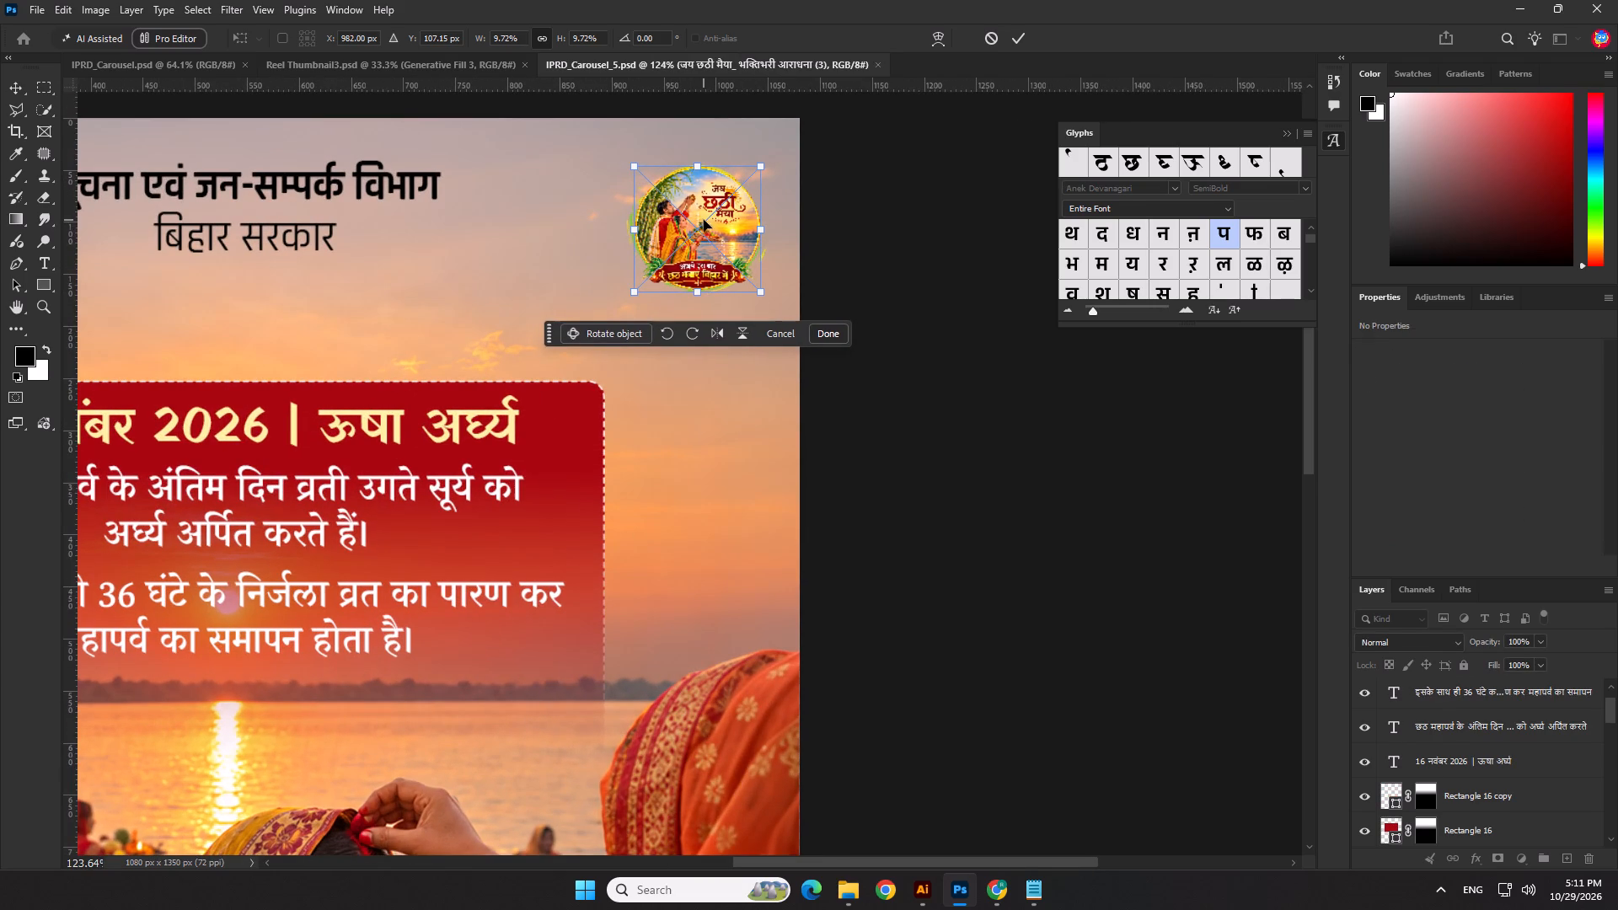
pyautogui.scroll(1, 740, 273)
pyautogui.click(762, 297)
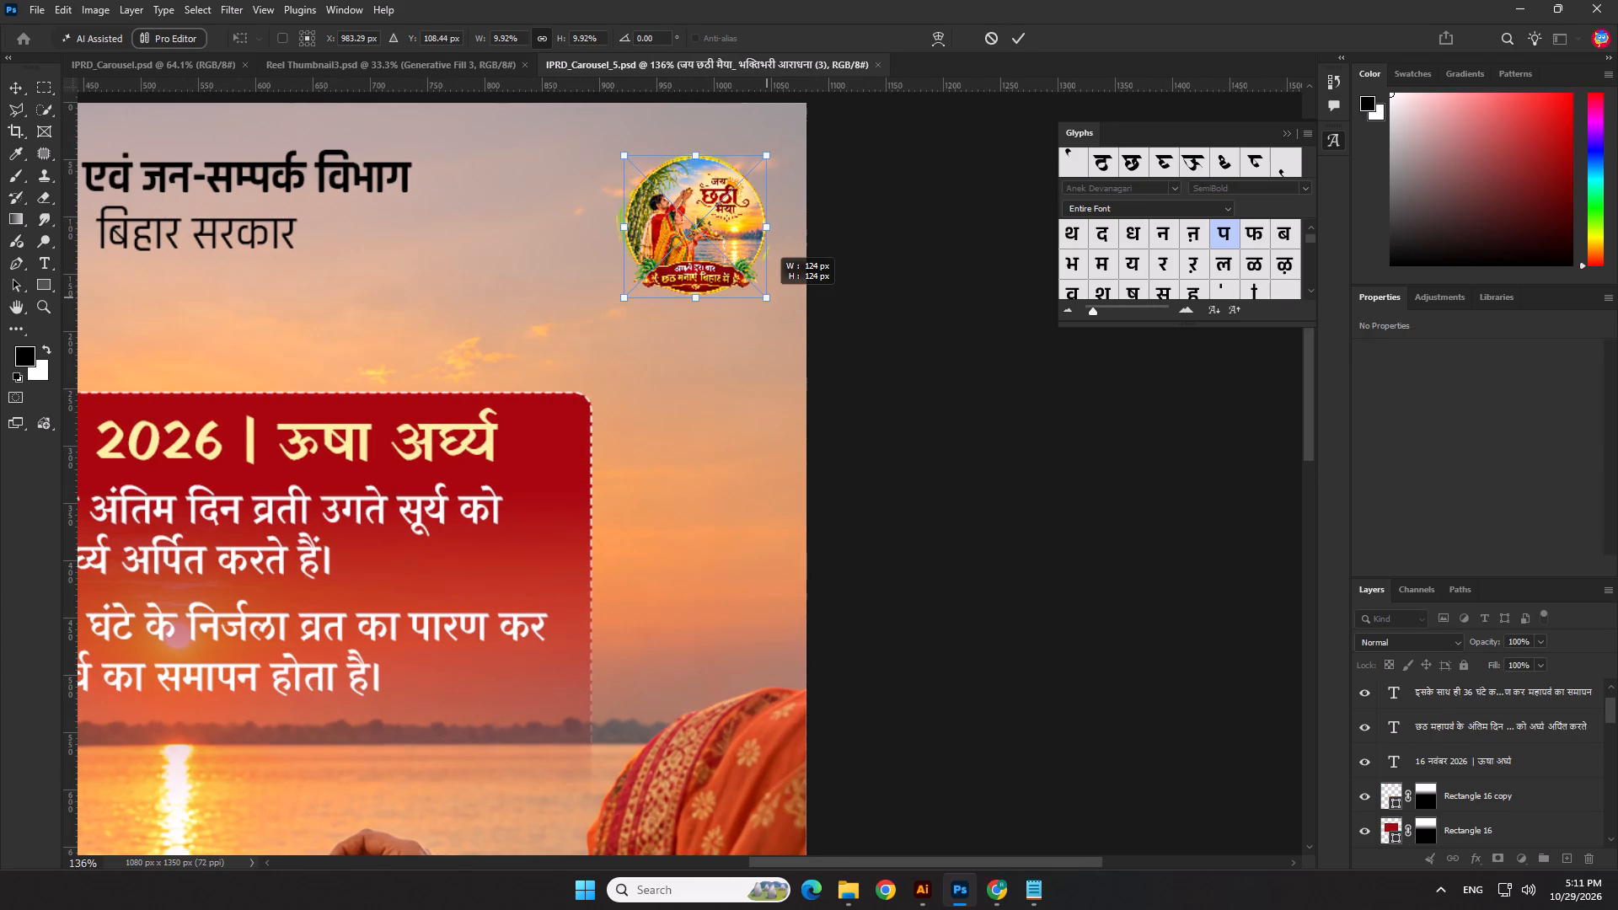
pyautogui.press('Return')
pyautogui.press('Return')
pyautogui.scroll(-6, 793, 256)
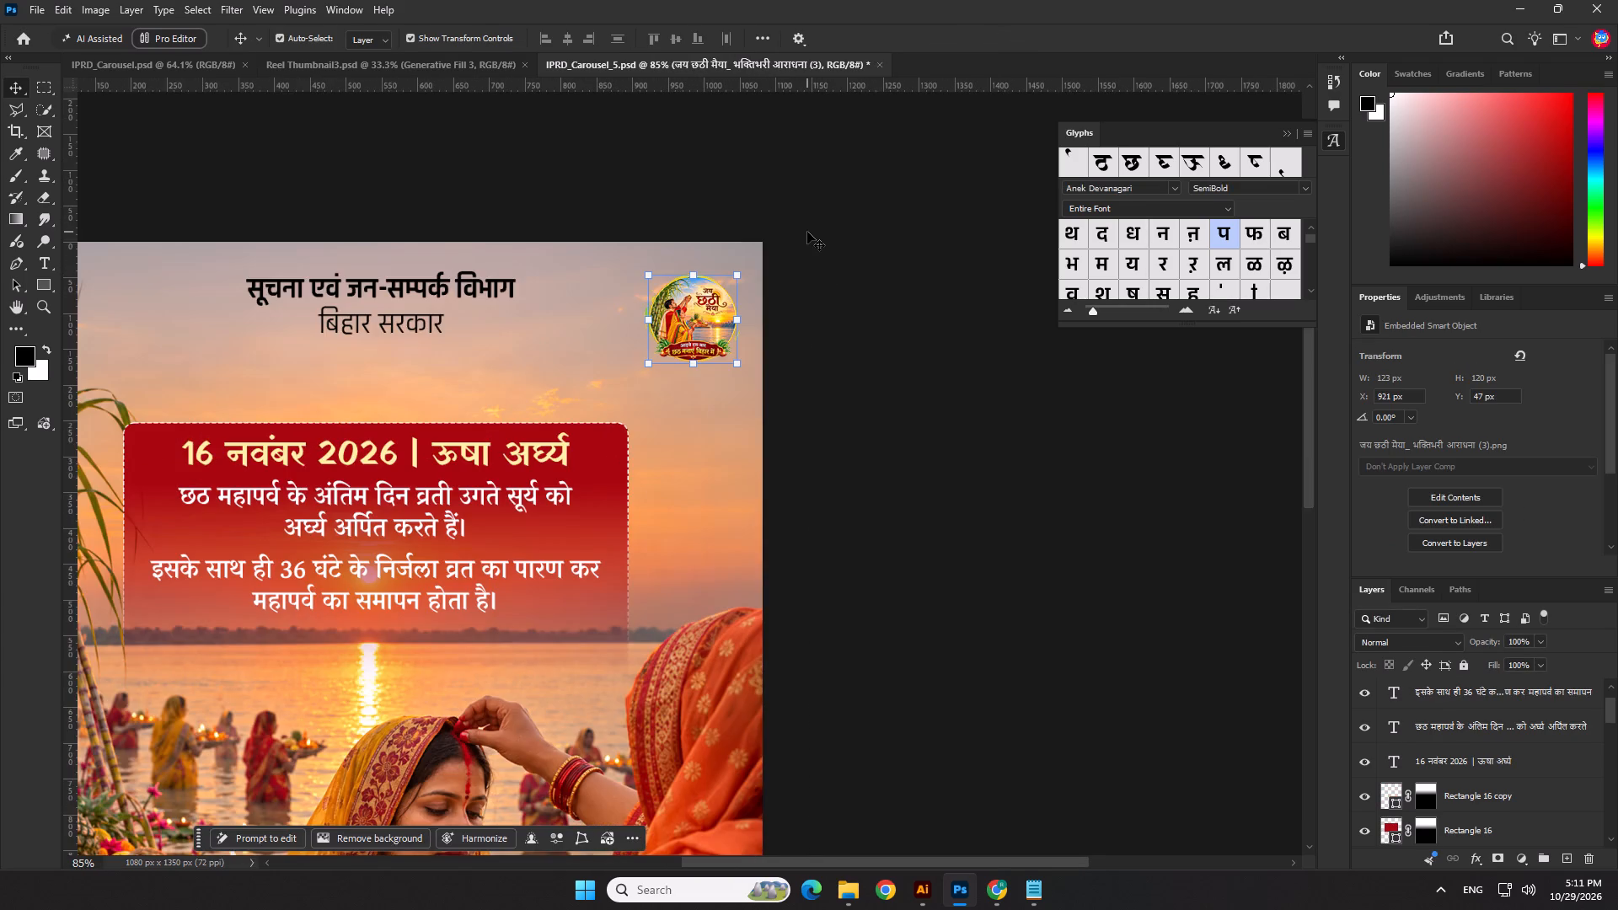
pyautogui.press('Return')
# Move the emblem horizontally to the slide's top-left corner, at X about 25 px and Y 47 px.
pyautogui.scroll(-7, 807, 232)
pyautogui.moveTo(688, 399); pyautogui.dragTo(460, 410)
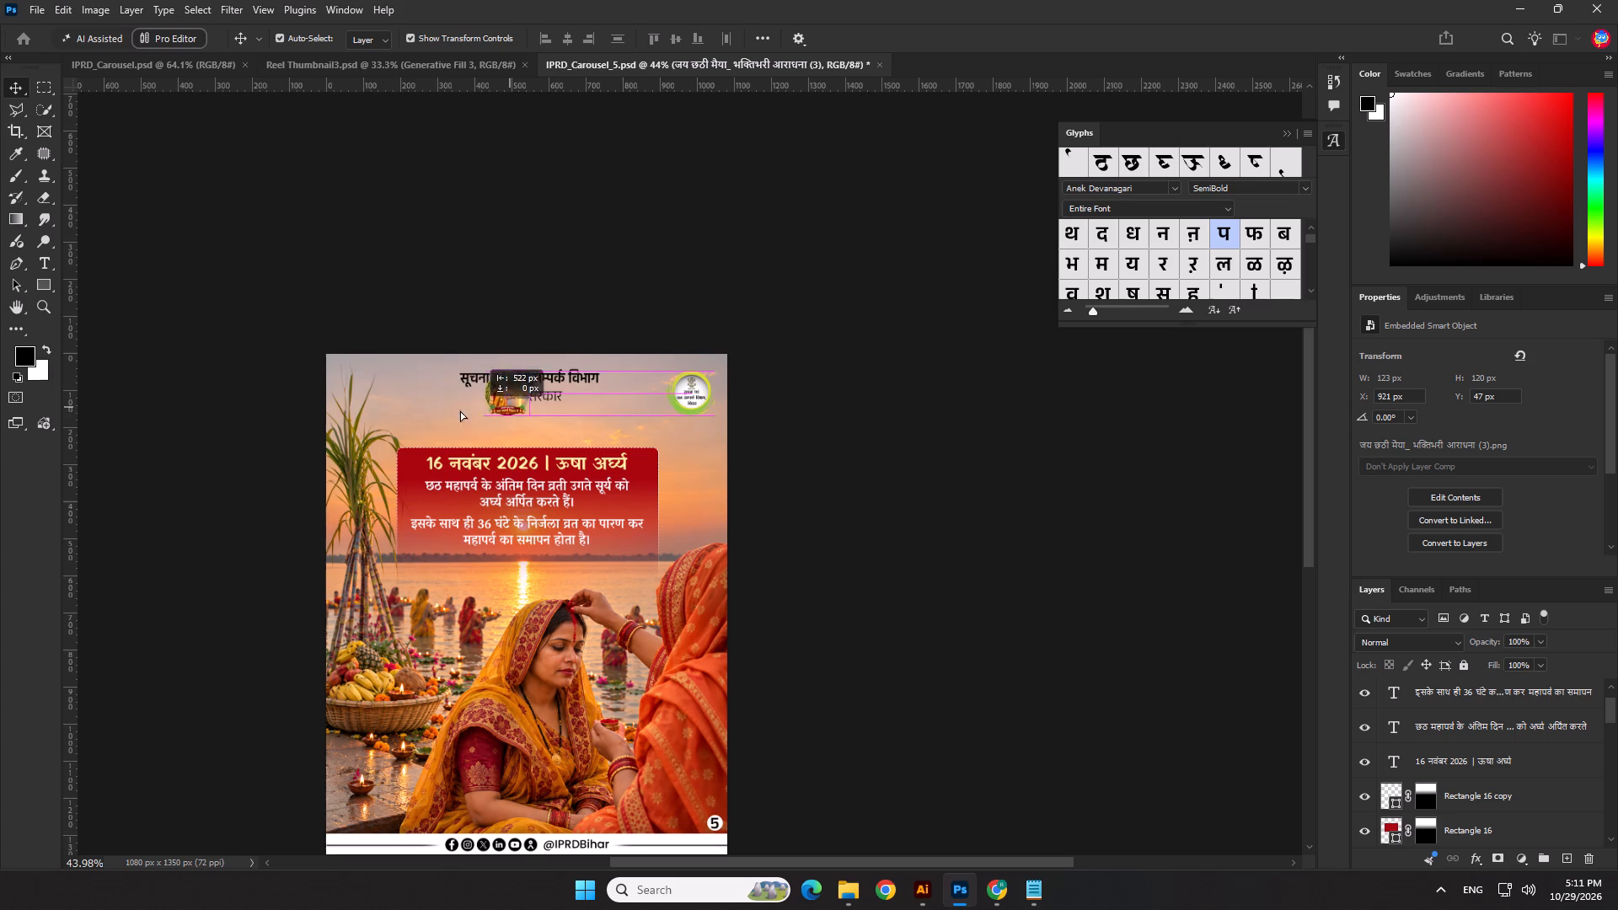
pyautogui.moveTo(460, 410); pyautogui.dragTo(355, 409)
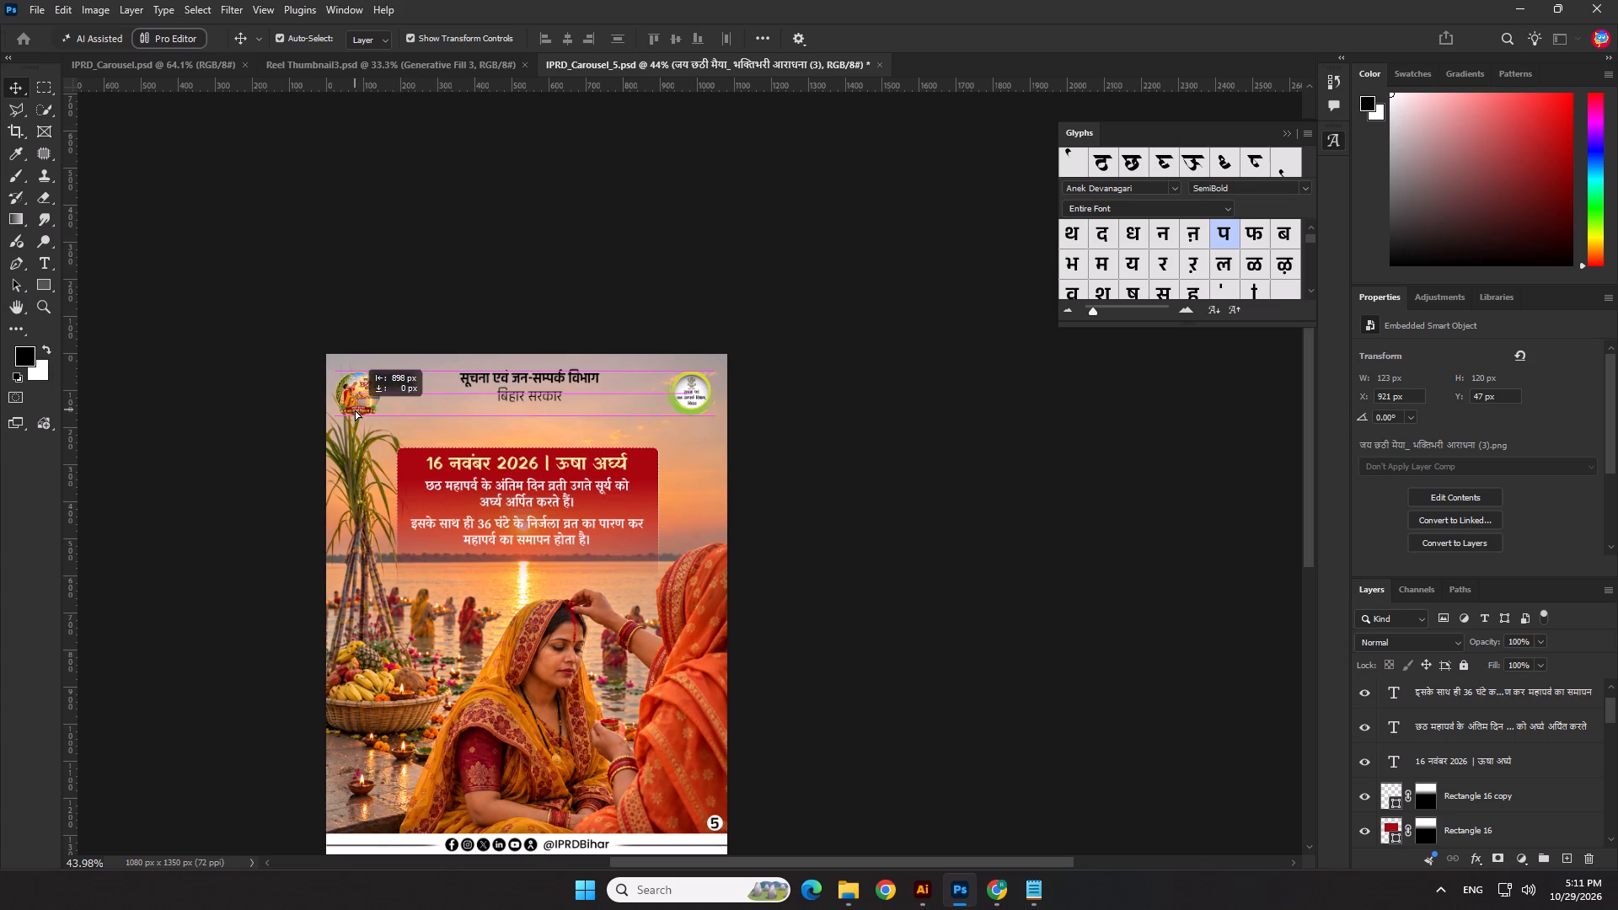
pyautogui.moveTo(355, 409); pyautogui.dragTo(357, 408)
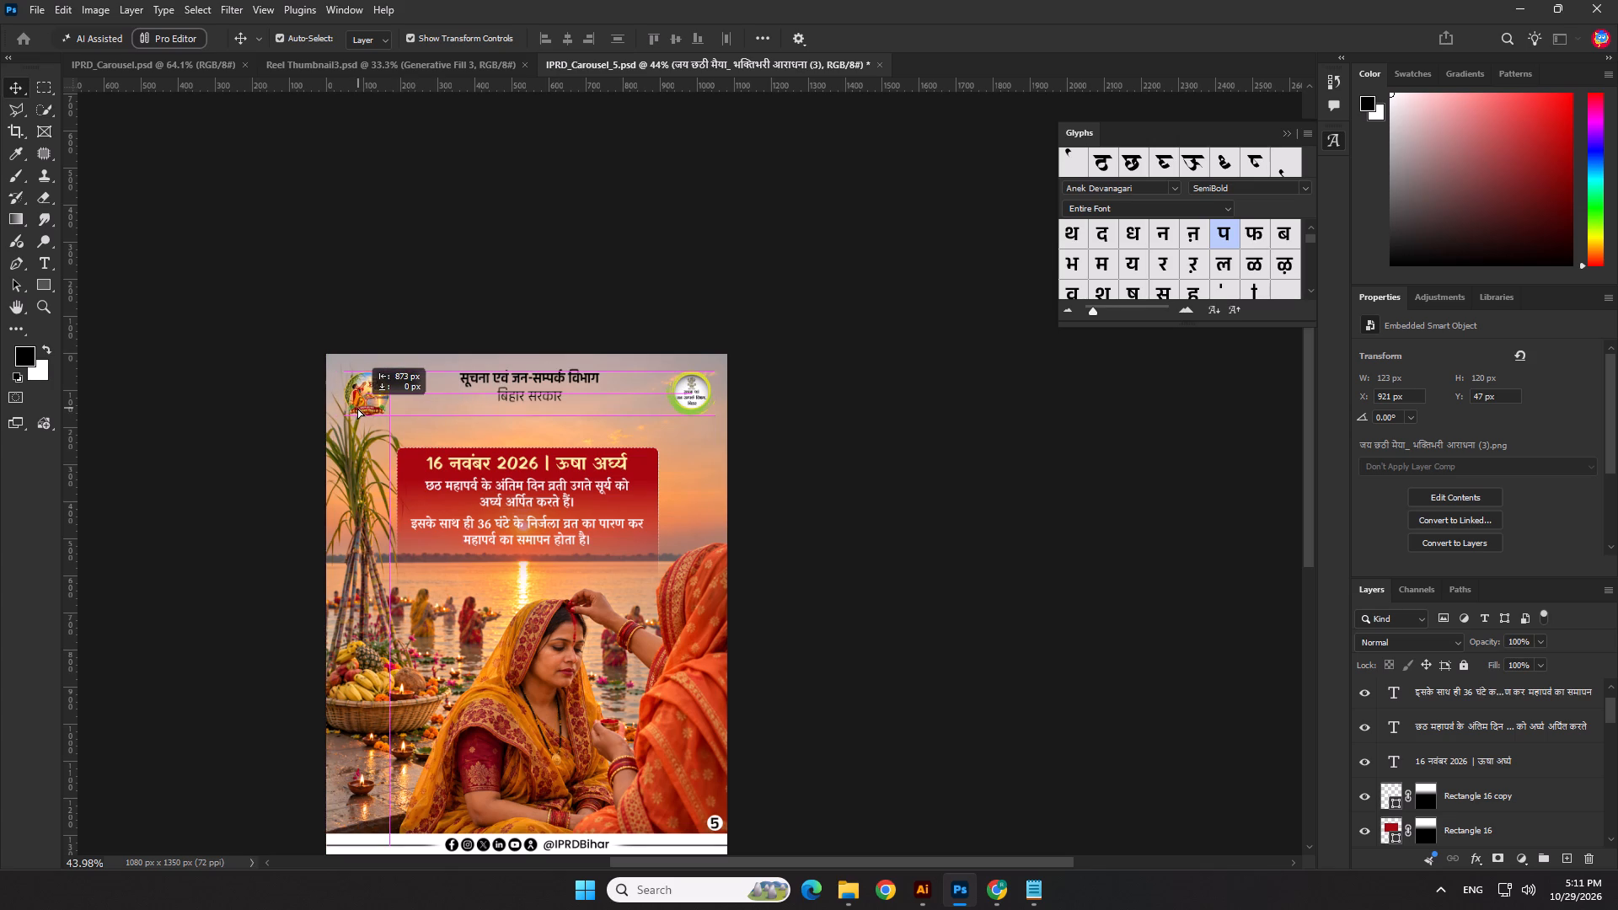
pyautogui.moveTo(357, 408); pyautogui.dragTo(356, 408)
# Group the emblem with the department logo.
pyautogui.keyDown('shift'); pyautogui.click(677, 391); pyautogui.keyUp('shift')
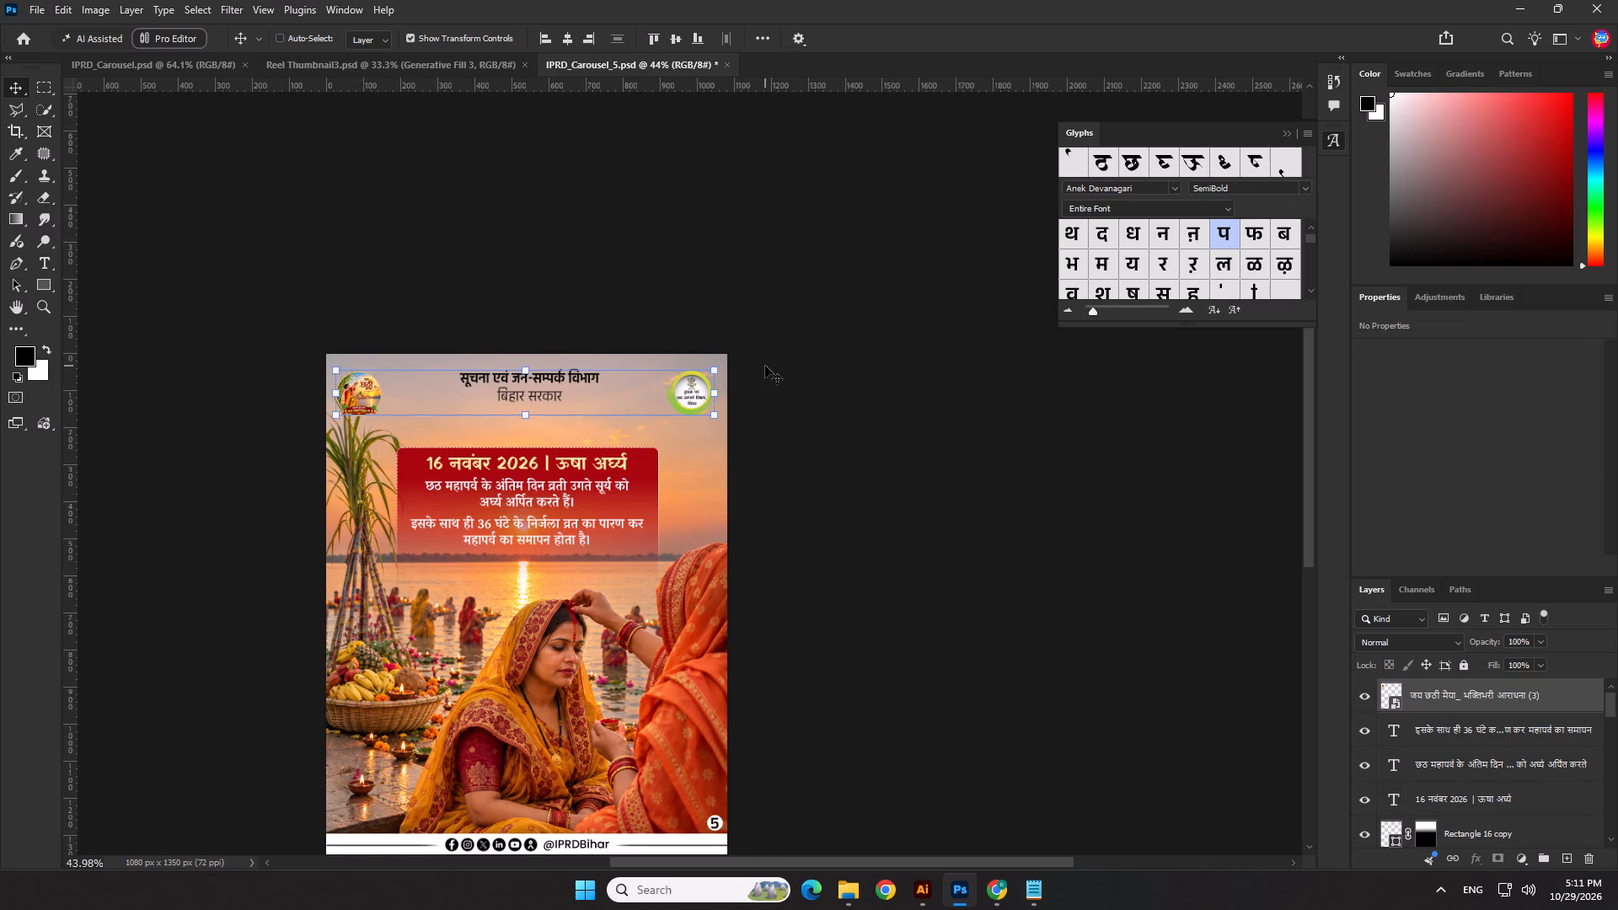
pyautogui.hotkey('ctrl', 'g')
# Set the alignment reference to the canvas, try centring the logo group horizontally, and undo the alignment.
pyautogui.click(769, 37)
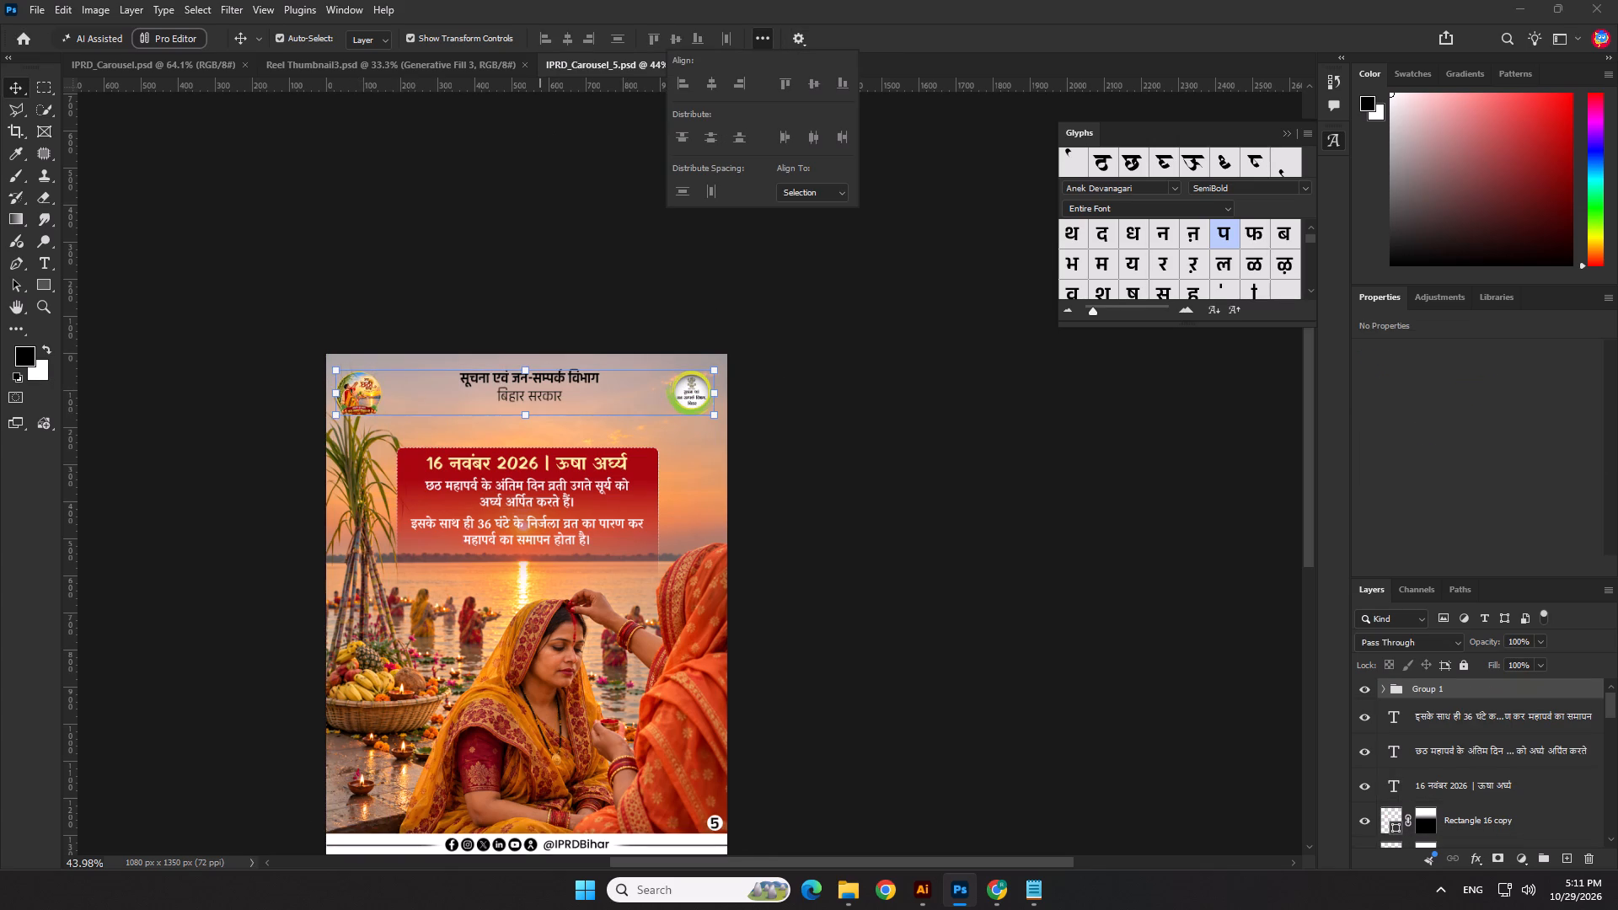
pyautogui.click(810, 194)
pyautogui.click(811, 216)
pyautogui.click(570, 39)
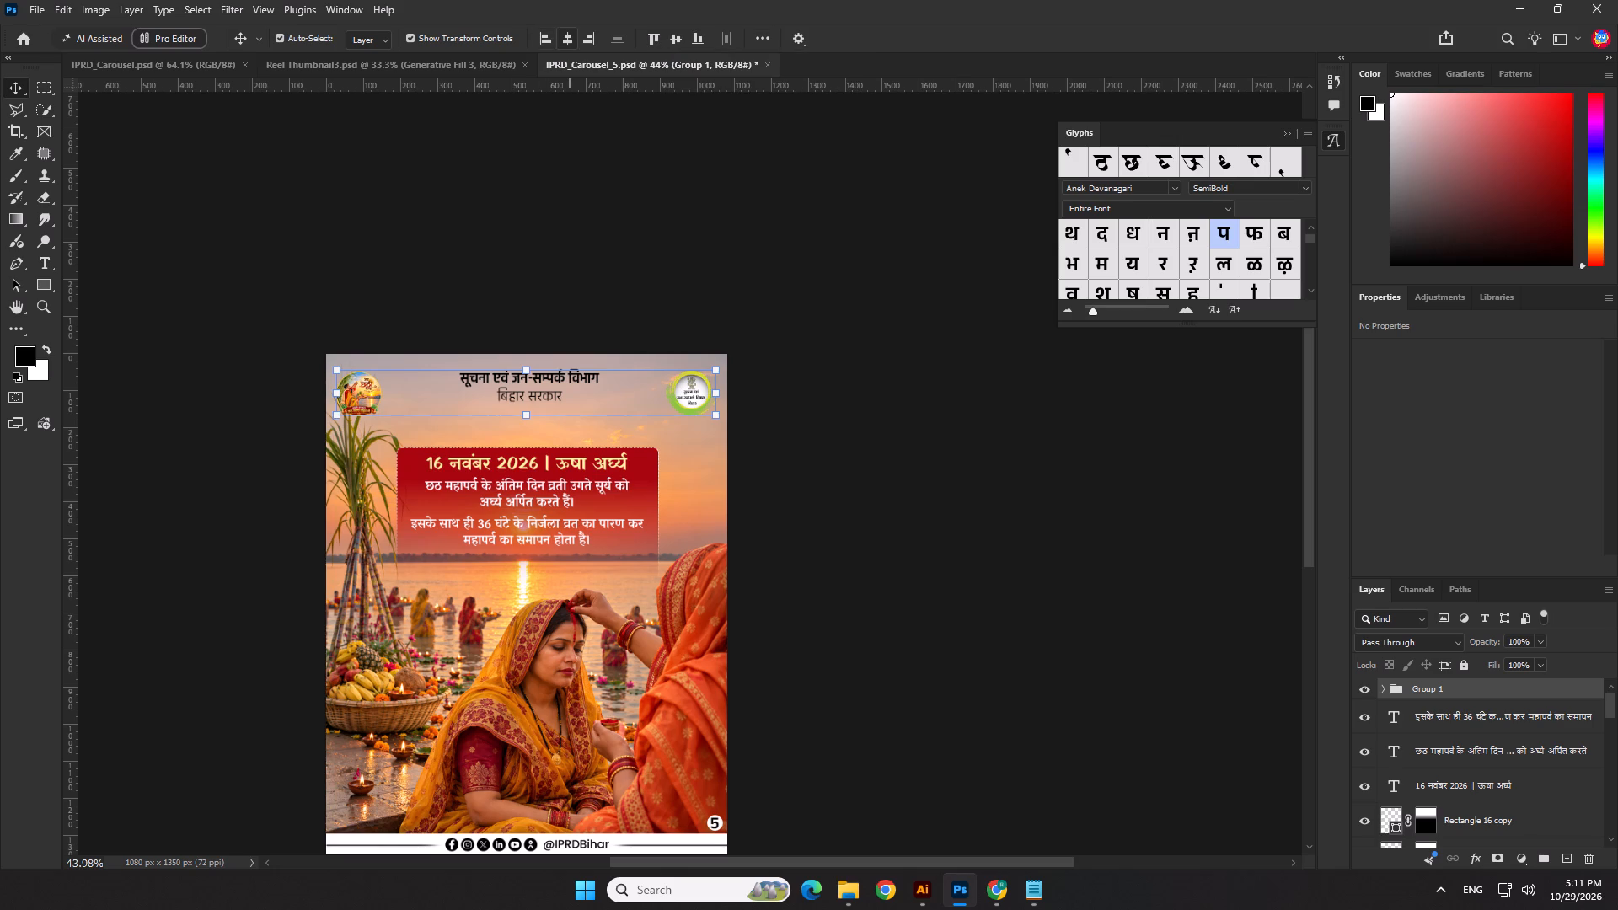
pyautogui.hotkey('ctrl', 'z')
pyautogui.click(576, 204)
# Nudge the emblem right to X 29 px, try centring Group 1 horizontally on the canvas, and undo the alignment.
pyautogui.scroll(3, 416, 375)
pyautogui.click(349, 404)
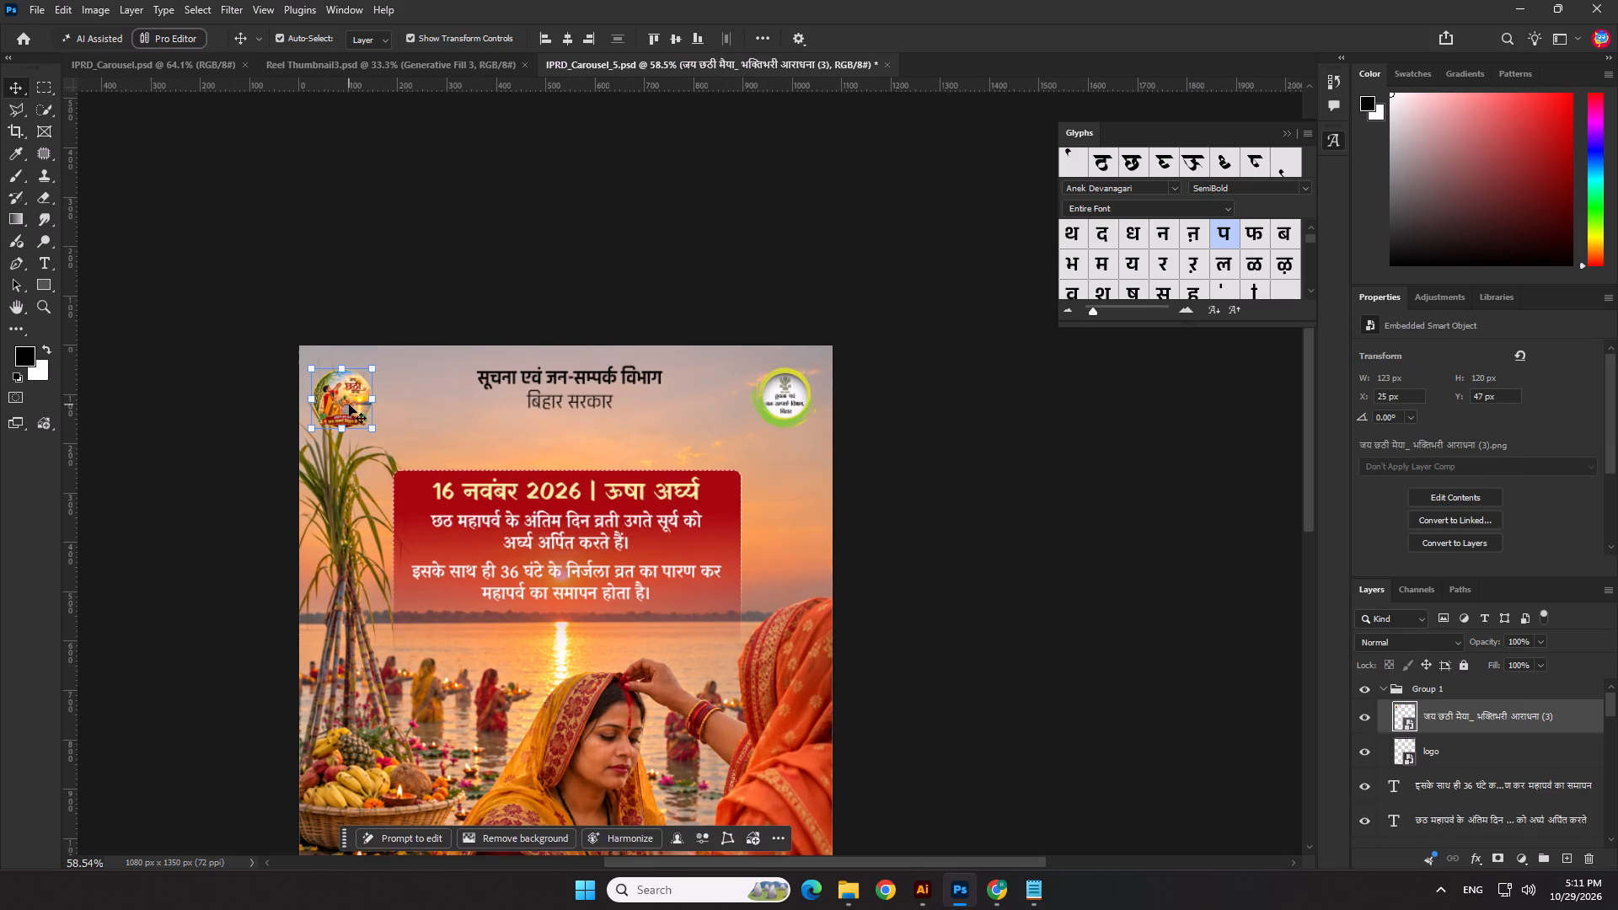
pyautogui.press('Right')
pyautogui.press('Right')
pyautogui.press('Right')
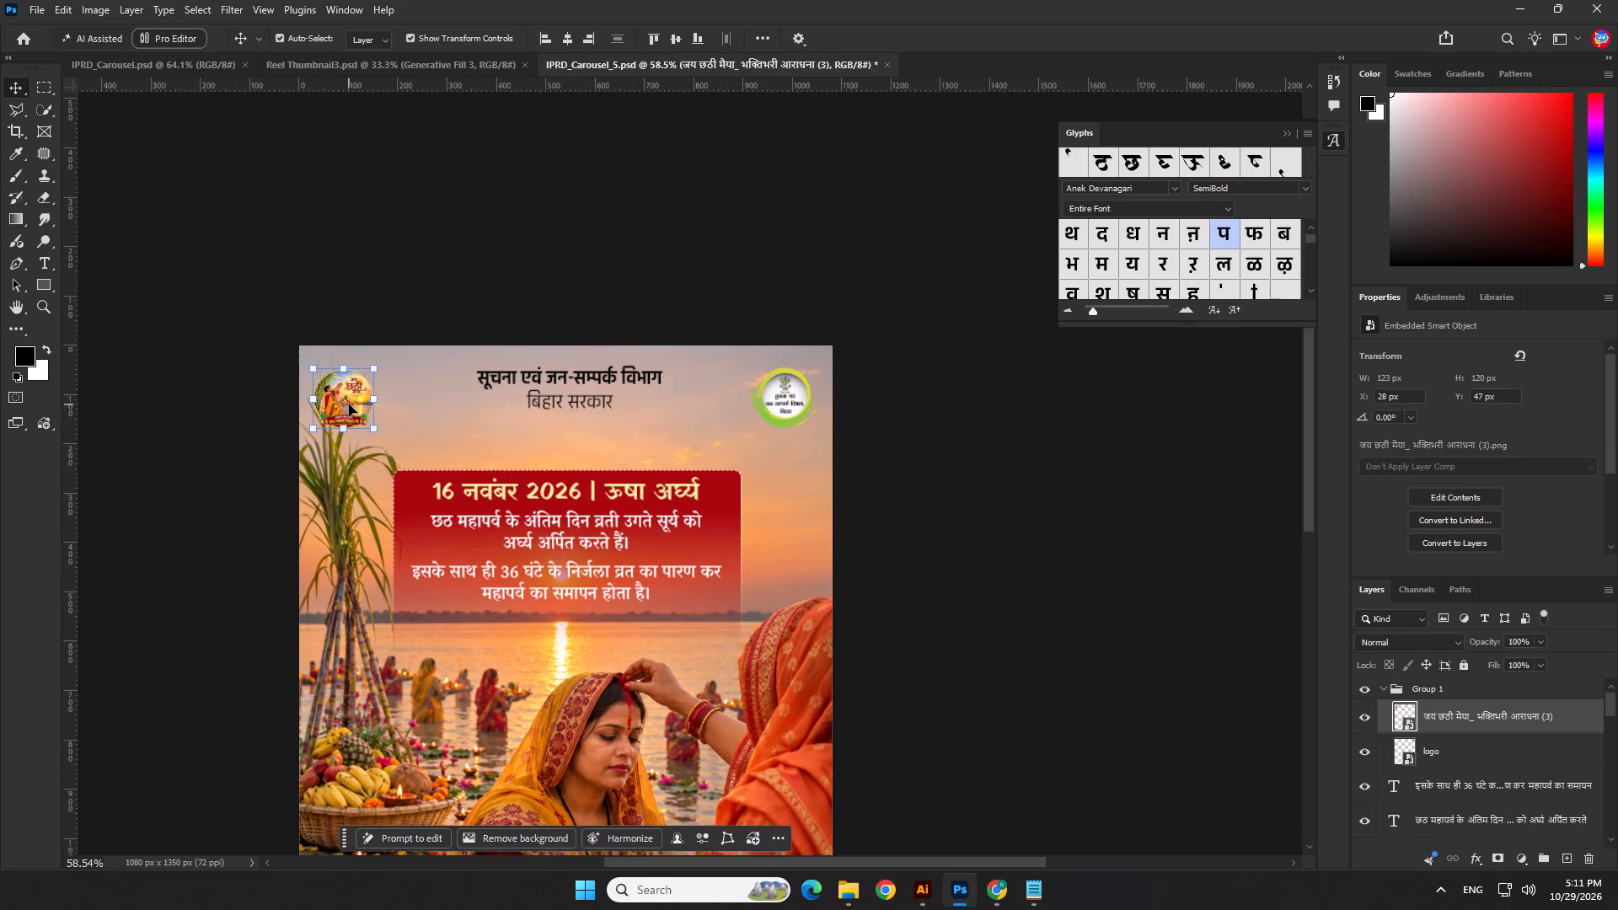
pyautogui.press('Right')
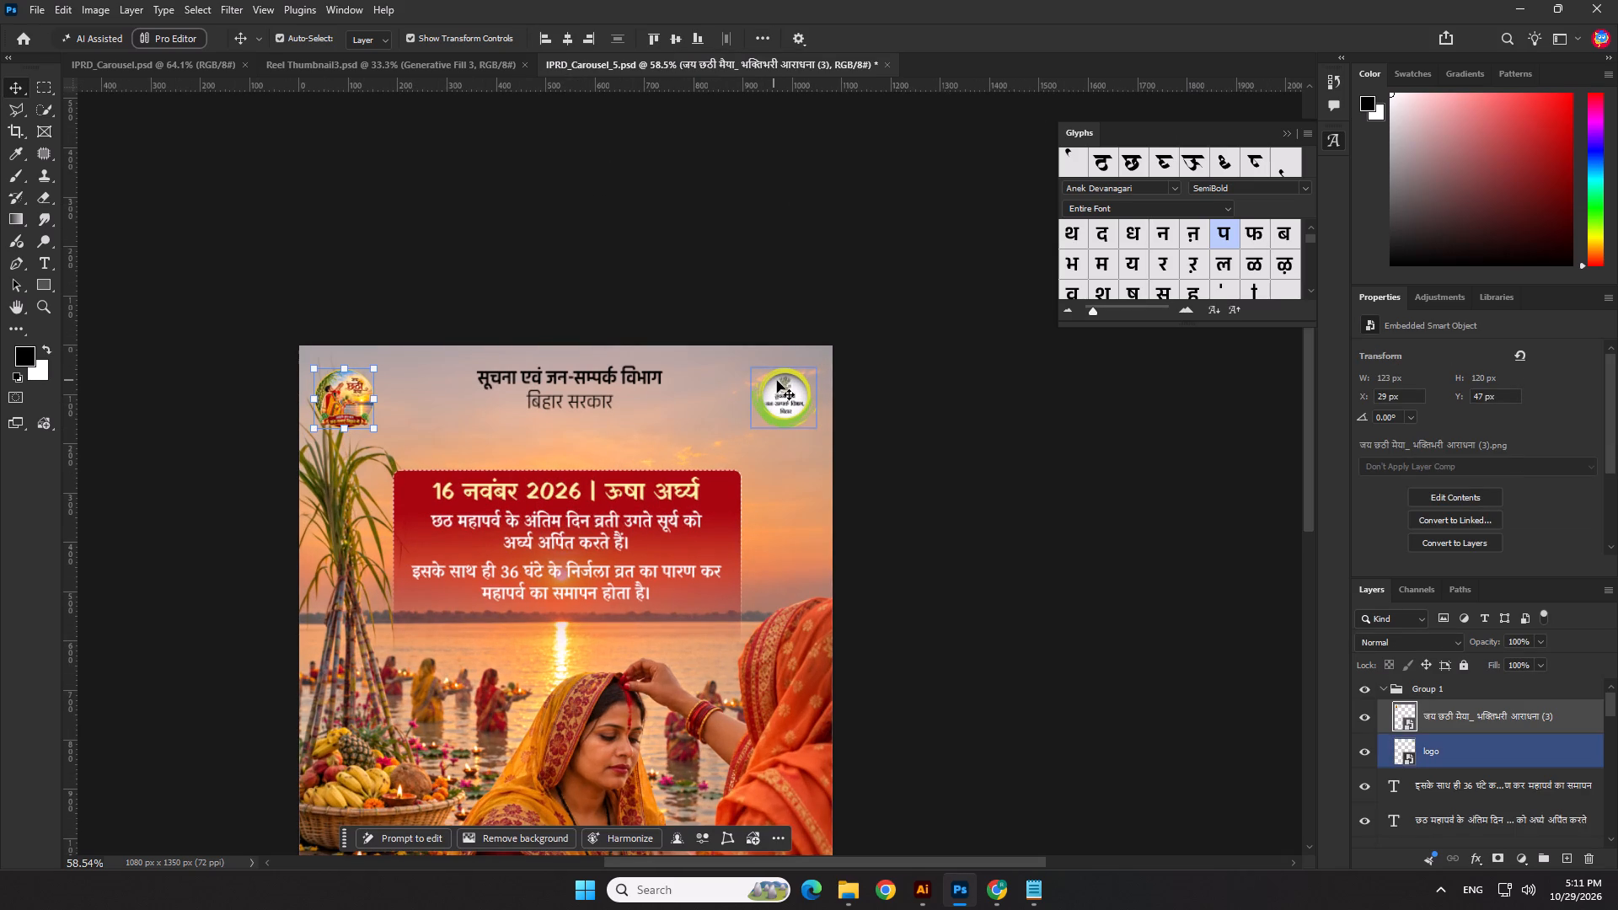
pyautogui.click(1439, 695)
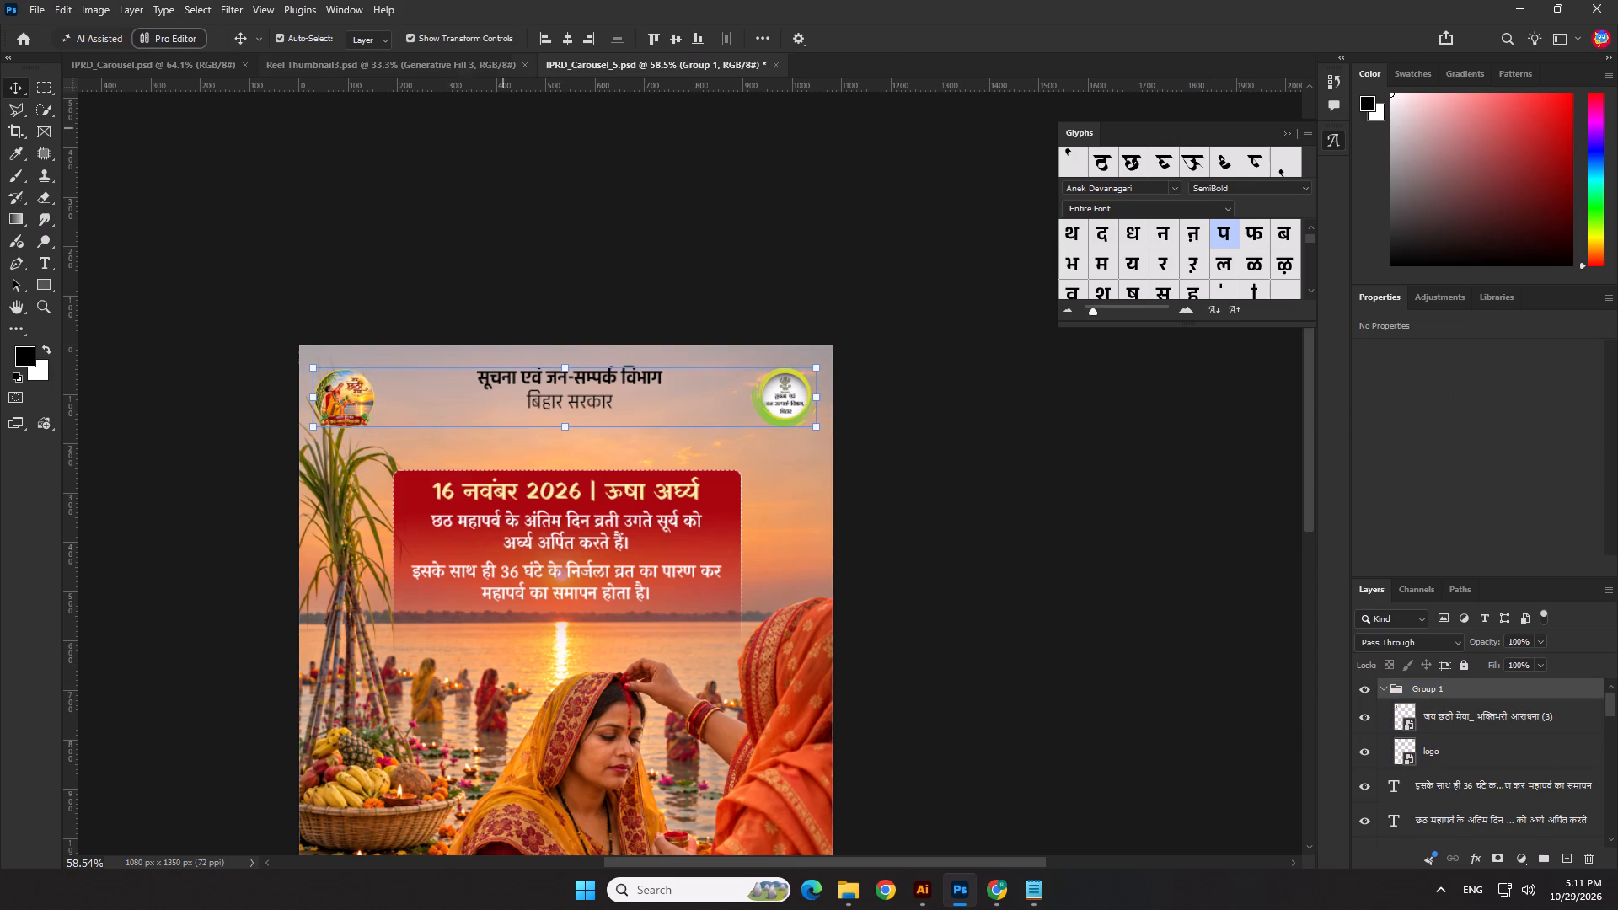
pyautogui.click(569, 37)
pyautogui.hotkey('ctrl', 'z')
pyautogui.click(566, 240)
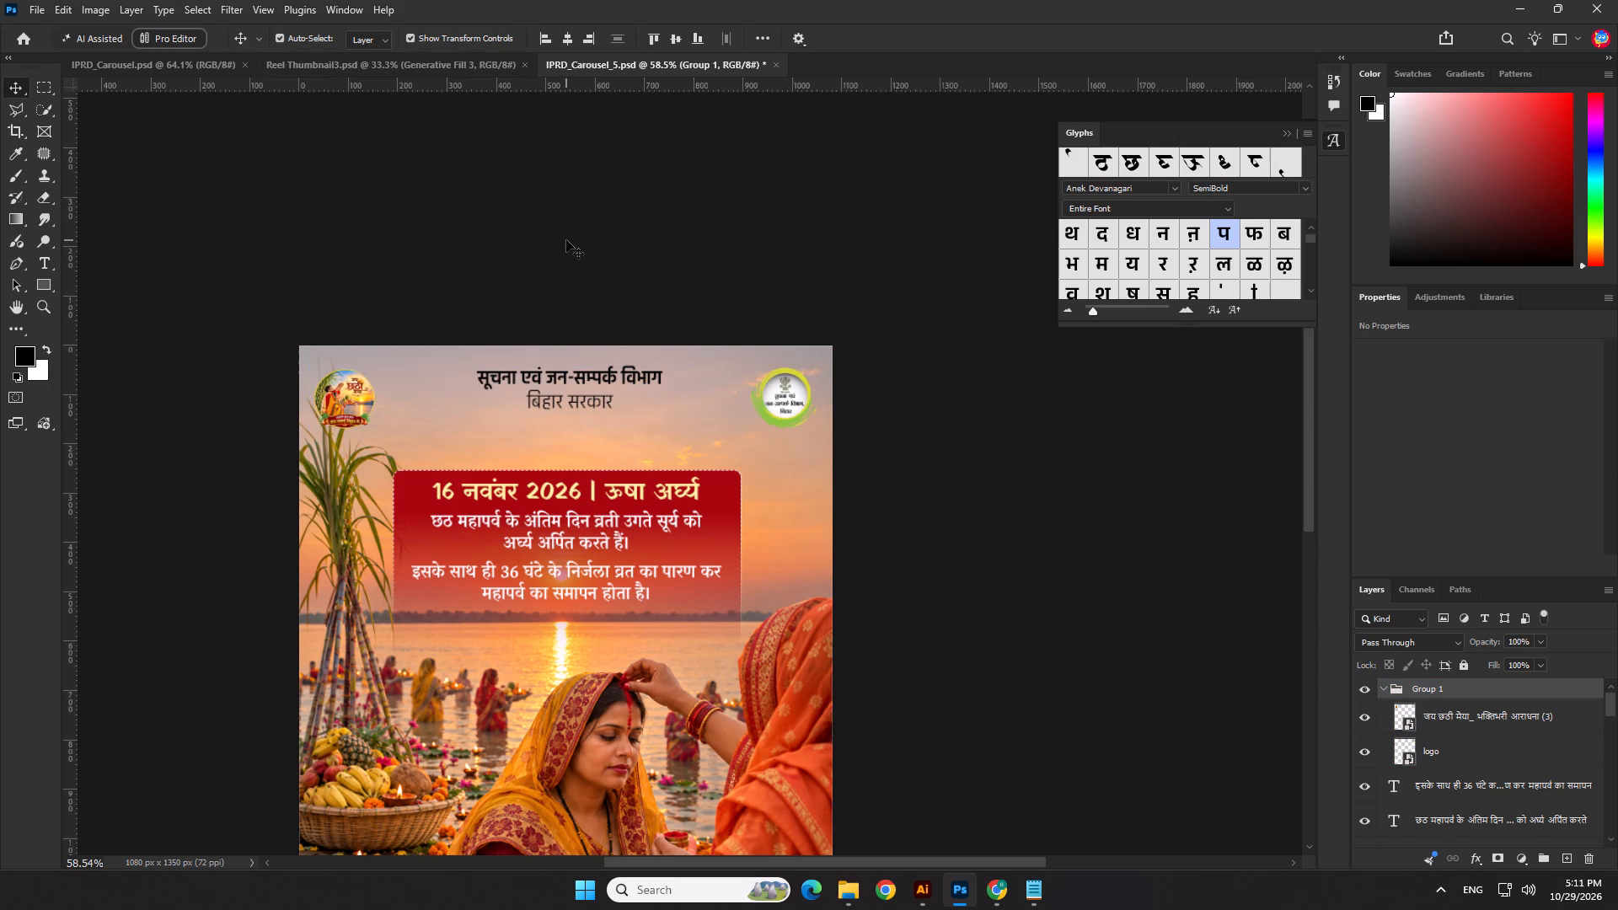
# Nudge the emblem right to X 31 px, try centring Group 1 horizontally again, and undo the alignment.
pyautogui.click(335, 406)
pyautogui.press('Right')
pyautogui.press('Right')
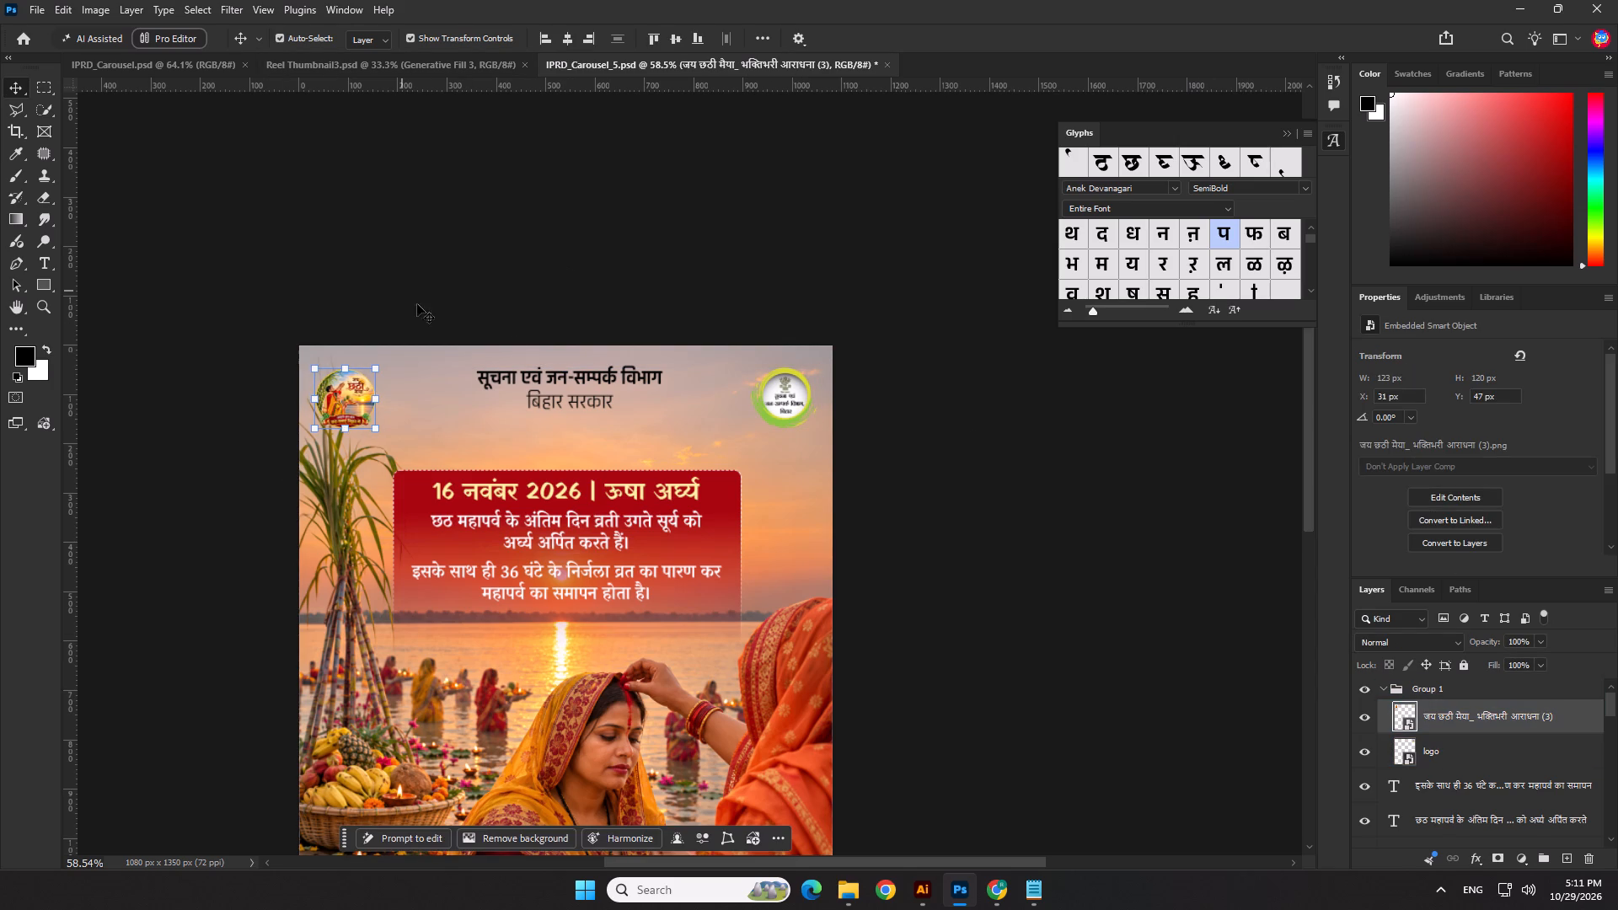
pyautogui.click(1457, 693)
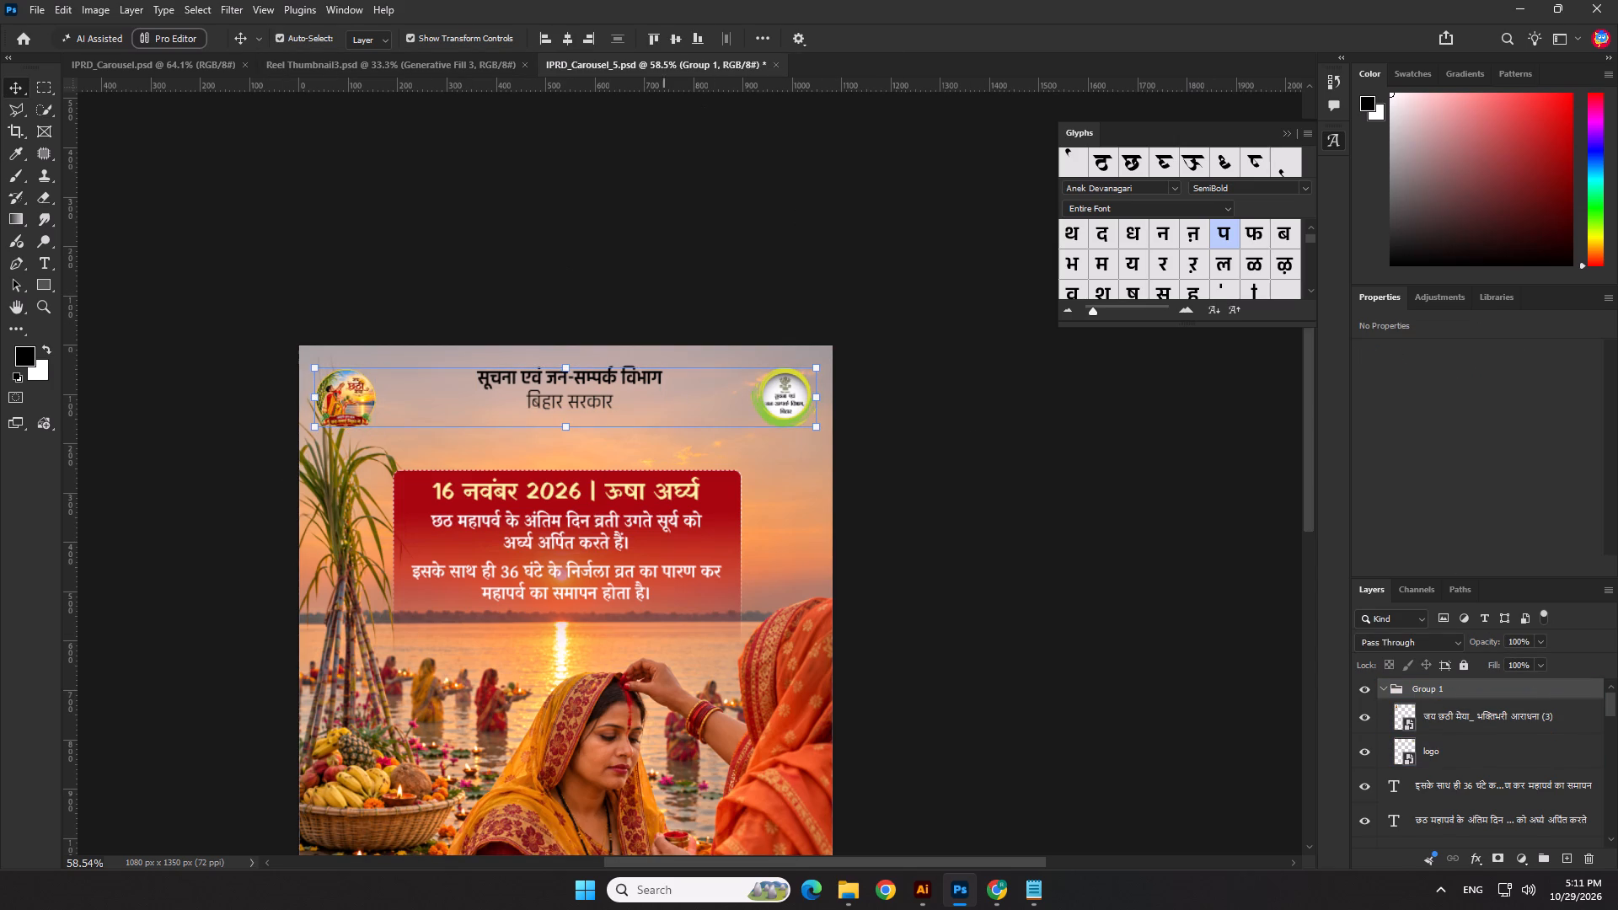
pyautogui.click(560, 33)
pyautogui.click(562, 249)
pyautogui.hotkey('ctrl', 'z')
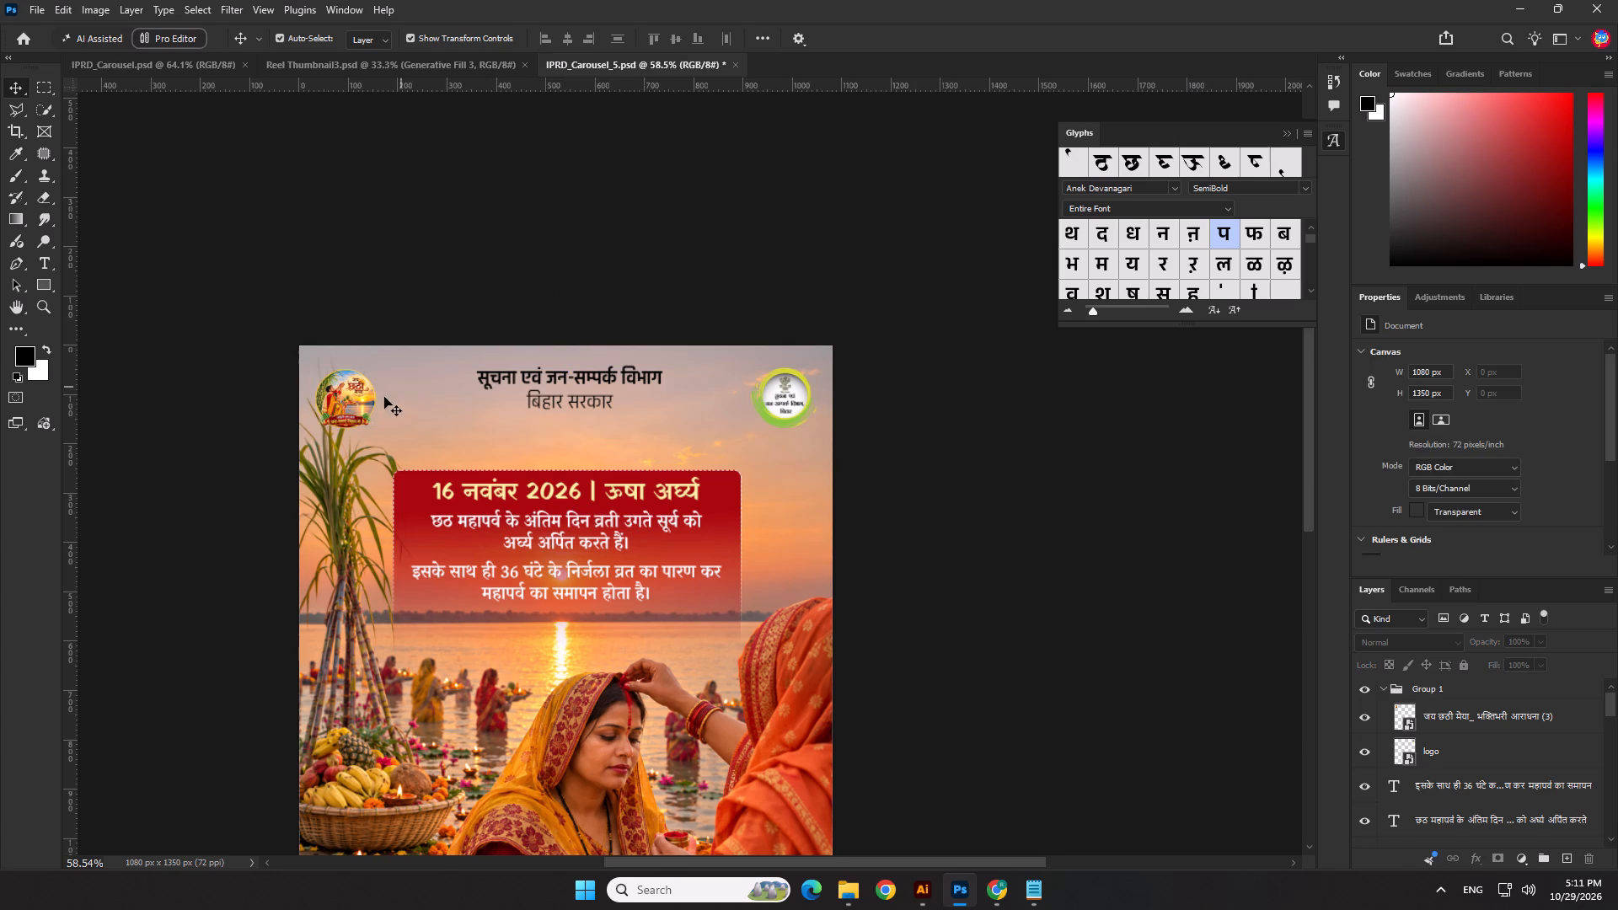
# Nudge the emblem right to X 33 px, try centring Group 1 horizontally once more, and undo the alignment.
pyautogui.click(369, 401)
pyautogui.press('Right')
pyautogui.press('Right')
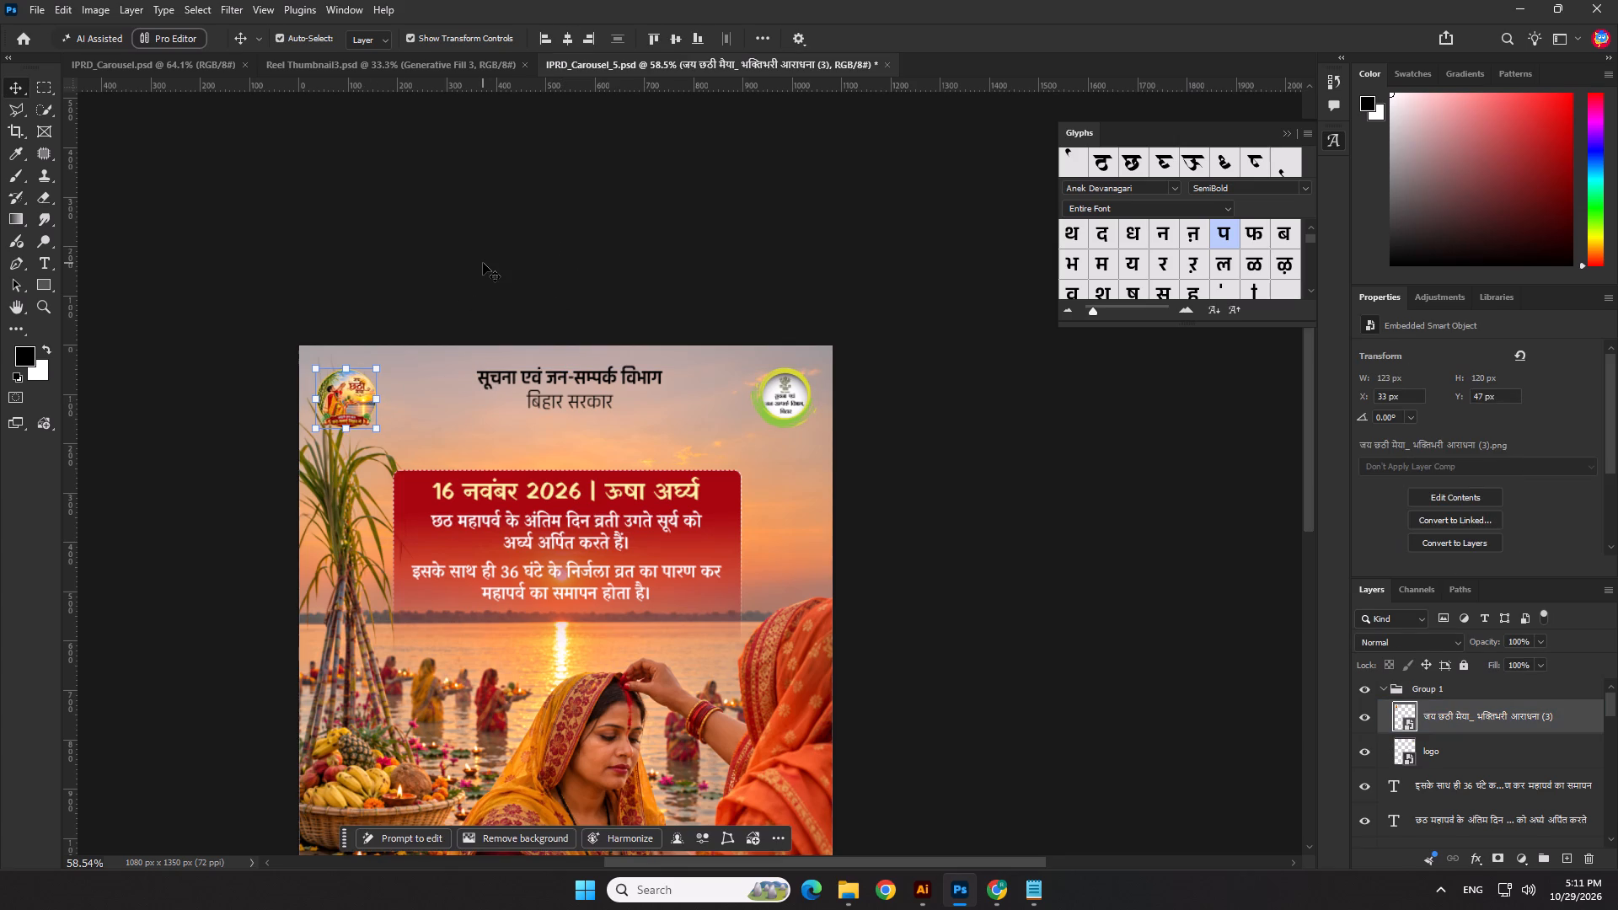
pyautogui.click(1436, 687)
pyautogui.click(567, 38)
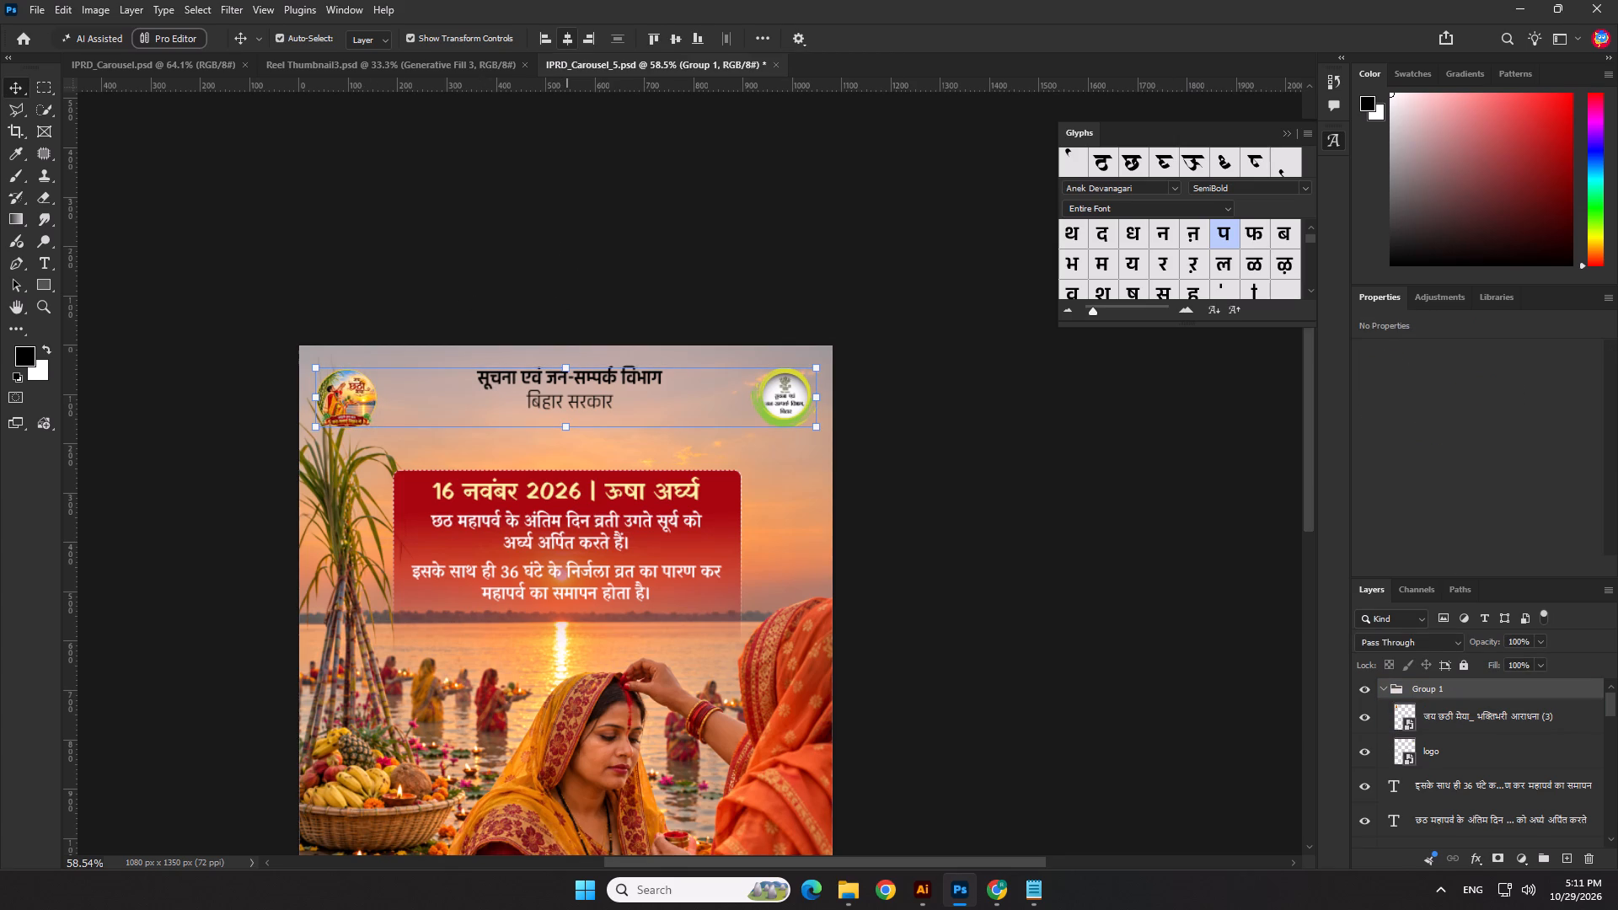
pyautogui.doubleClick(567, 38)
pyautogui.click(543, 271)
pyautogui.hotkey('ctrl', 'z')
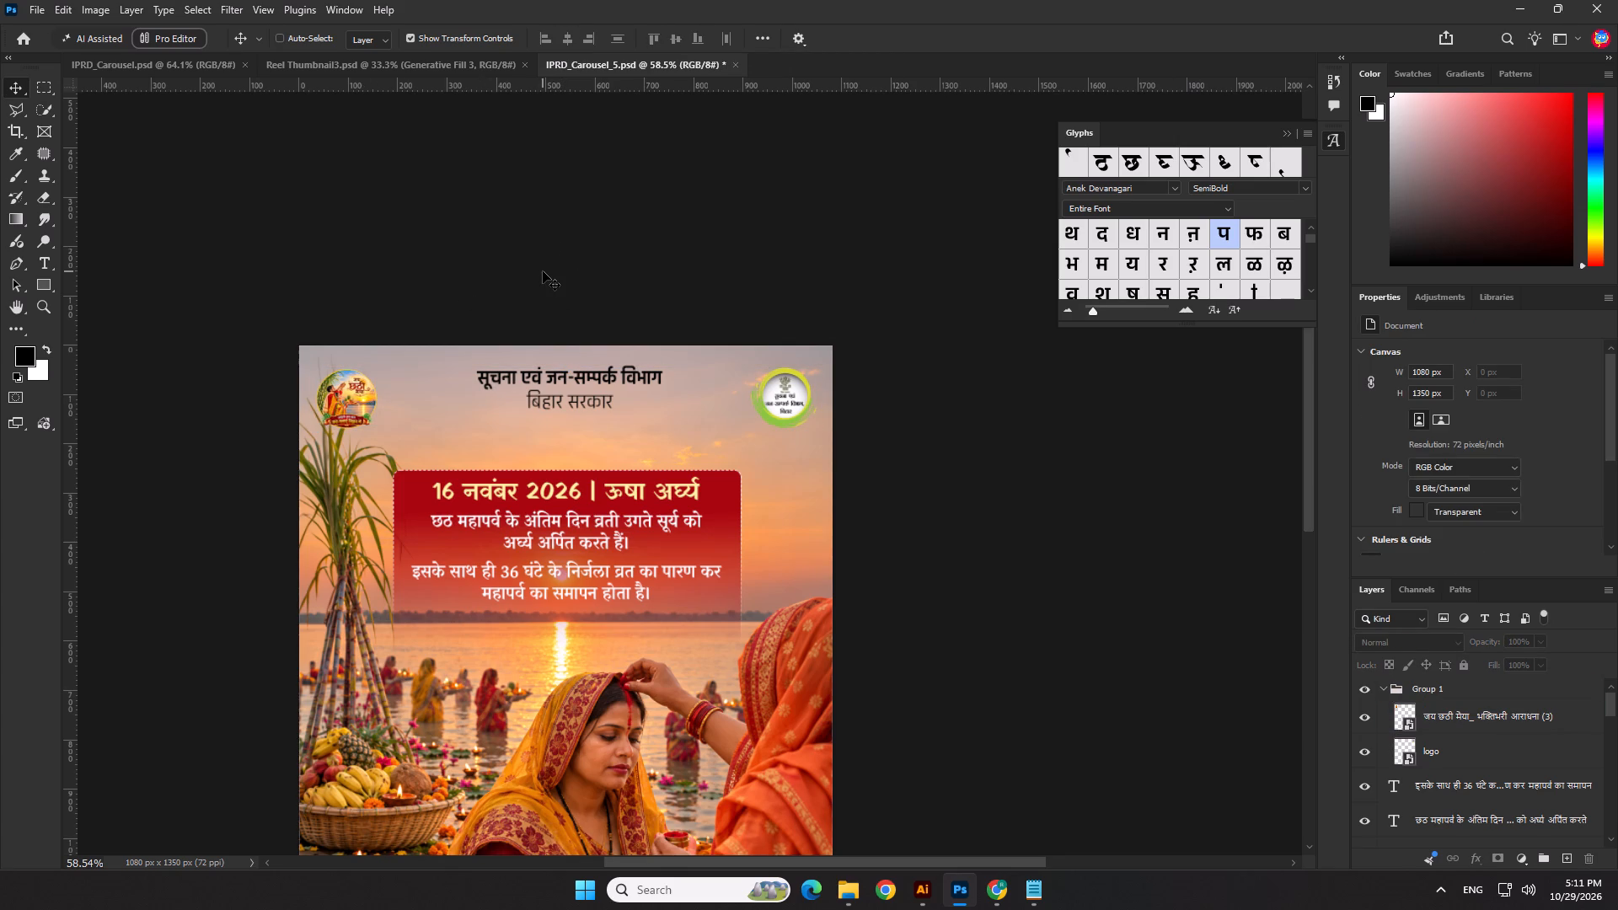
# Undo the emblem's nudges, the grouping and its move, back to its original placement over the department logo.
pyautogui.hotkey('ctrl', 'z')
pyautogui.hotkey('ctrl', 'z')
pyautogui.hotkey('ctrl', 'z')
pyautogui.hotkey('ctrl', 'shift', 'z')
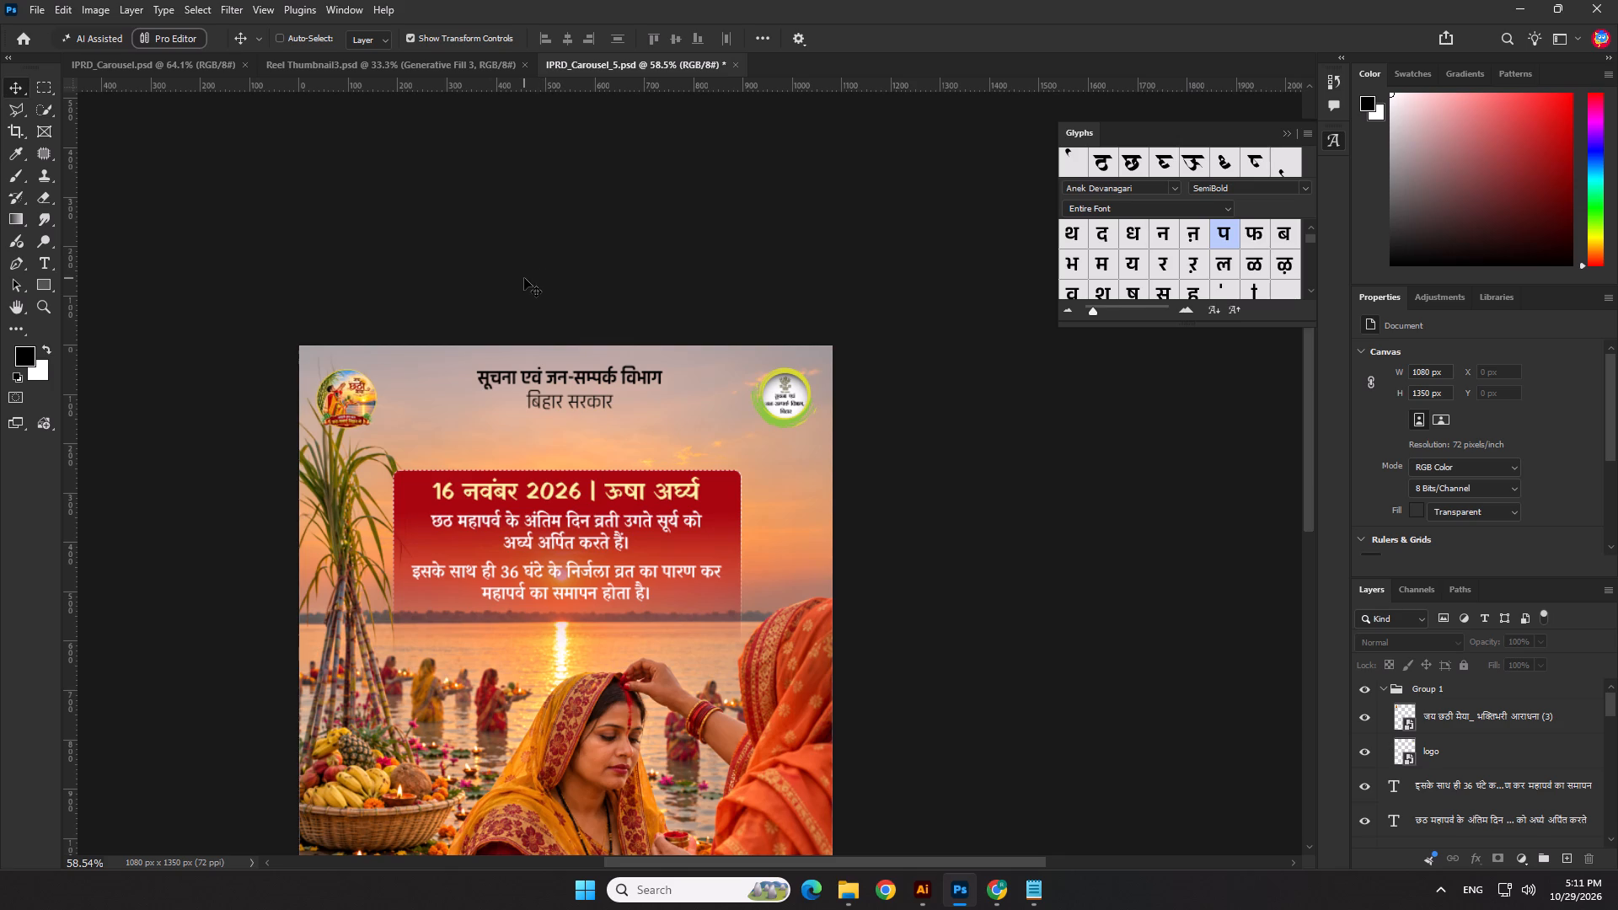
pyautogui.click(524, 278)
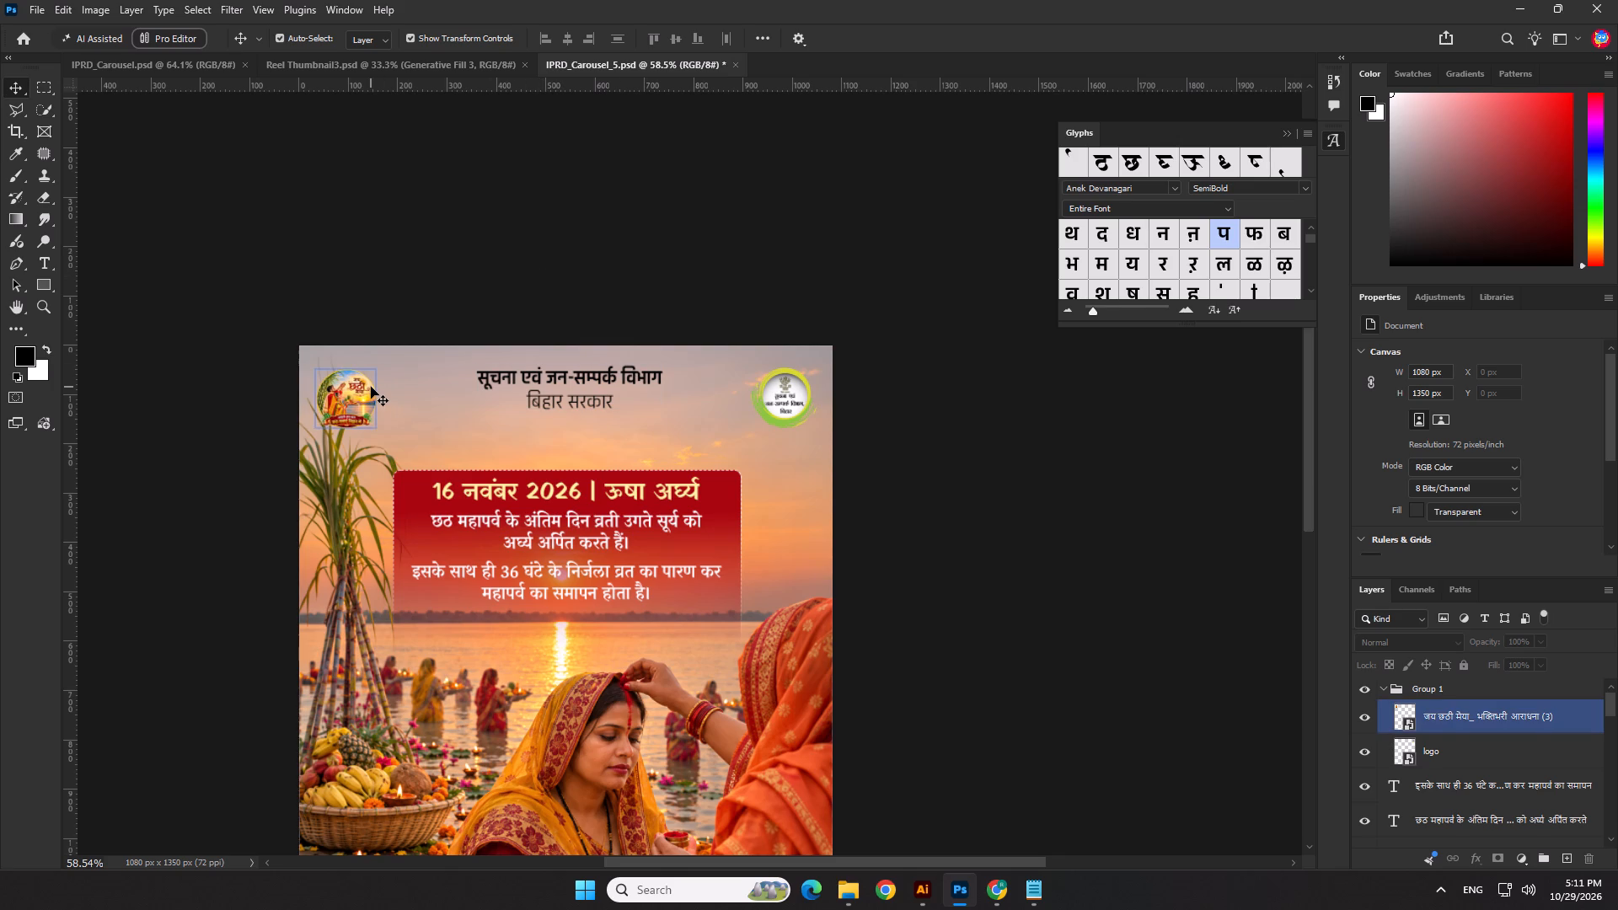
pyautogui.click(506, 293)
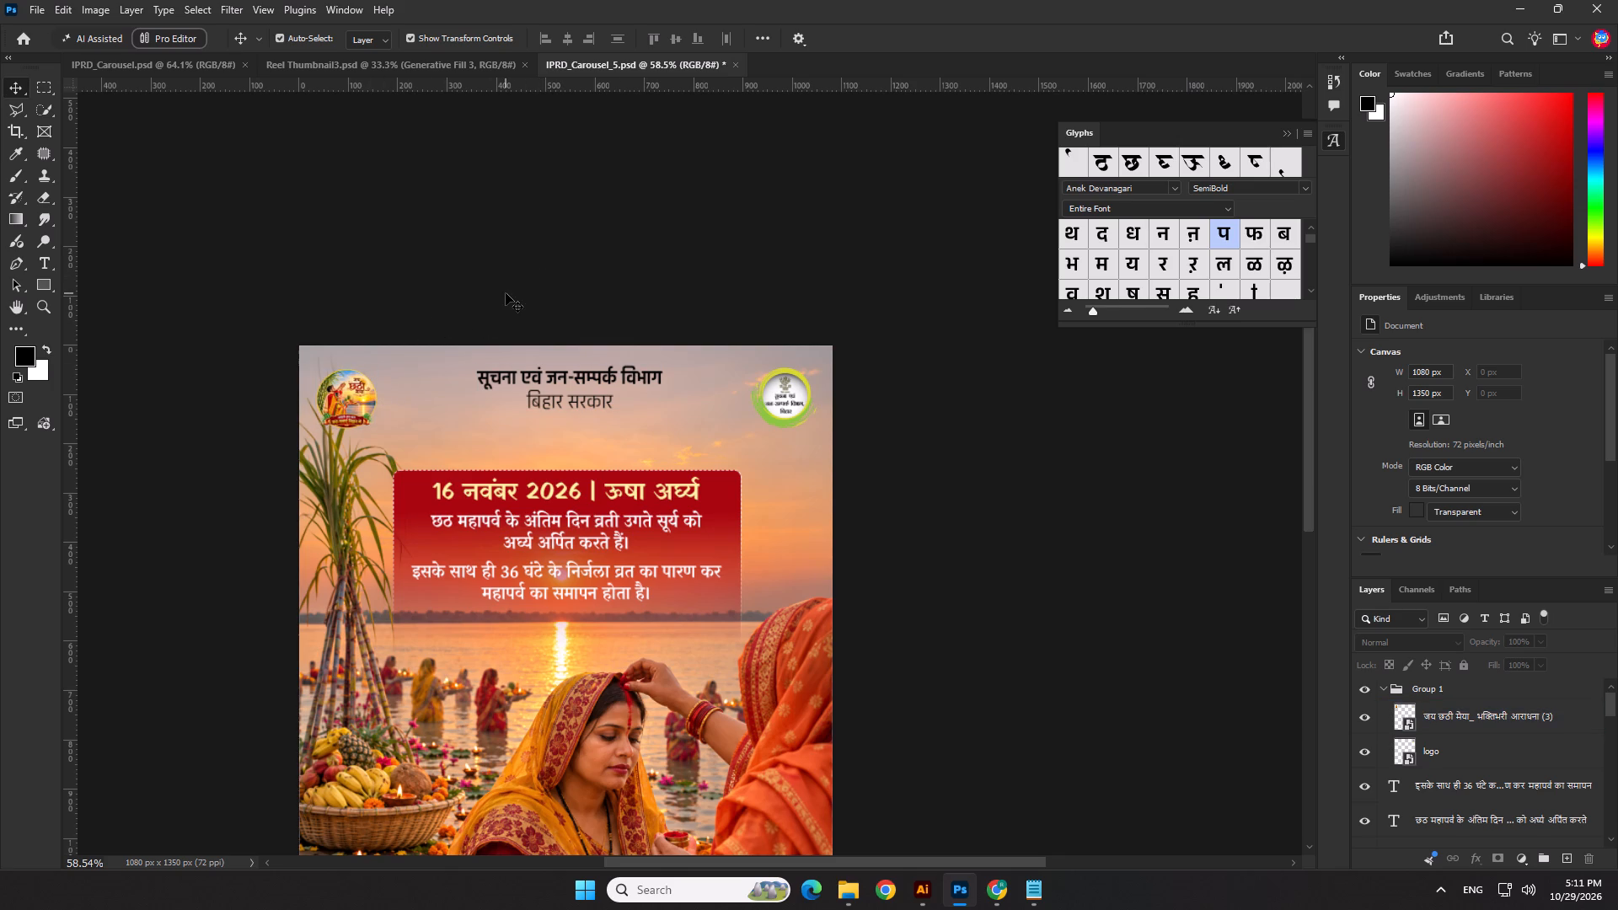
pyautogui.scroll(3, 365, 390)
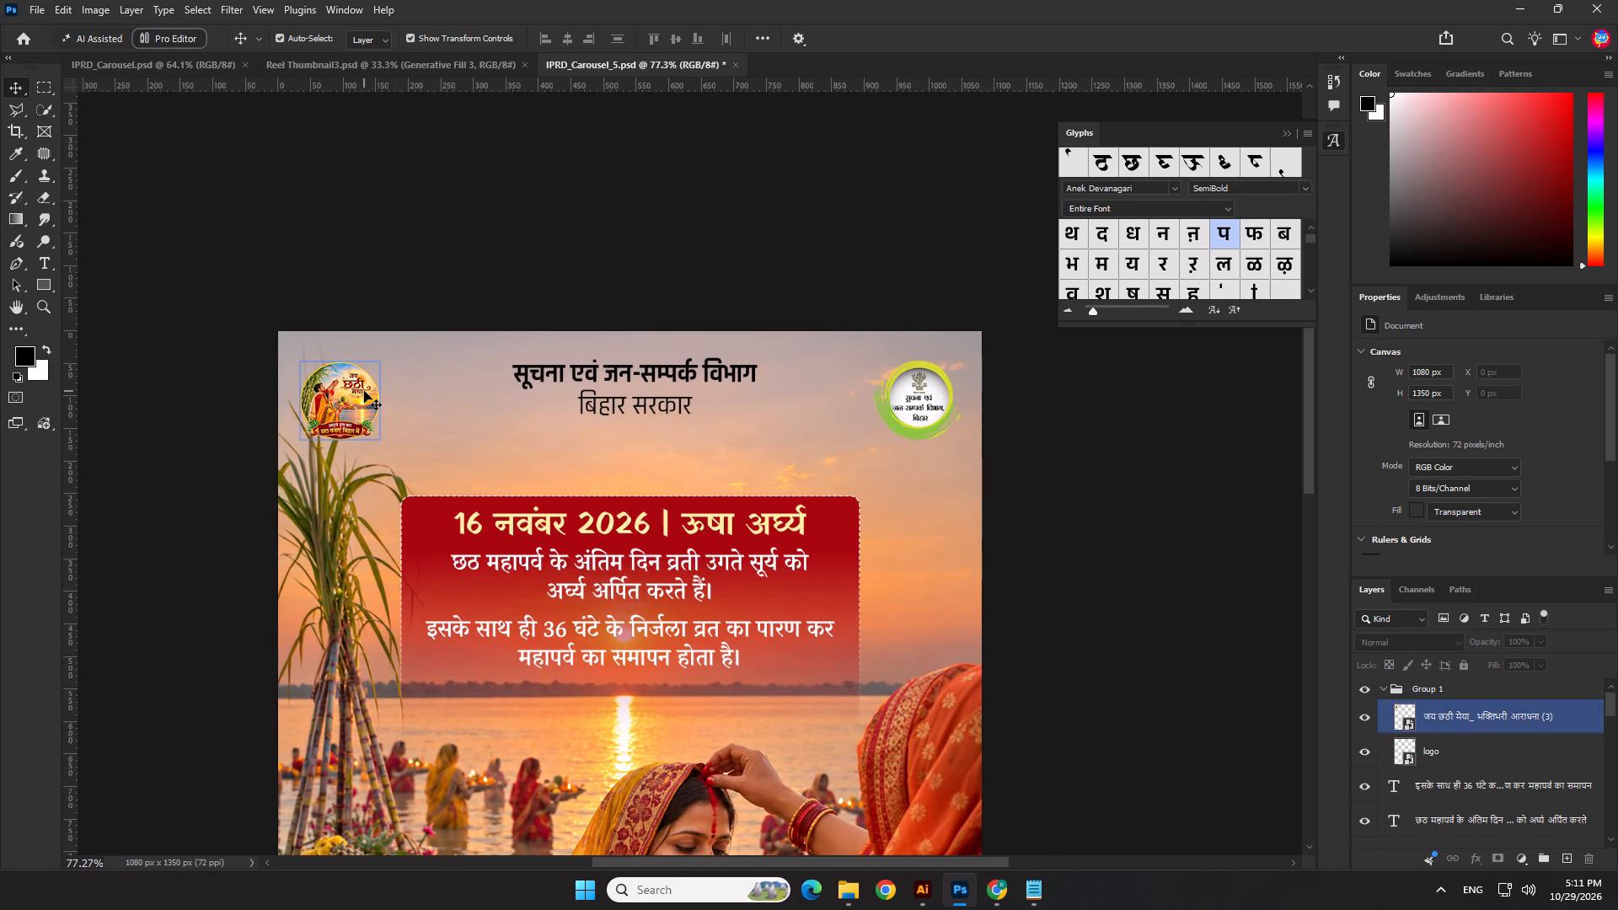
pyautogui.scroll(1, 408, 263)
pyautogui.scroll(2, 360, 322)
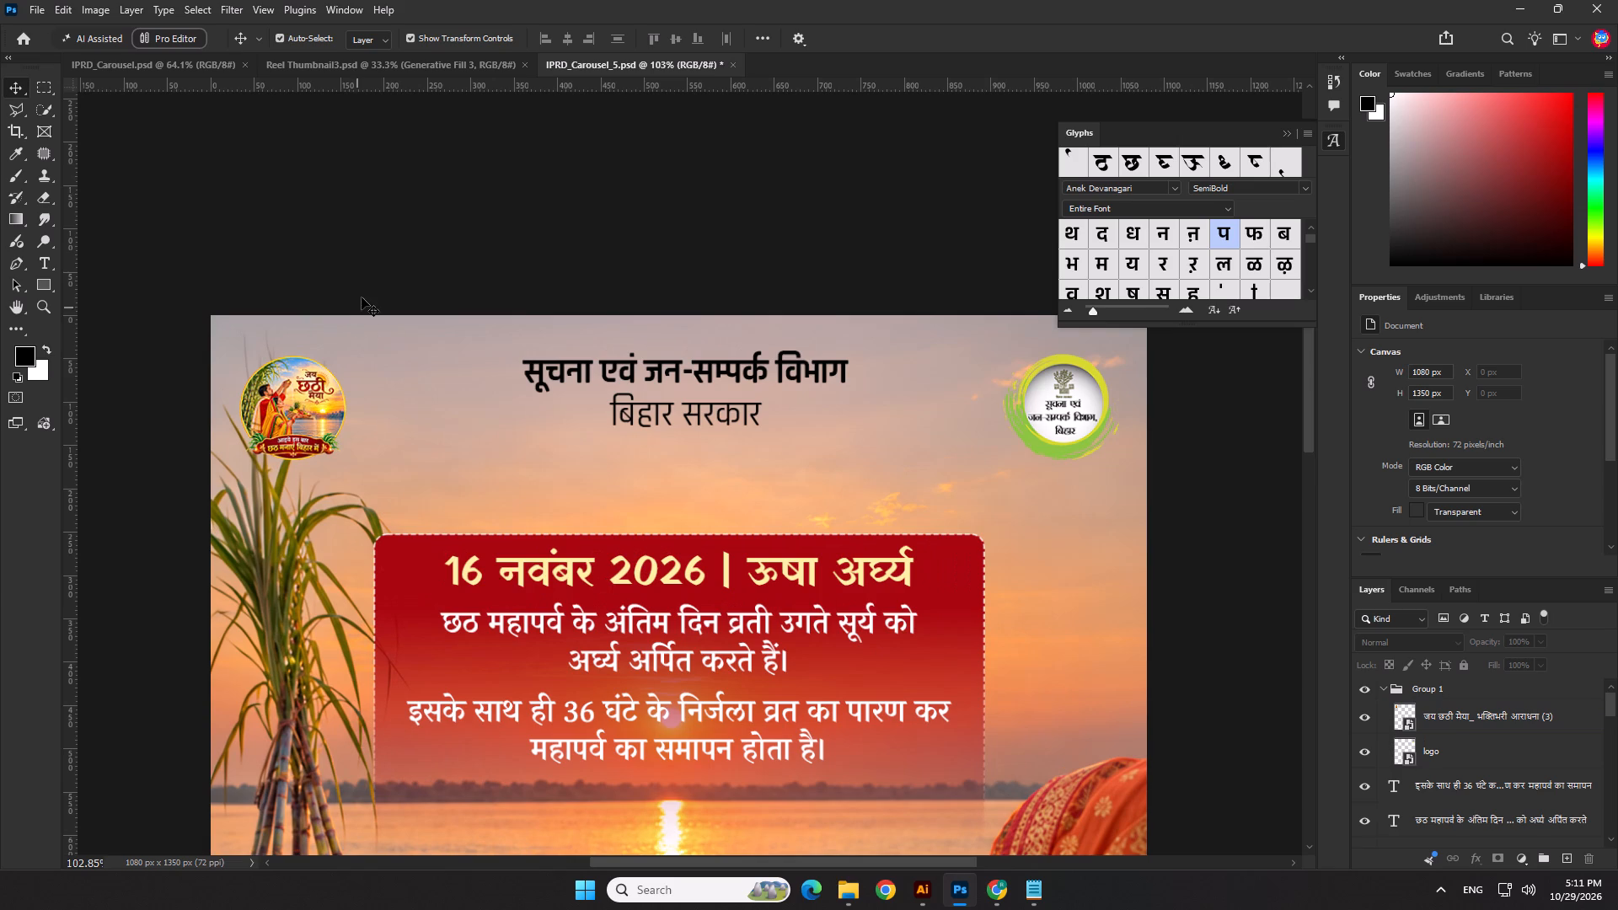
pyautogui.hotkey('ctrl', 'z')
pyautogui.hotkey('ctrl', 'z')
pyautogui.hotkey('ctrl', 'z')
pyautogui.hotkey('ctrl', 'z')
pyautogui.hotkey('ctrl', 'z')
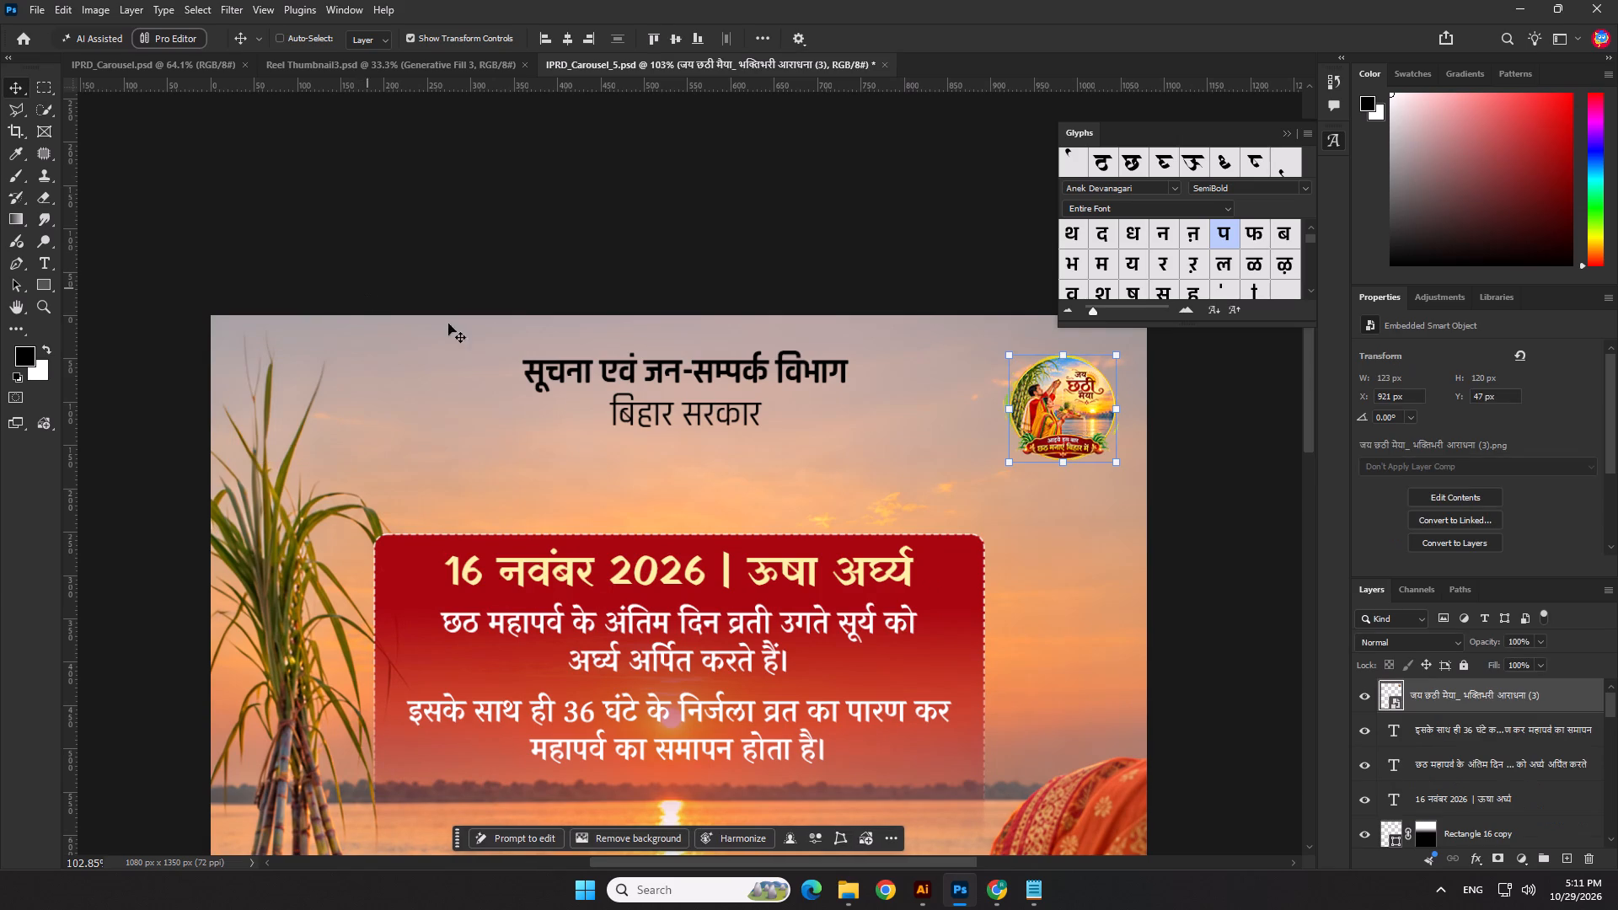
# Move the emblem horizontally to the slide's top-left area, level with the department logo, at X 59 px and Y 47 px.
pyautogui.moveTo(1047, 422); pyautogui.dragTo(309, 413)
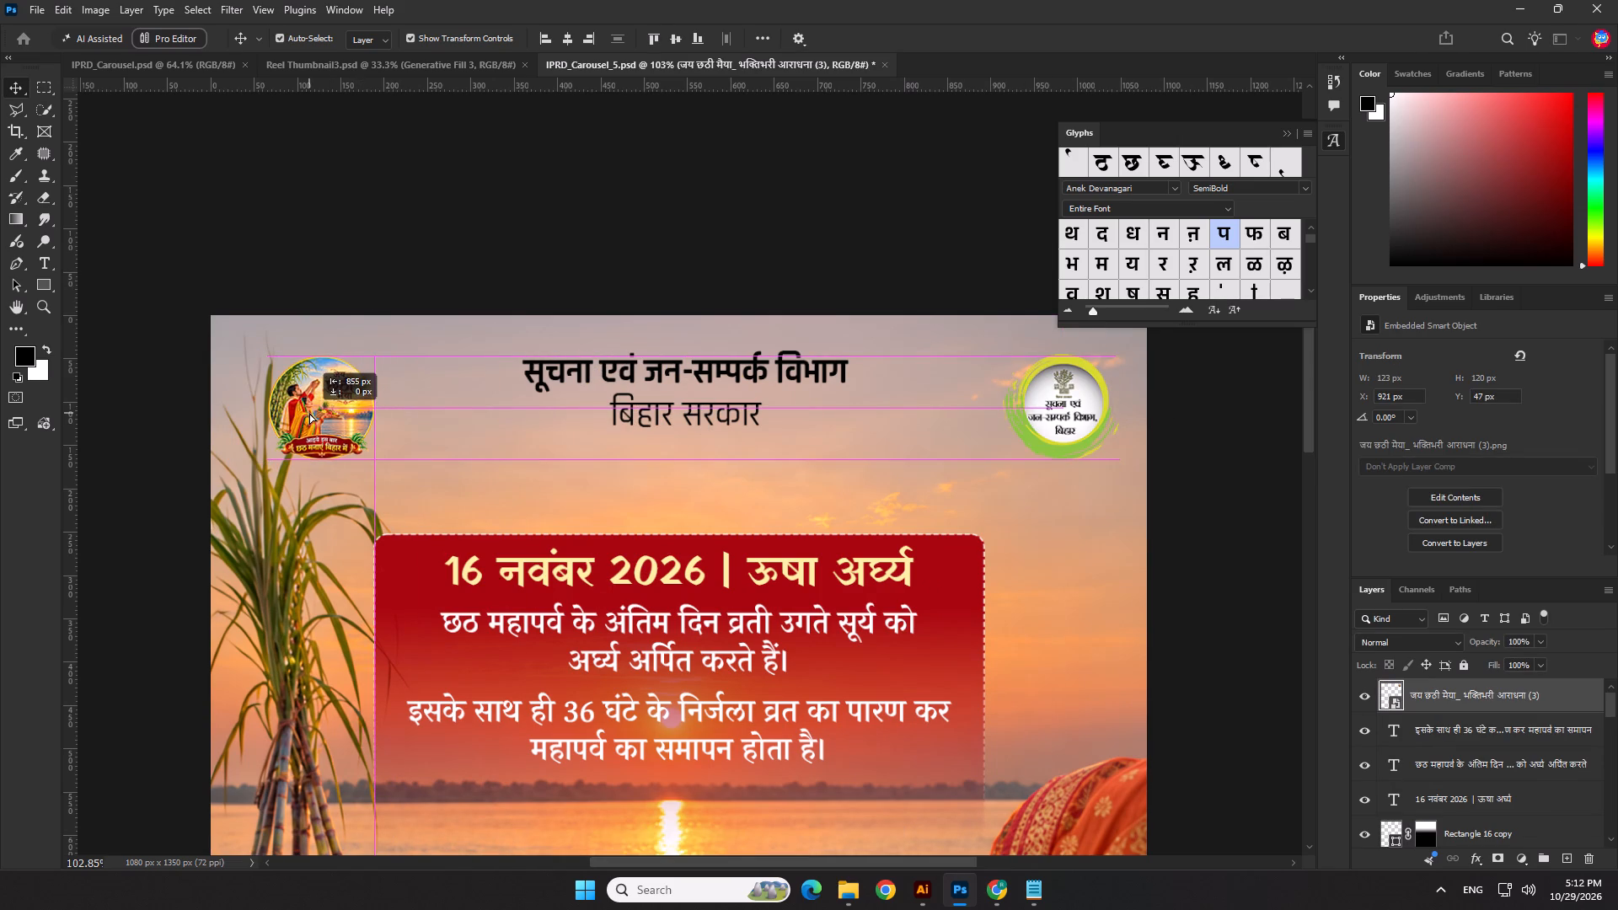
pyautogui.moveTo(309, 413); pyautogui.dragTo(301, 413)
pyautogui.scroll(-4, 304, 414)
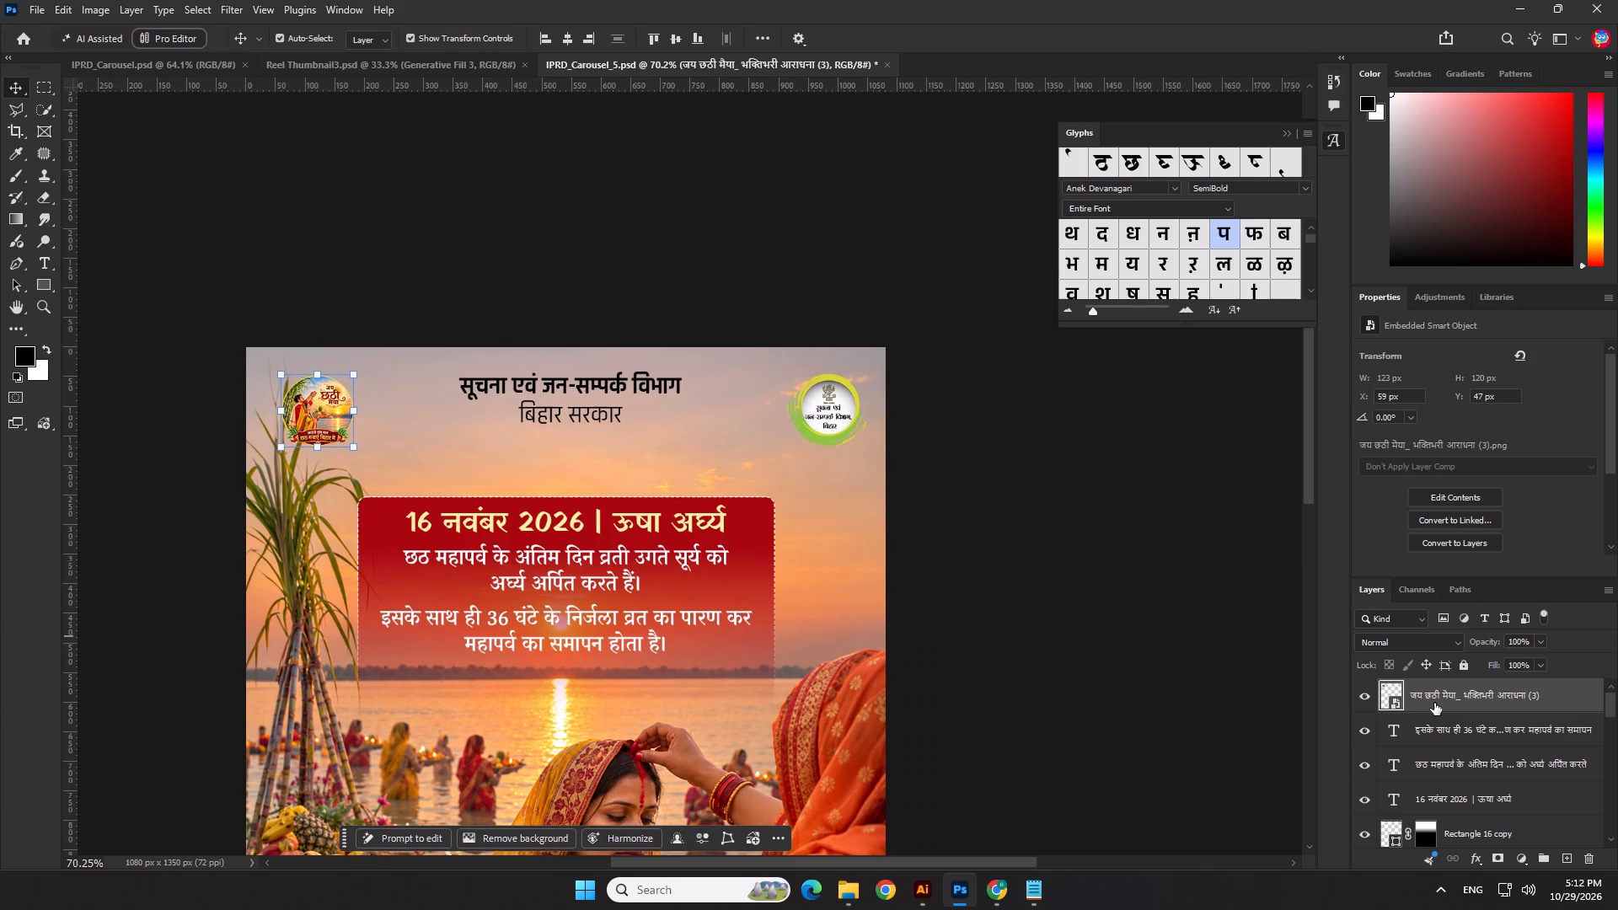
# Group the emblem with the department logo, try centring the group horizontally on the canvas, and undo the alignment.
pyautogui.keyDown('shift'); pyautogui.click(836, 408); pyautogui.keyUp('shift')
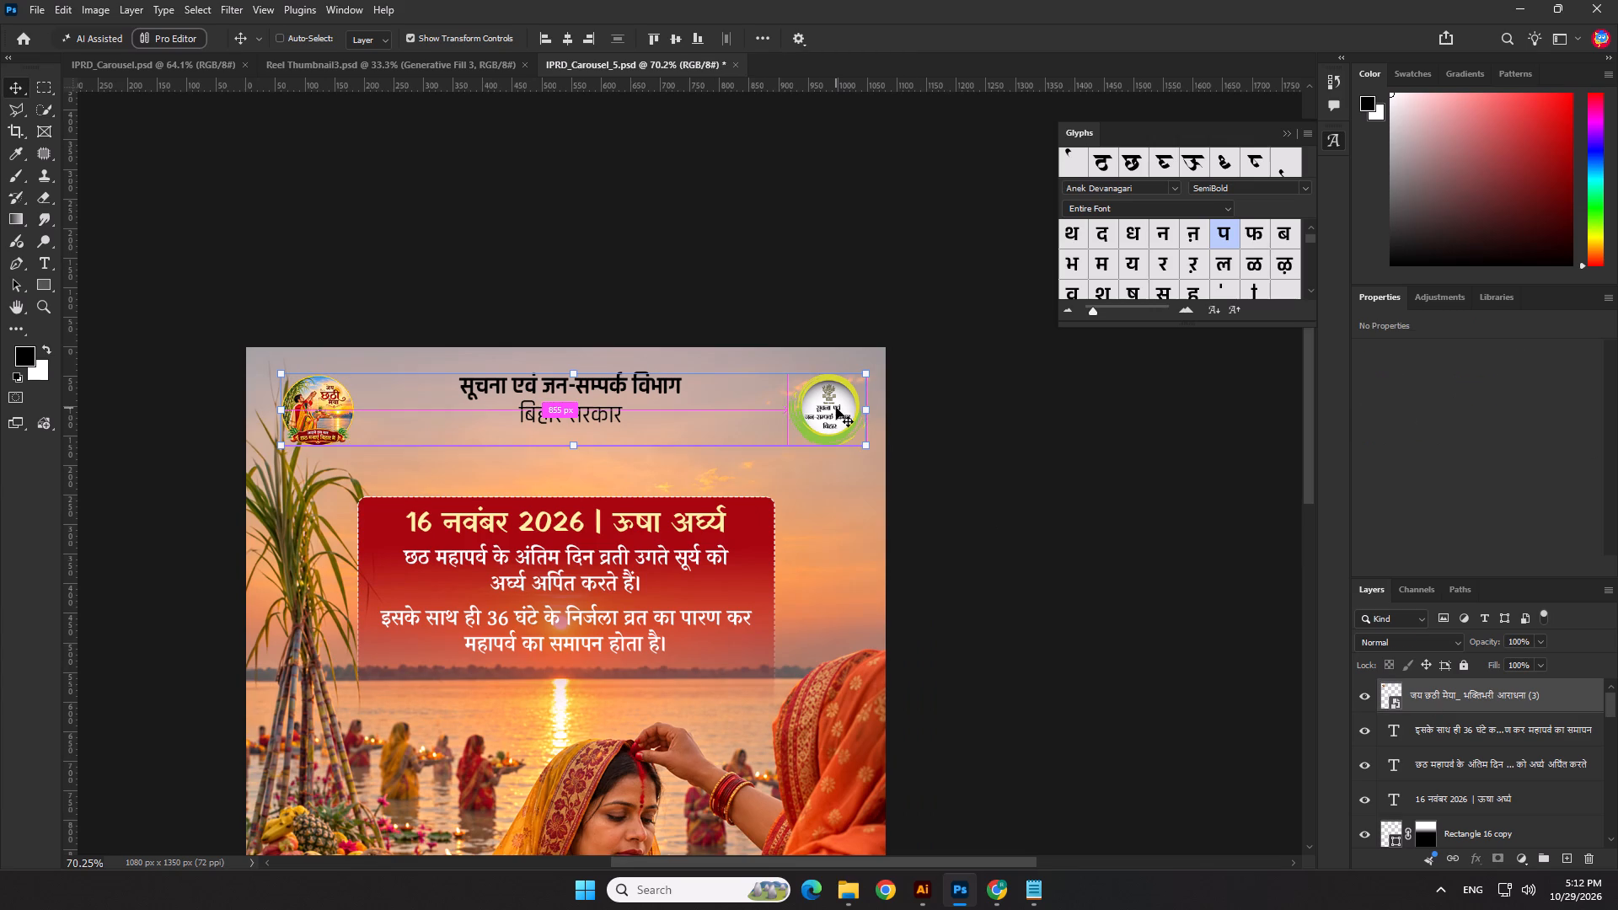
pyautogui.hotkey('ctrl', 'g')
pyautogui.click(568, 38)
pyautogui.hotkey('ctrl', 'z')
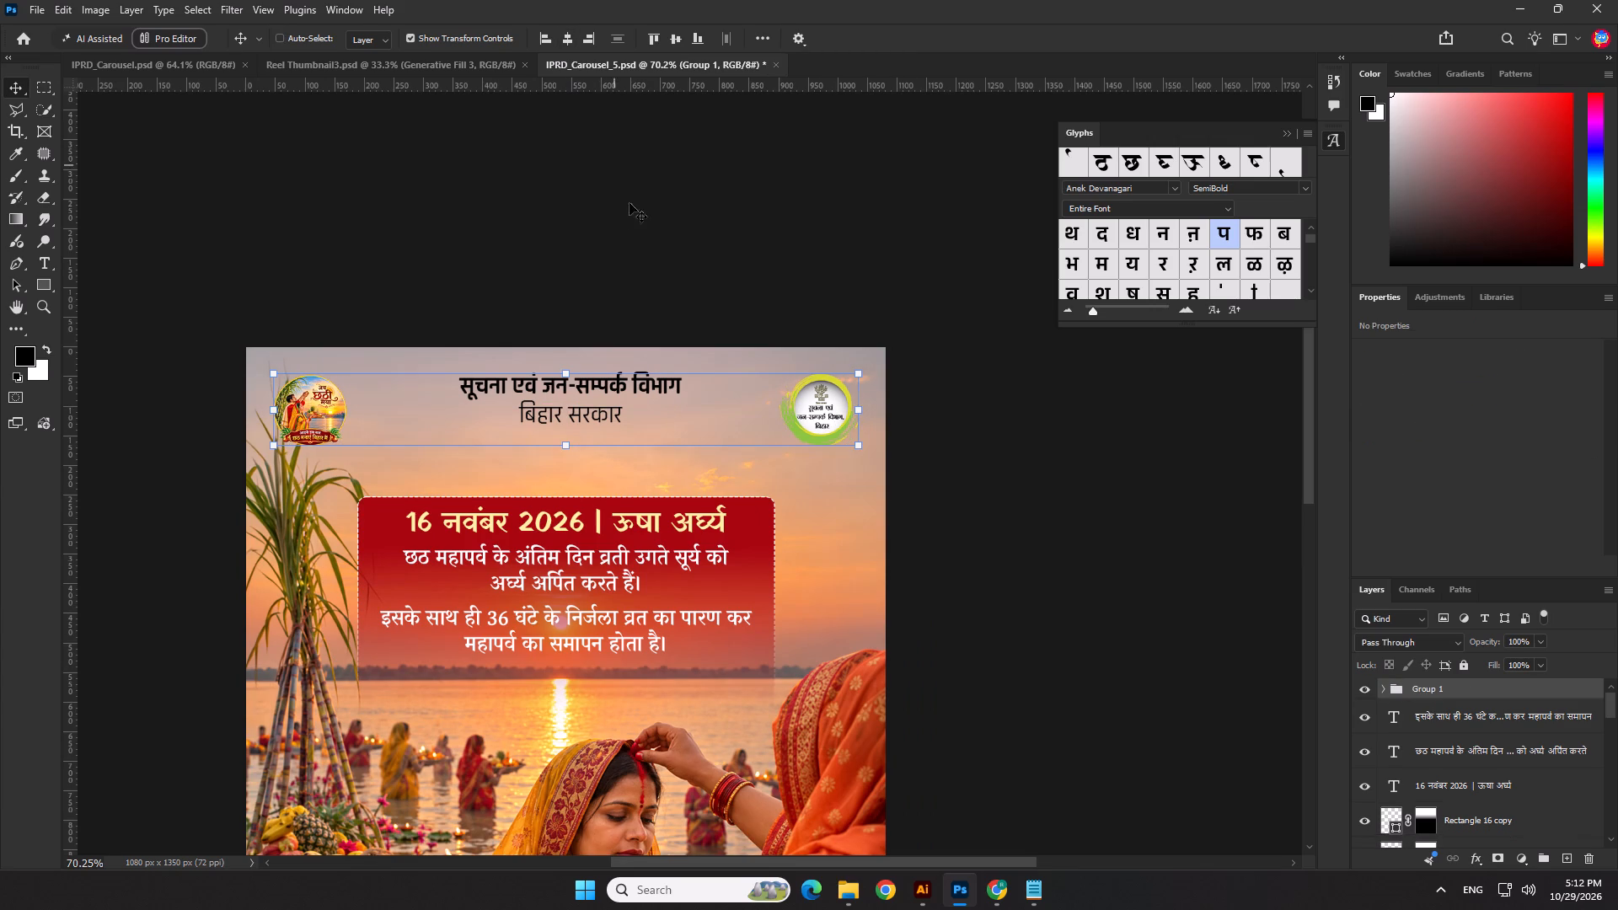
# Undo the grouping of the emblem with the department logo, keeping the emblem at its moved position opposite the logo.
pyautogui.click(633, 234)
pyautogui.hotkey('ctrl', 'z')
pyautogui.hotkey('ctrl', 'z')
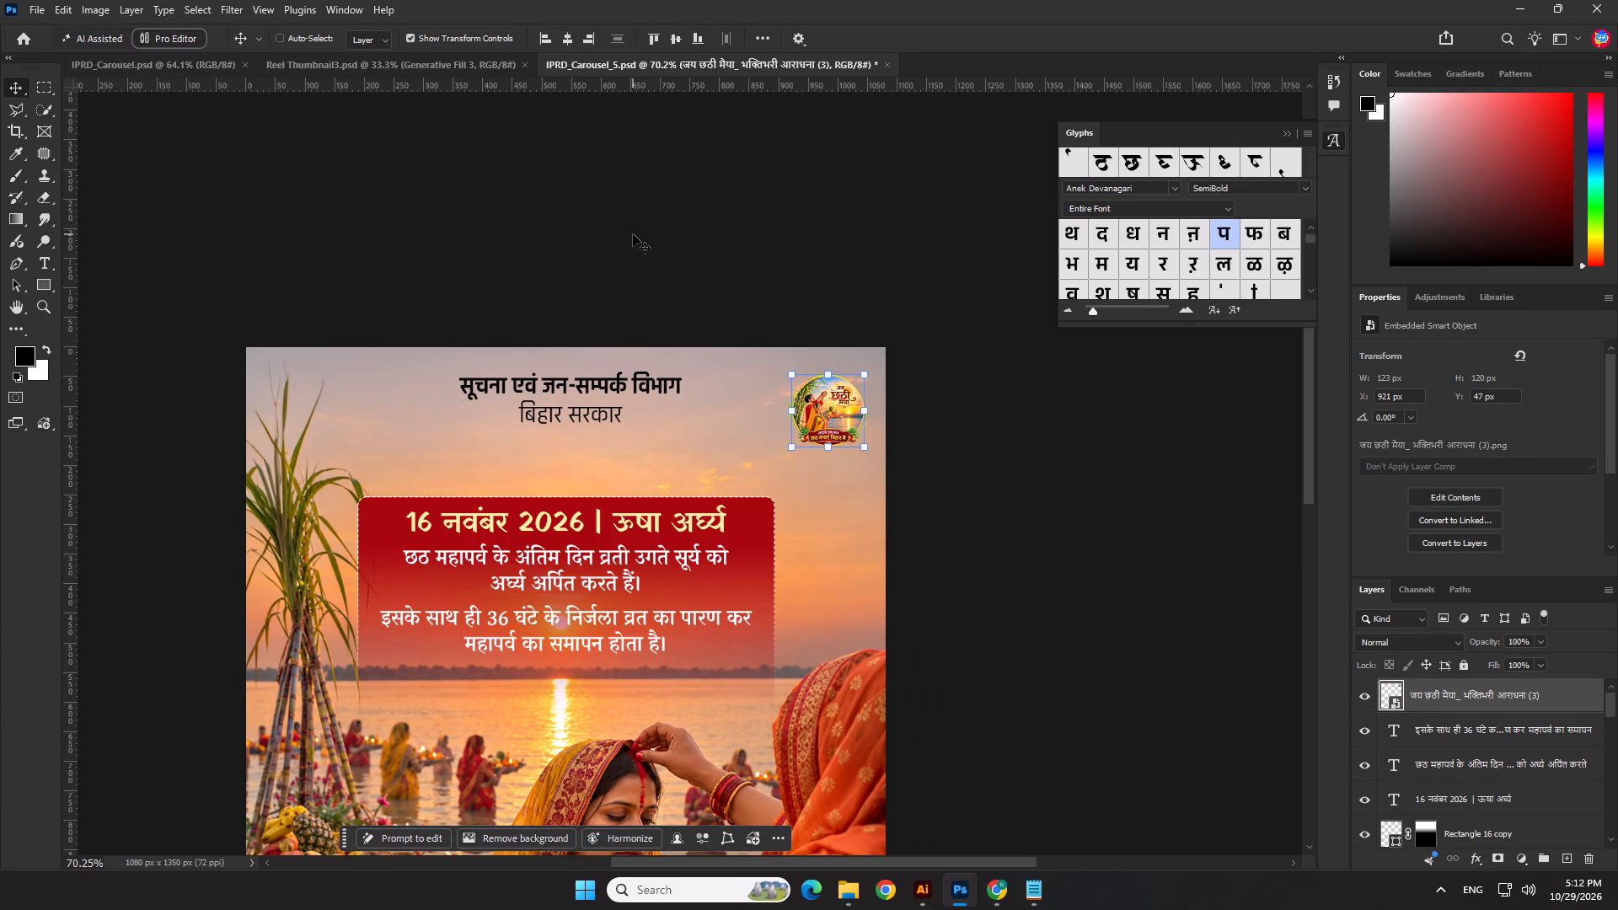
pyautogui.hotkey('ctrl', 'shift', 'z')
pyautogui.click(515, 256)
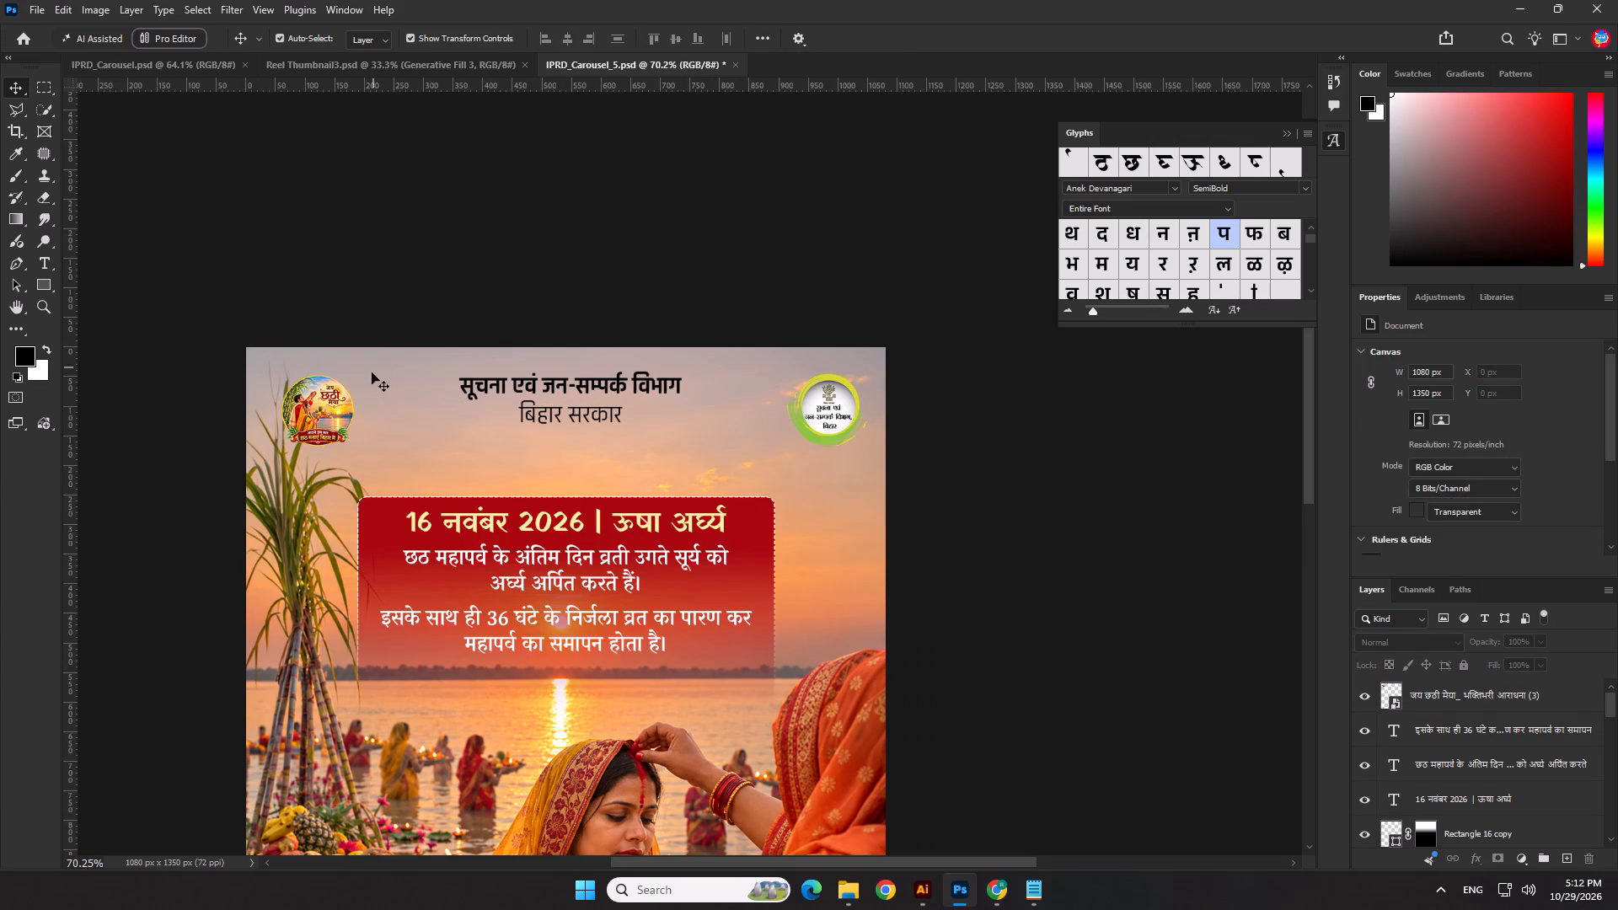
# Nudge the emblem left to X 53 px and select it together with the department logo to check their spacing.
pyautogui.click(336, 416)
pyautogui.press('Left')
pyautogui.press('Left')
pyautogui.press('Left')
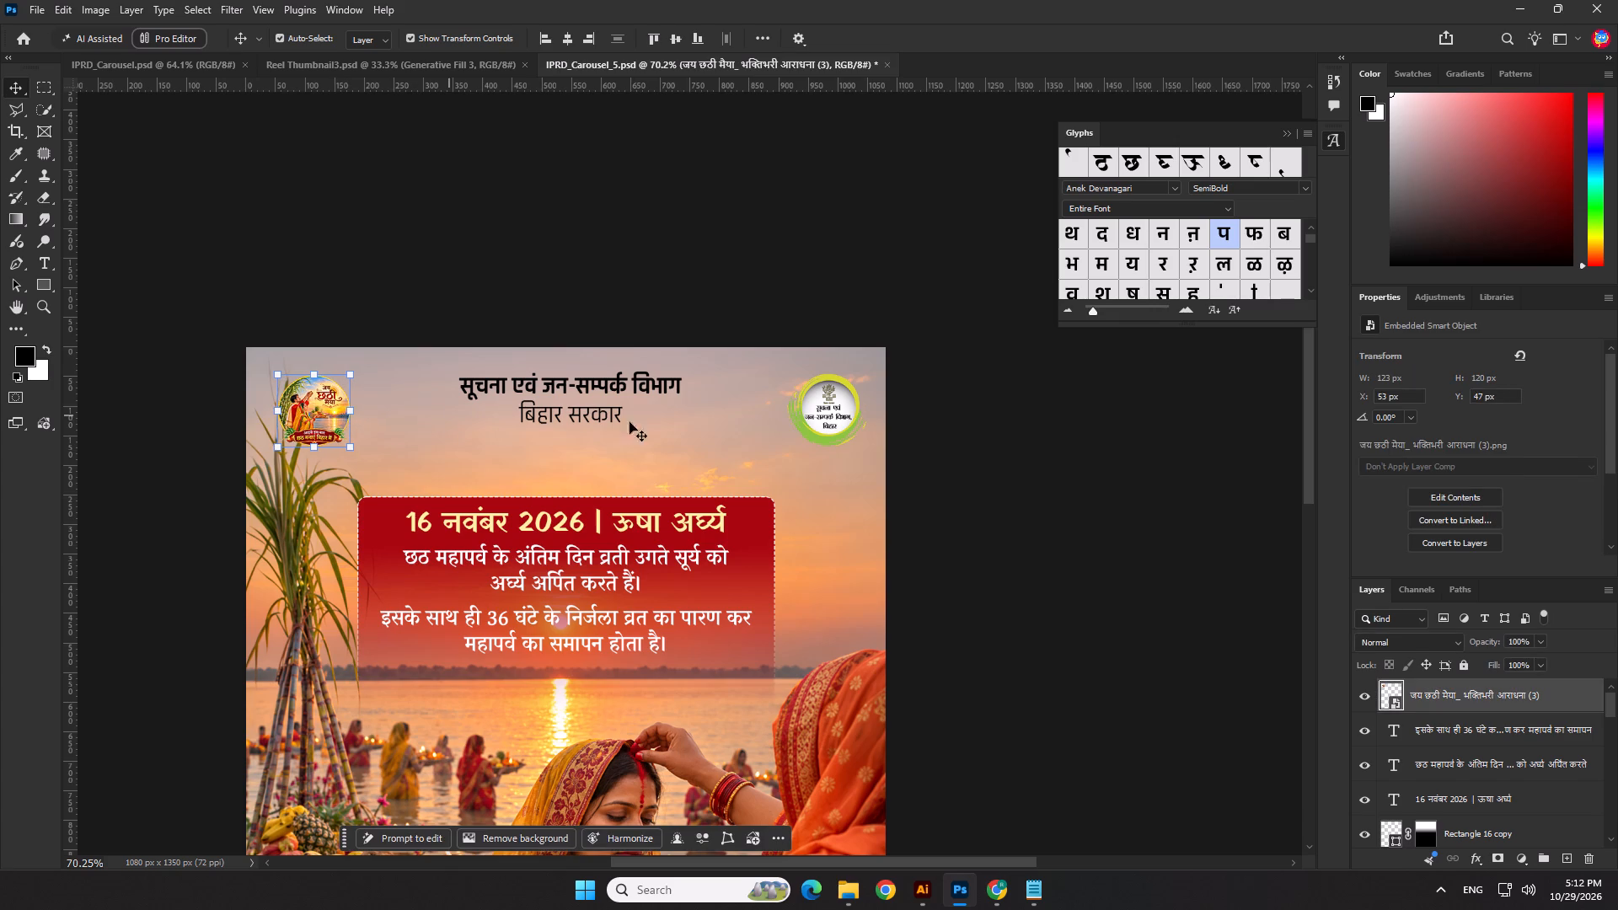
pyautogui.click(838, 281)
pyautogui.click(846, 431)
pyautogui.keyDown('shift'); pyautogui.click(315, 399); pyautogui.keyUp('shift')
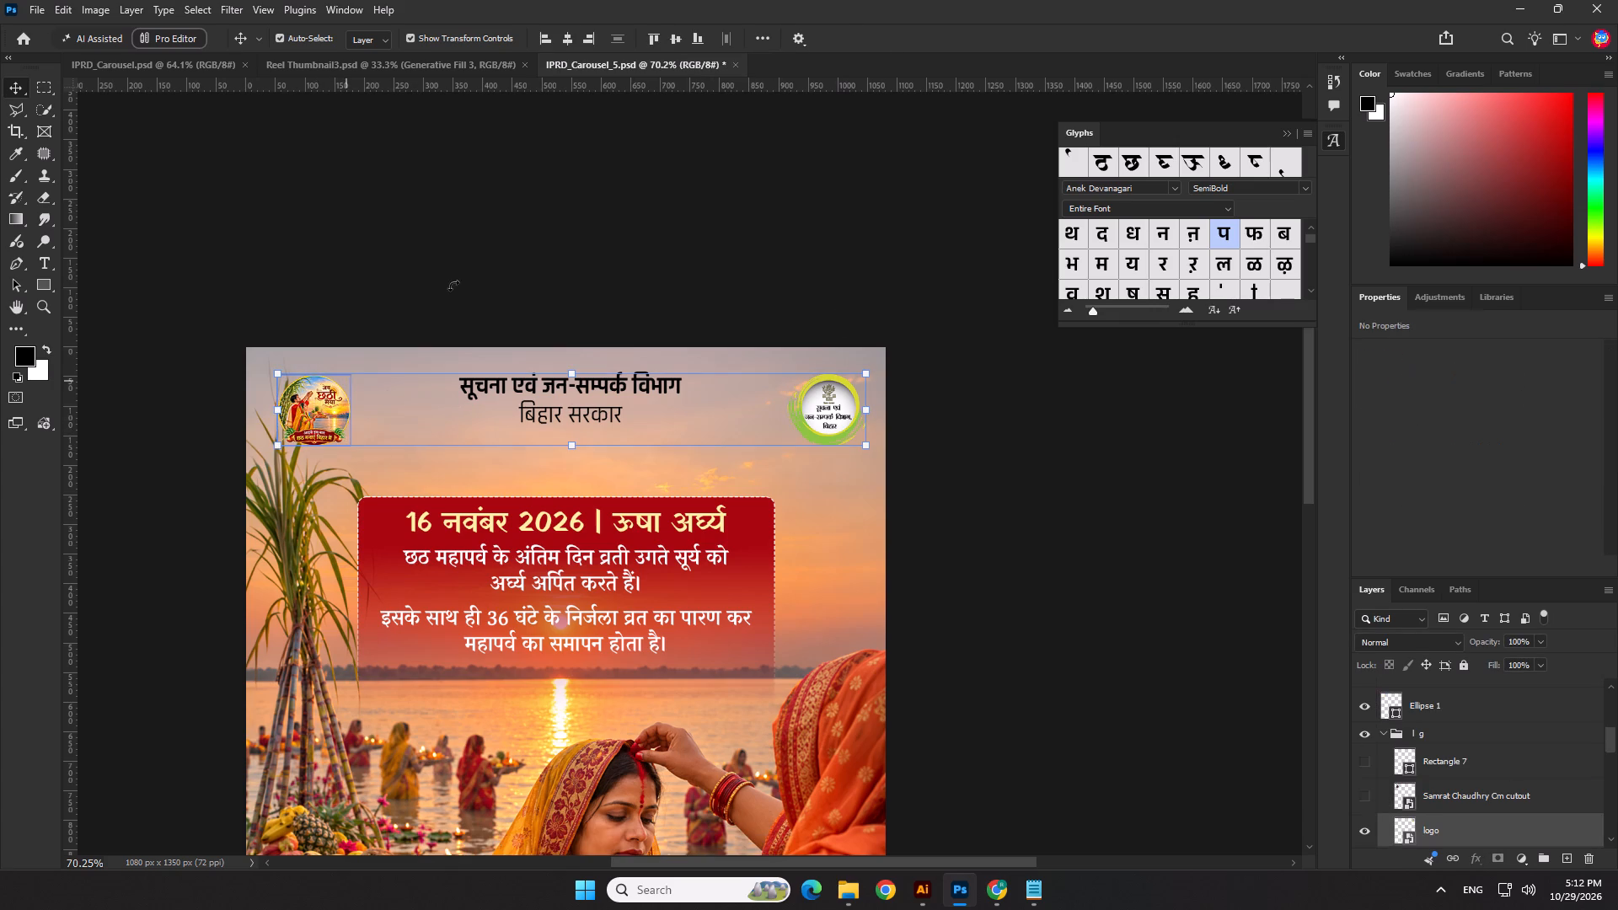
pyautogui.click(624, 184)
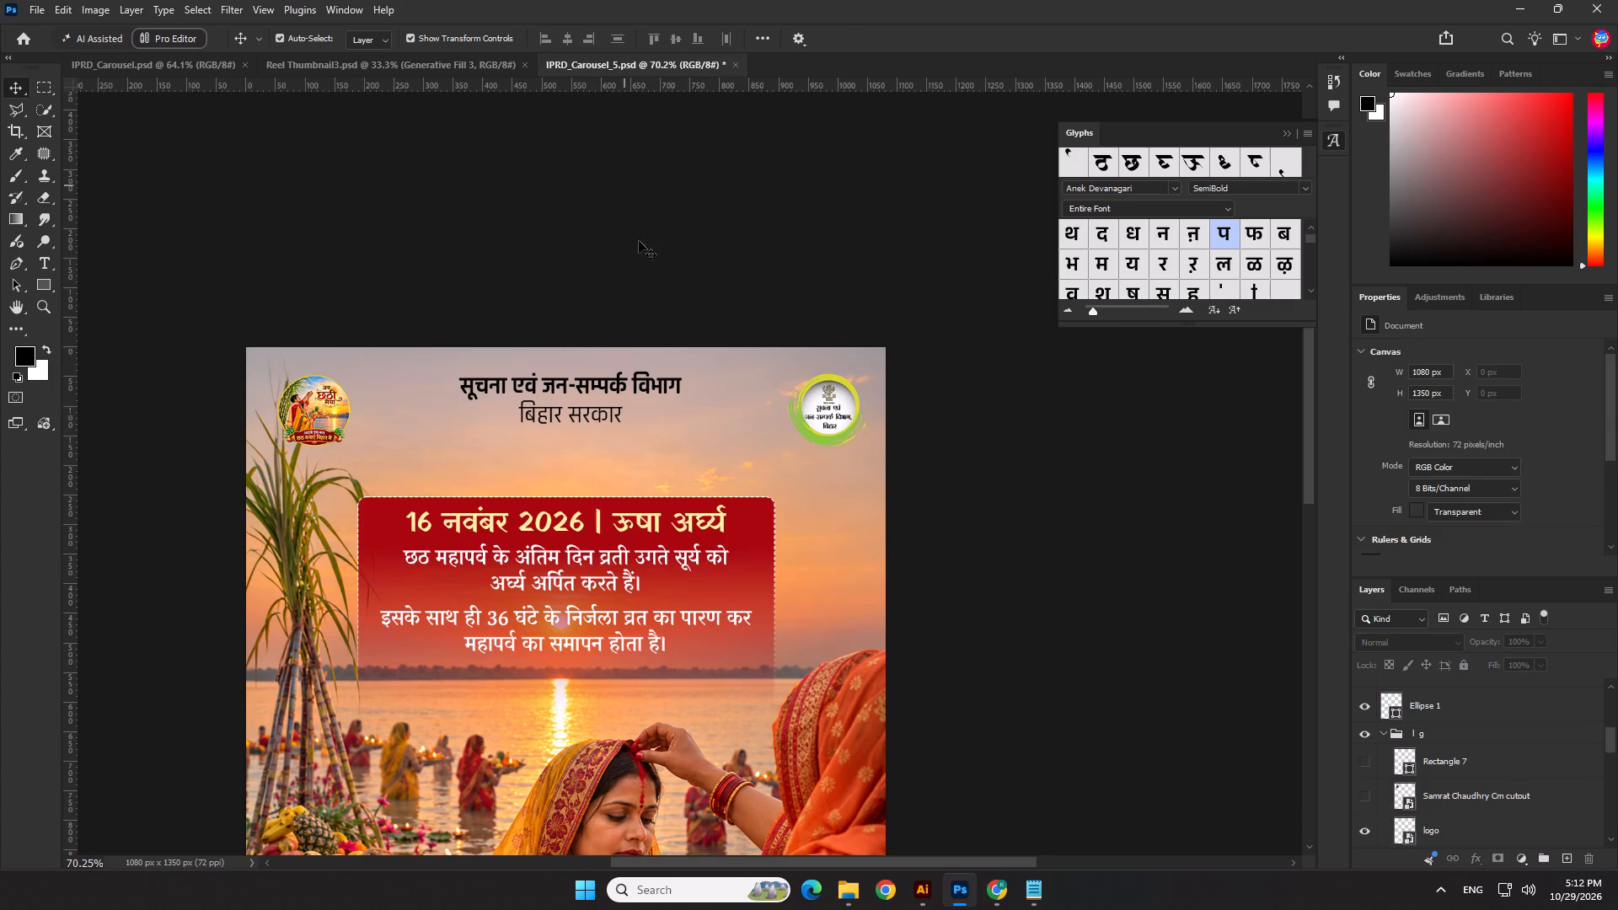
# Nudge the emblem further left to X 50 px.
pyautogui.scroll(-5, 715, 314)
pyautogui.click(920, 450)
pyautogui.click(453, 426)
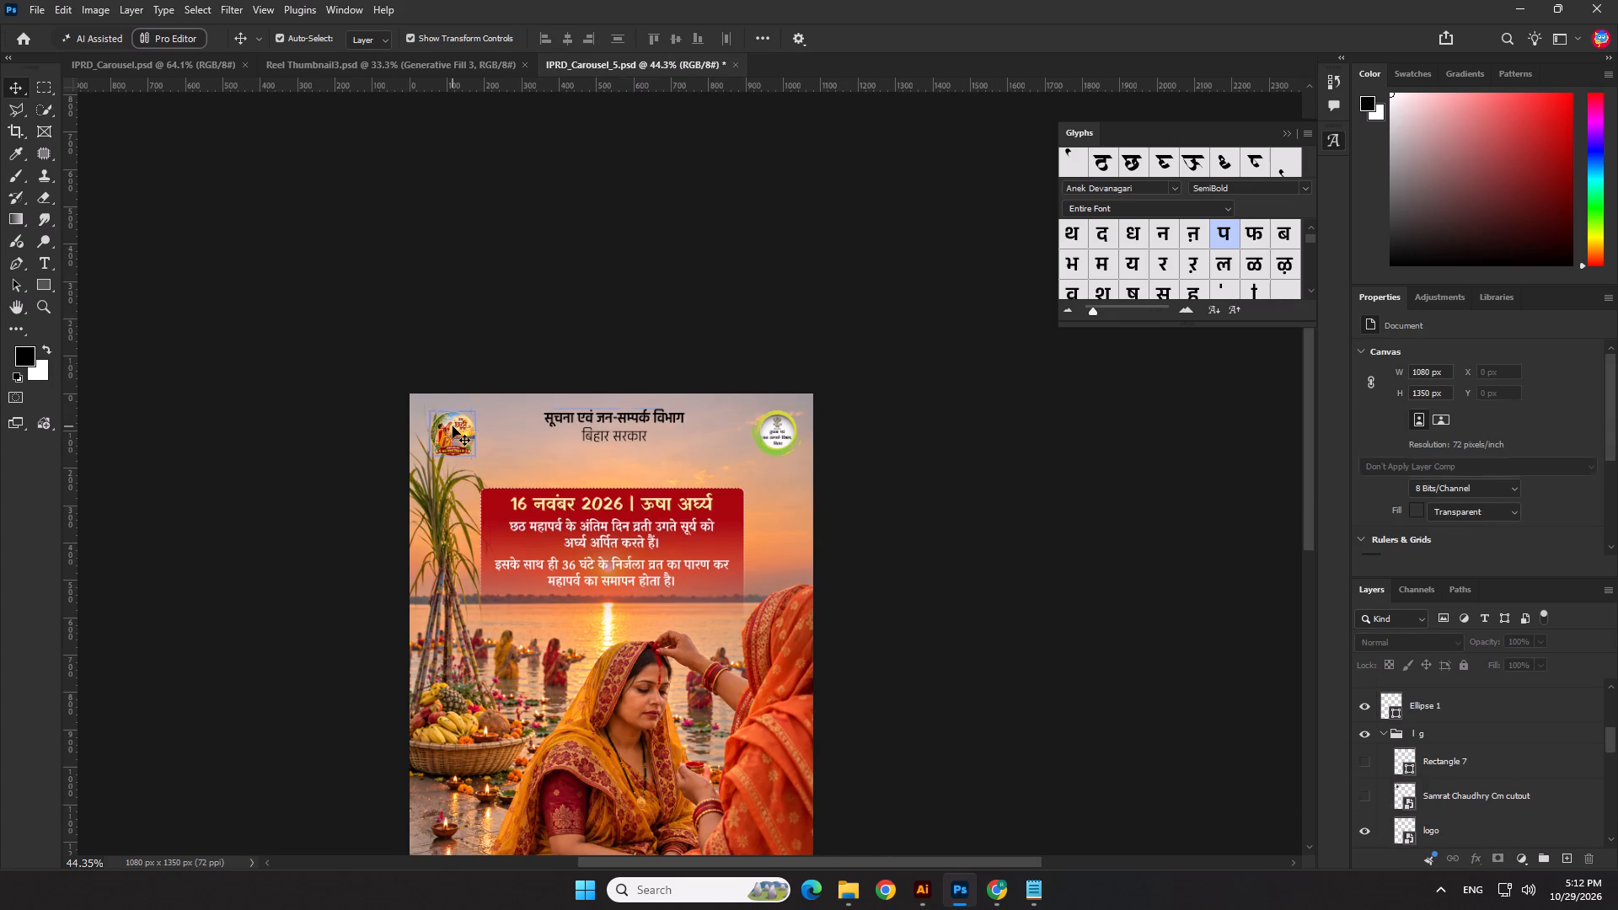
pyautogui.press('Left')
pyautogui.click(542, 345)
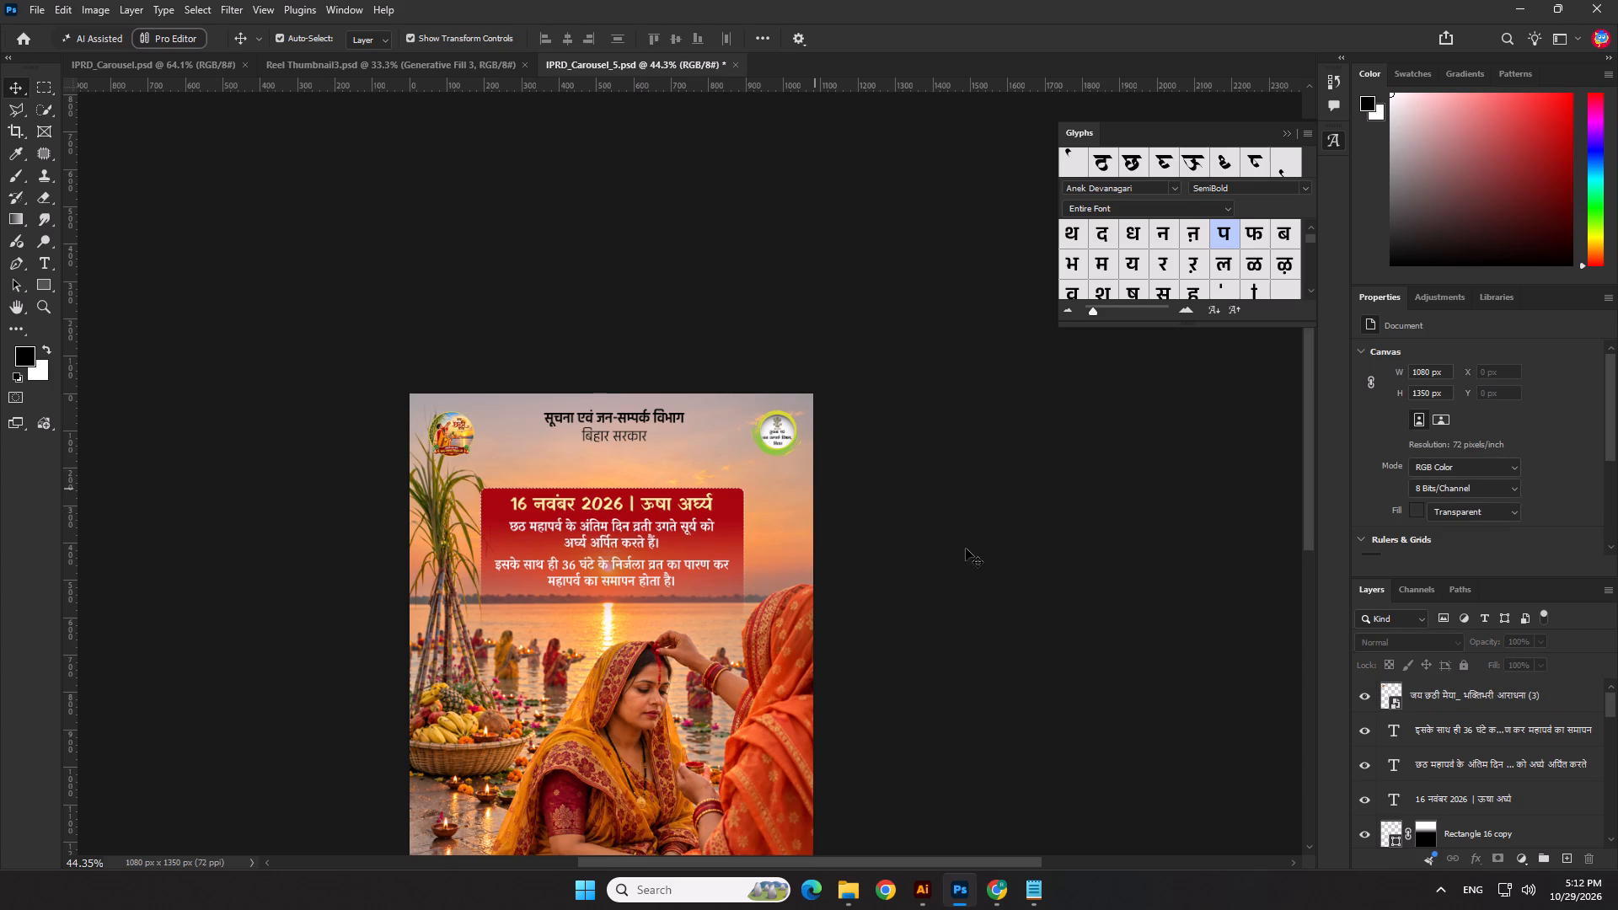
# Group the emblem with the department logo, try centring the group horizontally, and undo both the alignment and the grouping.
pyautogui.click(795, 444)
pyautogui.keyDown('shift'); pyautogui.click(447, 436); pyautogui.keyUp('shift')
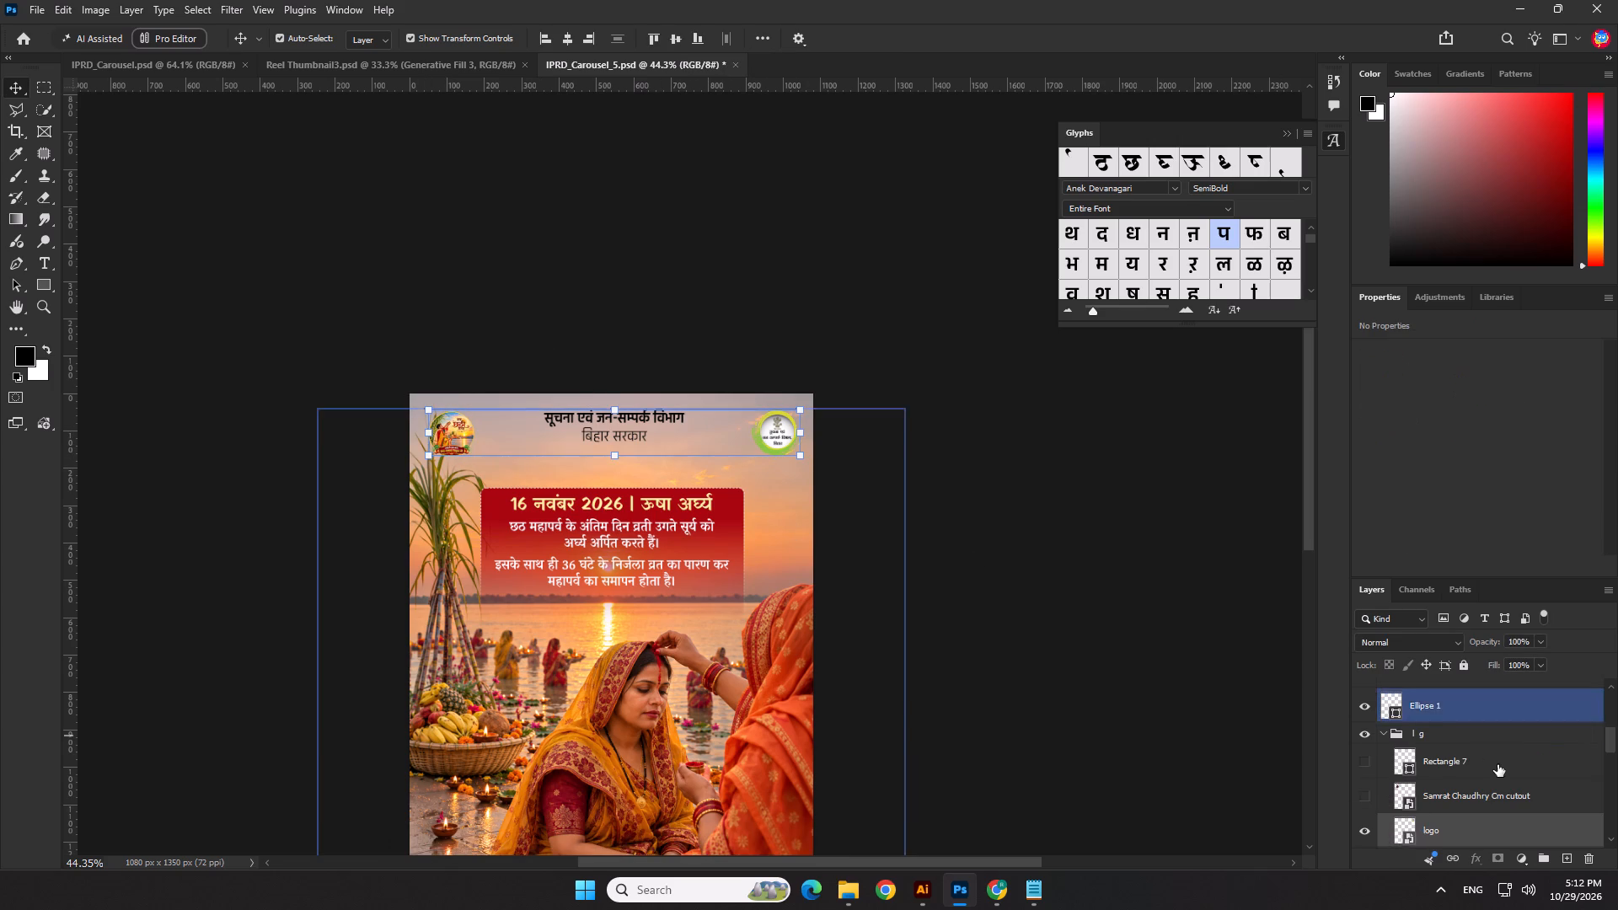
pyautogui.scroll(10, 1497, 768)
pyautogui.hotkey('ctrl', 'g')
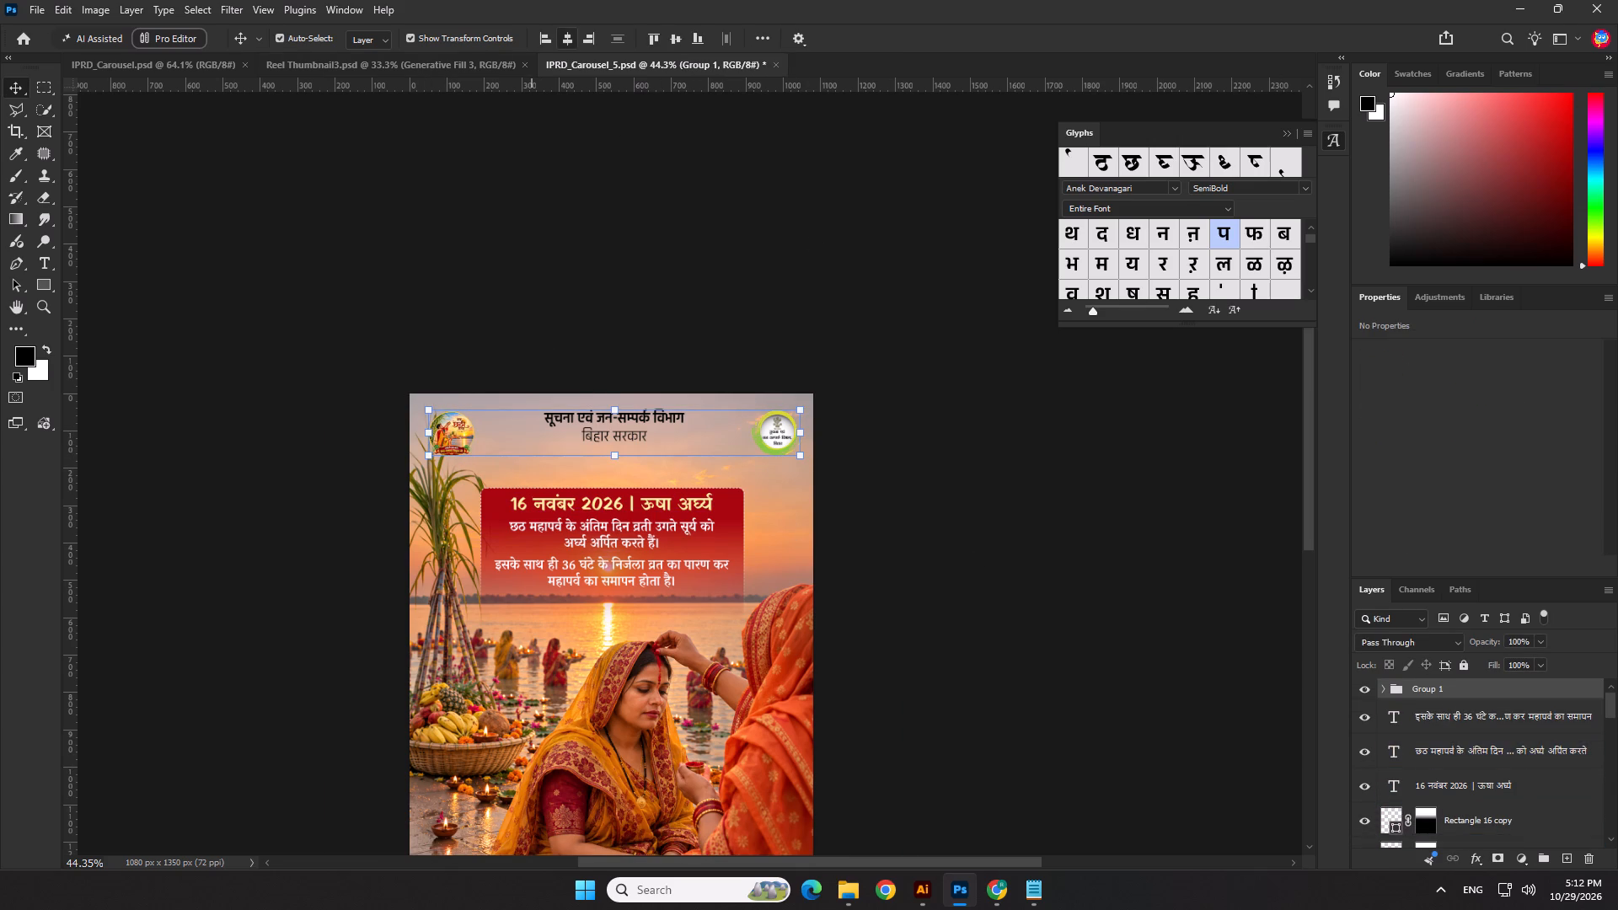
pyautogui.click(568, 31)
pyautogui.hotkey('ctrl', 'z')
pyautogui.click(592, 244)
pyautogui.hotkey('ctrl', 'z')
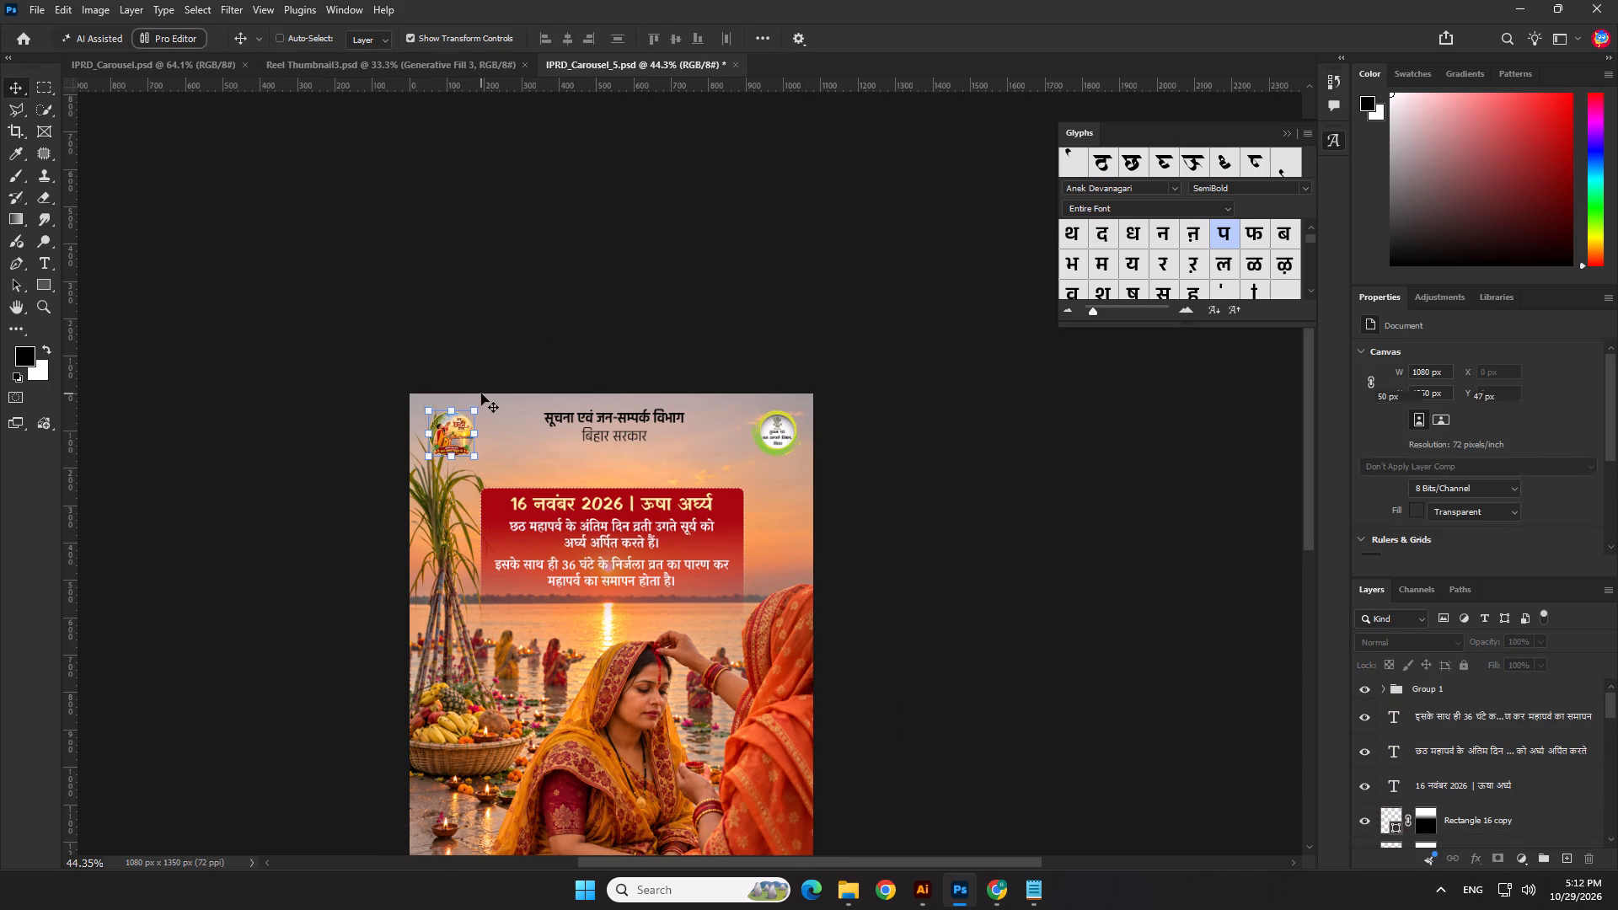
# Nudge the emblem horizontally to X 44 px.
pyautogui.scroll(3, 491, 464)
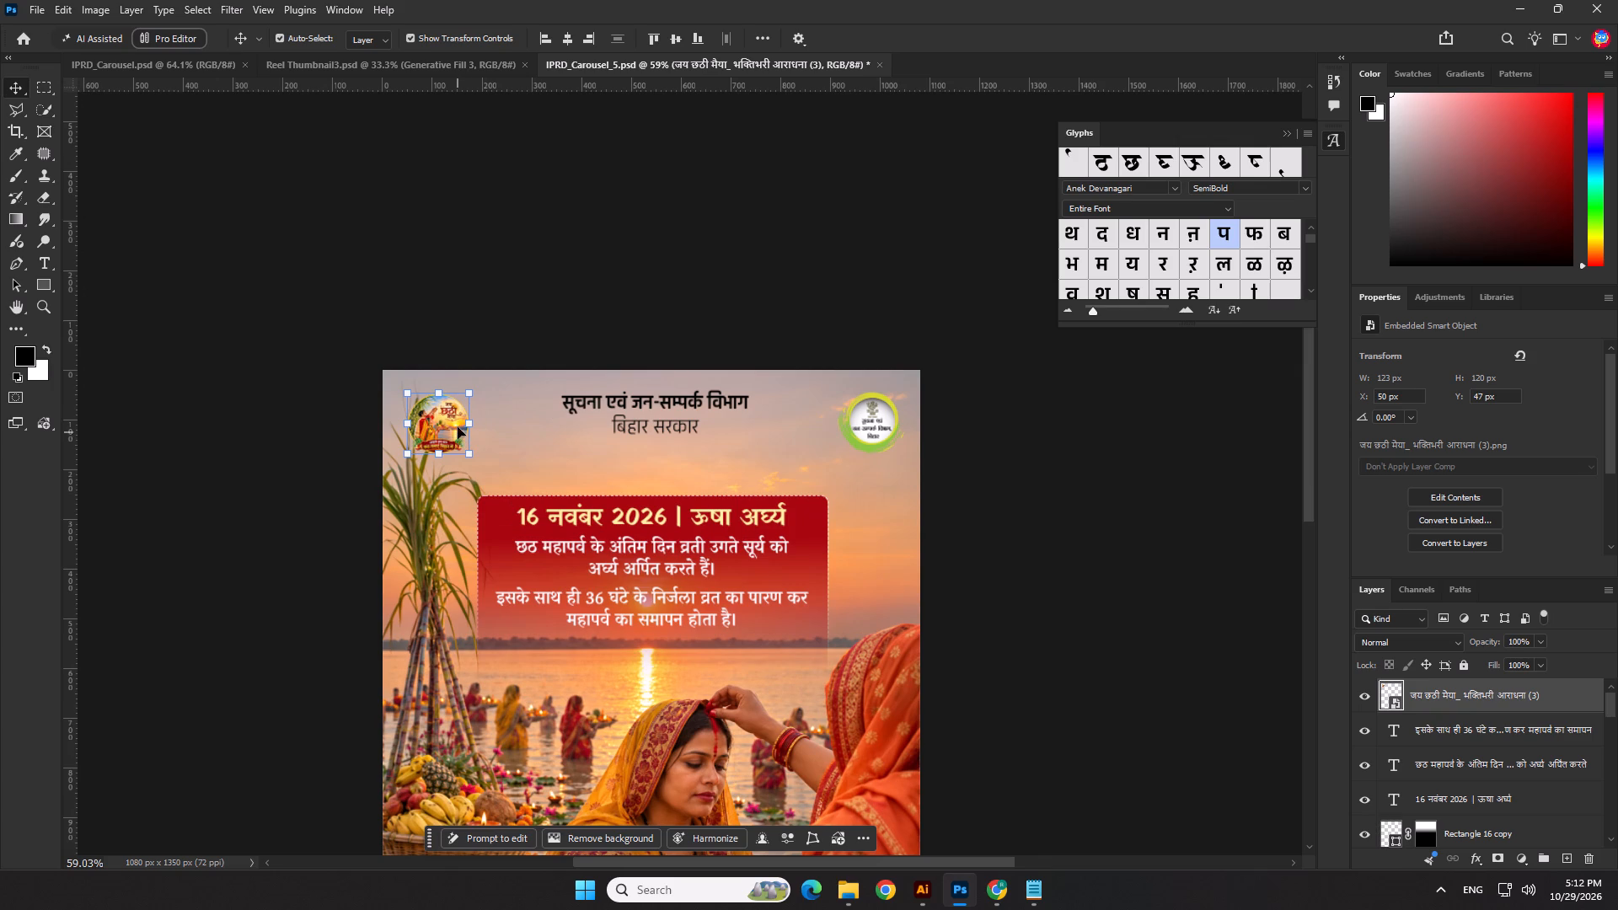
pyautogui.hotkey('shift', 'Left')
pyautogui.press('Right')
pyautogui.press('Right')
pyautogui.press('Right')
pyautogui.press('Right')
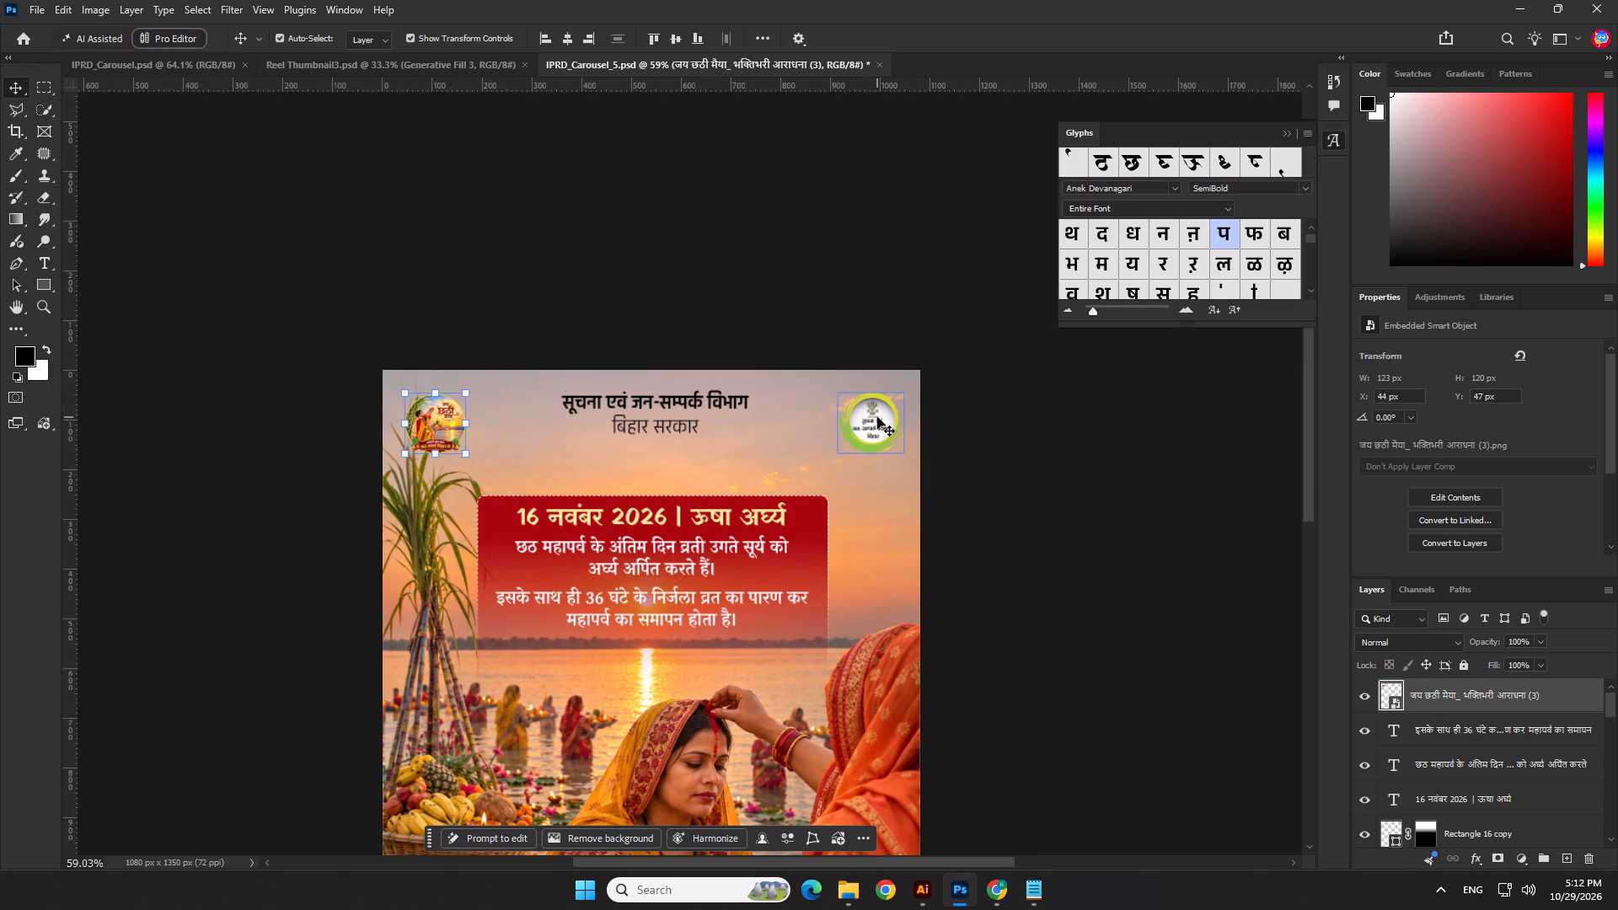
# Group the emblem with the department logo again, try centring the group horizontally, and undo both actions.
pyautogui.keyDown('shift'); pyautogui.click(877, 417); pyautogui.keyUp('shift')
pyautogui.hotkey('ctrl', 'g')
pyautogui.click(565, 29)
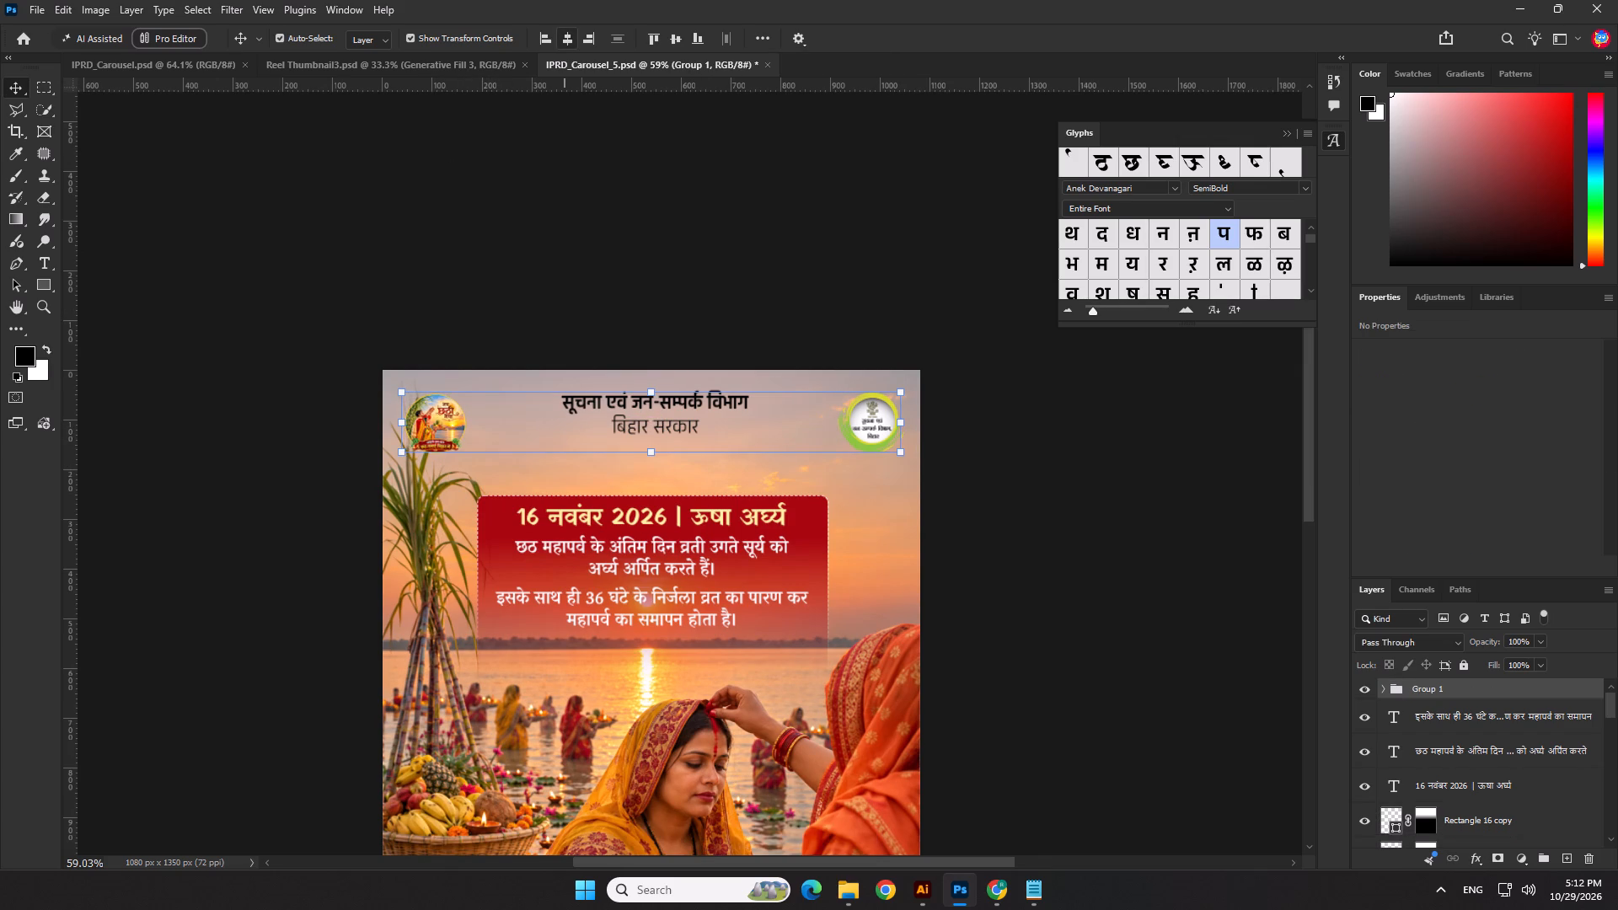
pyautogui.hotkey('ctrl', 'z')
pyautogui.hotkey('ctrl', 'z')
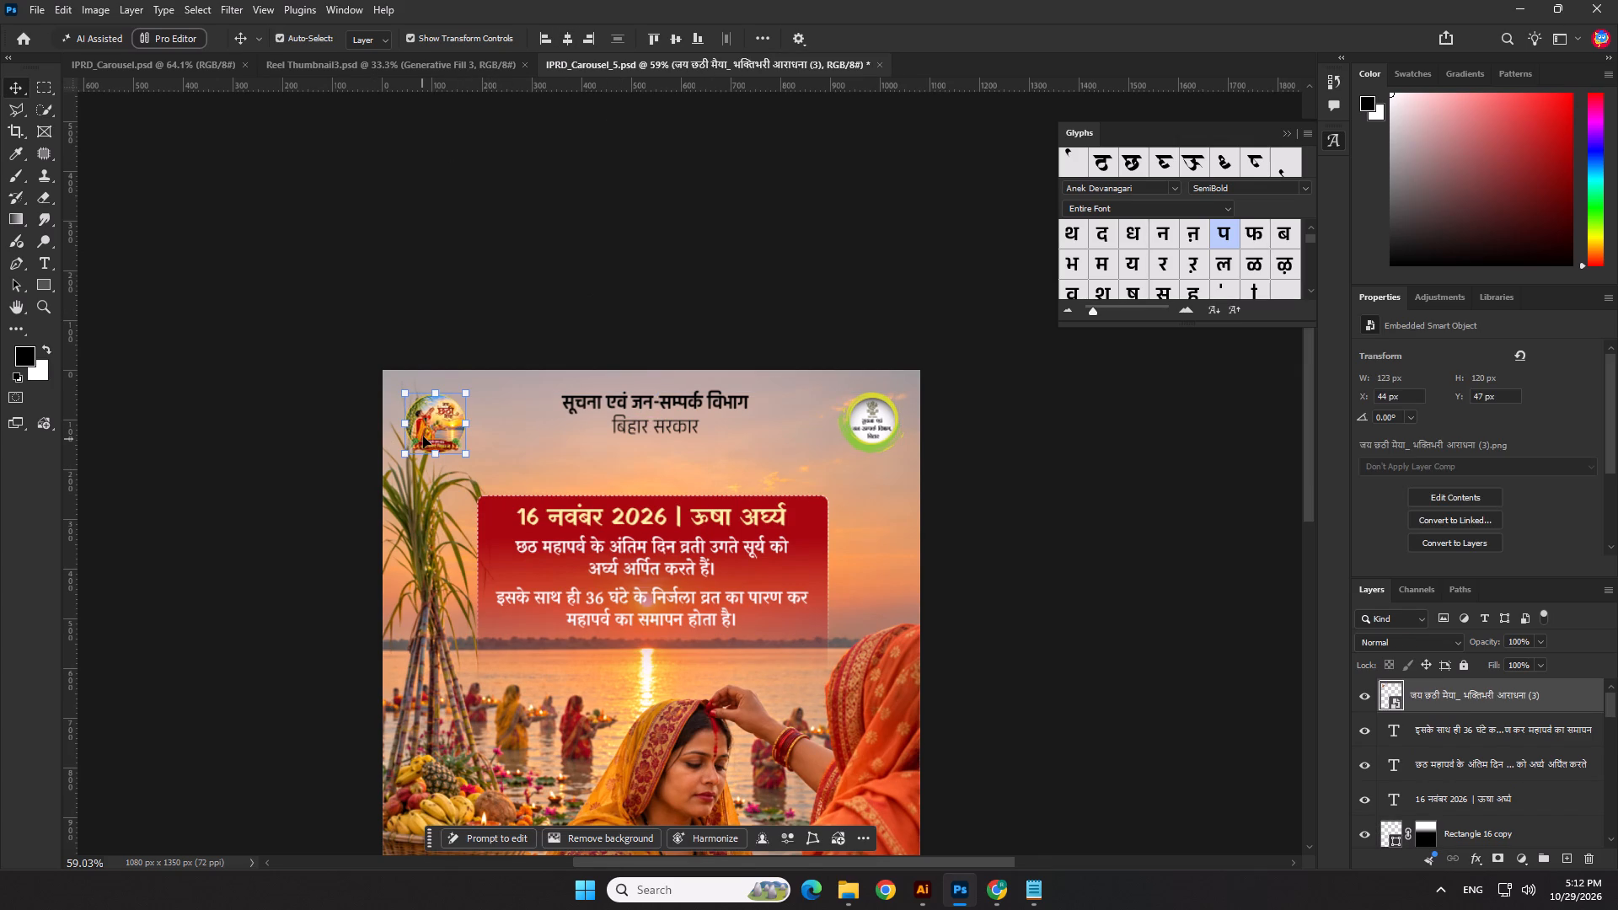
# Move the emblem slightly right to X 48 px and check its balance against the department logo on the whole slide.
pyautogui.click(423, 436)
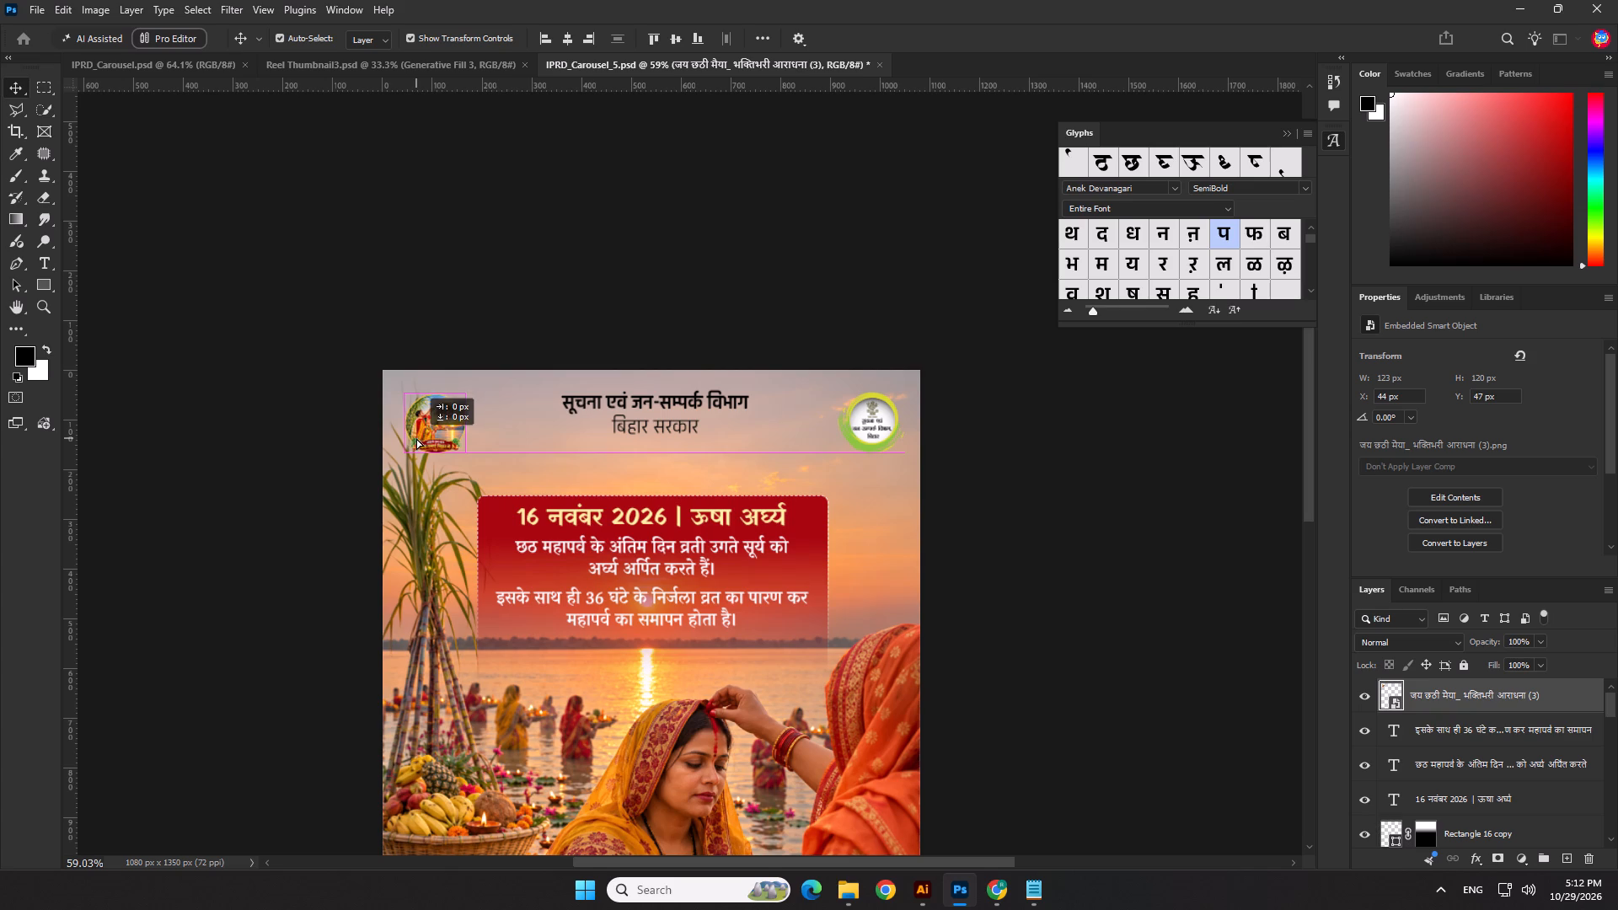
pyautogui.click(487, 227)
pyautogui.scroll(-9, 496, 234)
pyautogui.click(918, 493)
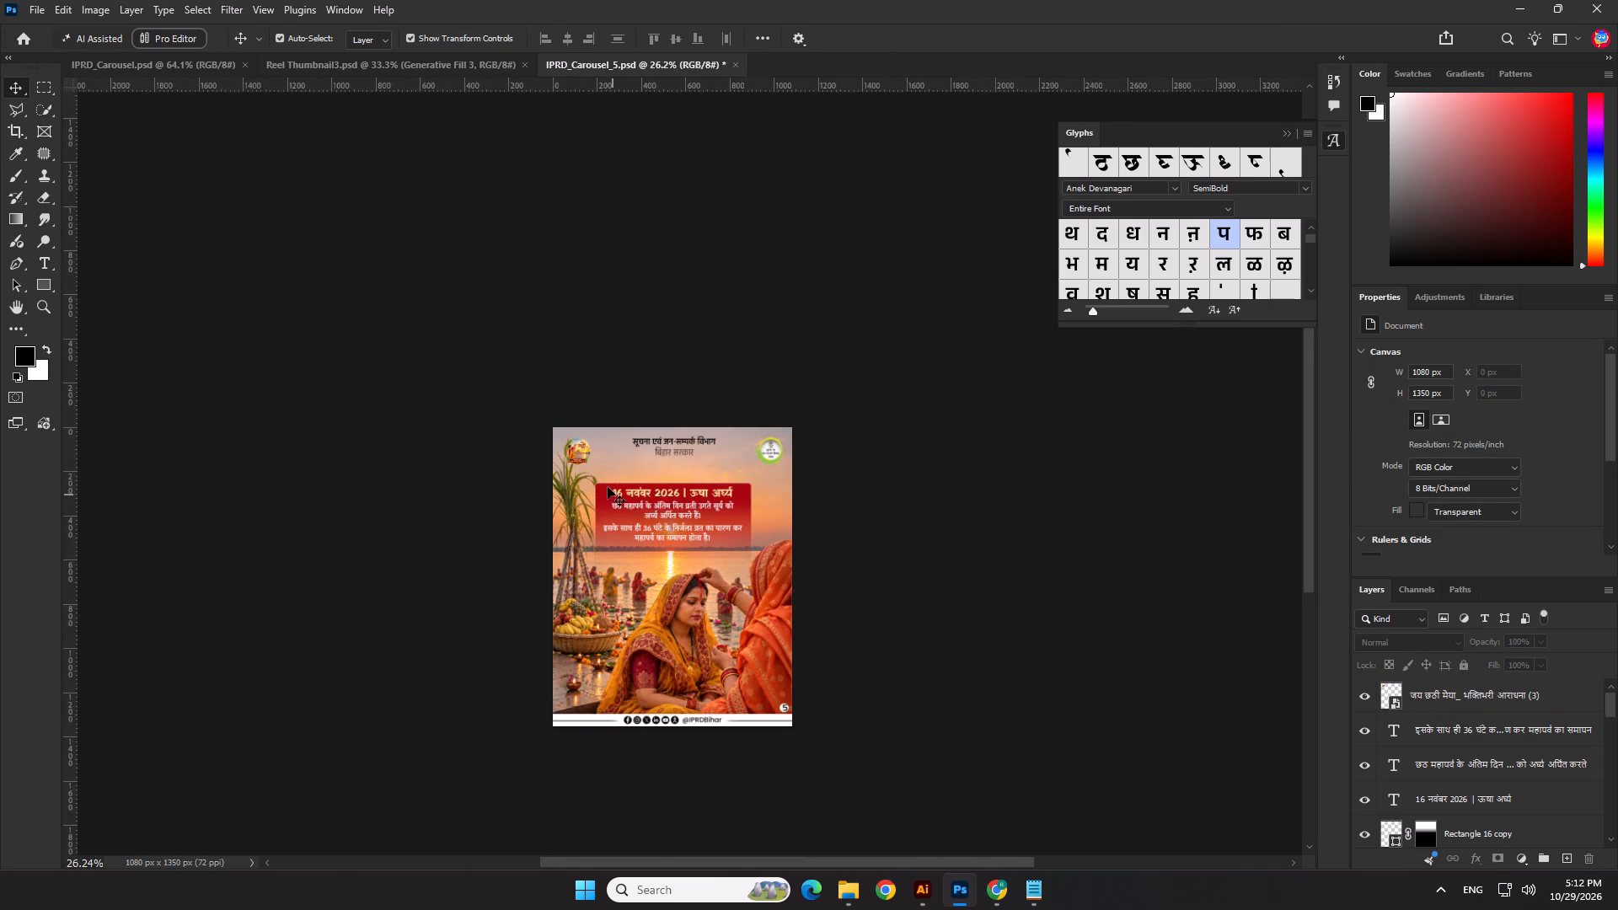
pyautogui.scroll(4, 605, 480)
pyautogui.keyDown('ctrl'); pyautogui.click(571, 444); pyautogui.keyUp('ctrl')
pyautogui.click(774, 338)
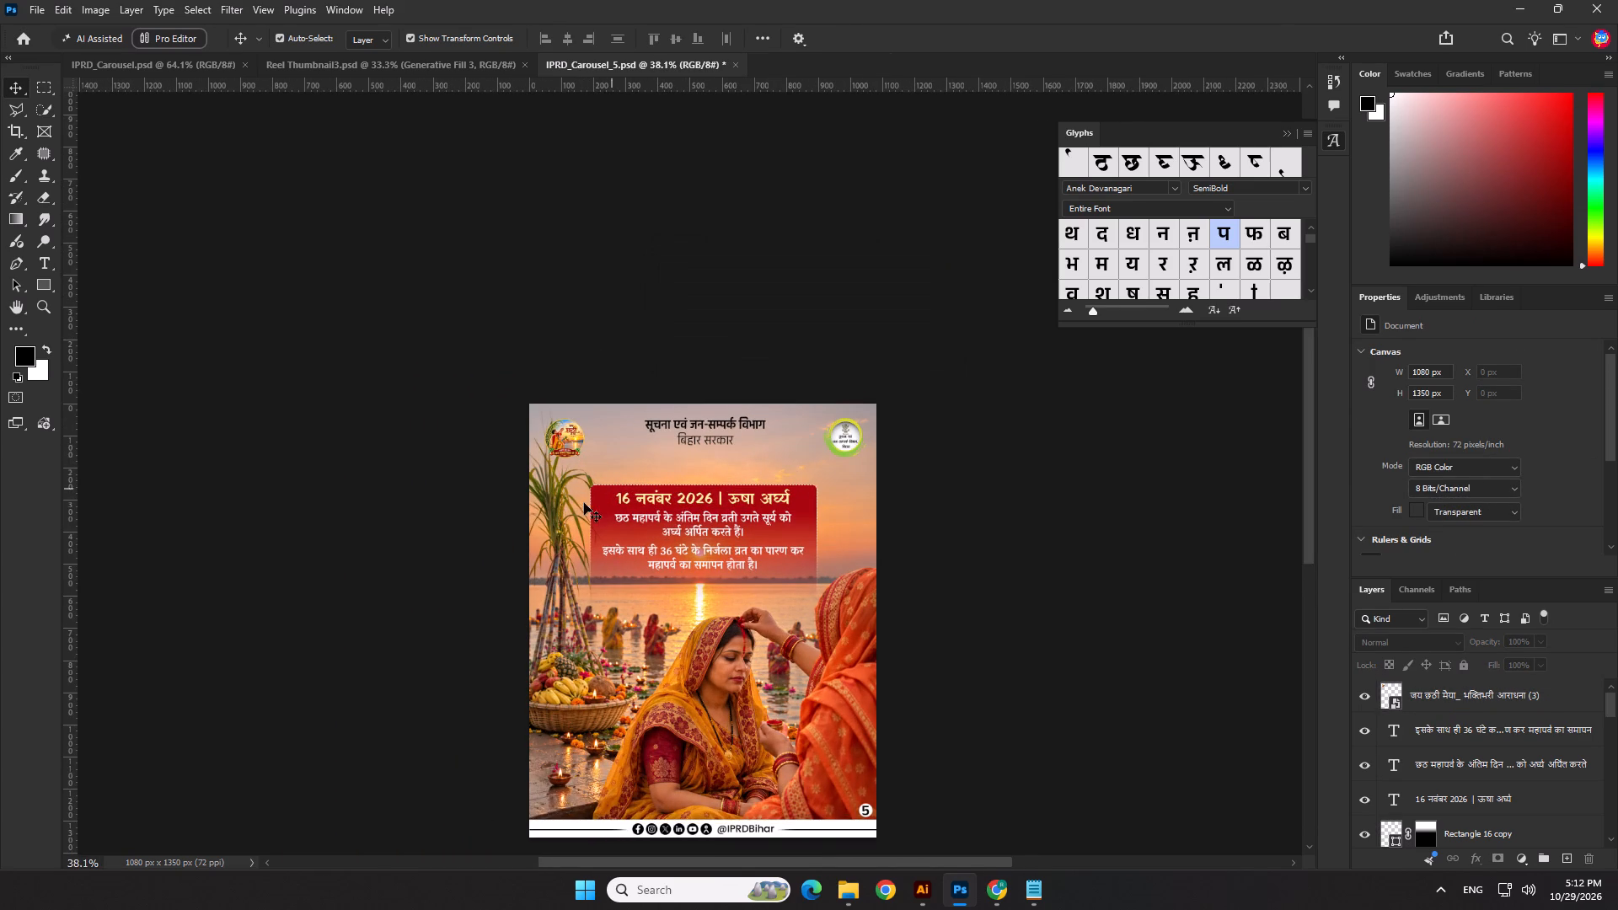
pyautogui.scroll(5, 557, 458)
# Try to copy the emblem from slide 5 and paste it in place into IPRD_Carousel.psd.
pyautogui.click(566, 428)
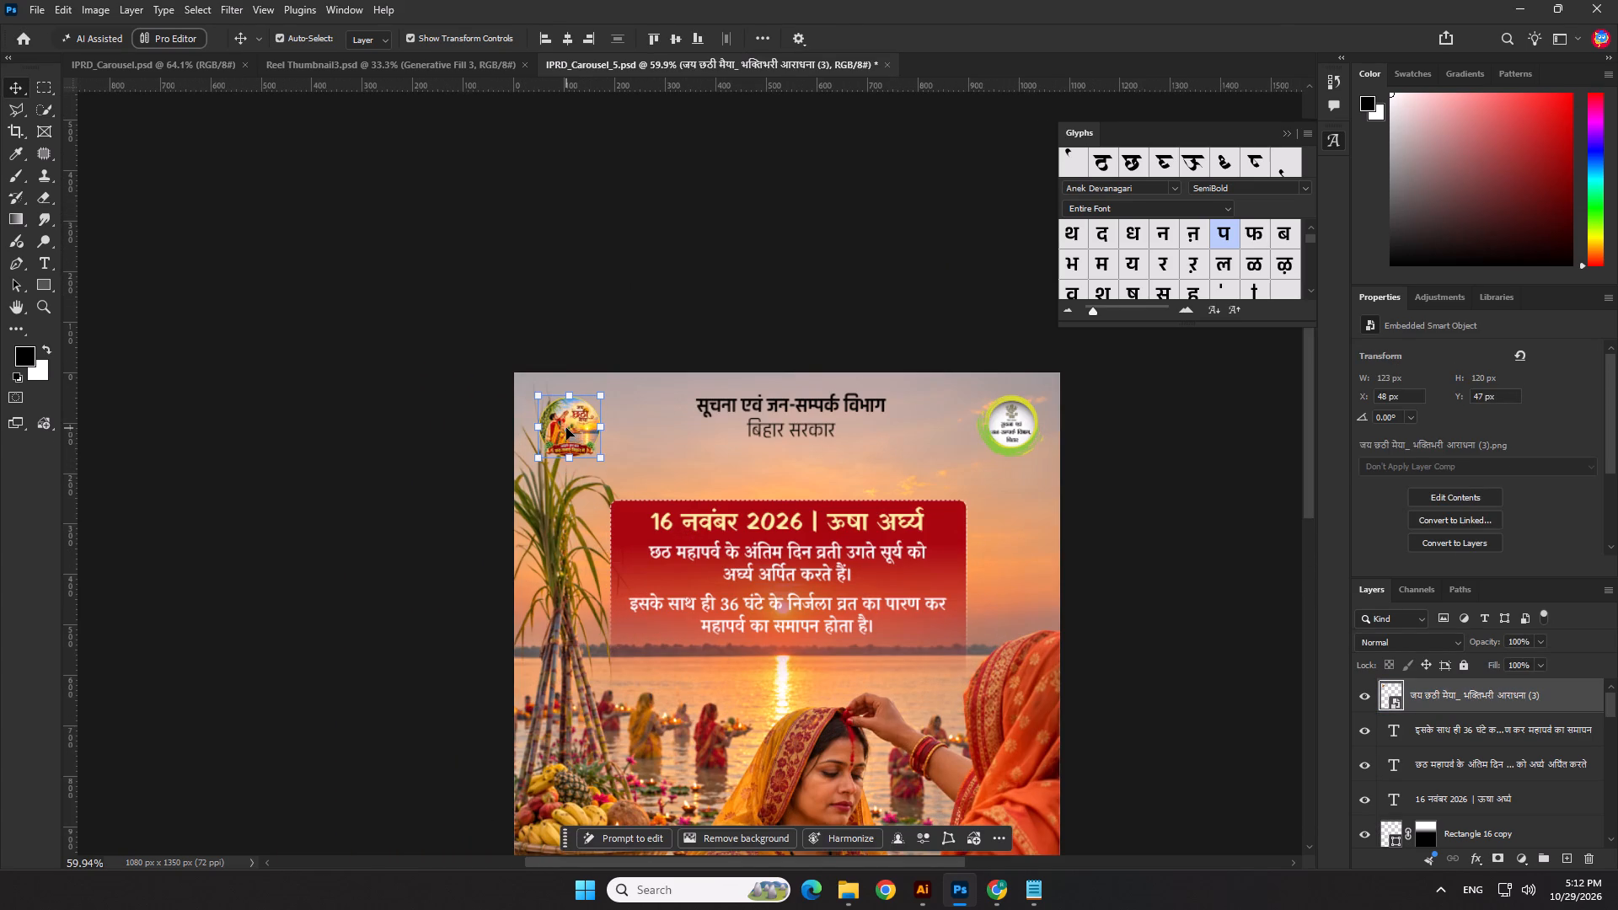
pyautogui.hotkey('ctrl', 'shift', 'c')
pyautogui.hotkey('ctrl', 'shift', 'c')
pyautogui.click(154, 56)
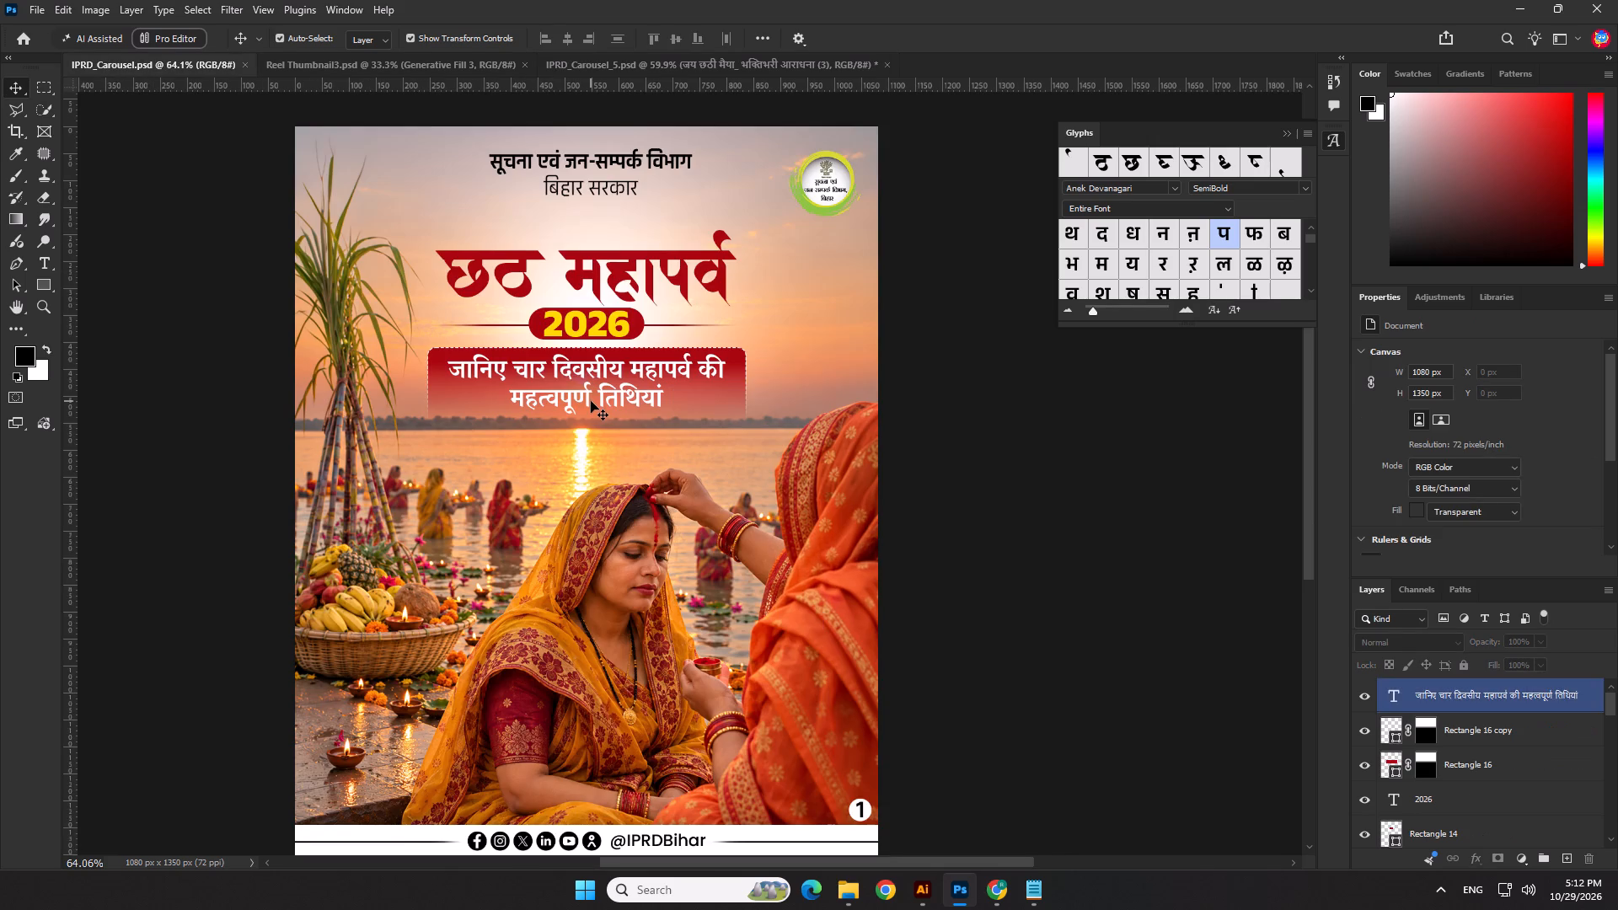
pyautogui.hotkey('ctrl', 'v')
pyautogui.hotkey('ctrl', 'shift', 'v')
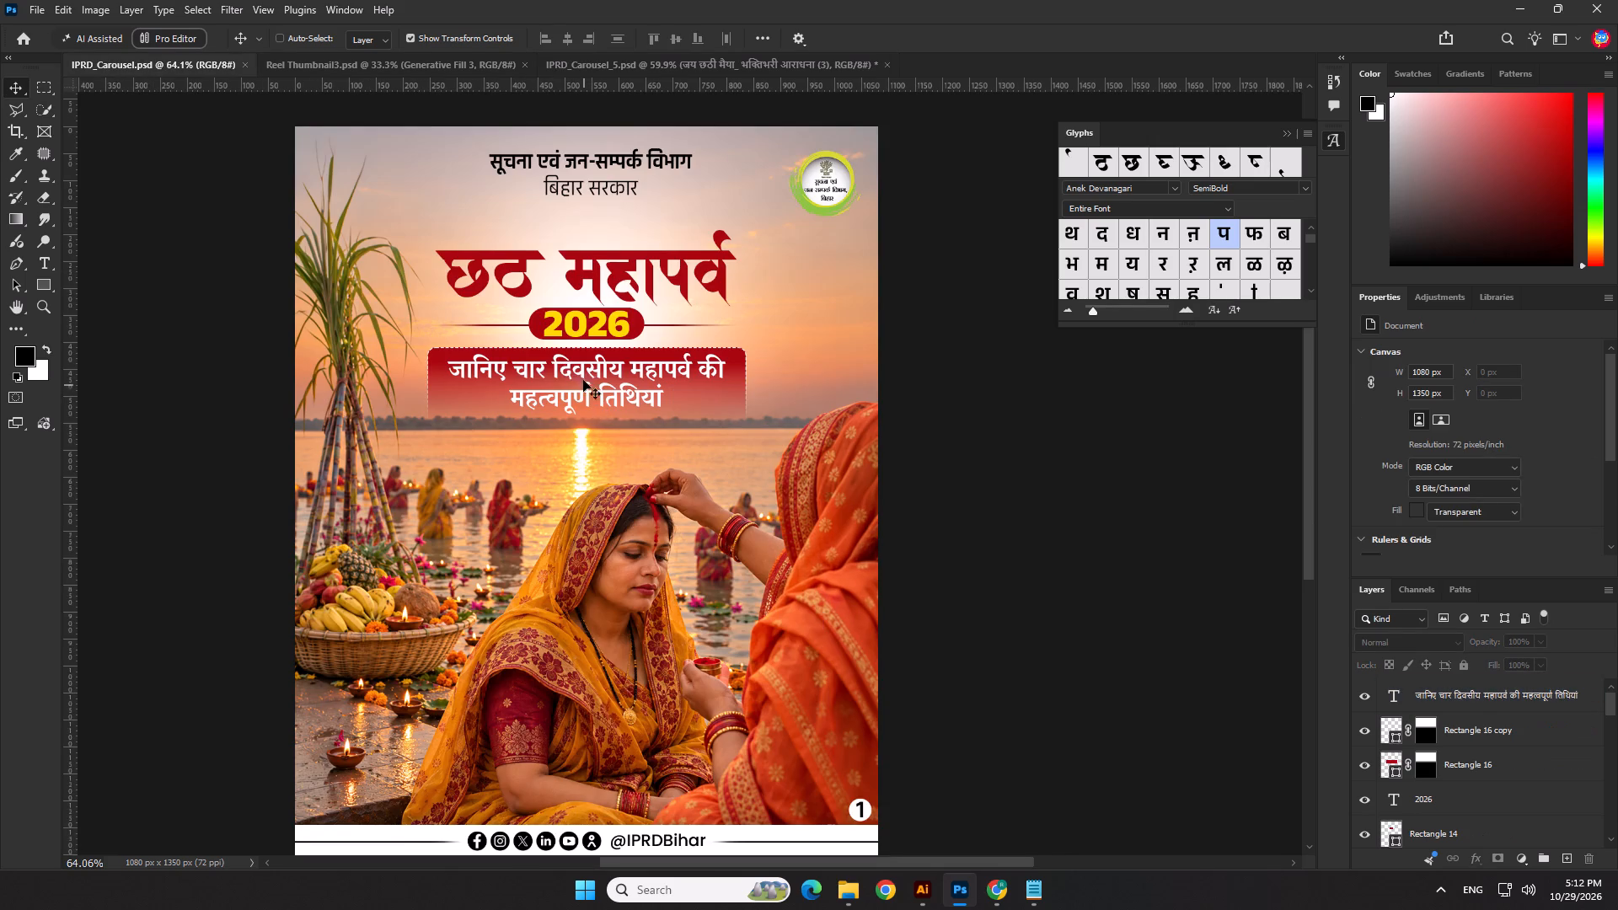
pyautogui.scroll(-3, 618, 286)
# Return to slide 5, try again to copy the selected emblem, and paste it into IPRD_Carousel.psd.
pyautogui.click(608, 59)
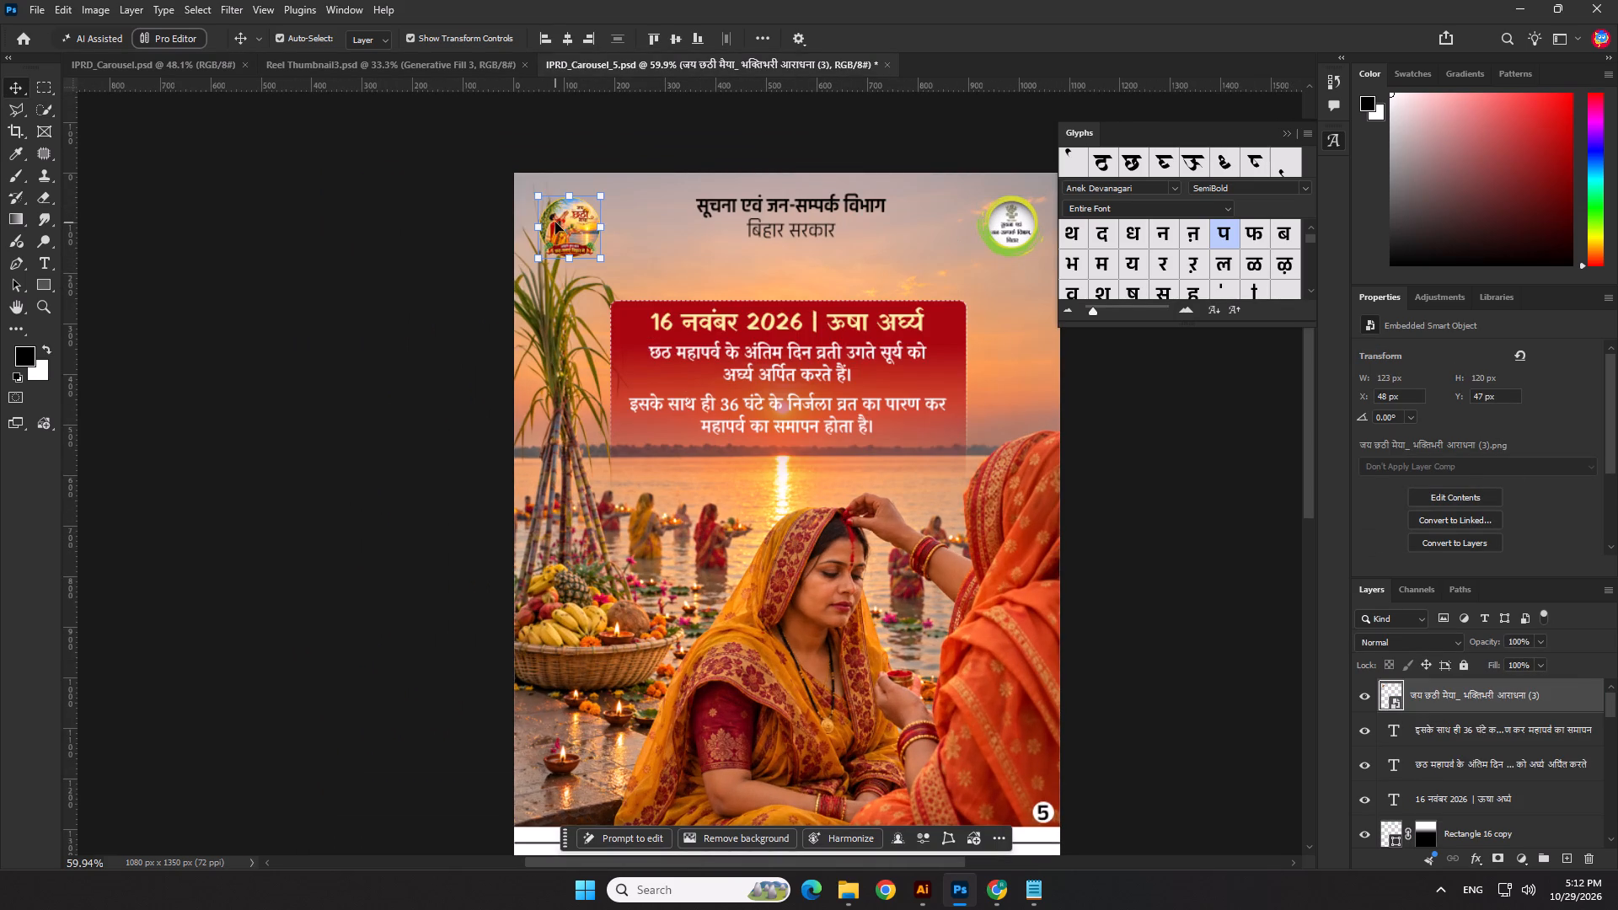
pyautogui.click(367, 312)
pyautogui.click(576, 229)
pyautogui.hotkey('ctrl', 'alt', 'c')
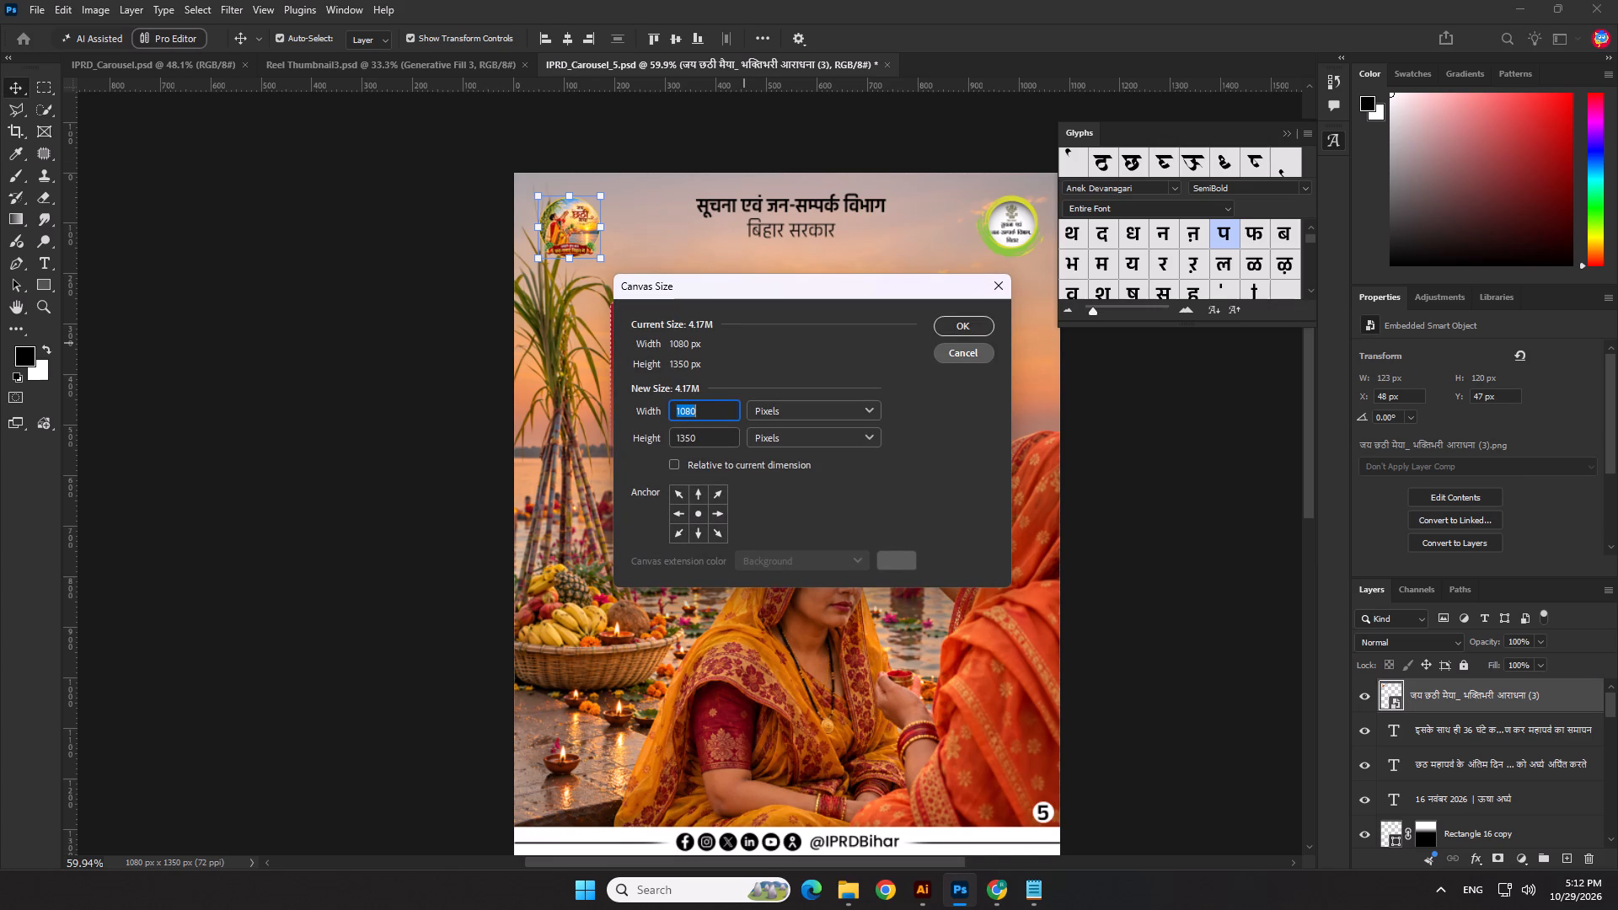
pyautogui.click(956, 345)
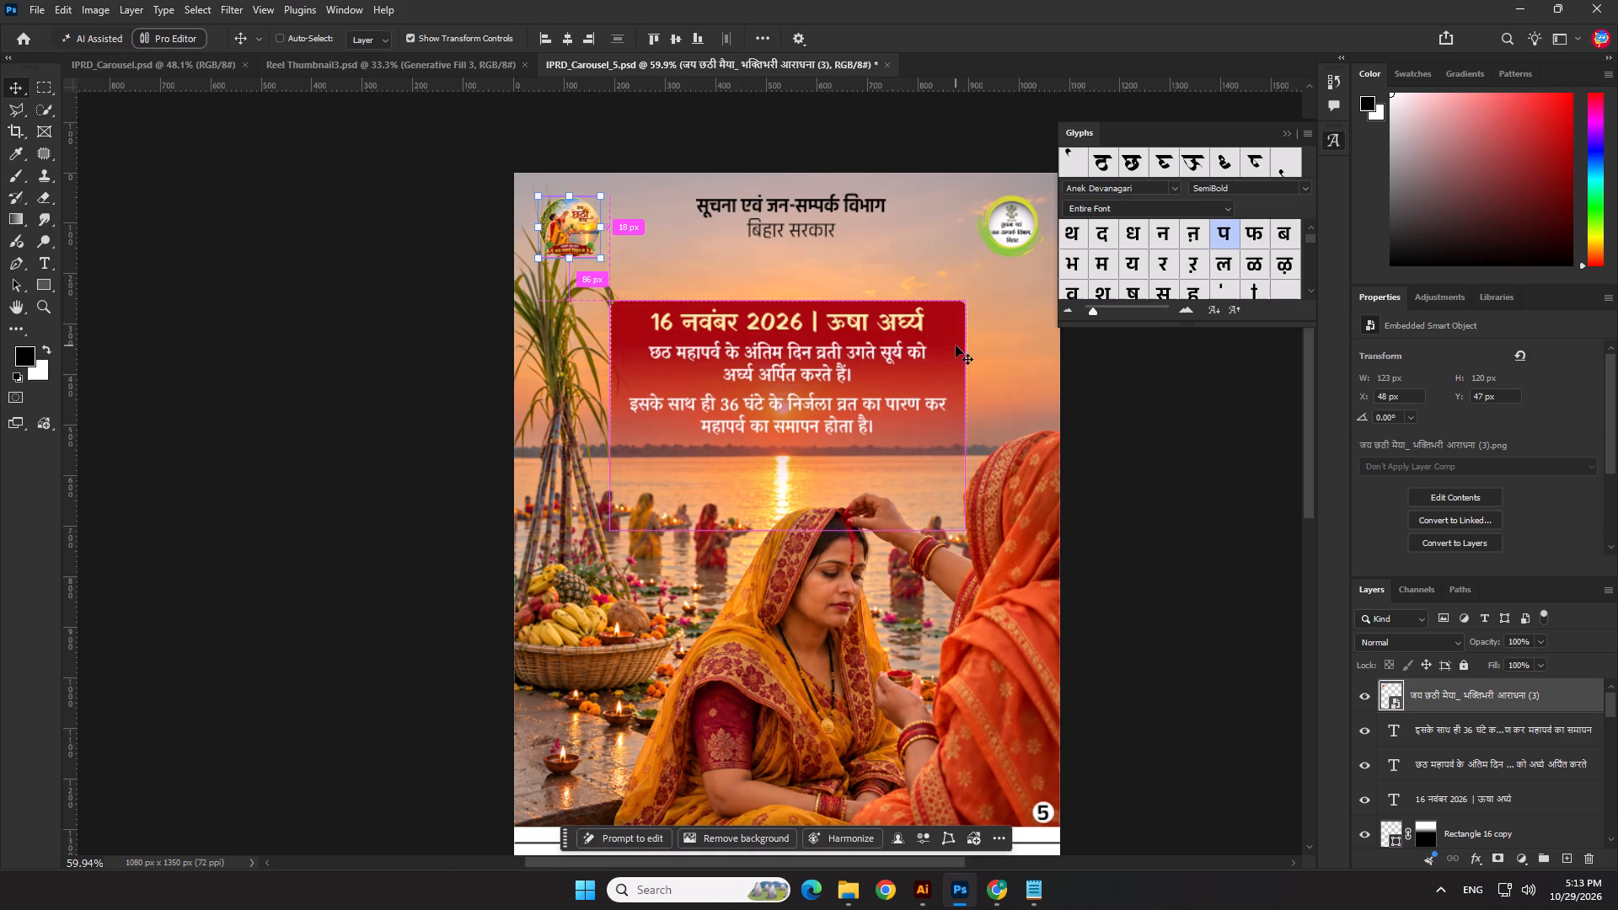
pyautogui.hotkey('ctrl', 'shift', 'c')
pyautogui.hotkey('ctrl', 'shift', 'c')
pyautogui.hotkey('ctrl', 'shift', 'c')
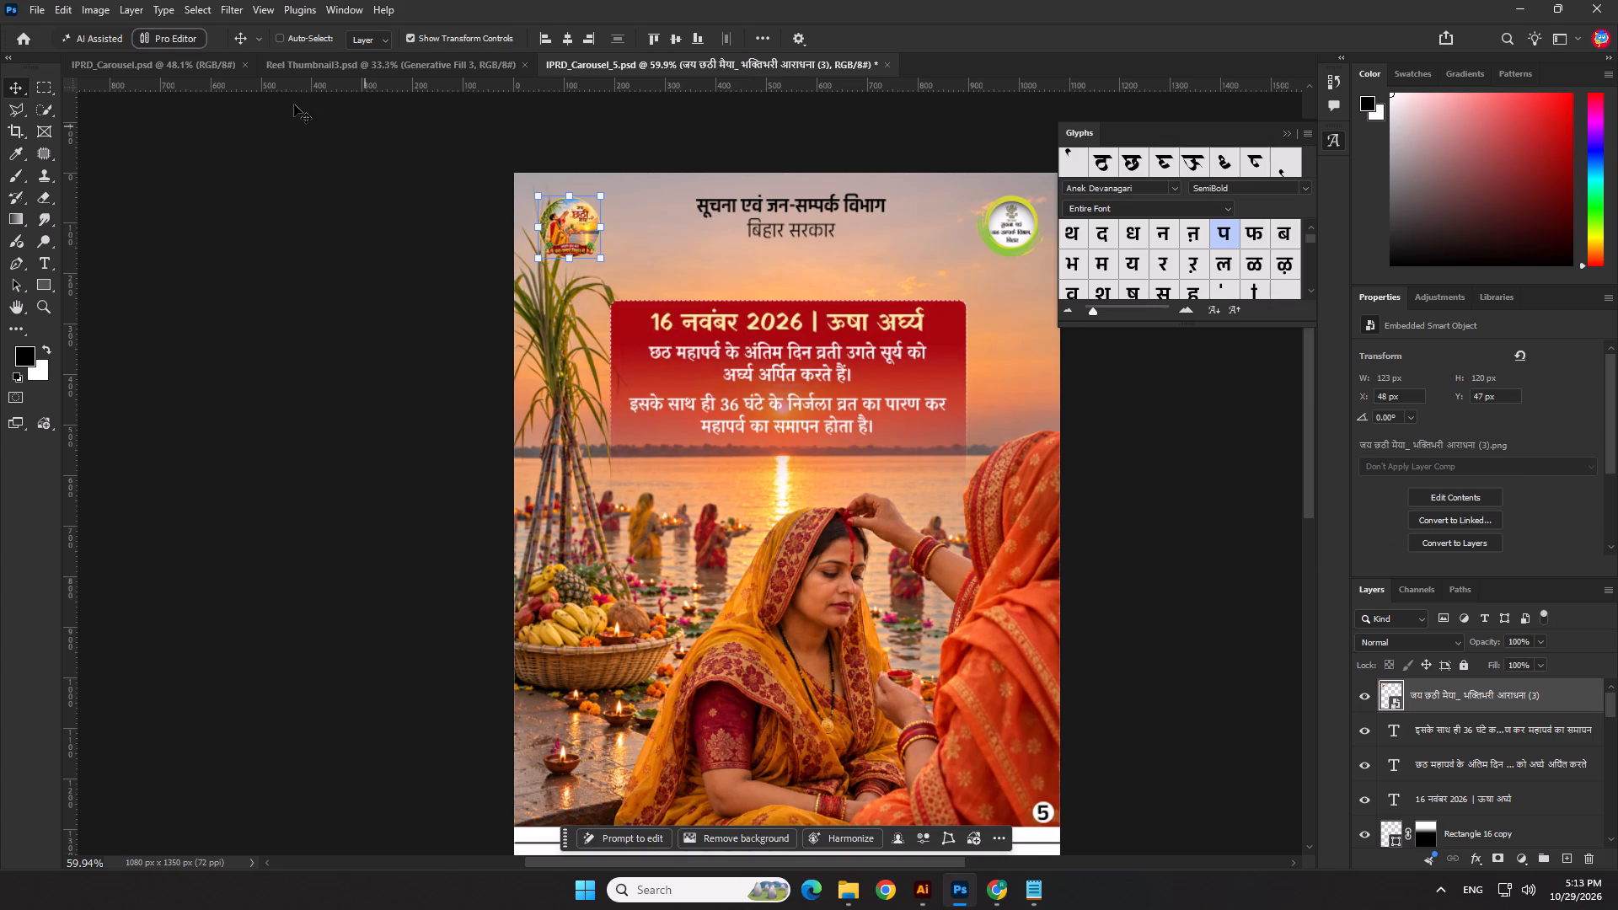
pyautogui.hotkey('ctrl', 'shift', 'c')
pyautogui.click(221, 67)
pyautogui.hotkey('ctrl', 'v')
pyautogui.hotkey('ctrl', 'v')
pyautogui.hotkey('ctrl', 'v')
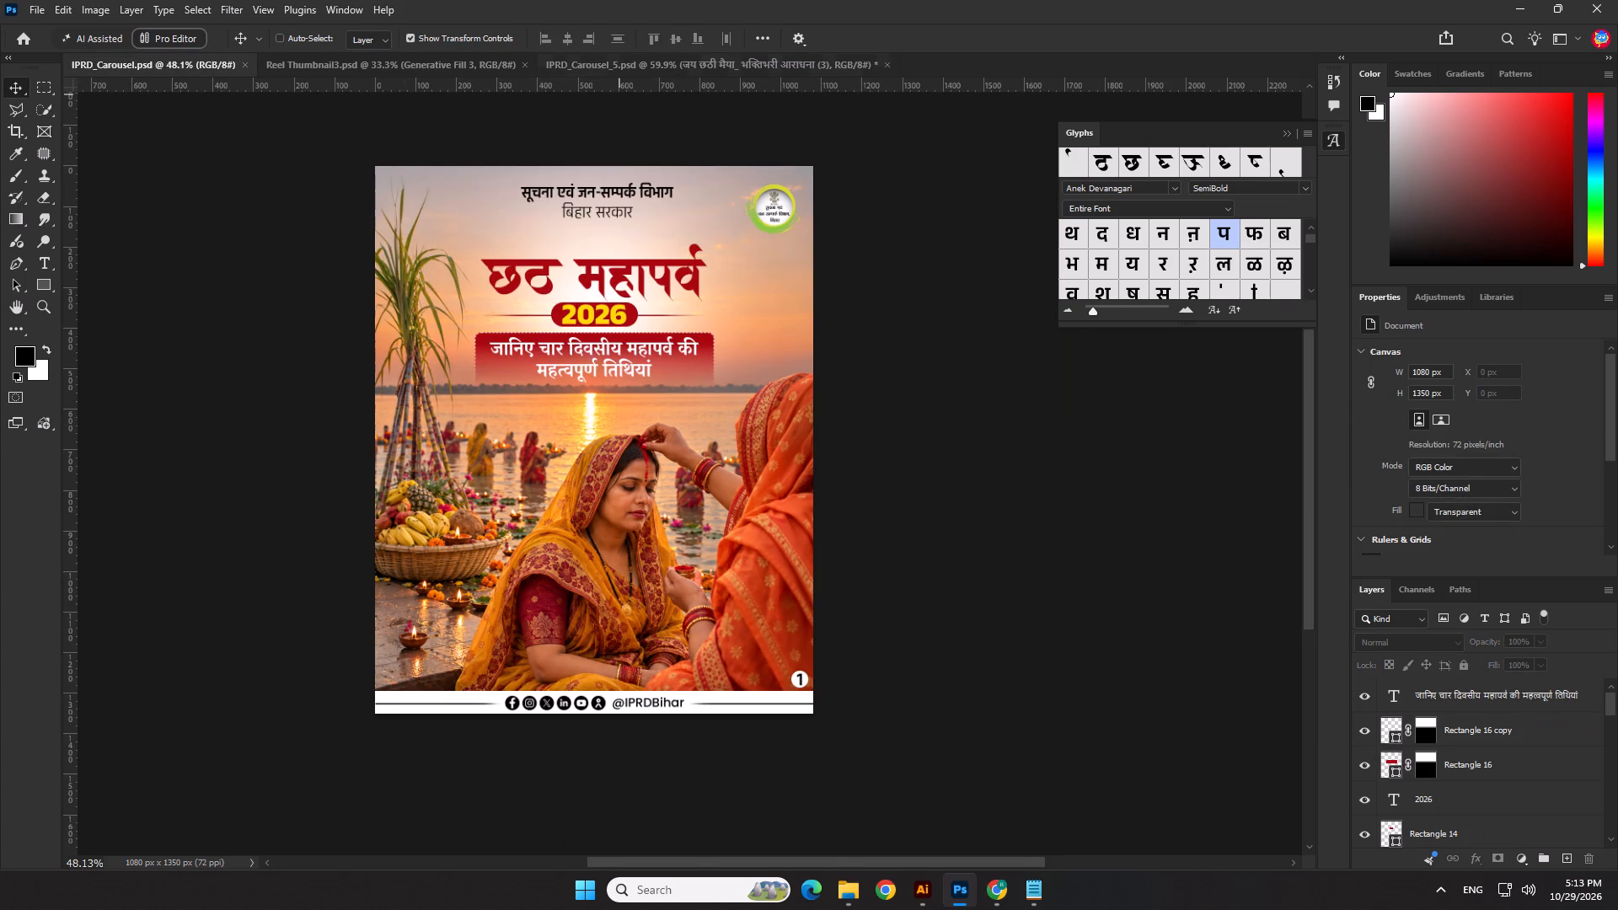
# Return to slide 5 and examine the emblem's placement relative to the department logo and the slide margins.
pyautogui.click(676, 65)
pyautogui.click(581, 220)
pyautogui.scroll(-4, 581, 220)
pyautogui.scroll(9, 585, 222)
pyautogui.scroll(-6, 587, 226)
pyautogui.click(311, 258)
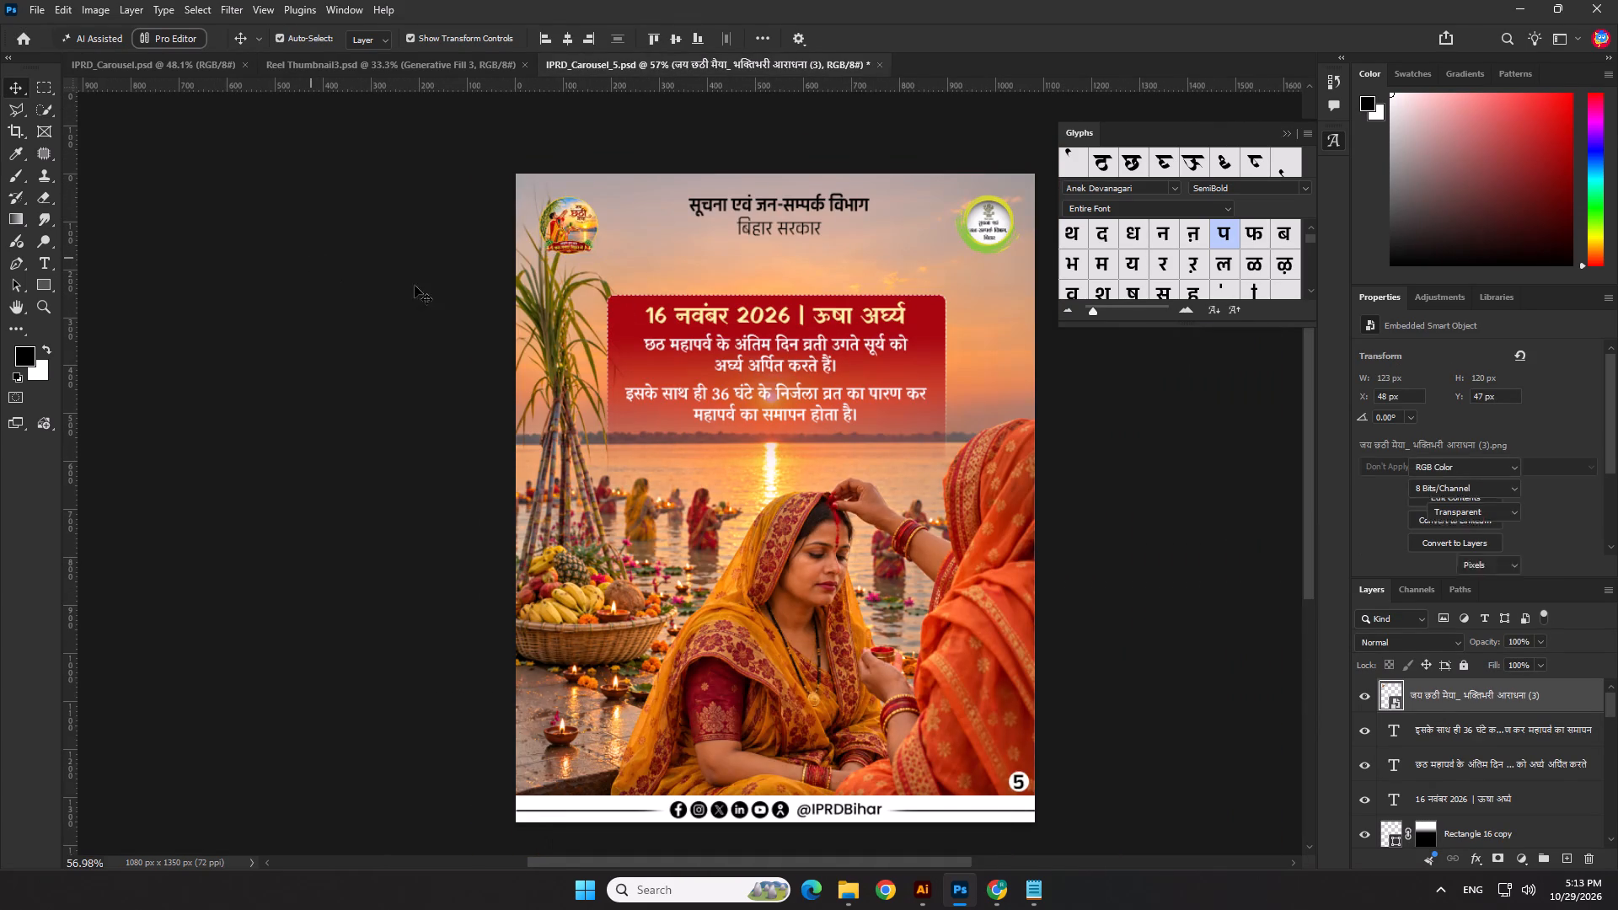
pyautogui.scroll(-5, 547, 297)
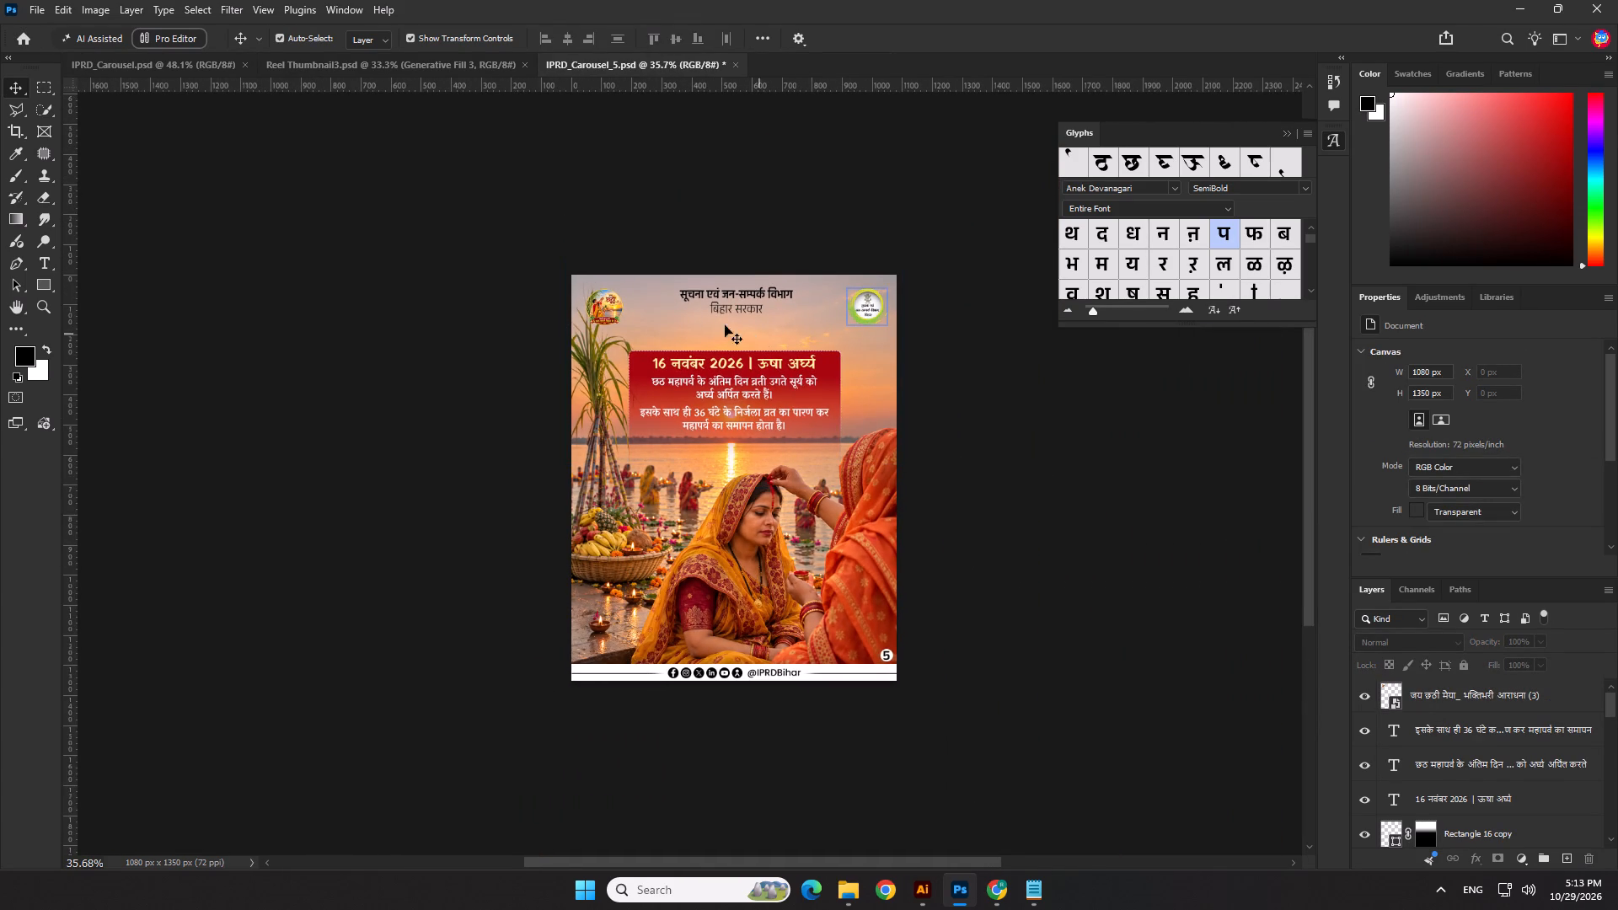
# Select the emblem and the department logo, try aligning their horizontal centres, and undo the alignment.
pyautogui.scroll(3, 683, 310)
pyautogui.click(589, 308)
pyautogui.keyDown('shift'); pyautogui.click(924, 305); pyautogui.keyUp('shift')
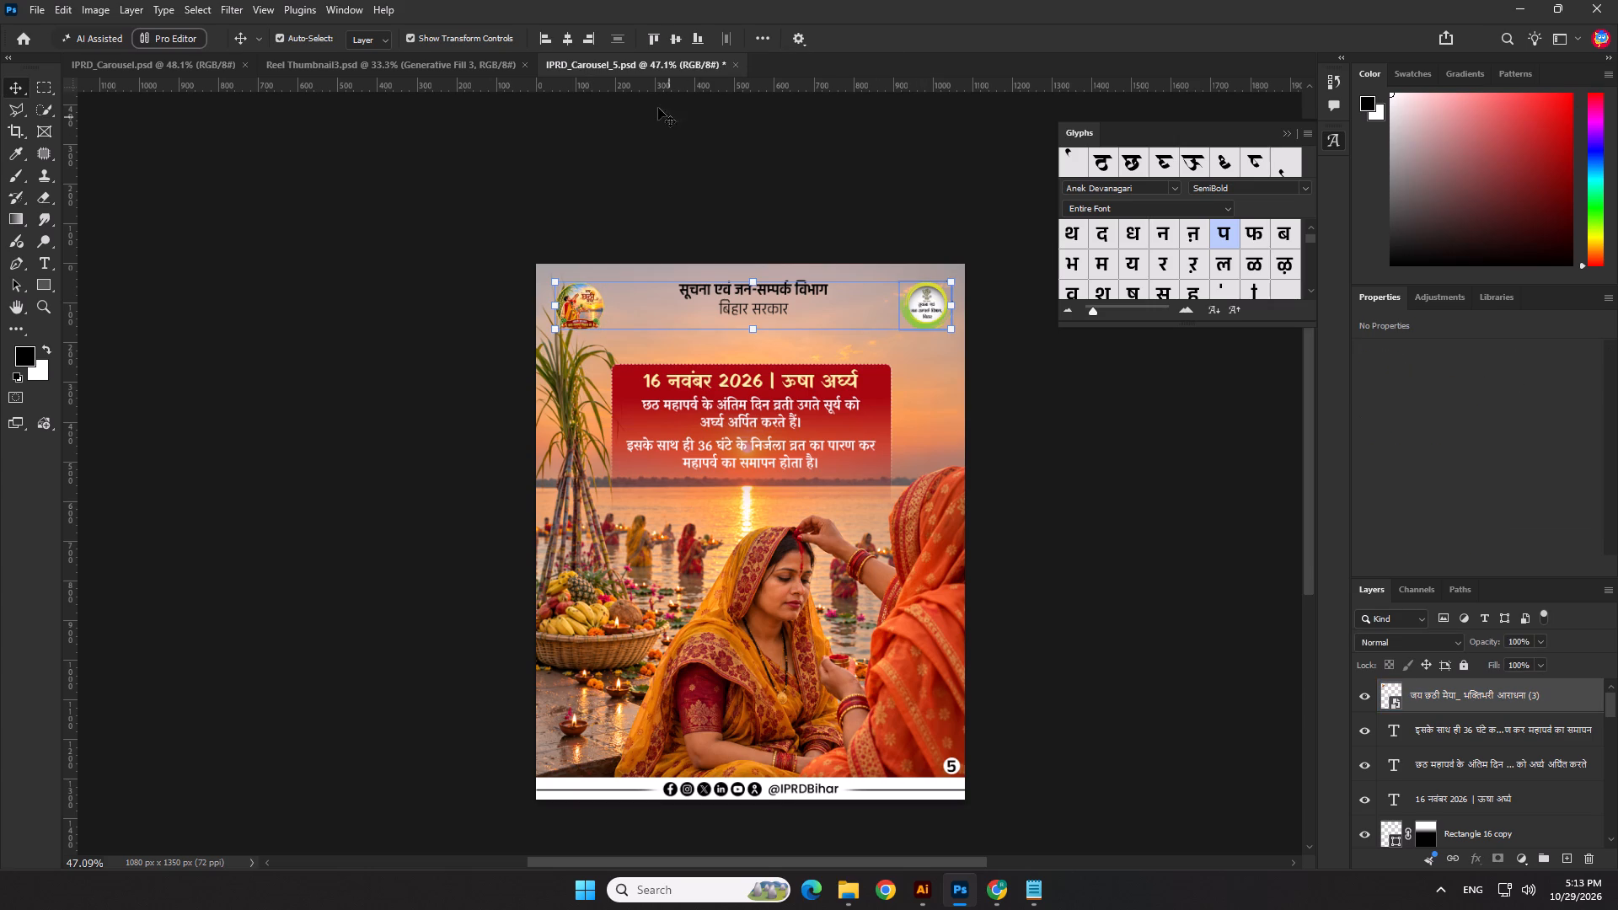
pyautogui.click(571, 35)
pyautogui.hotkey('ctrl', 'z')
# Group the emblem with the department logo, try centring the group horizontally, and undo the alignment.
pyautogui.hotkey('ctrl', 'g')
pyautogui.click(567, 40)
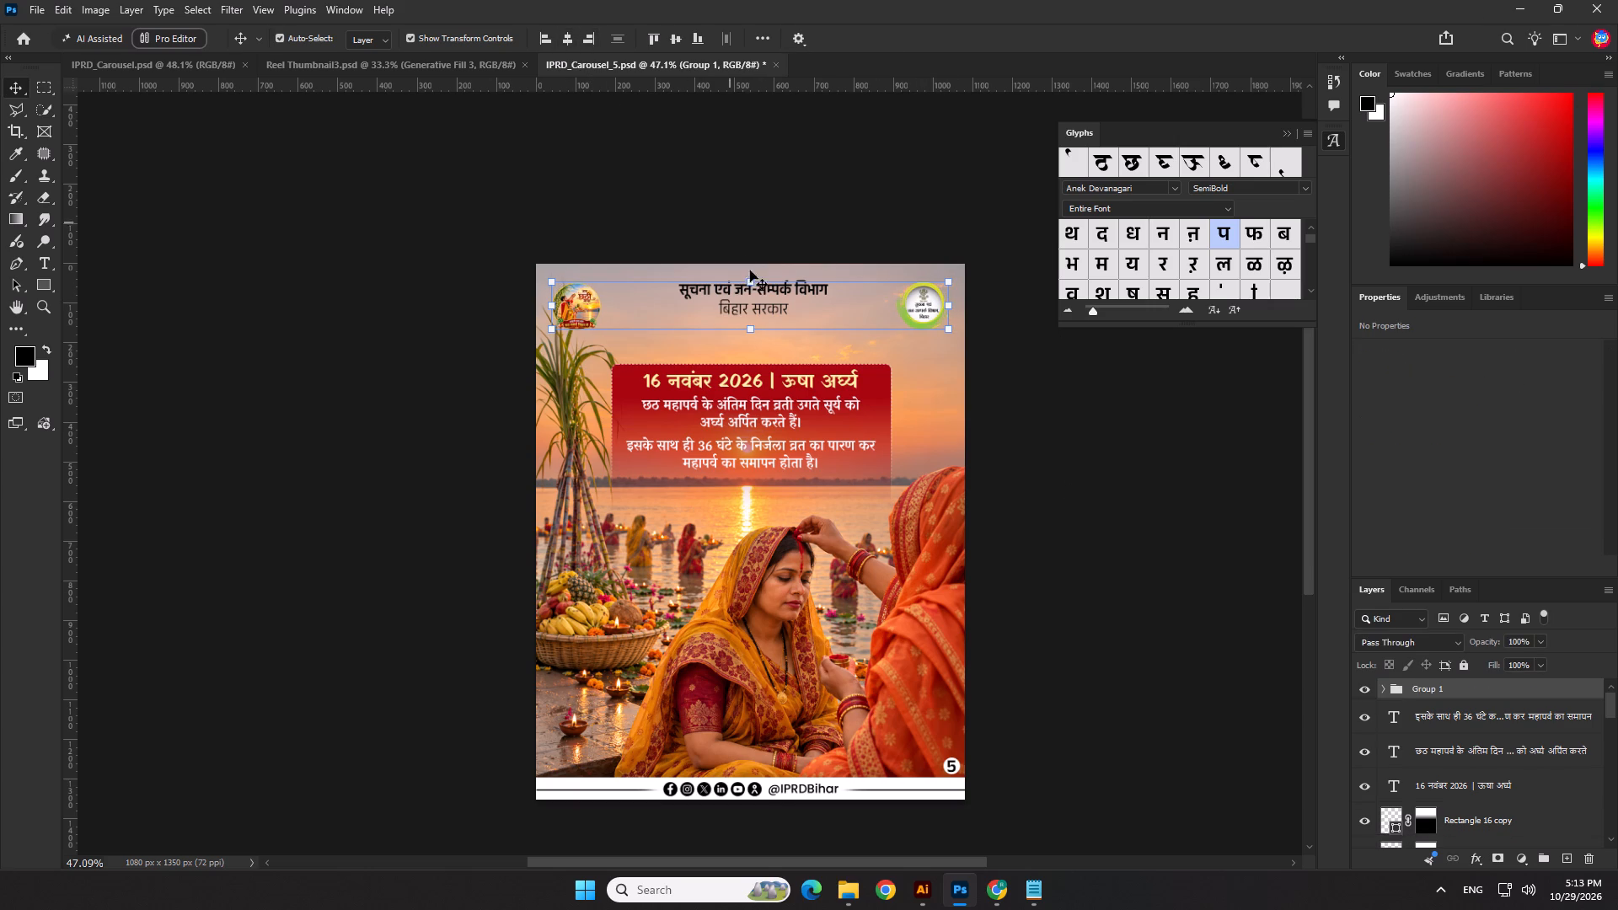
pyautogui.hotkey('ctrl', 'z')
pyautogui.click(1137, 427)
# Nudge the Chhathi Maiya emblem left within Group 1, try centring the group horizontally on the slide, and undo the alignment.
pyautogui.scroll(3, 701, 280)
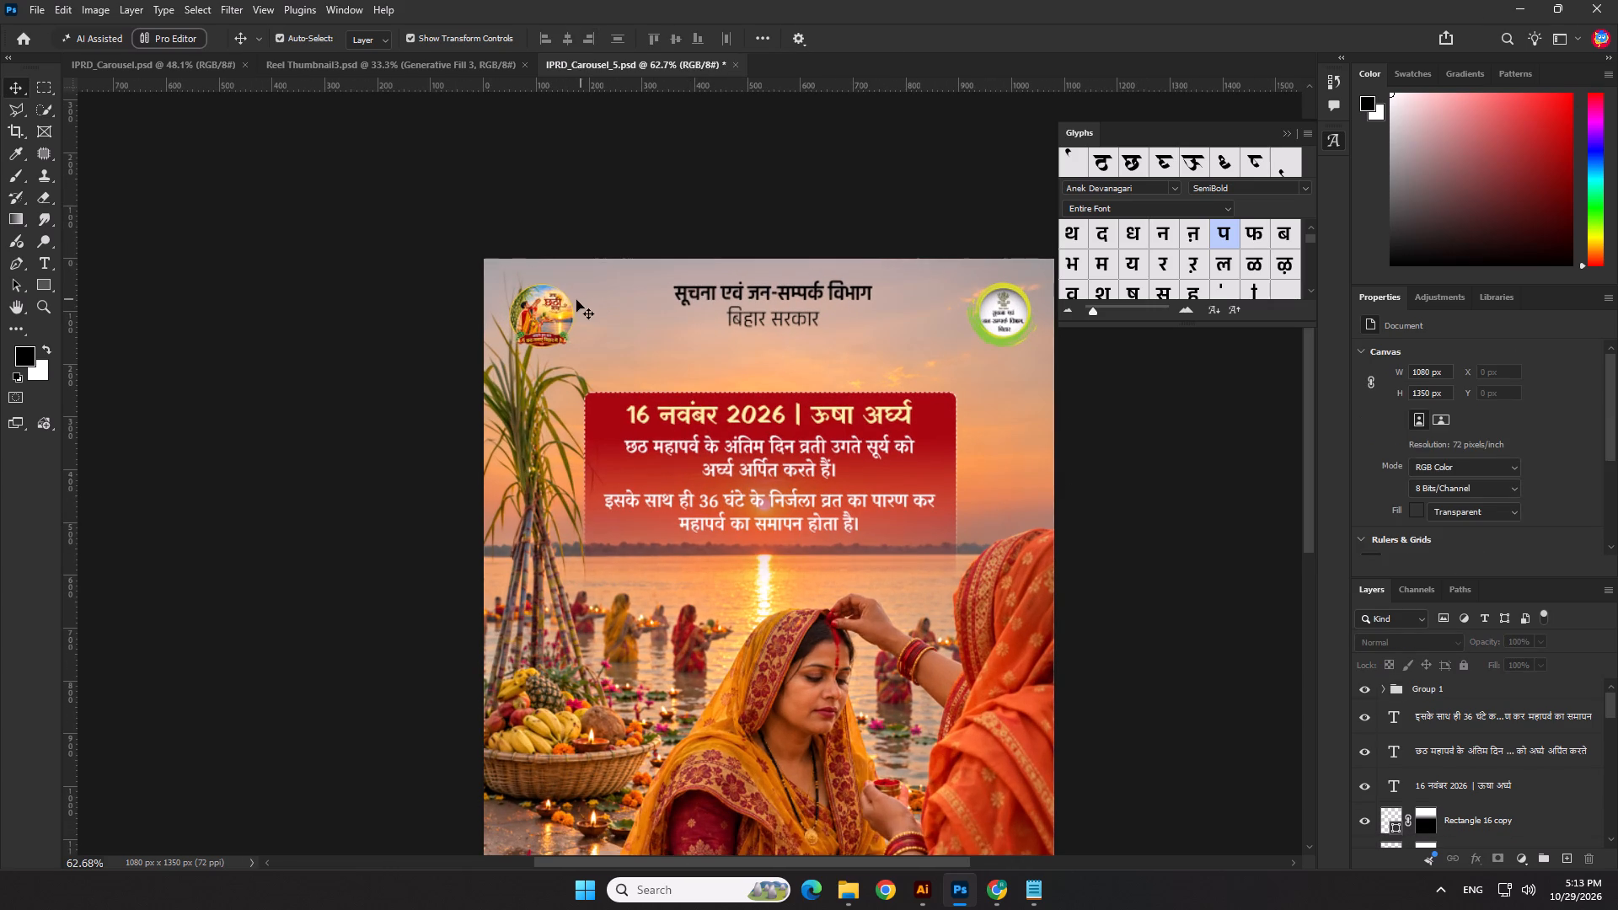
pyautogui.click(543, 309)
pyautogui.hotkey('shift', 'Left')
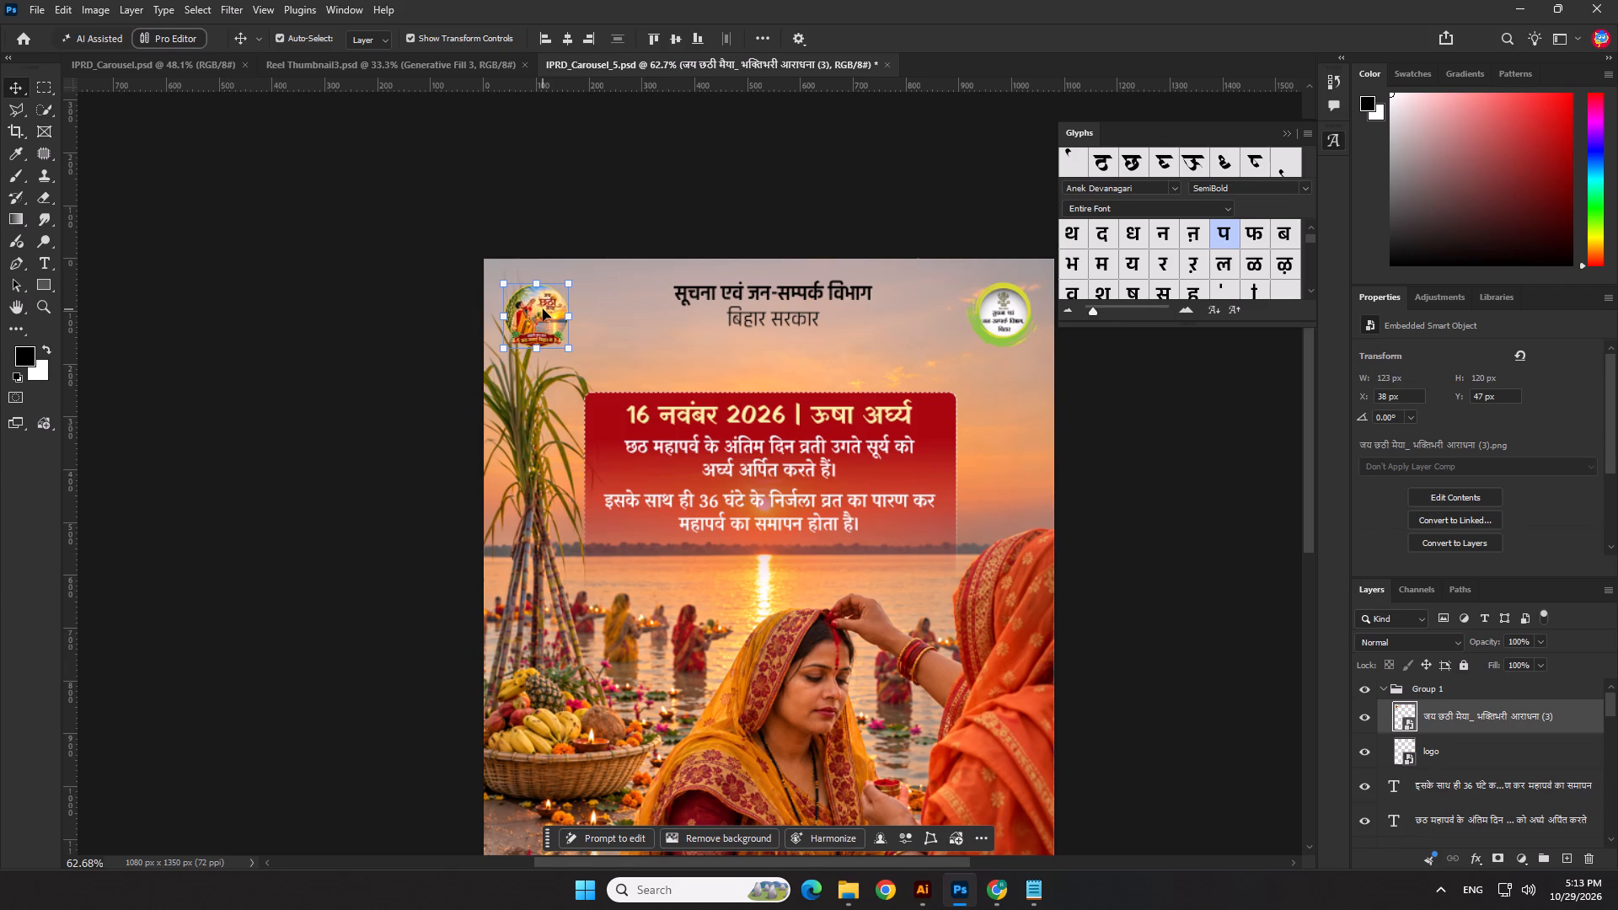
pyautogui.press('Right')
pyautogui.press('Right')
pyautogui.keyDown('shift'); pyautogui.click(988, 310); pyautogui.keyUp('shift')
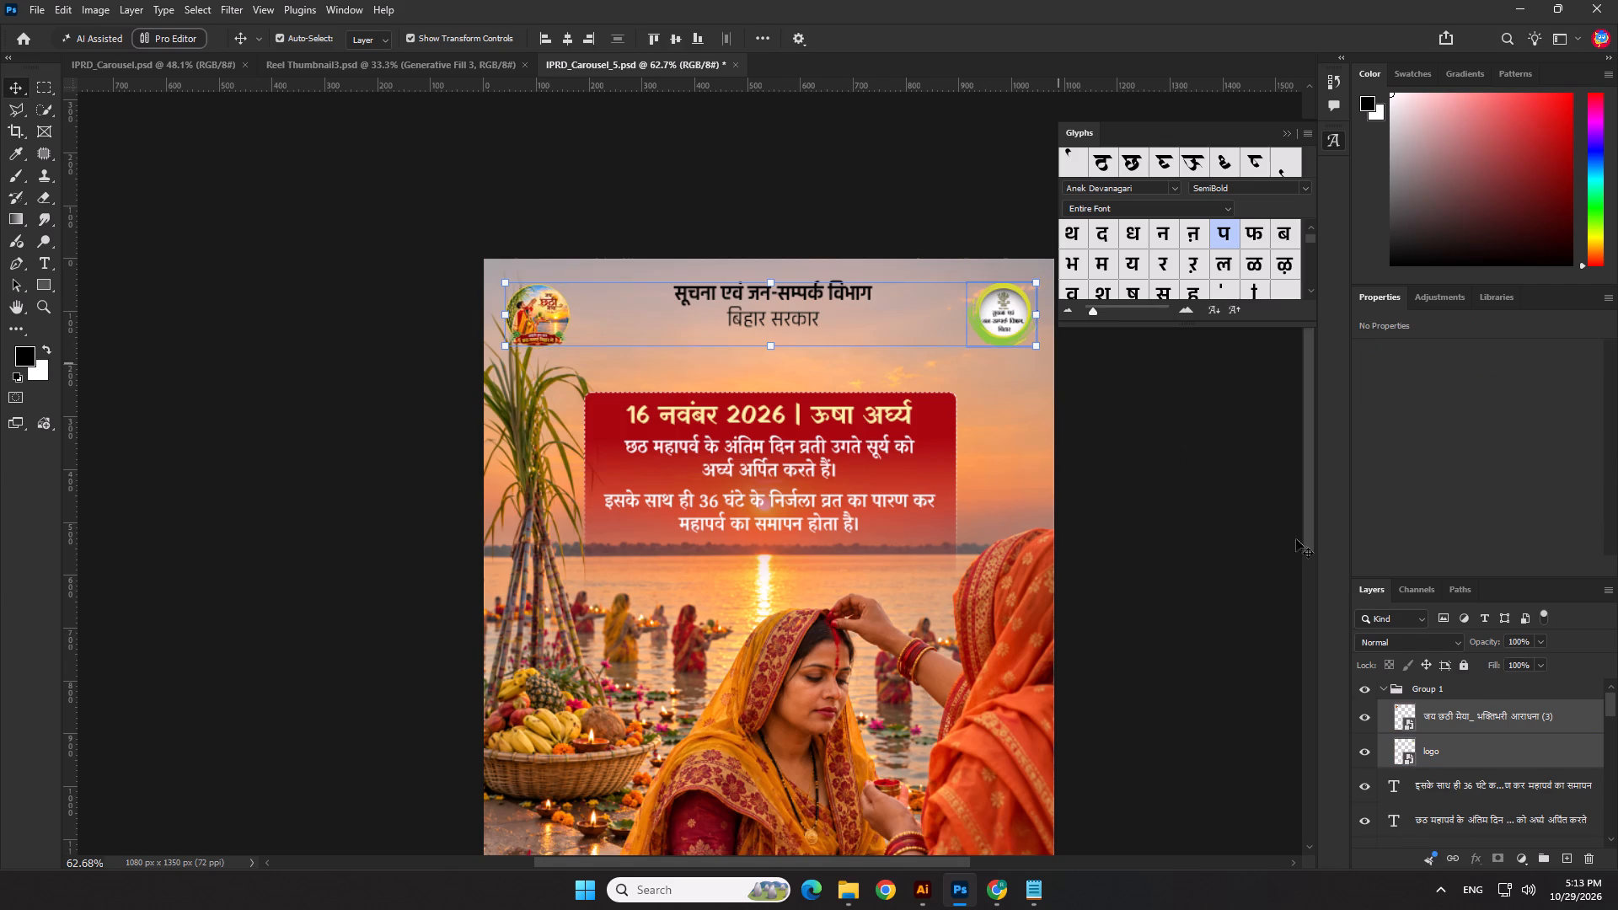
pyautogui.click(1449, 687)
pyautogui.click(568, 39)
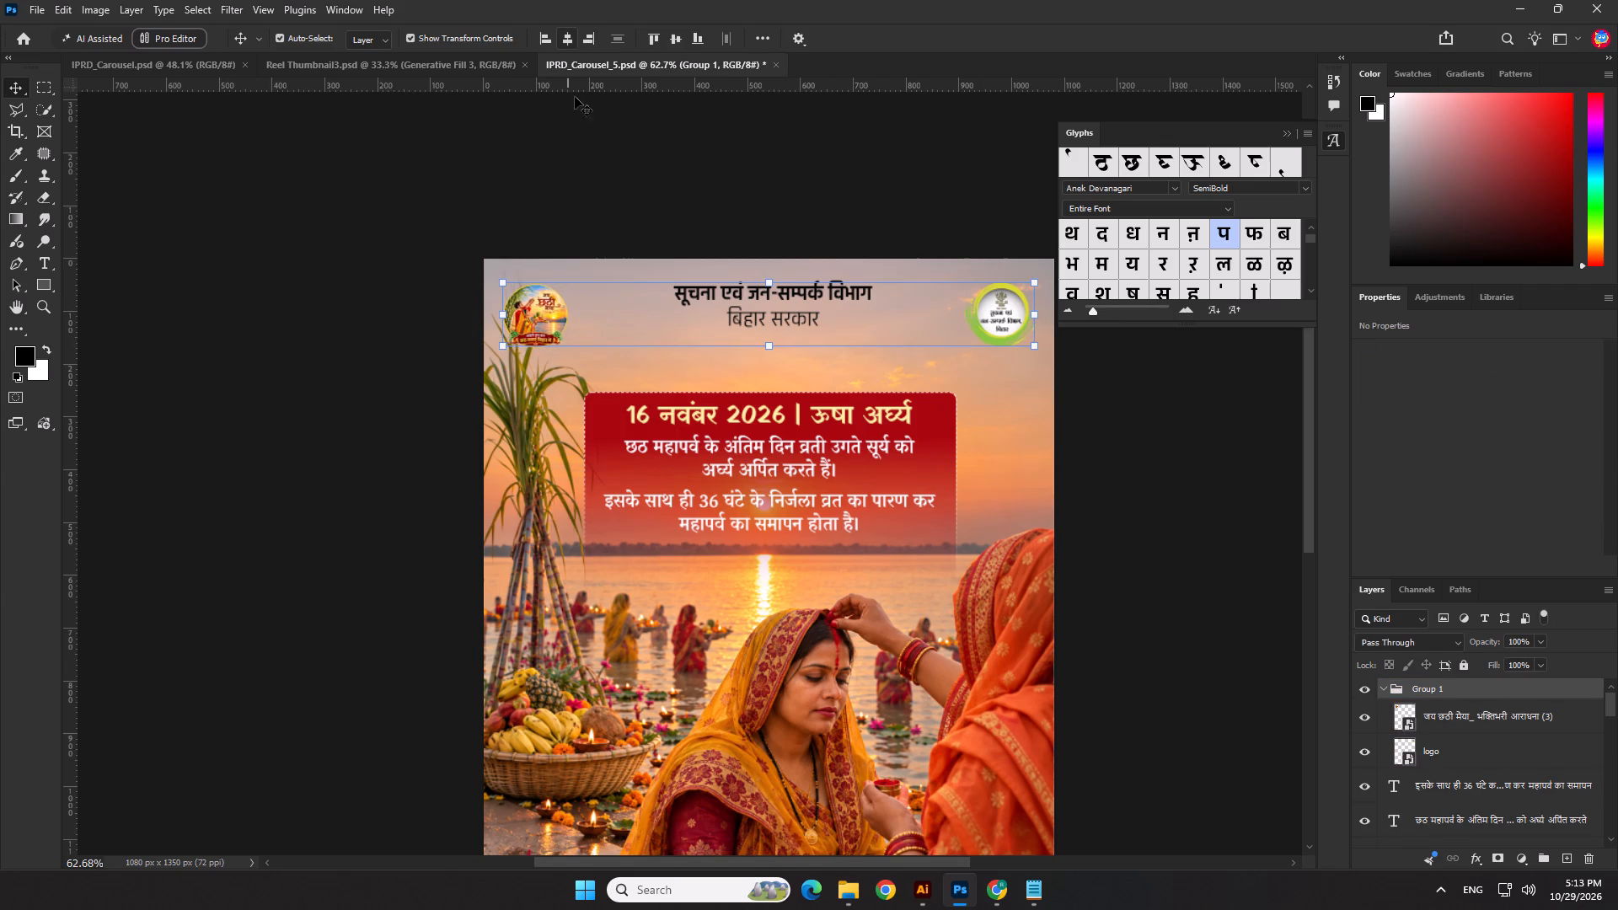
pyautogui.click(580, 142)
pyautogui.hotkey('ctrl', 'z')
# Nudge the emblem slightly further left, try centring Group 1 horizontally again, and undo the alignment.
pyautogui.click(558, 319)
pyautogui.press('Left')
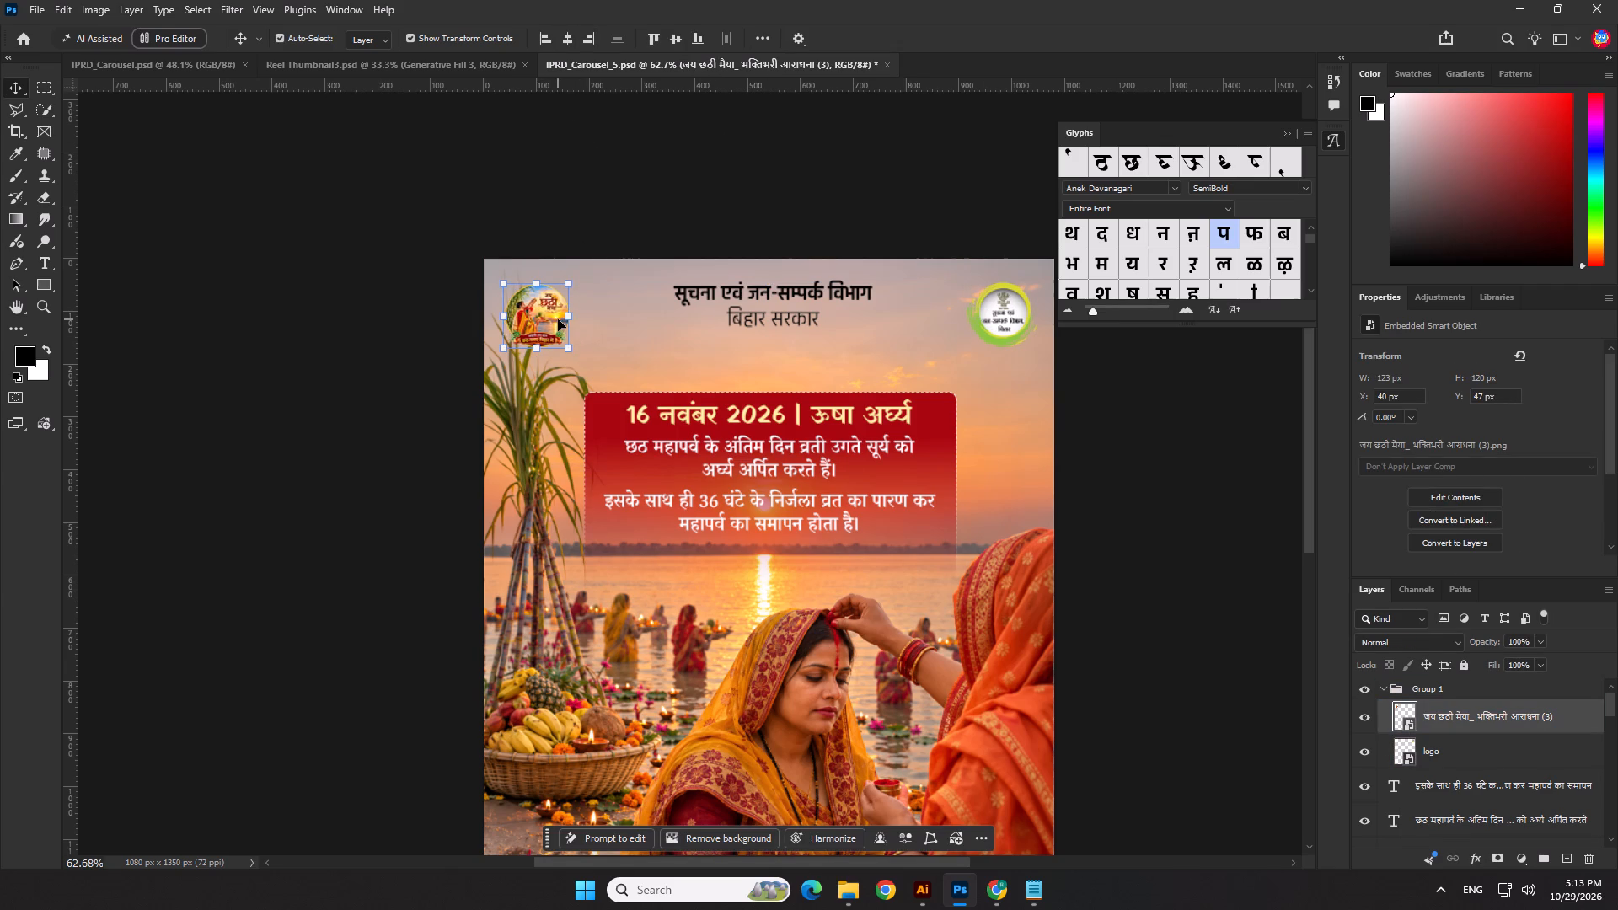
pyautogui.press('Left')
pyautogui.click(1436, 690)
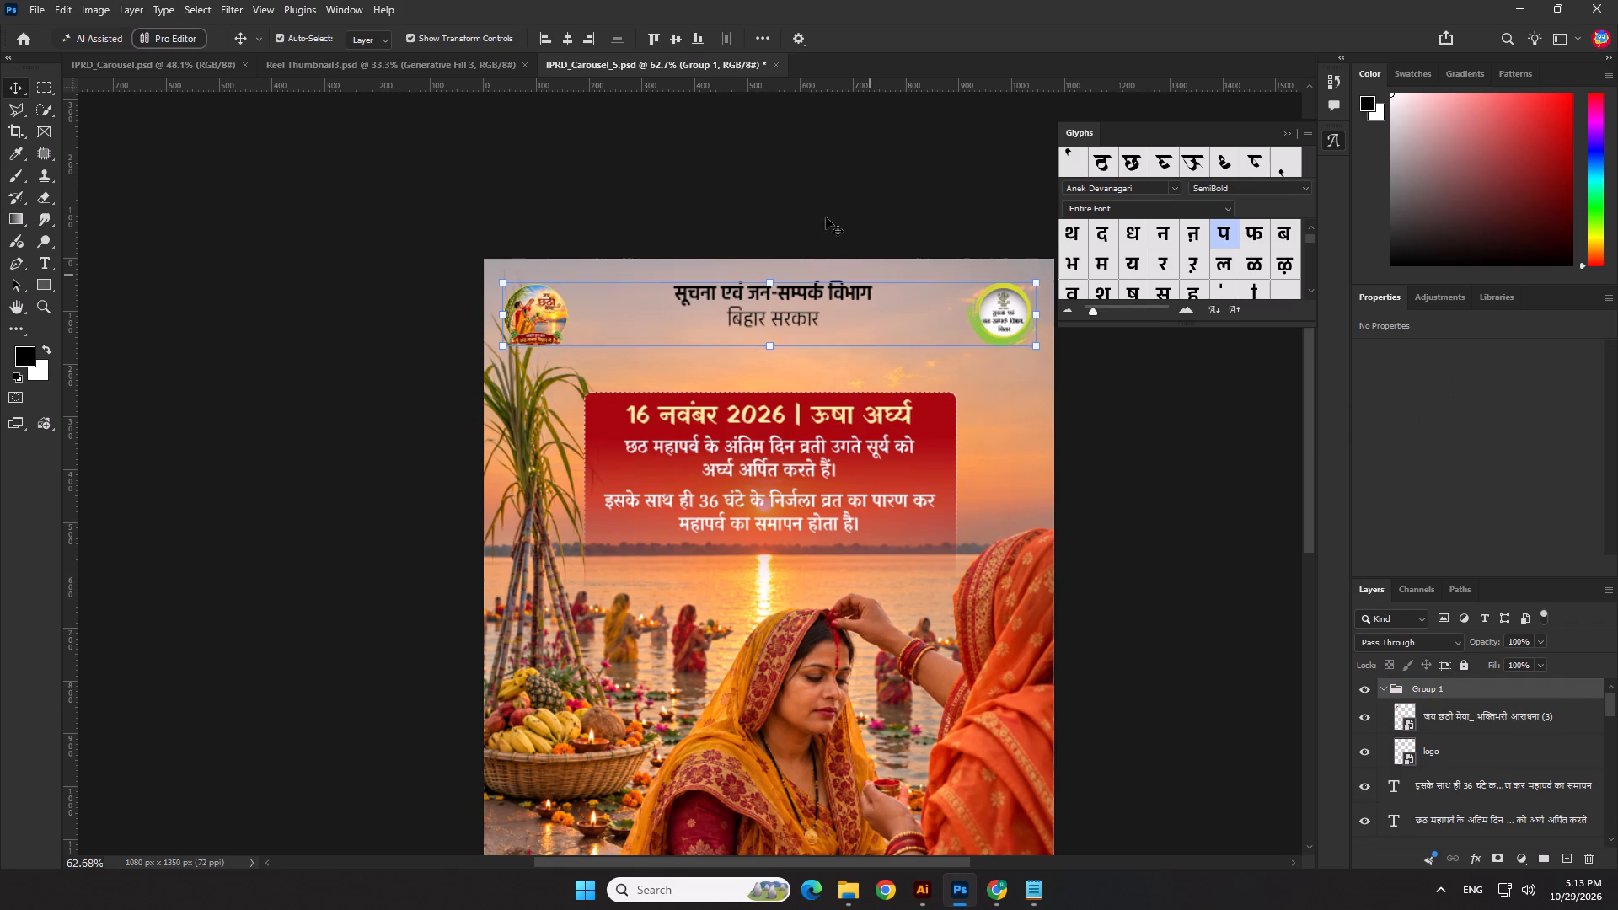
pyautogui.click(573, 35)
pyautogui.click(582, 174)
pyautogui.hotkey('ctrl', 'z')
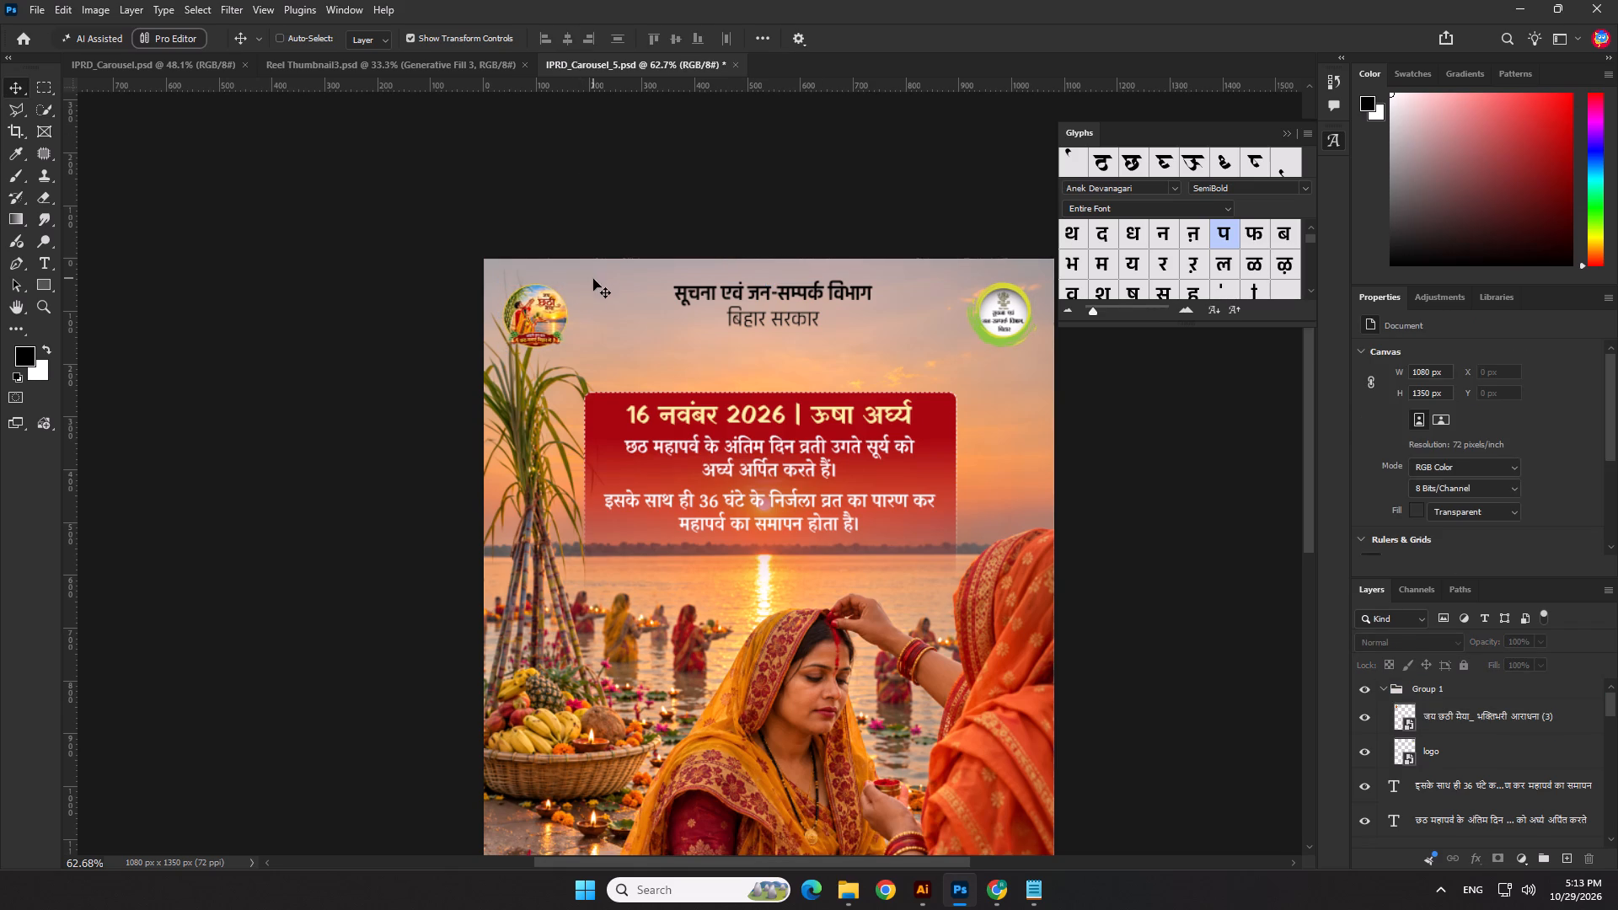
# Nudge the emblem left to X 34 px and centre Group 1 horizontally on the slide.
pyautogui.click(549, 308)
pyautogui.press('Left')
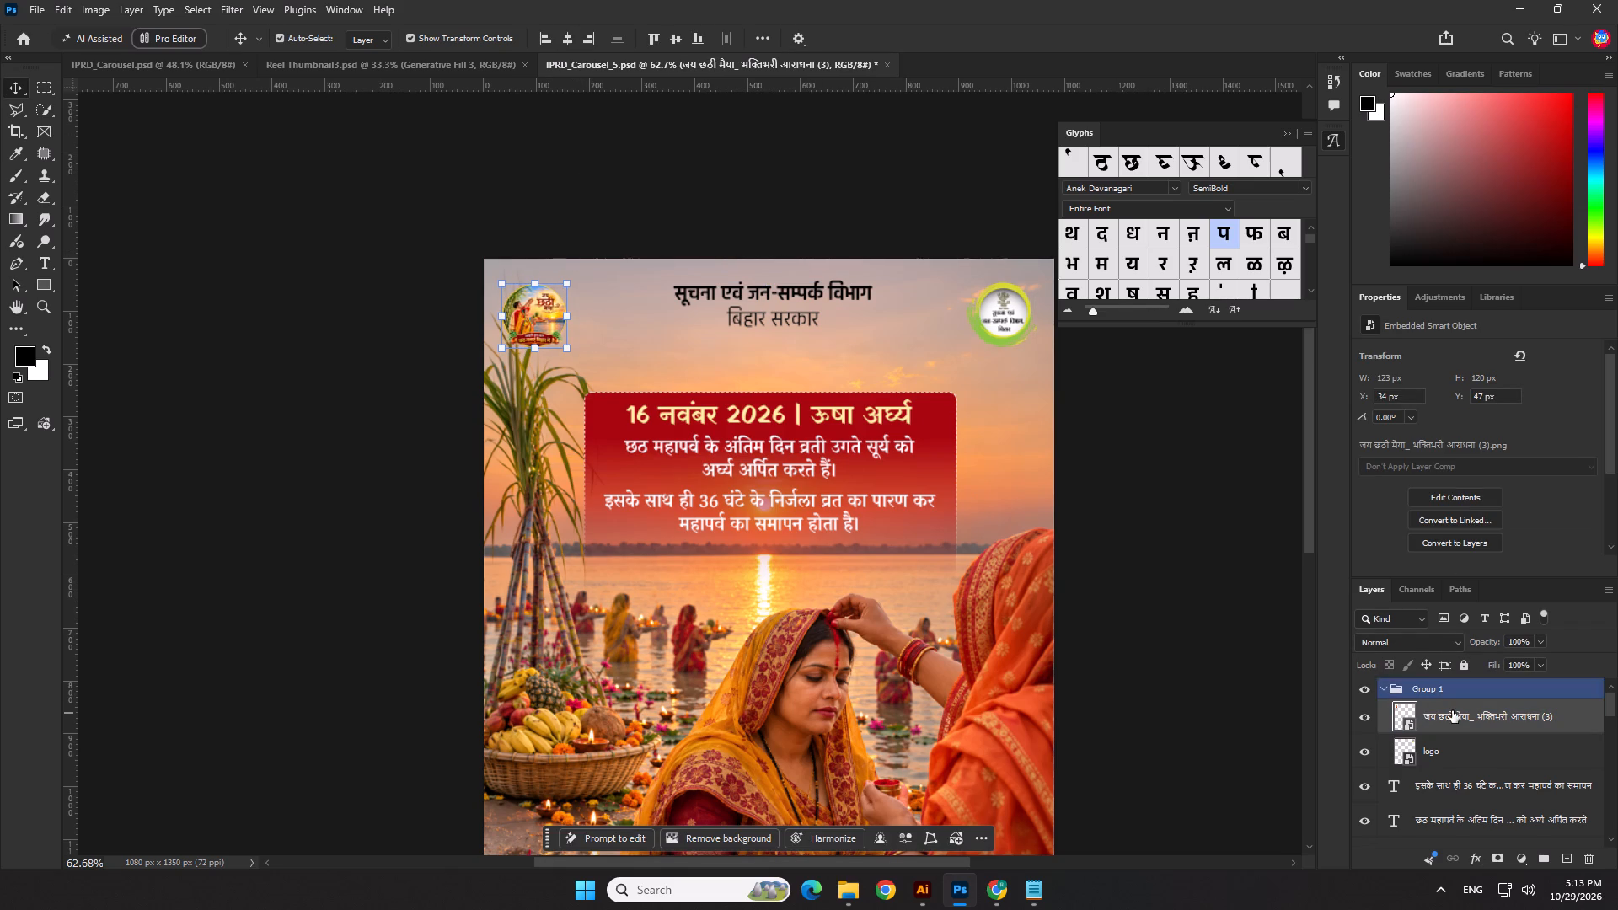
pyautogui.click(1454, 686)
pyautogui.click(565, 45)
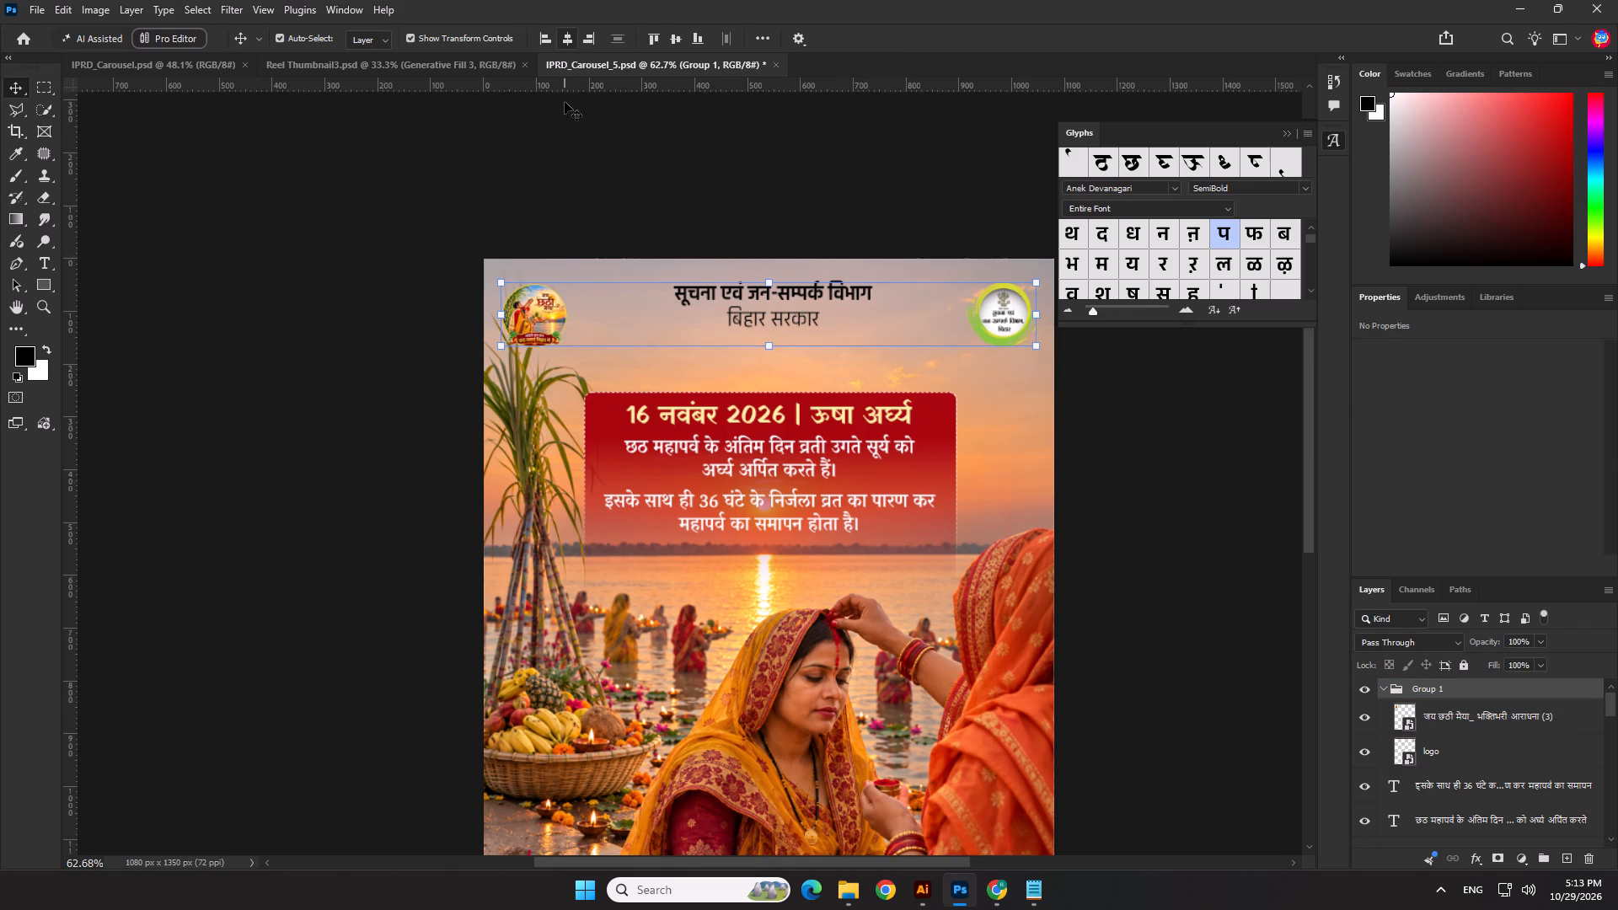
pyautogui.click(567, 160)
pyautogui.scroll(-1, 635, 331)
pyautogui.click(1429, 696)
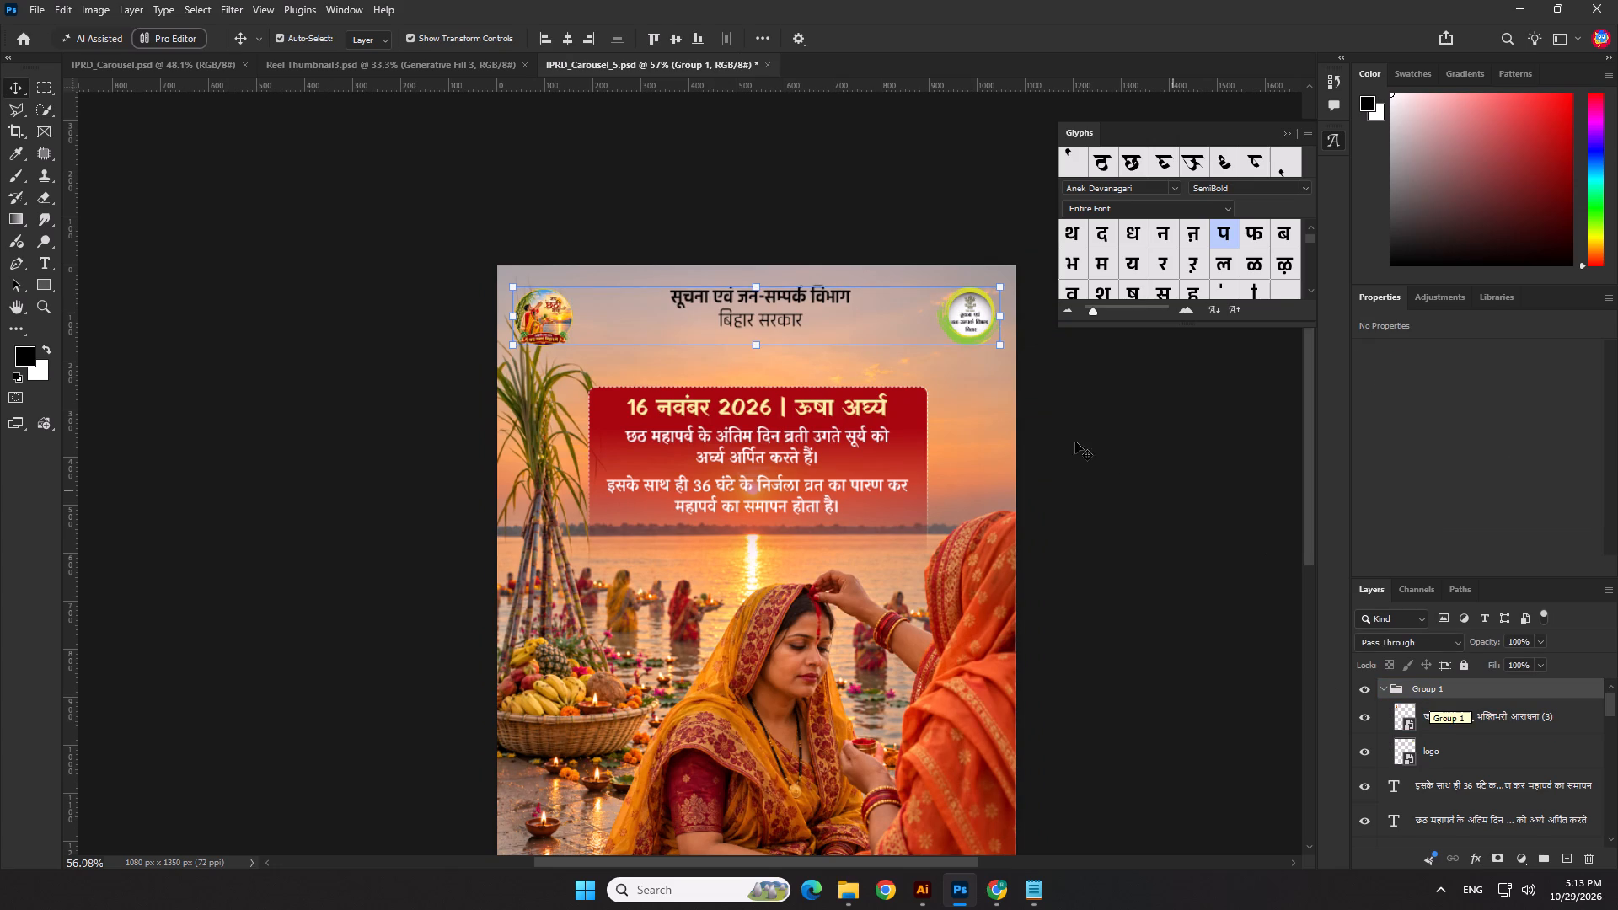
# Select the department heading together with Group 1 and align their top edges, with Align To set to Canvas.
pyautogui.keyDown('shift'); pyautogui.click(786, 317); pyautogui.keyUp('shift')
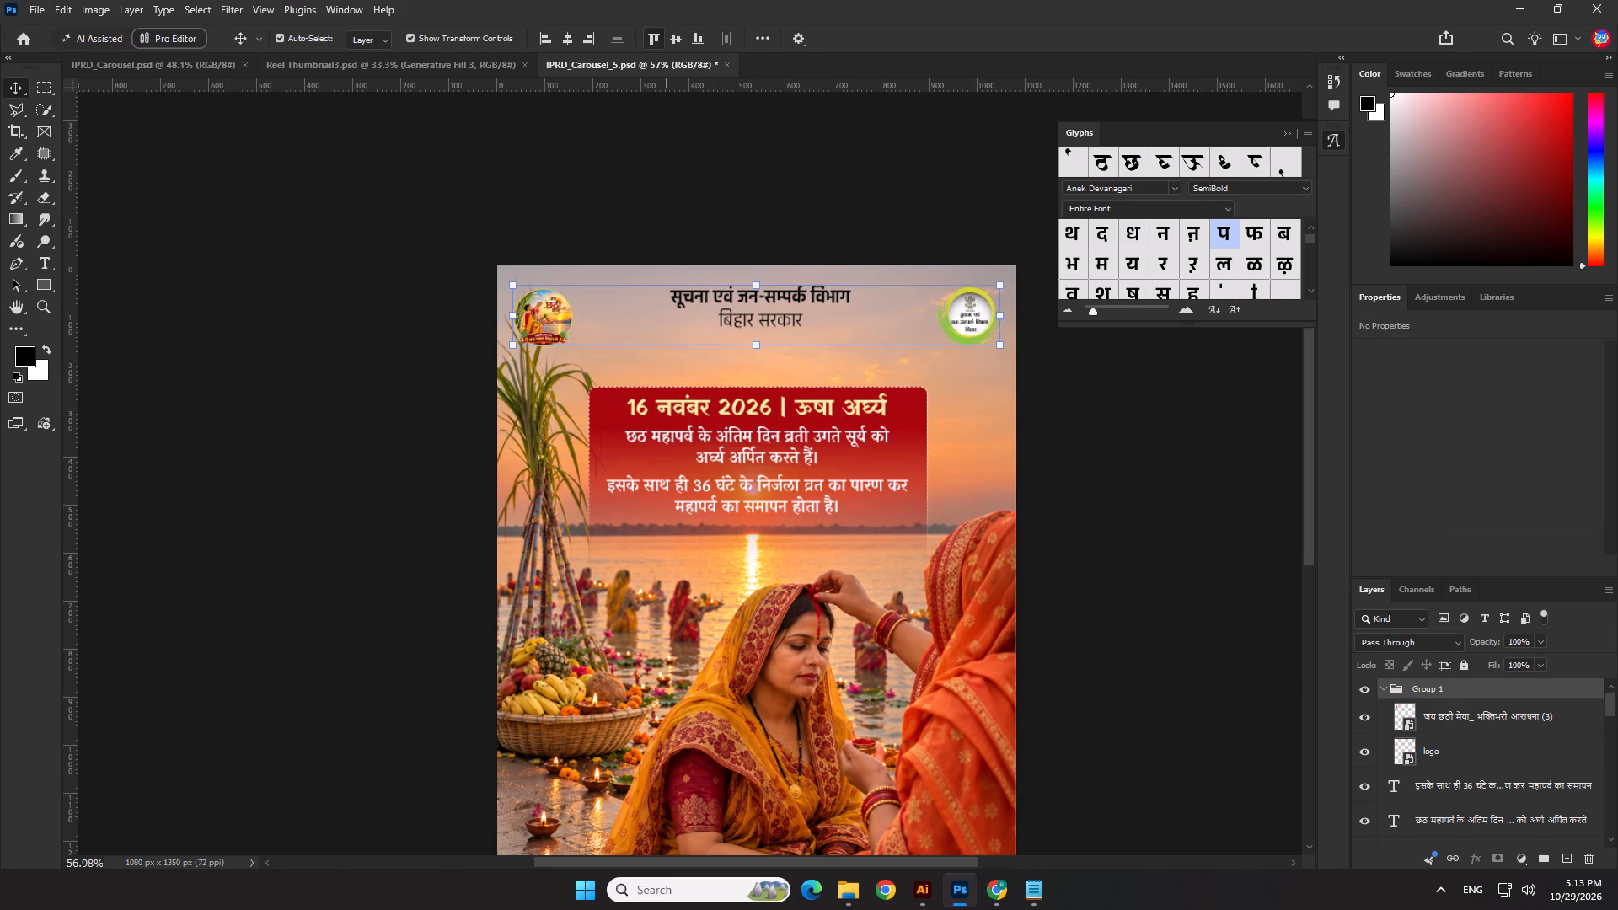
pyautogui.click(657, 39)
pyautogui.hotkey('ctrl', 'z')
pyautogui.click(753, 35)
pyautogui.click(795, 195)
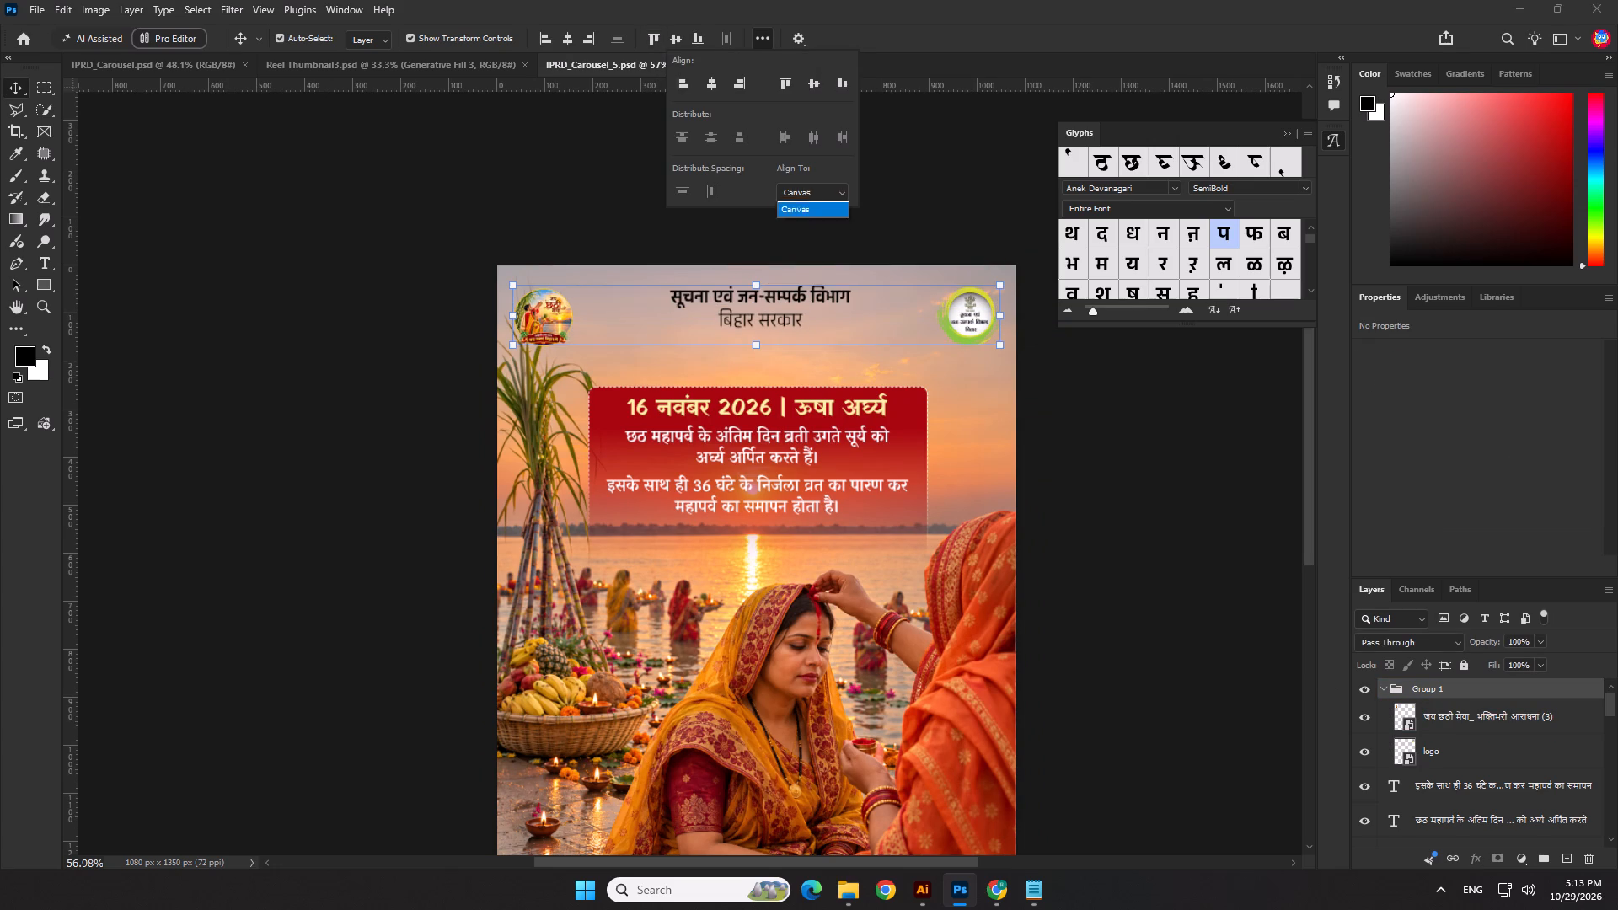
pyautogui.click(795, 204)
pyautogui.click(651, 43)
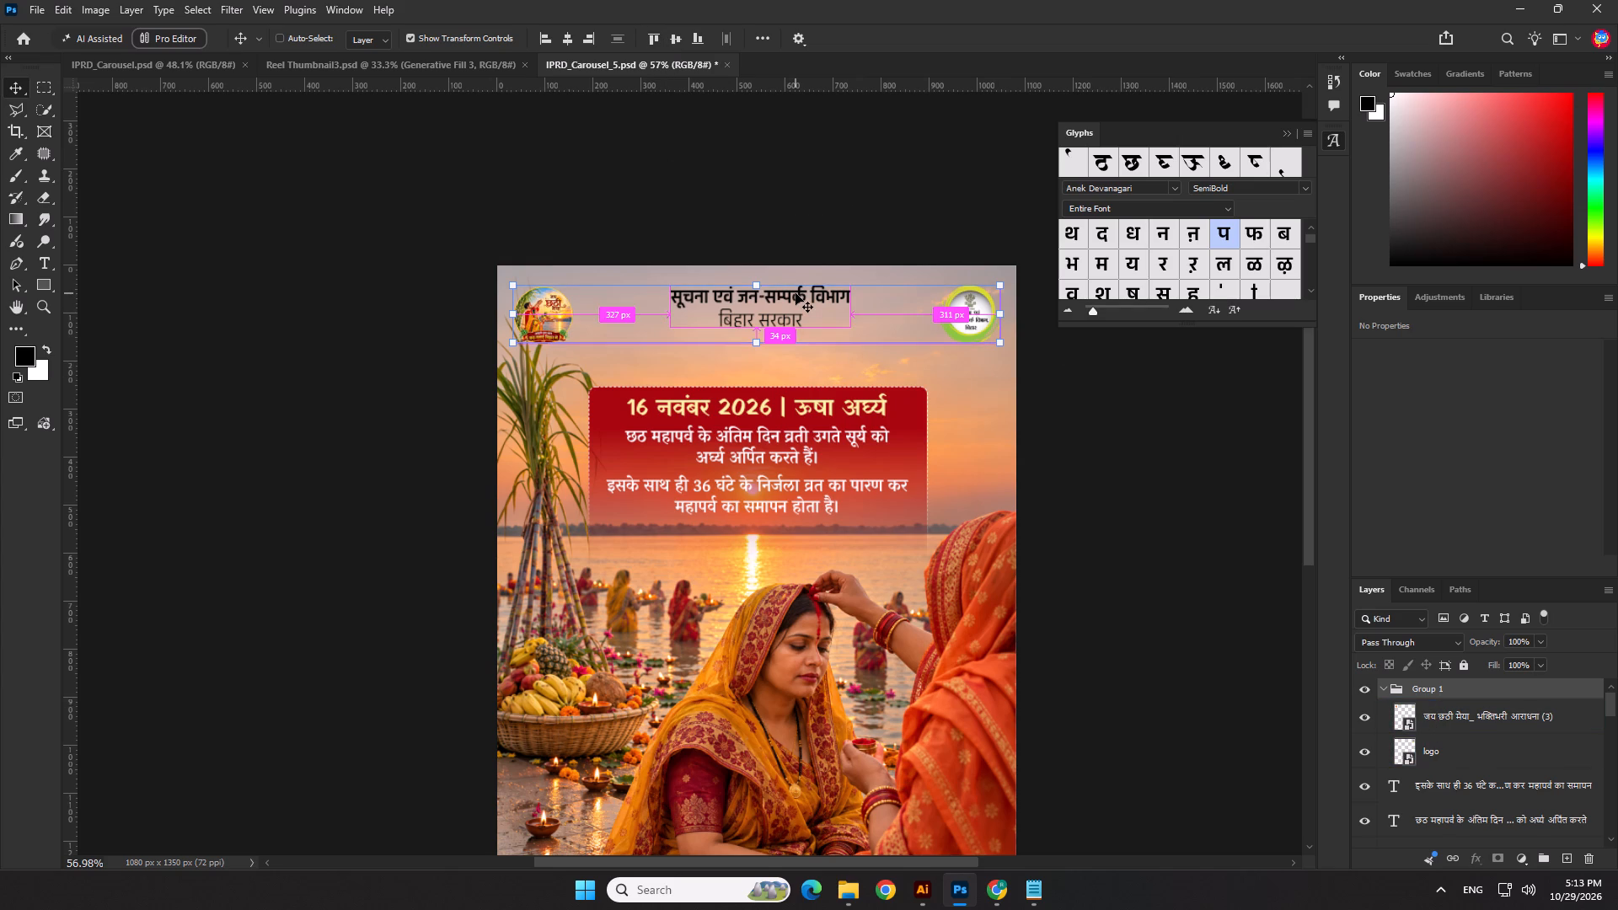
# Copy the emblem-and-logo group together with the department heading from slide 5.
pyautogui.hotkey('ctrl', 'c')
pyautogui.hotkey('ctrl', 'c')
pyautogui.hotkey('ctrl', 'c')
pyautogui.hotkey('ctrl', 'c')
pyautogui.hotkey('ctrl', 'c')
pyautogui.hotkey('ctrl', 'c')
pyautogui.hotkey('ctrl', 'c')
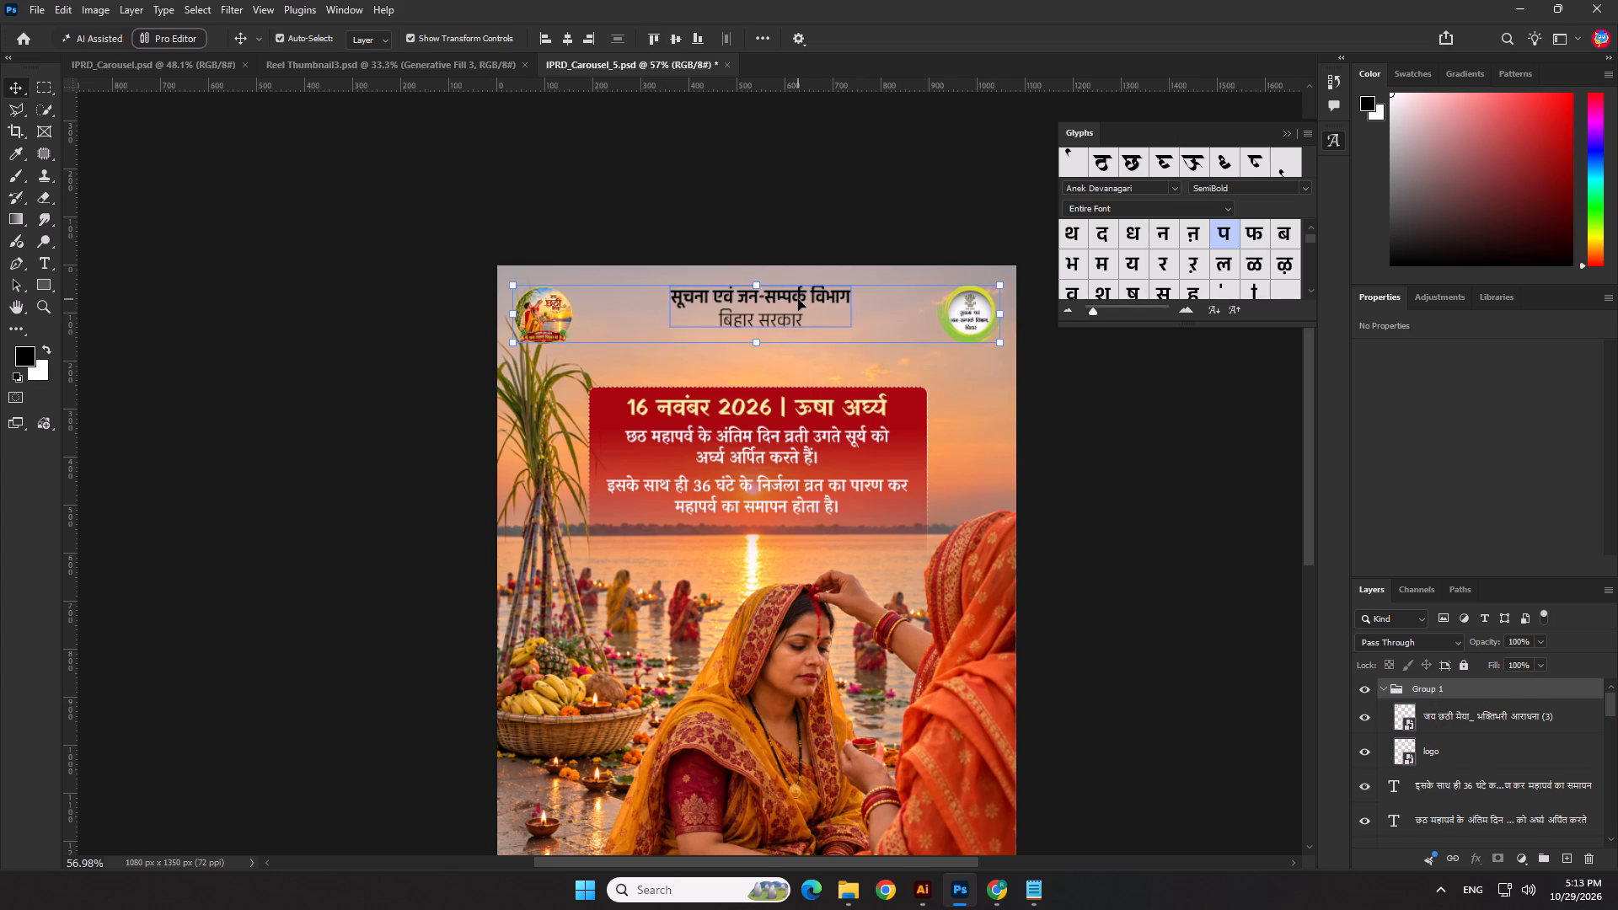
pyautogui.hotkey('ctrl', 'c')
# Switch to IPRD_Carousel.psd and delete its existing department logo.
pyautogui.click(210, 62)
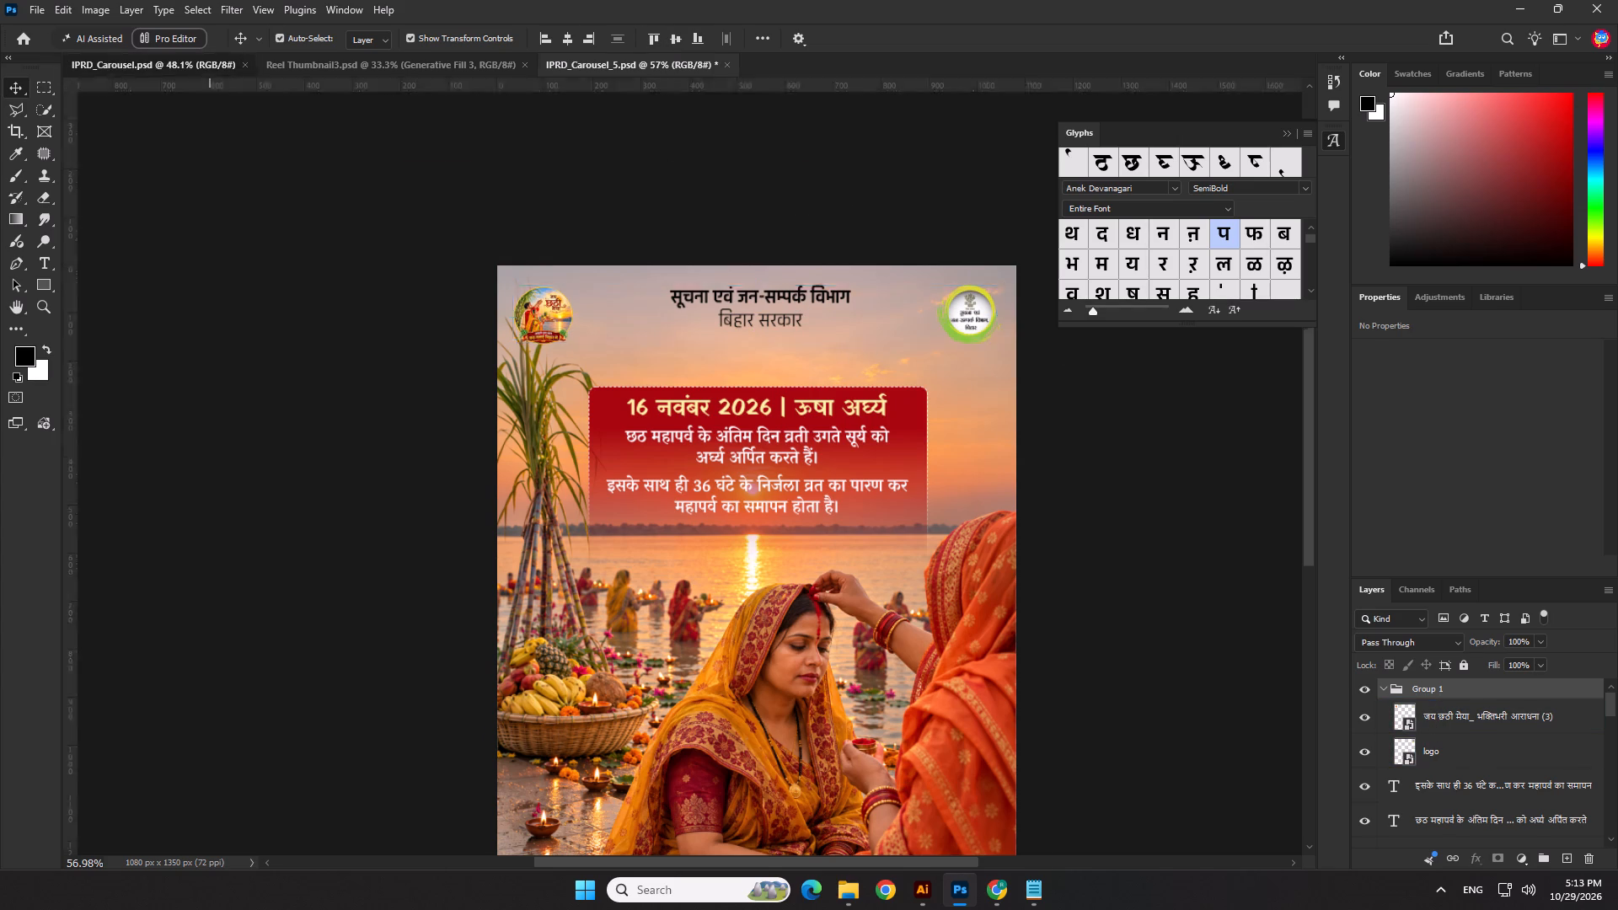
pyautogui.click(770, 221)
pyautogui.press('Delete')
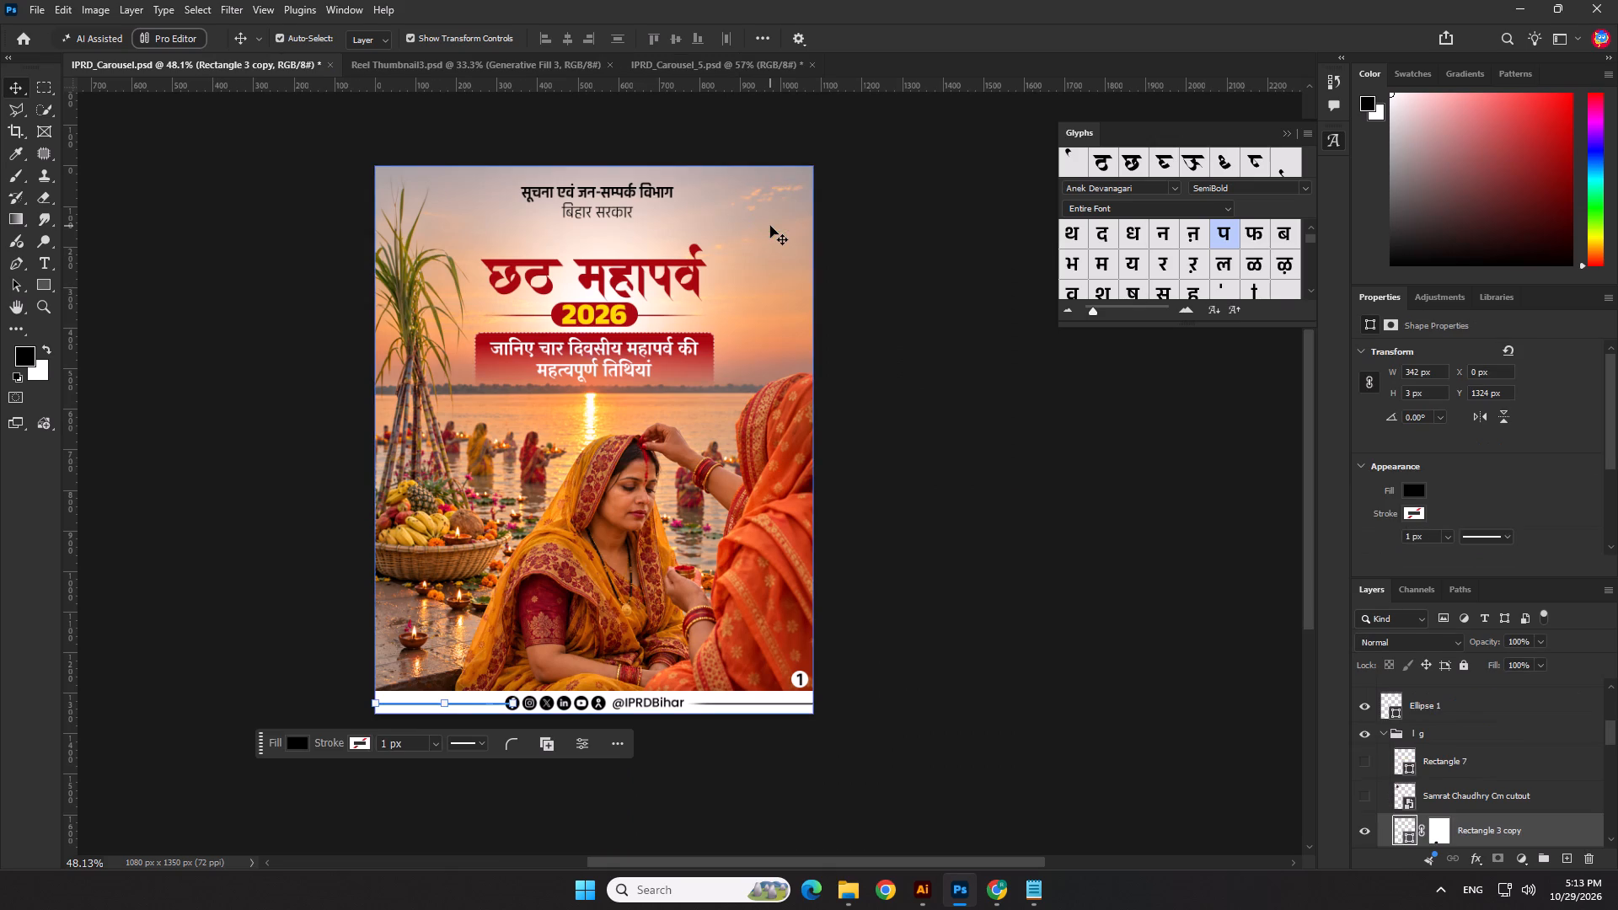
# Paste the copied emblem, logo and heading into slide 1 and move them straight up to match the existing header.
pyautogui.hotkey('ctrl', 'v')
pyautogui.moveTo(771, 423); pyautogui.dragTo(771, 281)
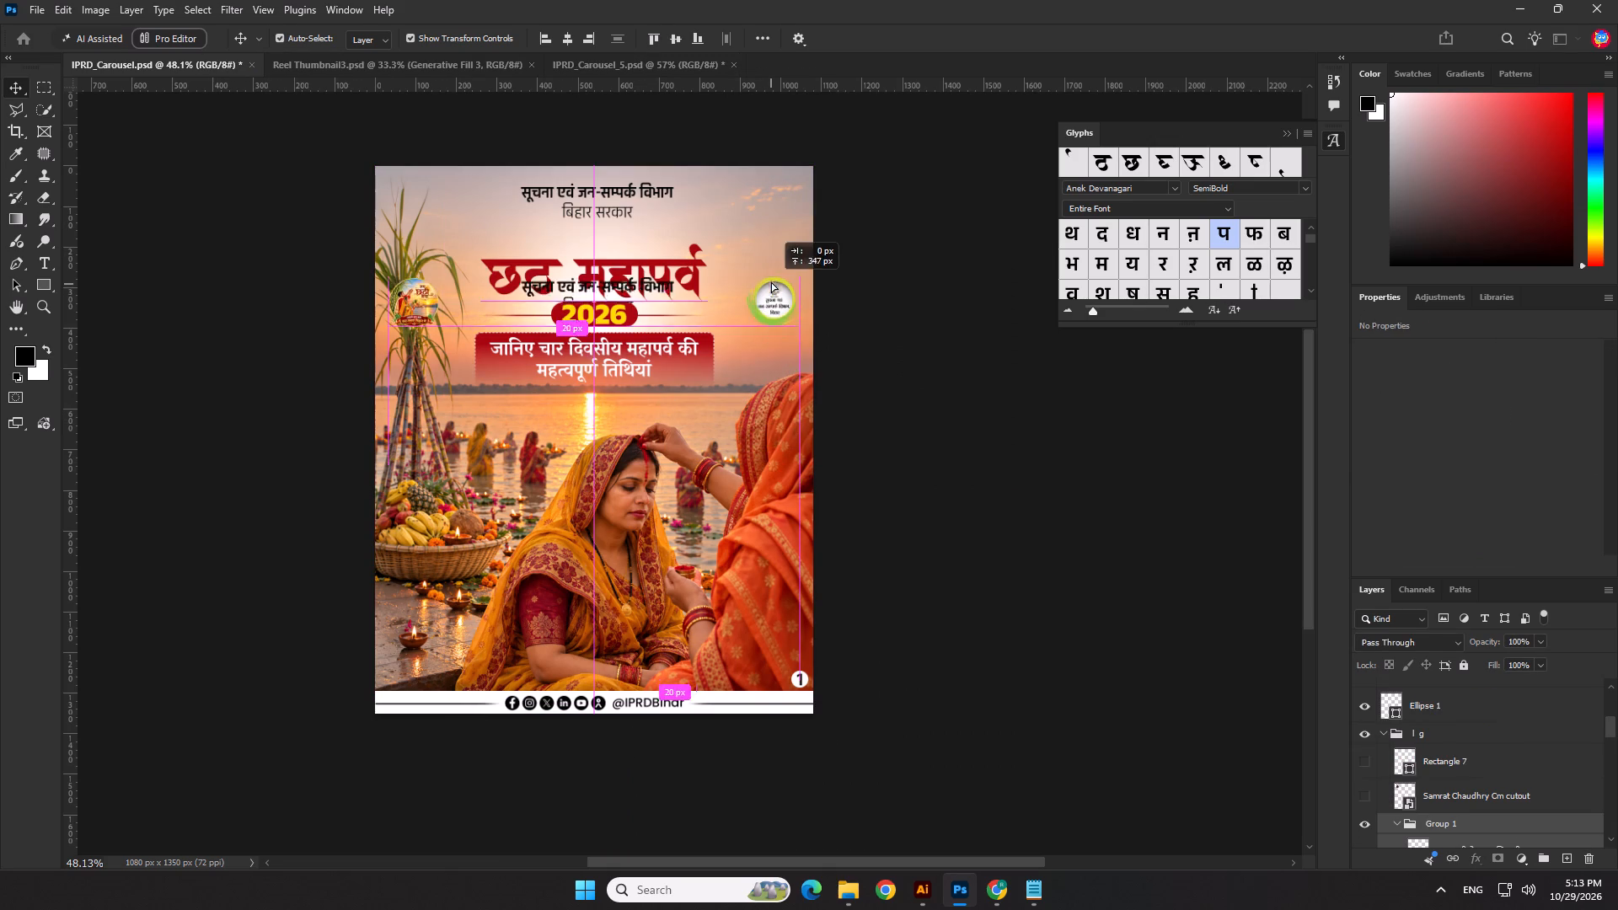
pyautogui.moveTo(771, 281); pyautogui.dragTo(771, 190)
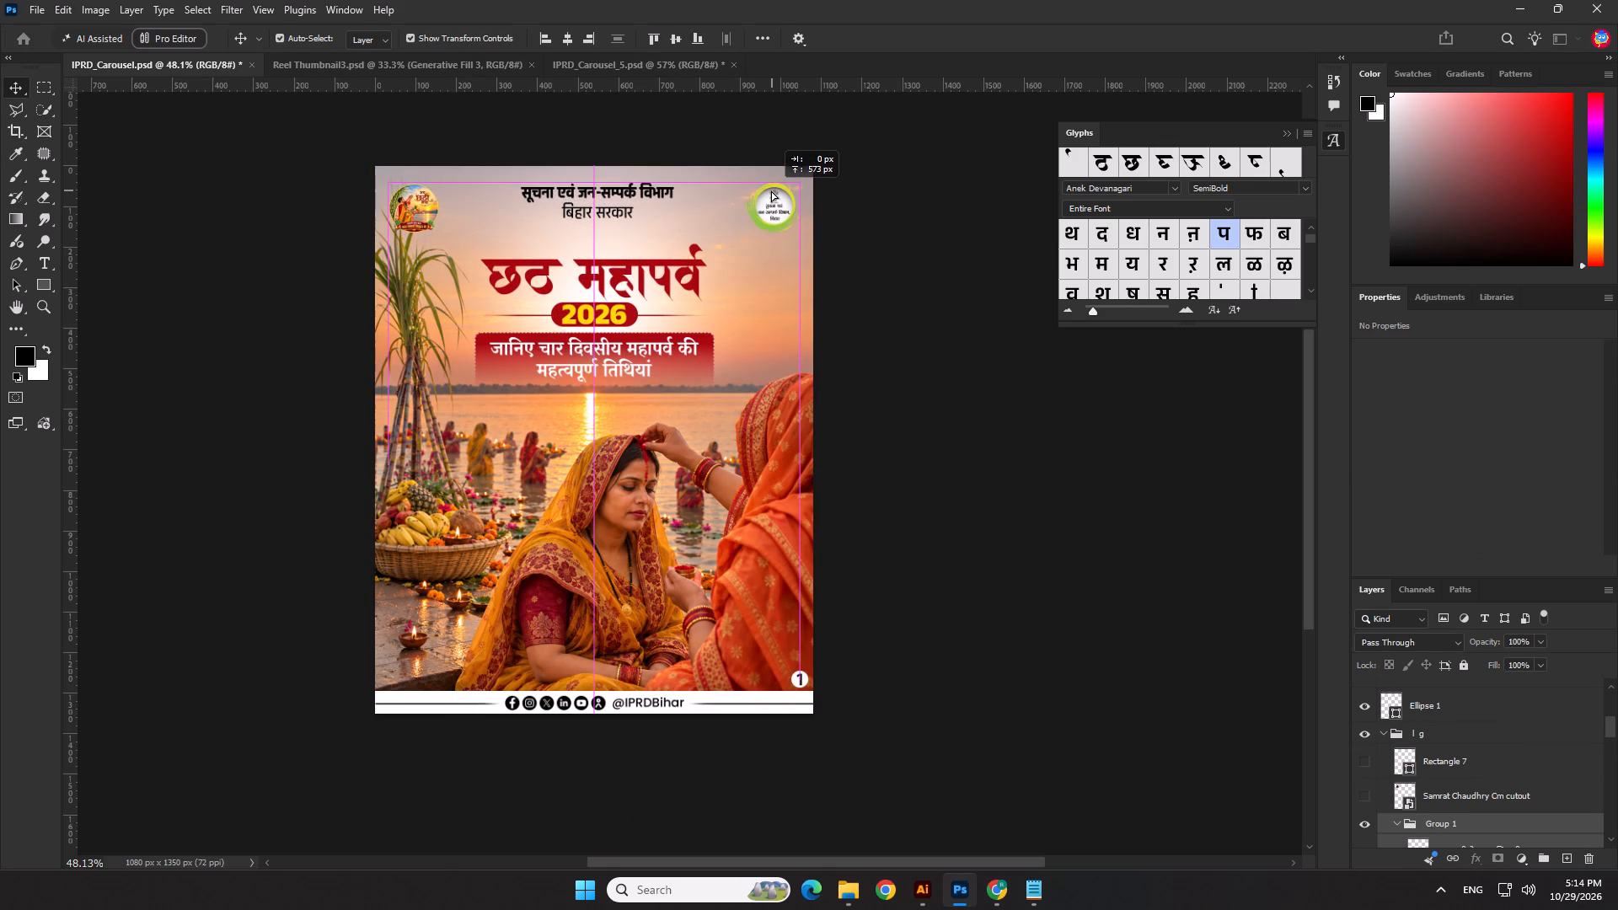
pyautogui.moveTo(771, 190); pyautogui.dragTo(769, 191)
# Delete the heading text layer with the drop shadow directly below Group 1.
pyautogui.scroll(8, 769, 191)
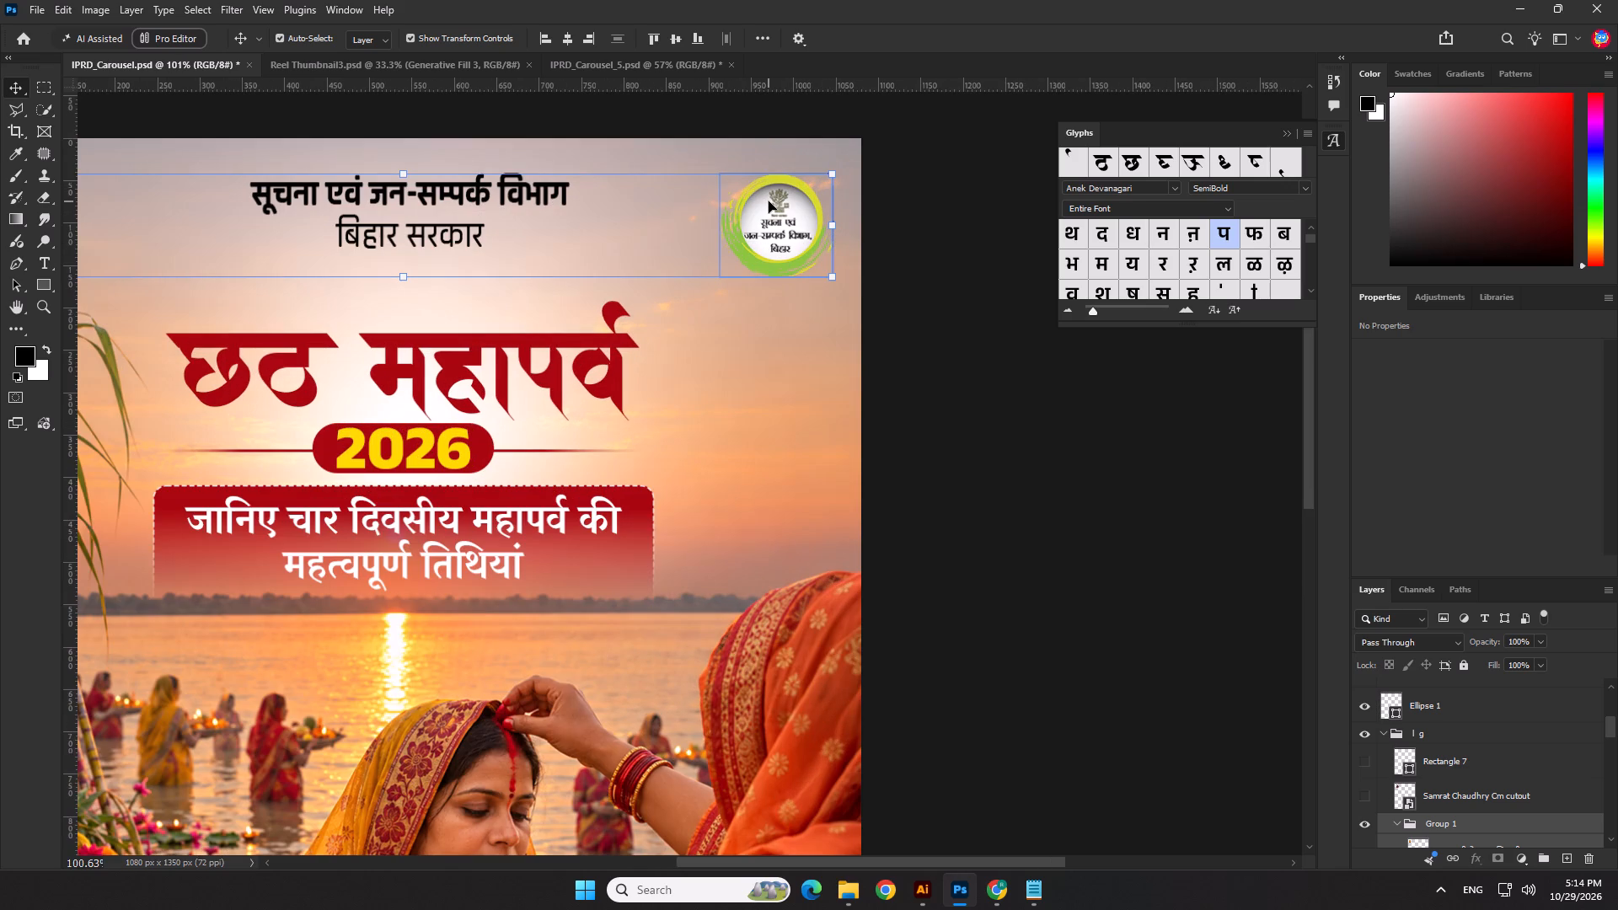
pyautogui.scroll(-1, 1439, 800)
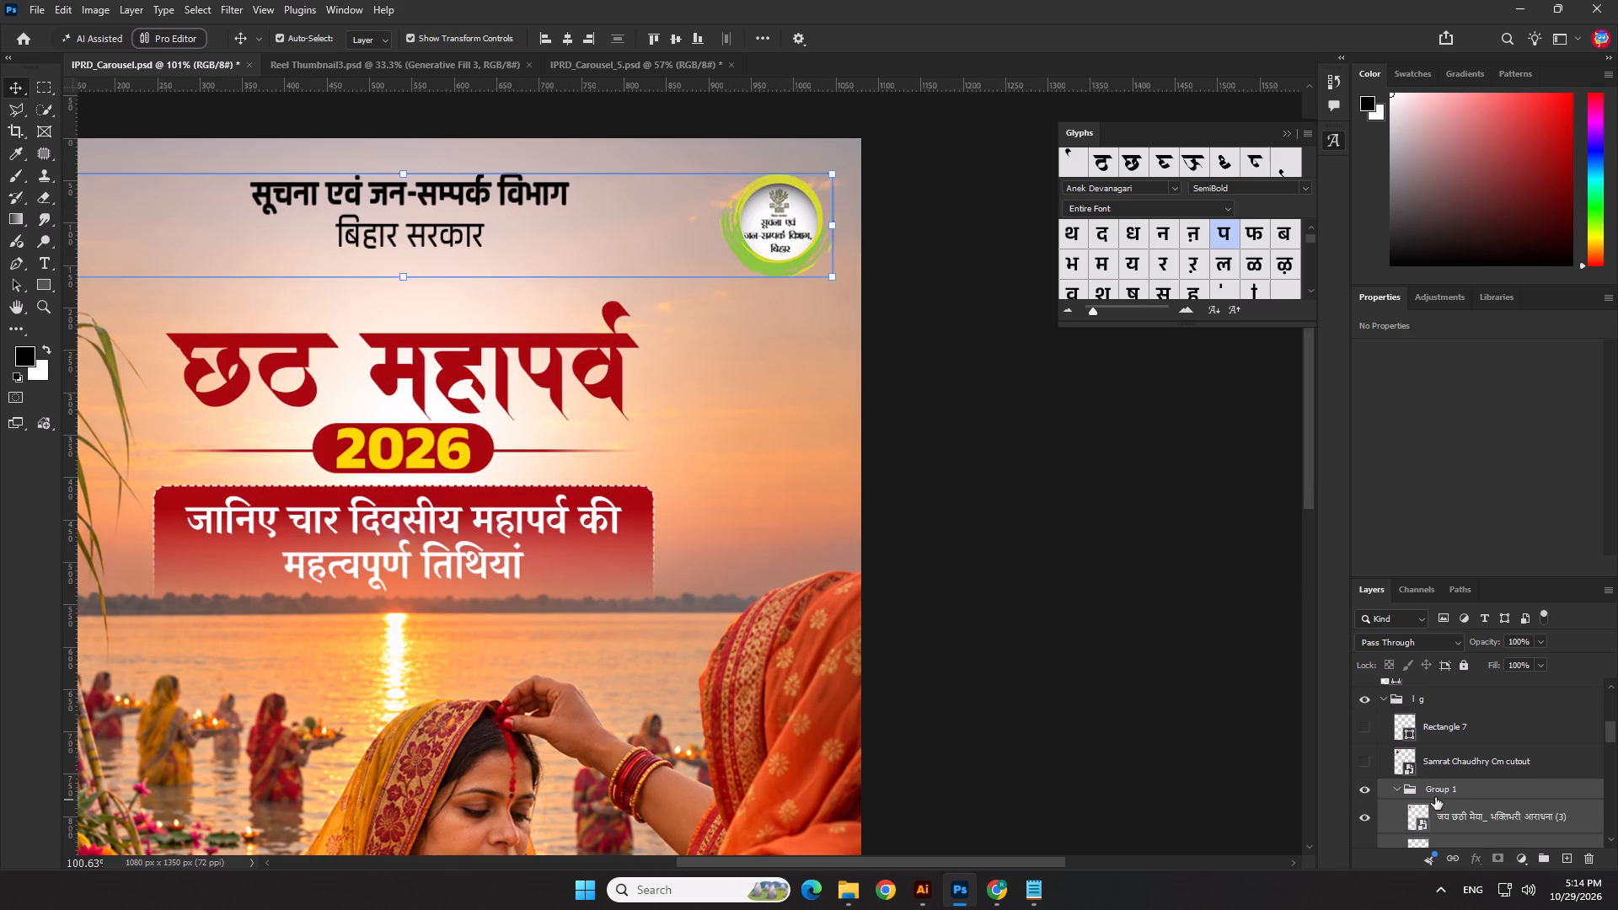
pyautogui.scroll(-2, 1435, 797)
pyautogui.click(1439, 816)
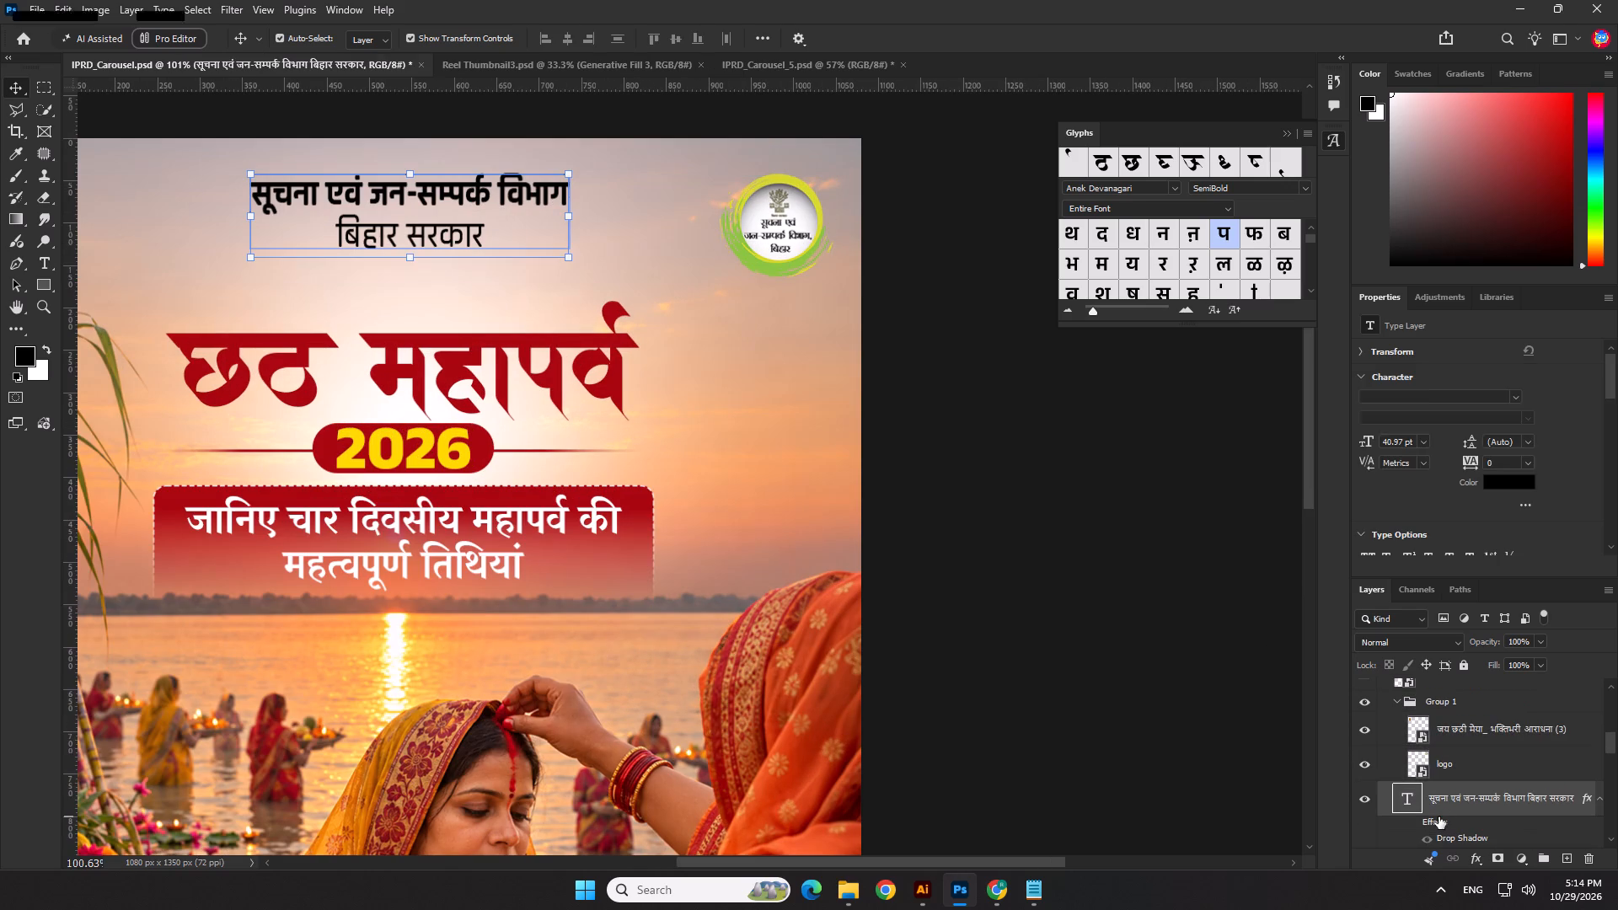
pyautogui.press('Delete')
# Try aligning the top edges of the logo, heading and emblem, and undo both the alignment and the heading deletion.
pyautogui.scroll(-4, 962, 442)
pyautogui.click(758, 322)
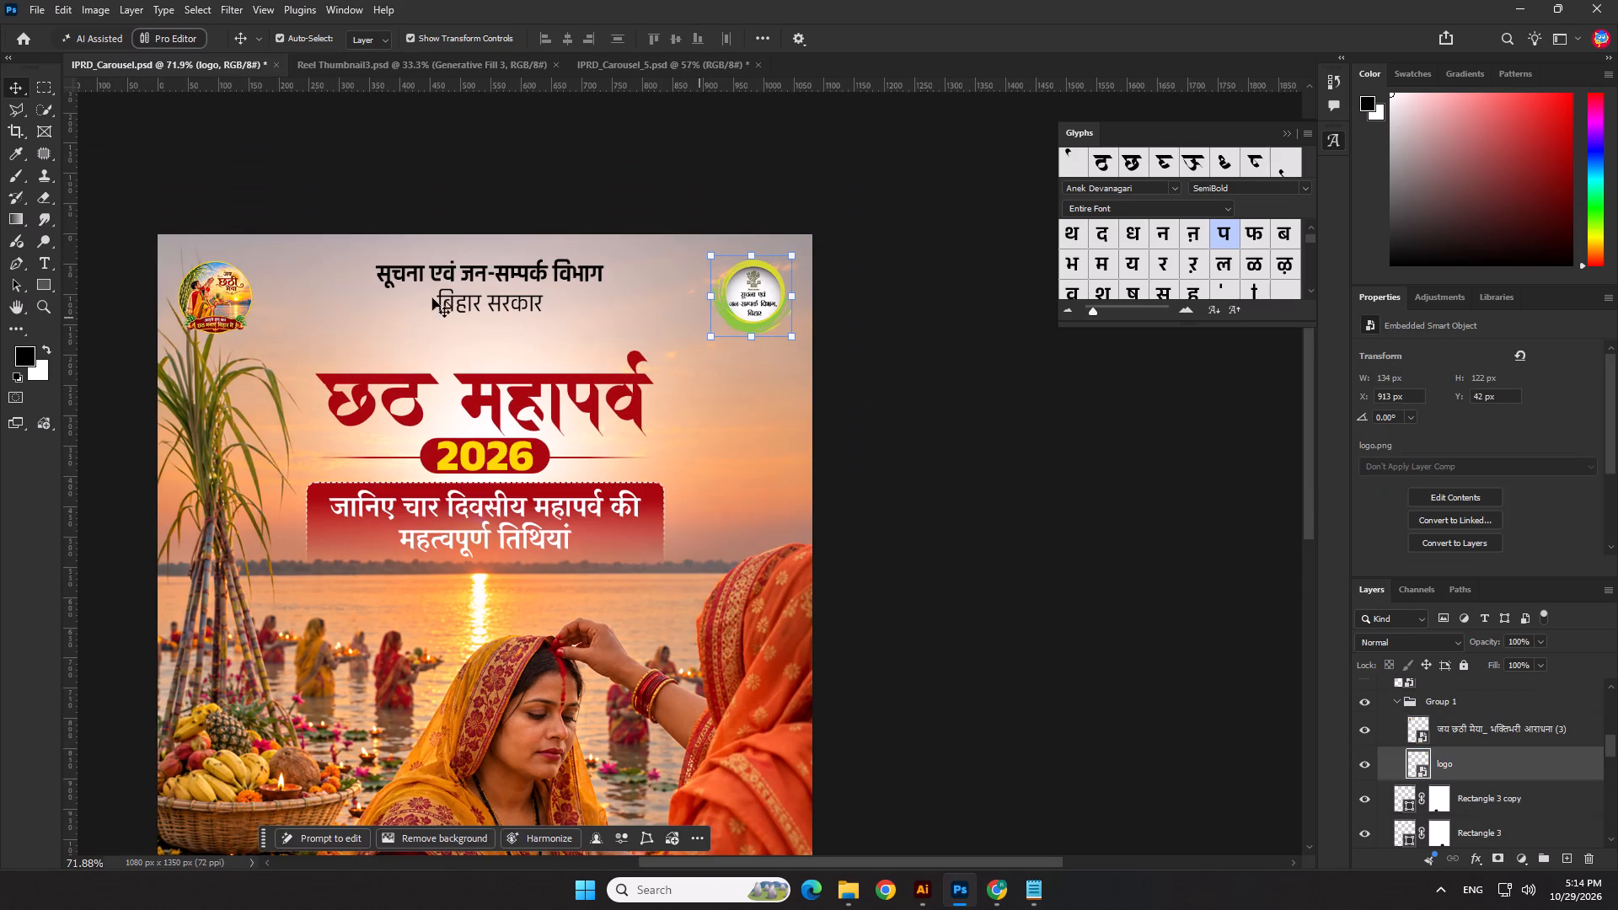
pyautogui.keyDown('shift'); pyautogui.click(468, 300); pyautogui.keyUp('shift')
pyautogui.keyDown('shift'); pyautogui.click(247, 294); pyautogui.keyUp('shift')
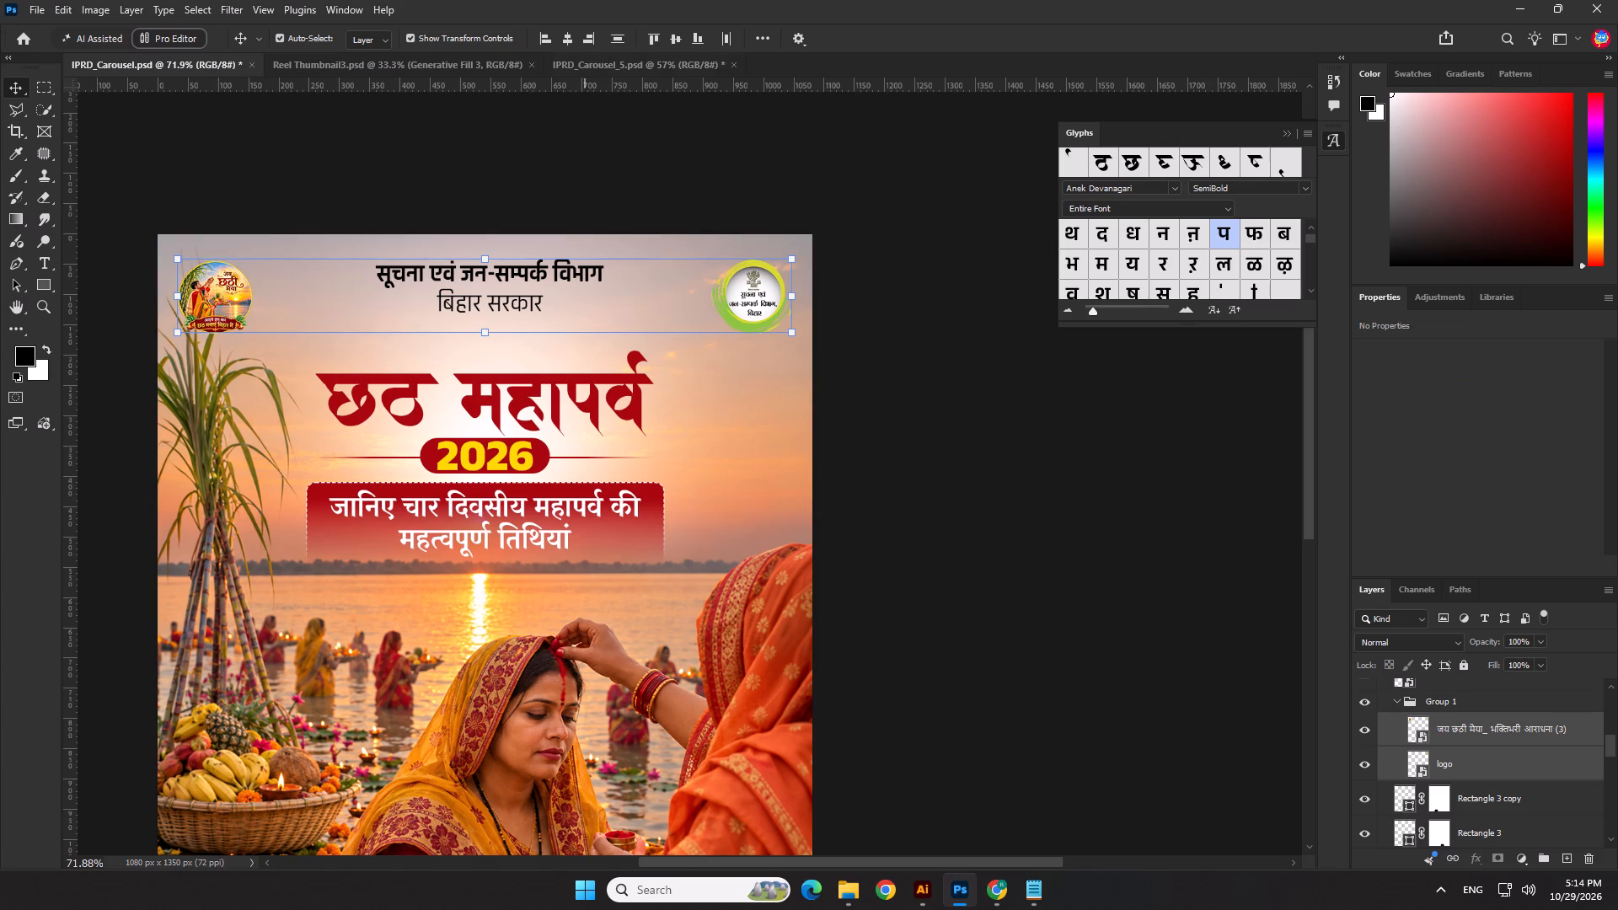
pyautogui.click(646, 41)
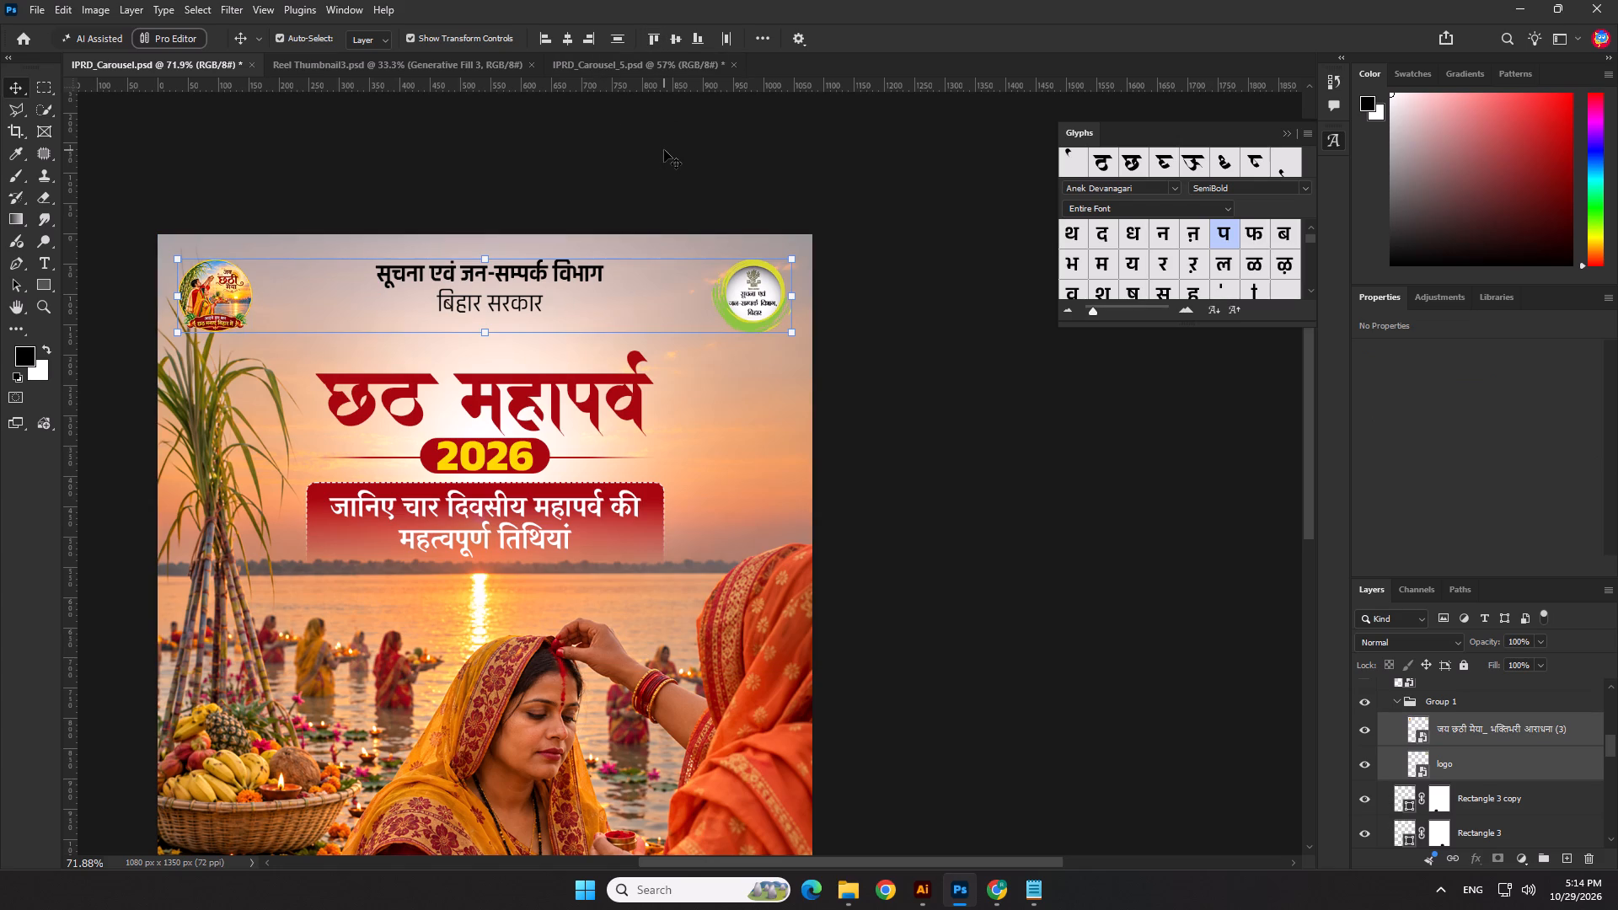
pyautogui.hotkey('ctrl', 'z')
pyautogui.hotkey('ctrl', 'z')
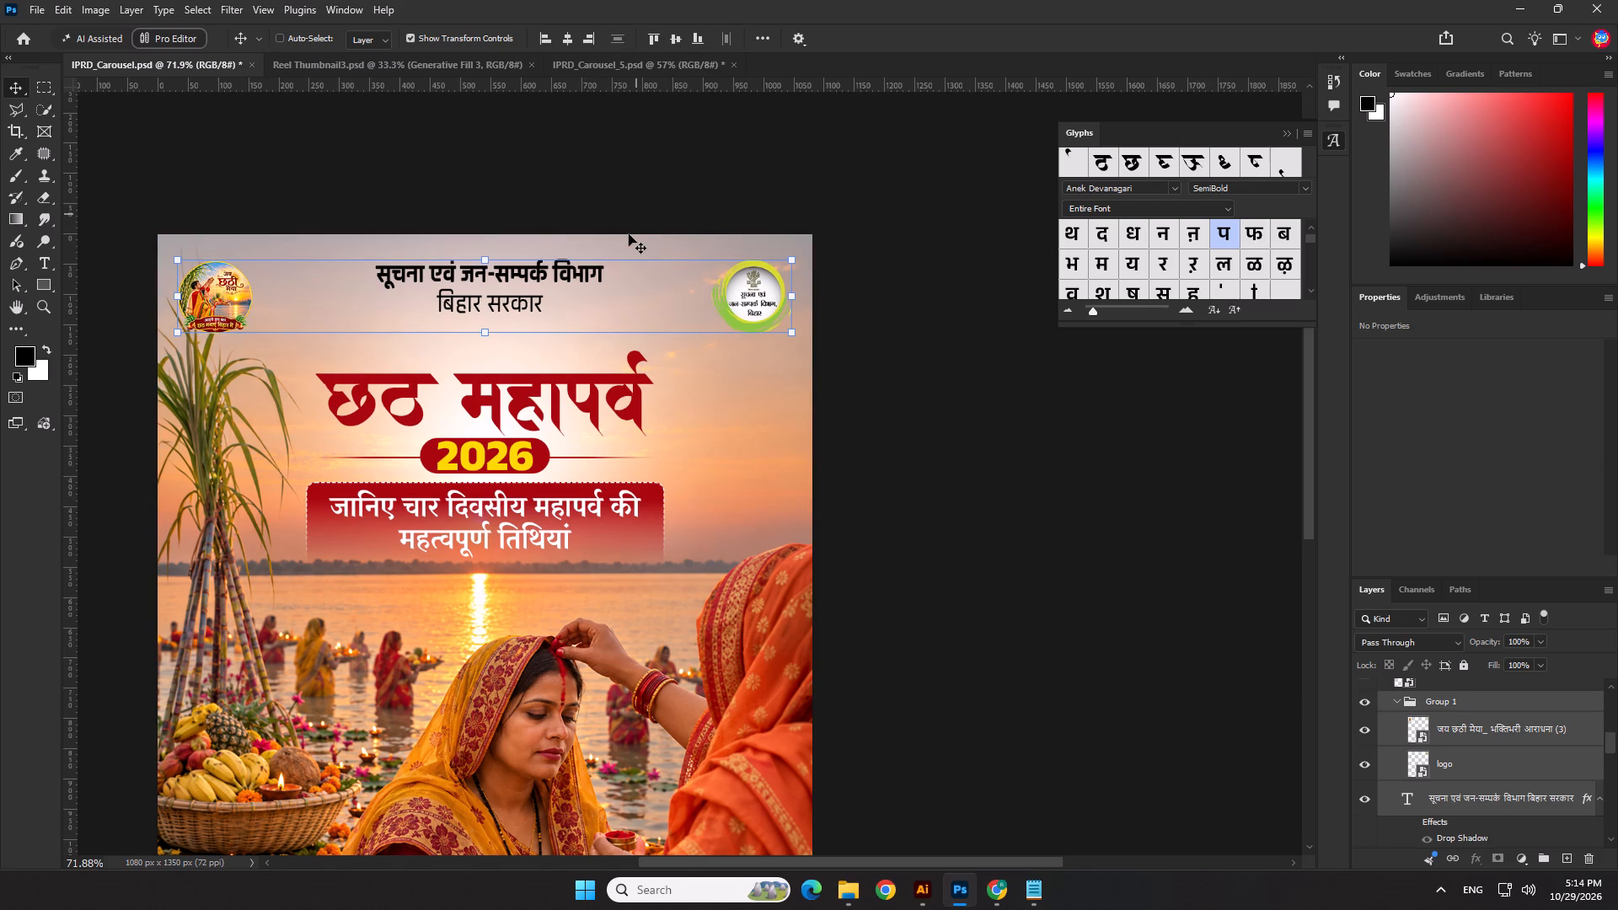
# Move the pasted header elements vertically by 1 px and align their top edges.
pyautogui.scroll(3, 629, 234)
pyautogui.click(789, 322)
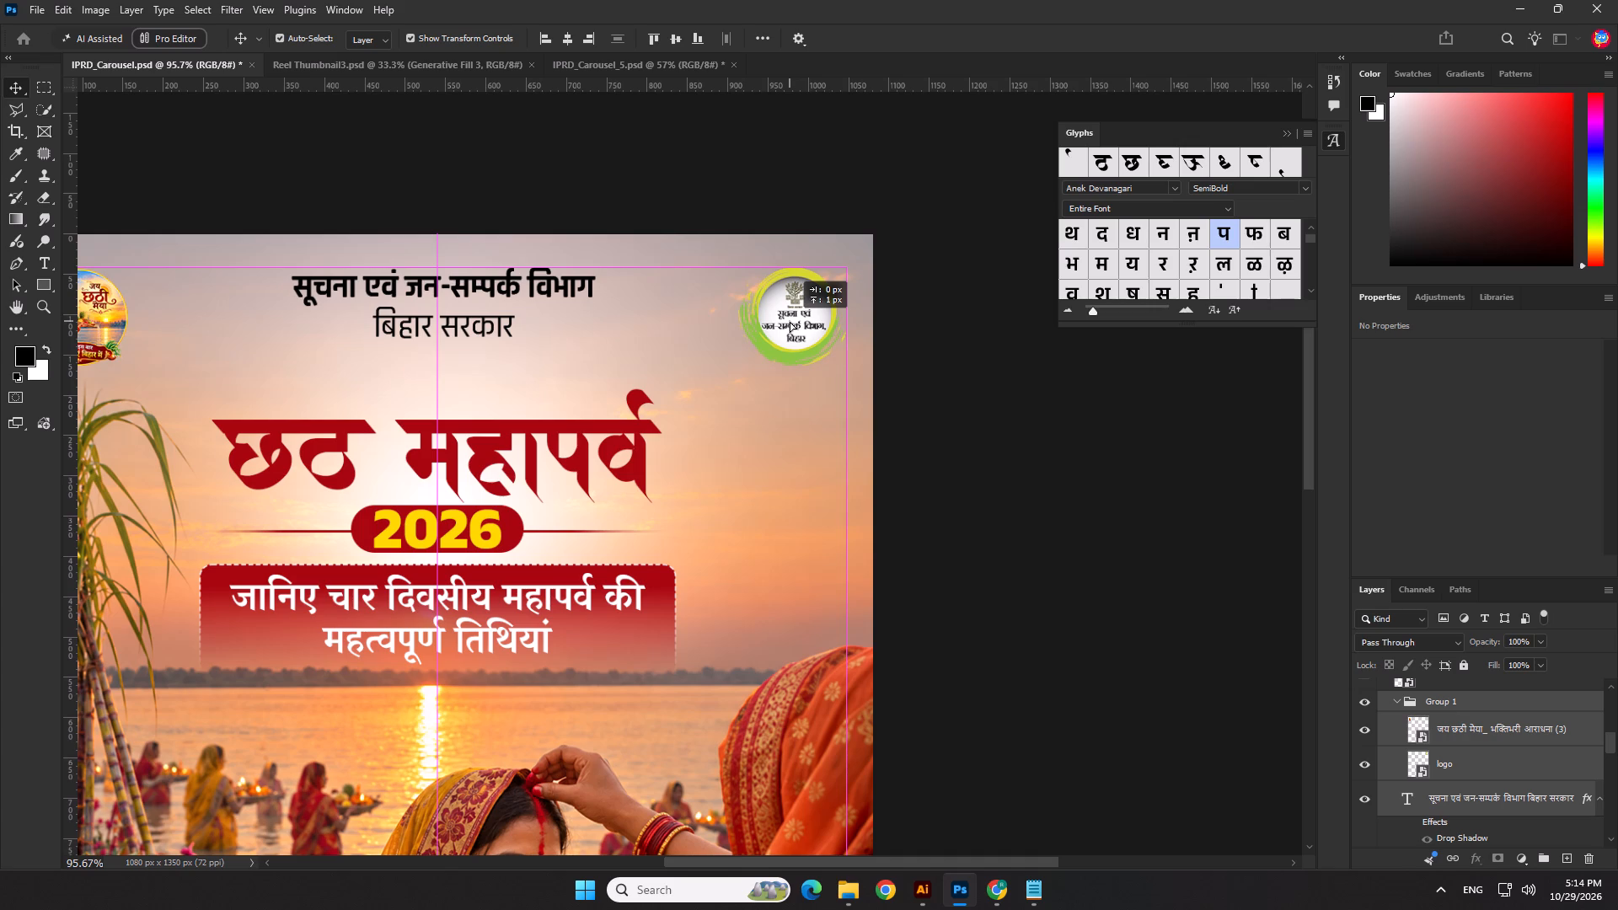
pyautogui.click(652, 34)
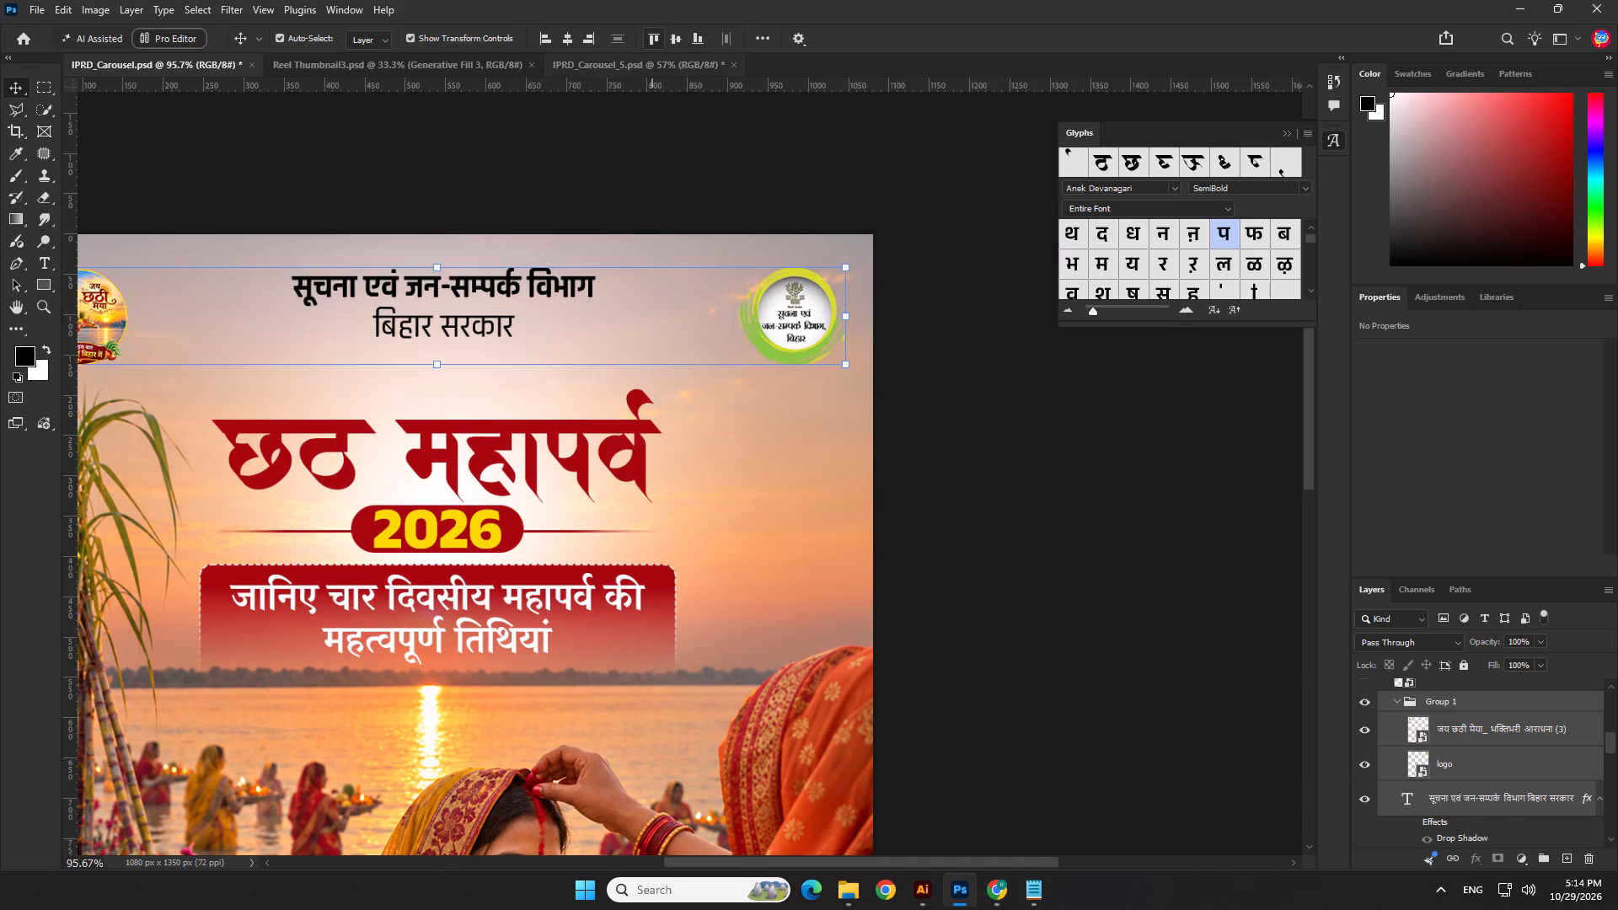
pyautogui.click(653, 129)
# Delete the duplicate department heading text layer below Group 1 on slide 1.
pyautogui.click(568, 292)
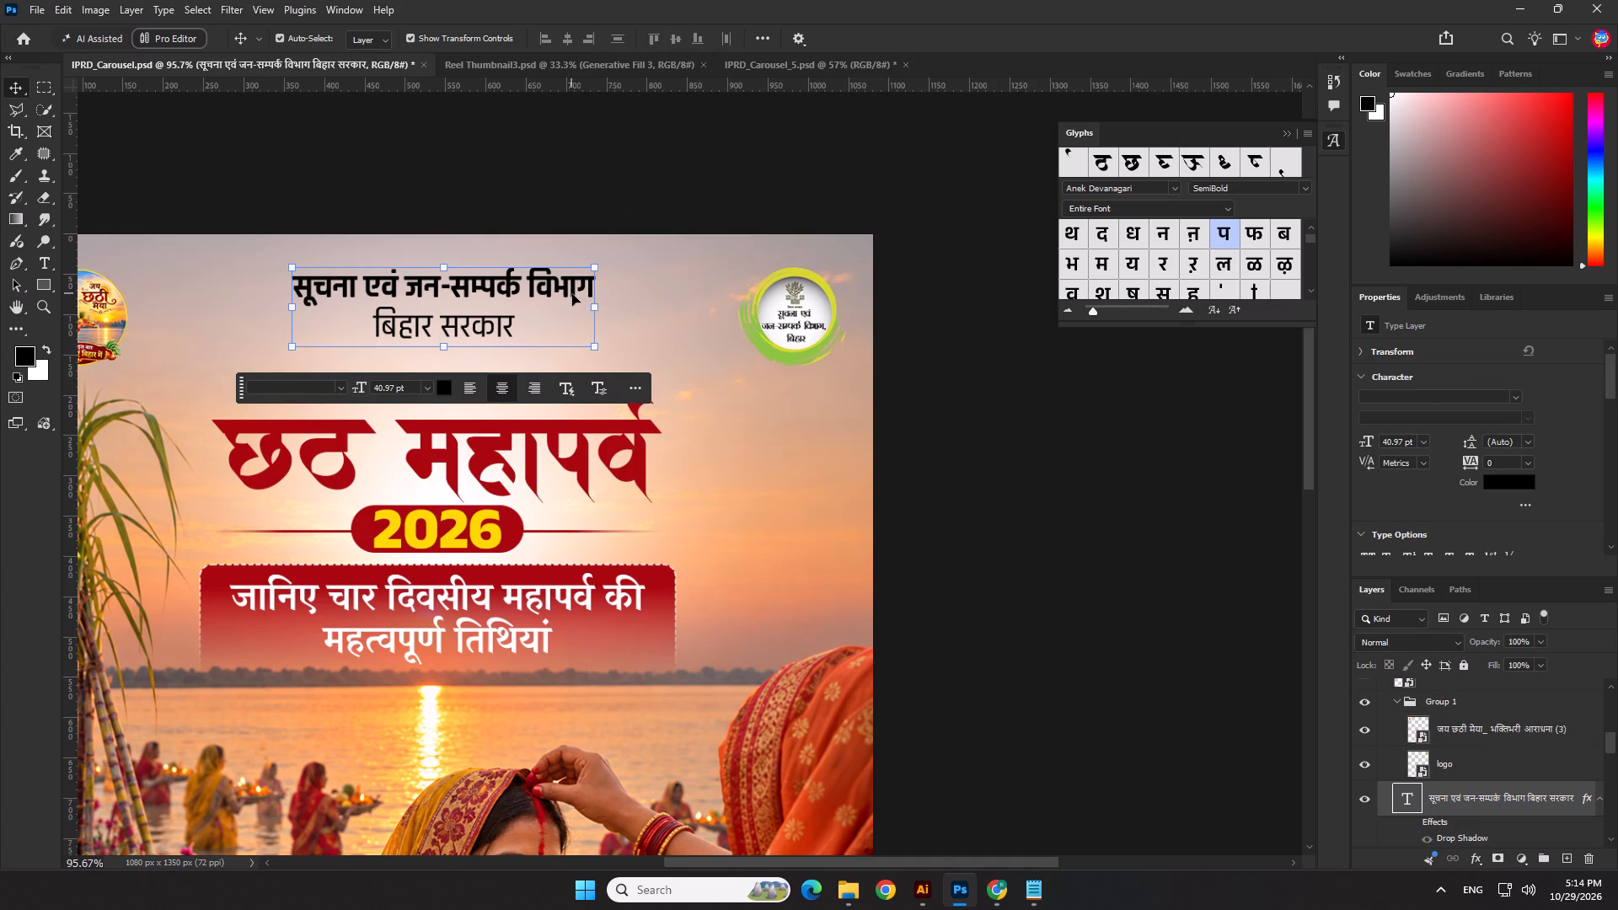
pyautogui.press('Delete')
# Select the department logo, the emblem and the remaining heading on slide 1 and align their top edges.
pyautogui.scroll(-4, 727, 315)
pyautogui.click(758, 318)
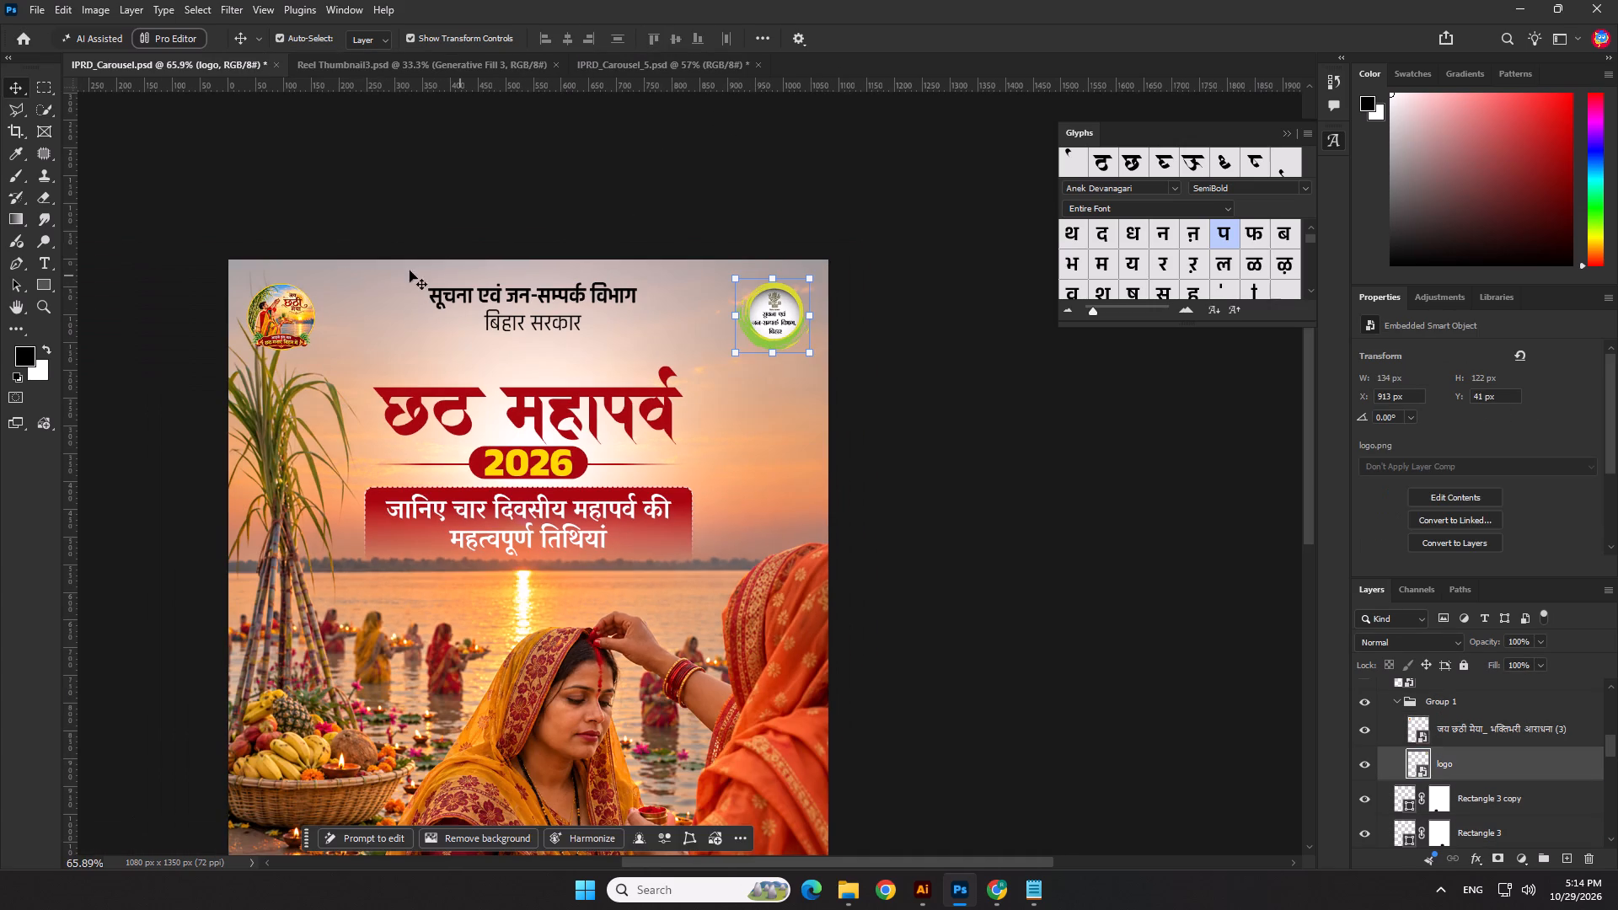
pyautogui.keyDown('shift'); pyautogui.click(308, 324); pyautogui.keyUp('shift')
pyautogui.keyDown('shift'); pyautogui.click(597, 296); pyautogui.keyUp('shift')
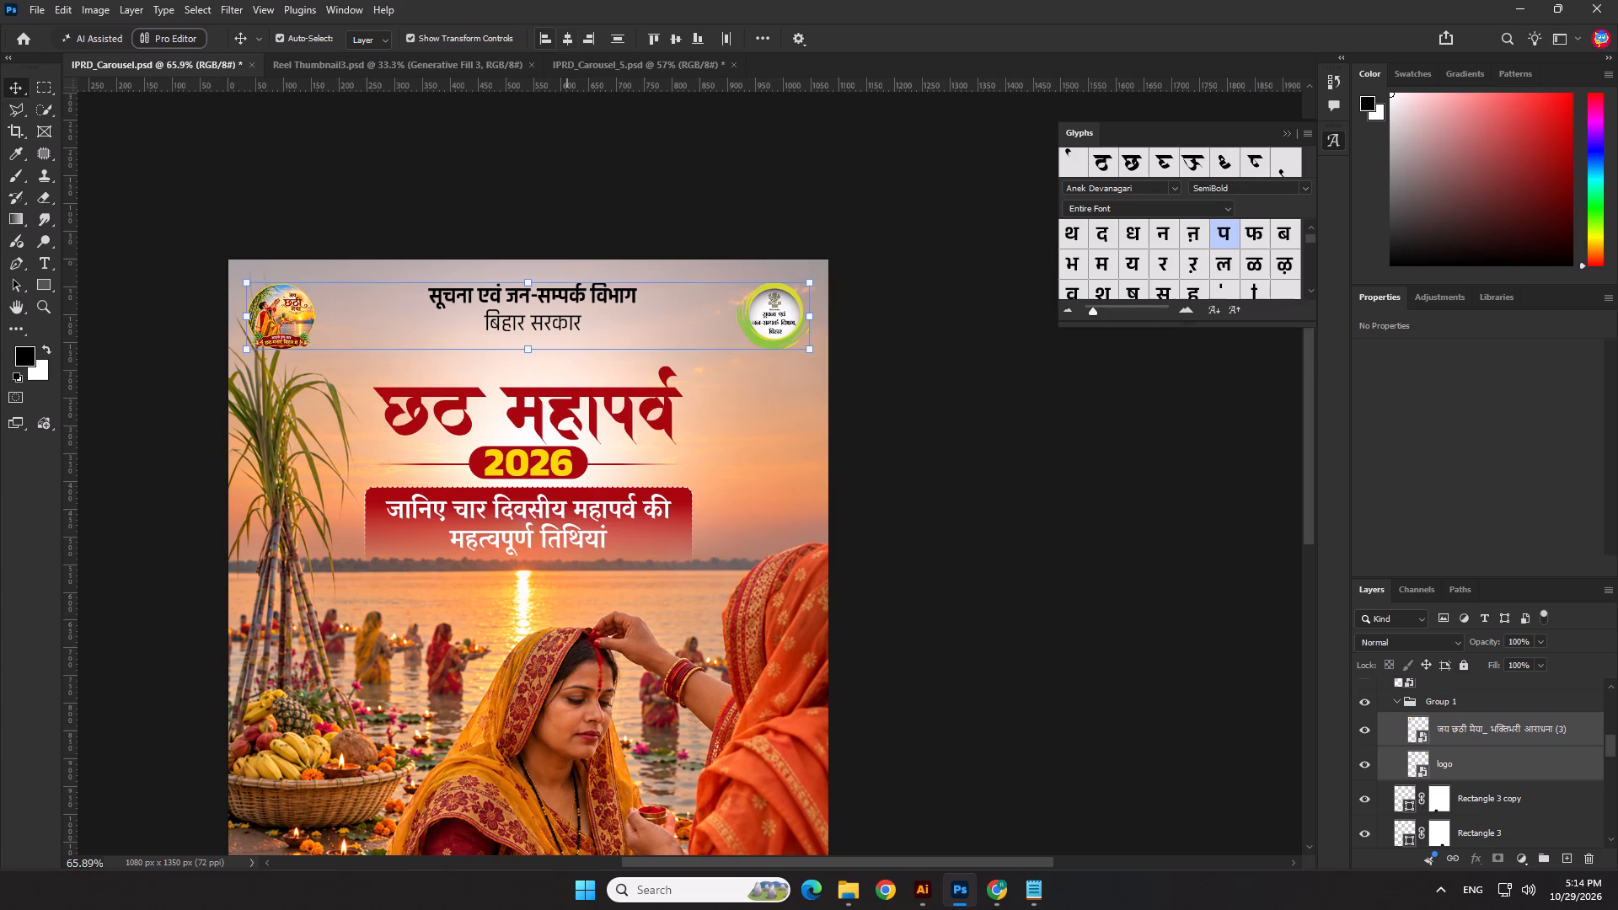
pyautogui.click(648, 36)
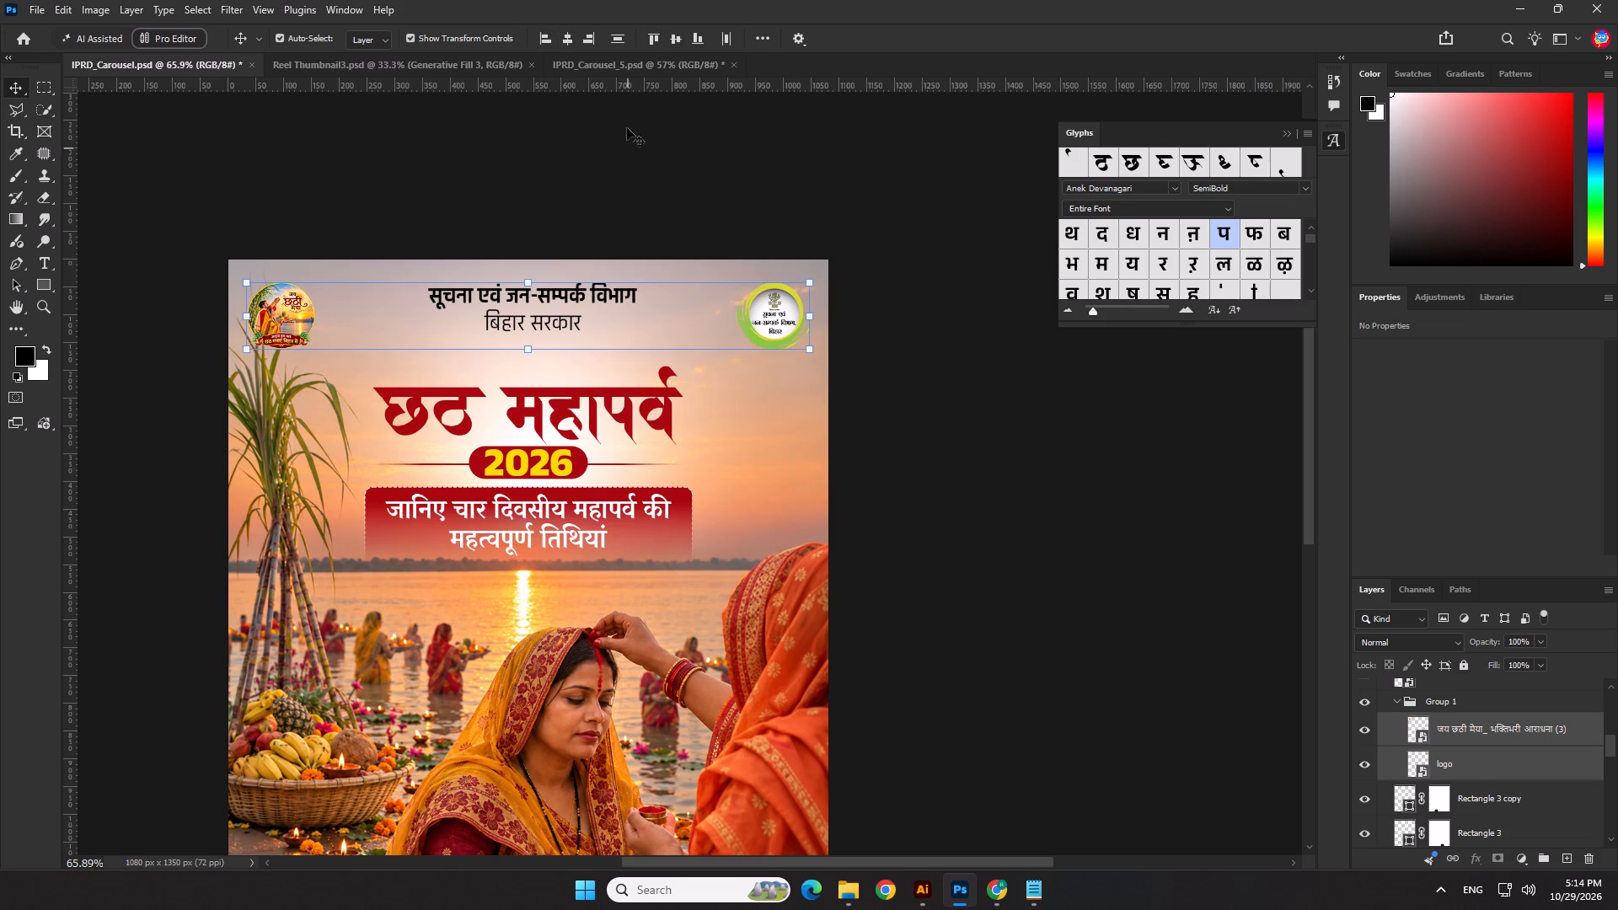
pyautogui.hotkey('ctrl', 'z')
pyautogui.click(653, 36)
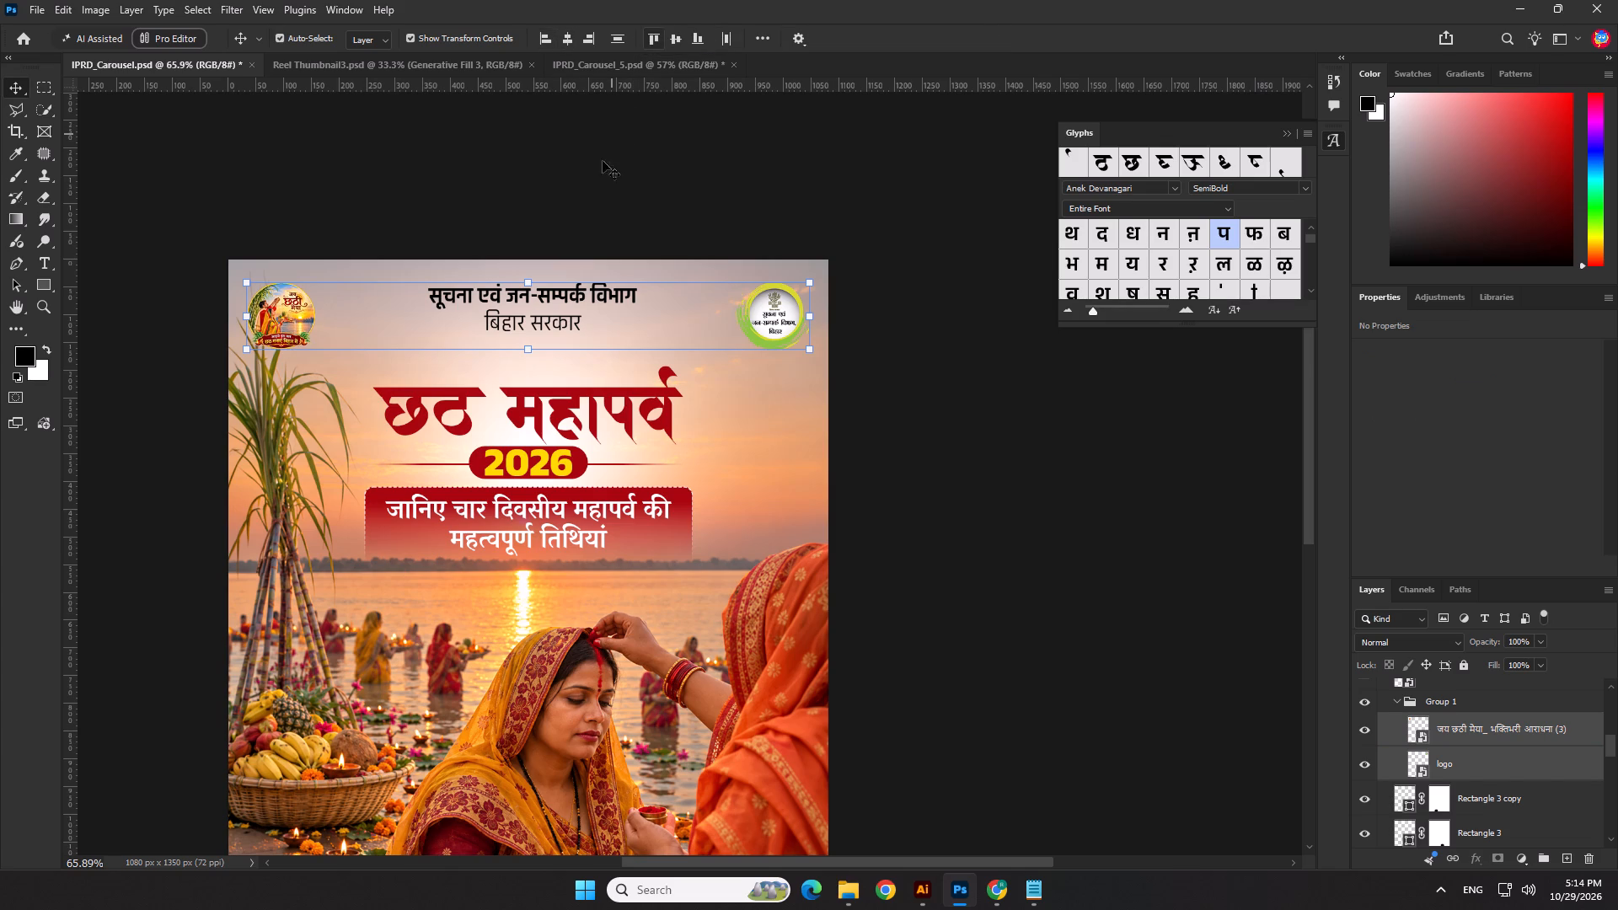
pyautogui.click(596, 174)
# Save IPRD_Carousel.psd.
pyautogui.scroll(-3, 611, 203)
pyautogui.hotkey('ctrl', 's')
# Save a PNG copy of slide 1 in the 29.10.26 folder, replacing the existing IPRD_Carousel copy.png.
pyautogui.click(29, 1)
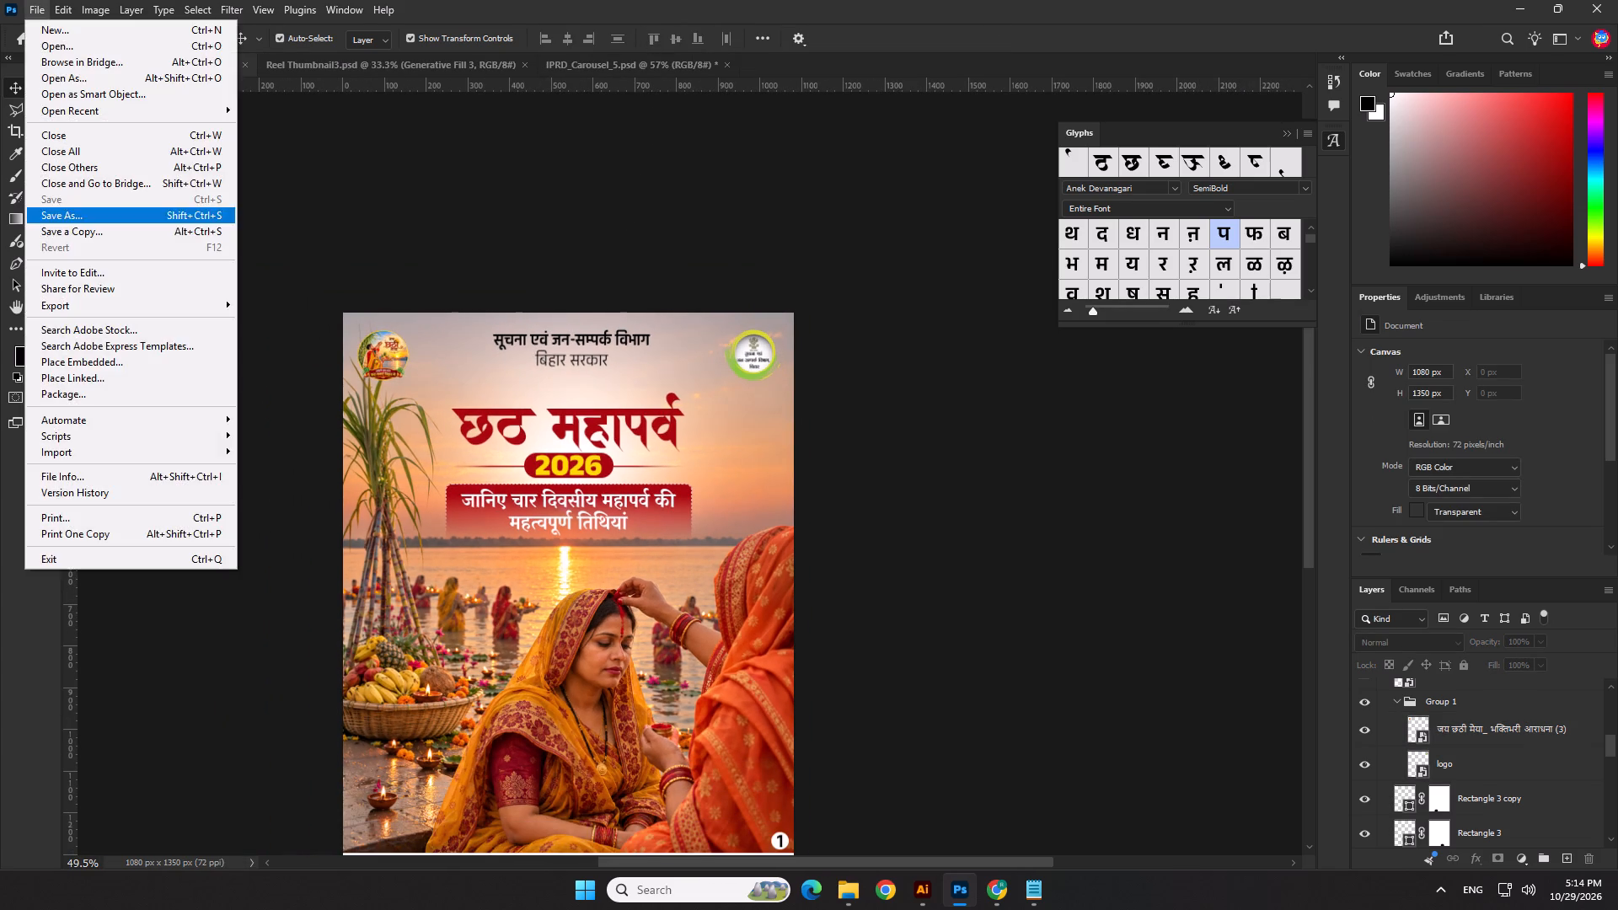
pyautogui.click(92, 223)
pyautogui.click(202, 718)
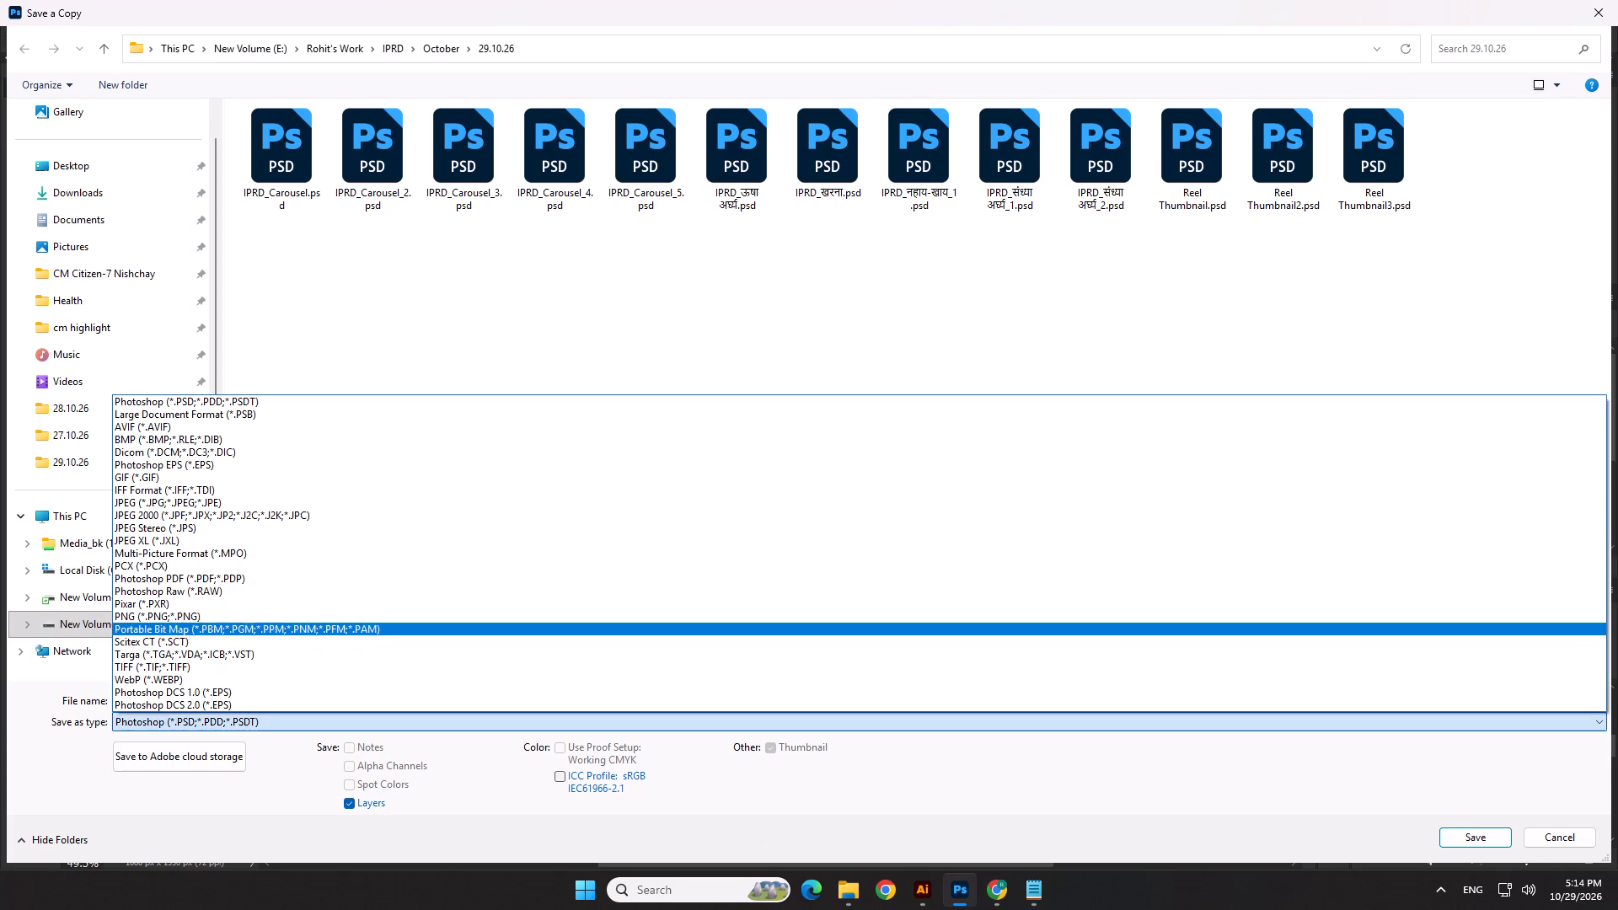
pyautogui.click(207, 617)
pyautogui.click(1482, 841)
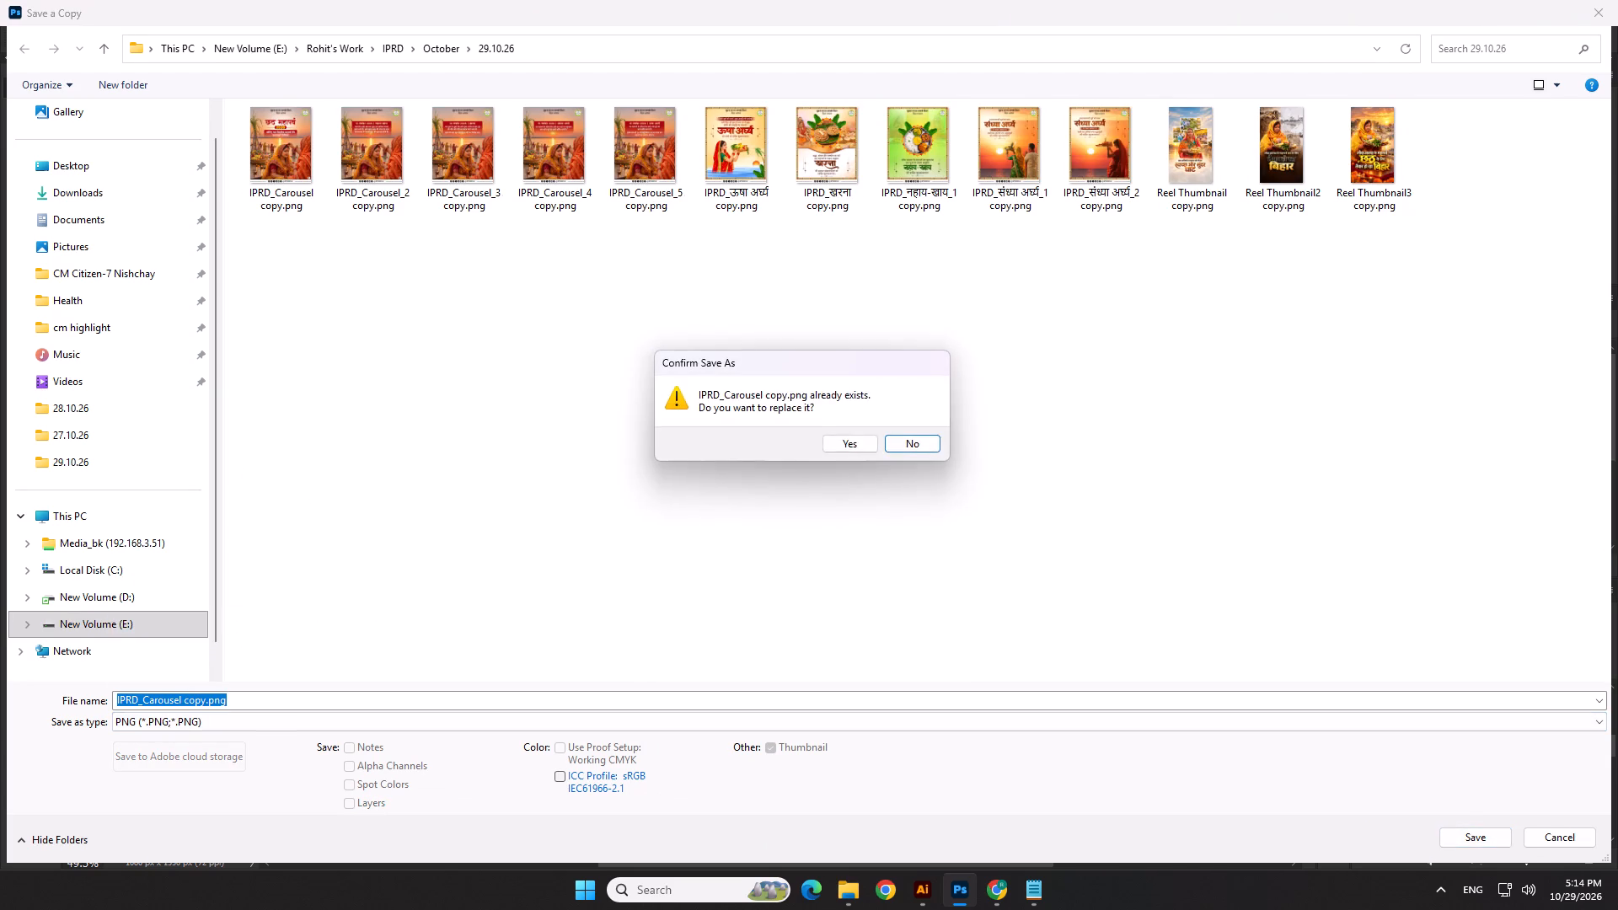
pyautogui.click(844, 443)
pyautogui.click(892, 262)
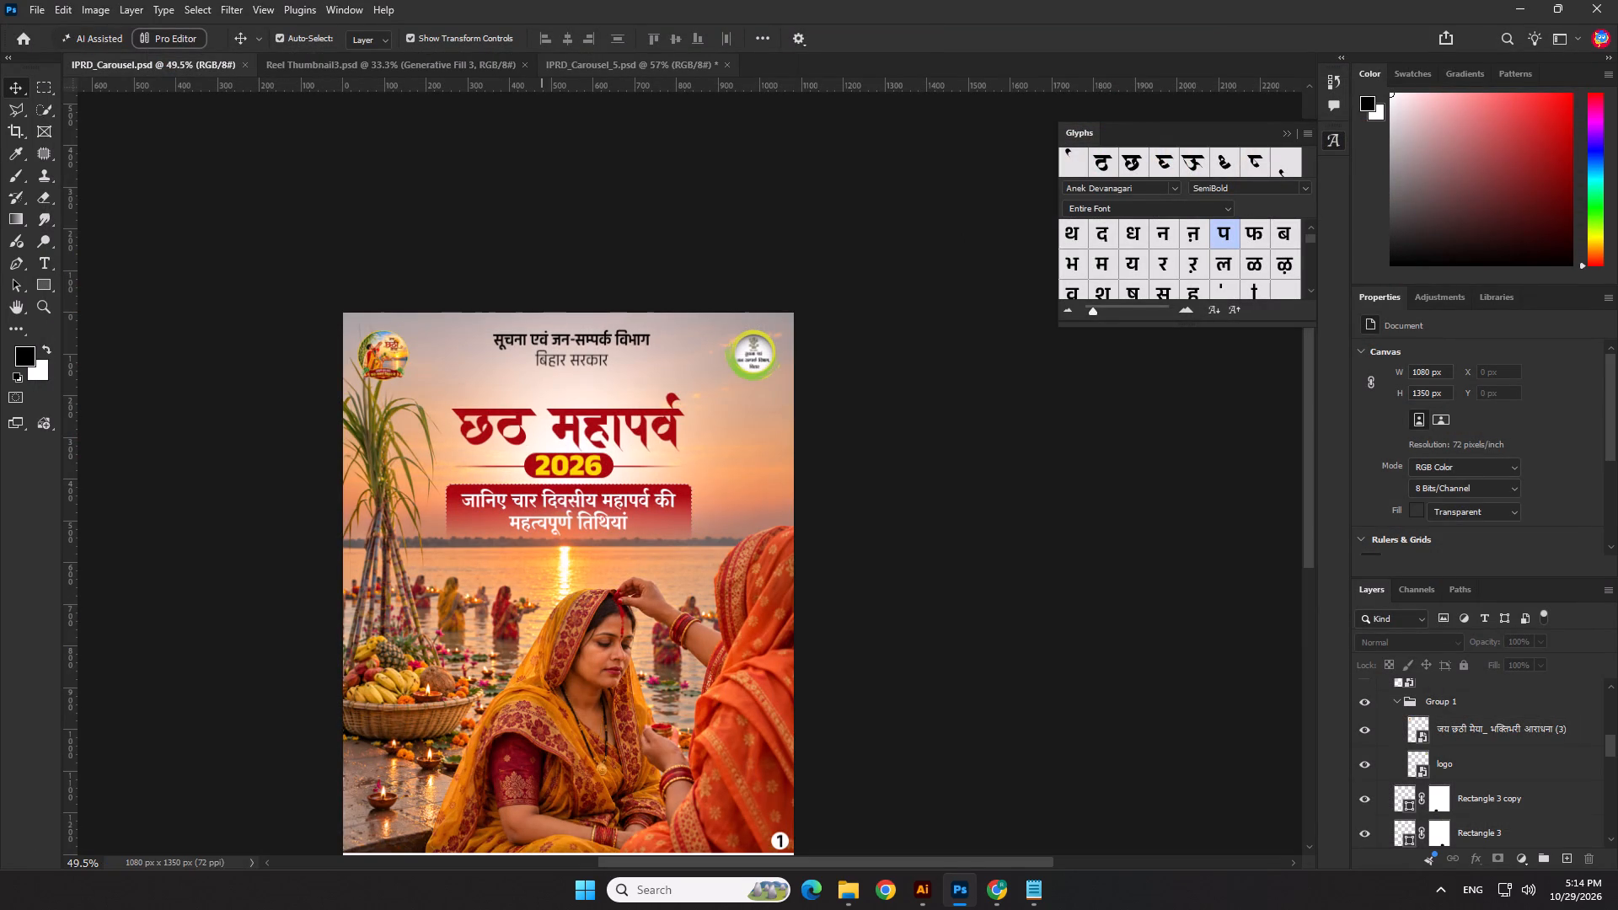
# Switch to IPRD_Carousel_5.psd and save it.
pyautogui.click(571, 60)
pyautogui.hotkey('ctrl', 's')
pyautogui.scroll(-3, 510, 287)
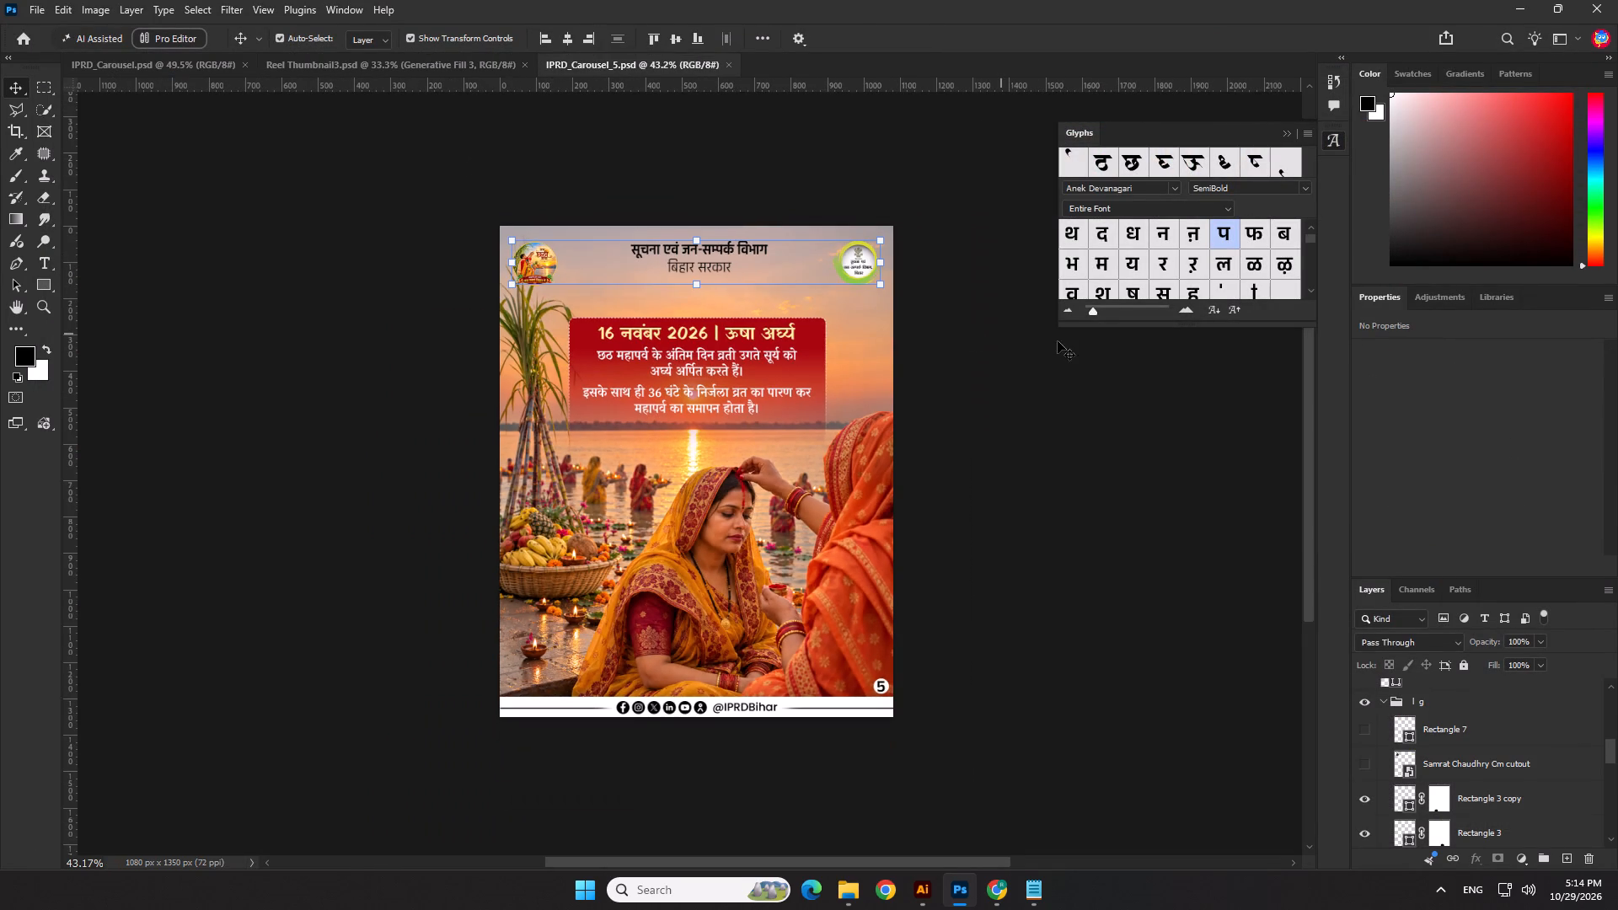
# Copy Group 1, holding the Chhath emblem and department logo, from slide 5.
pyautogui.click(1030, 361)
pyautogui.click(856, 258)
pyautogui.click(550, 260)
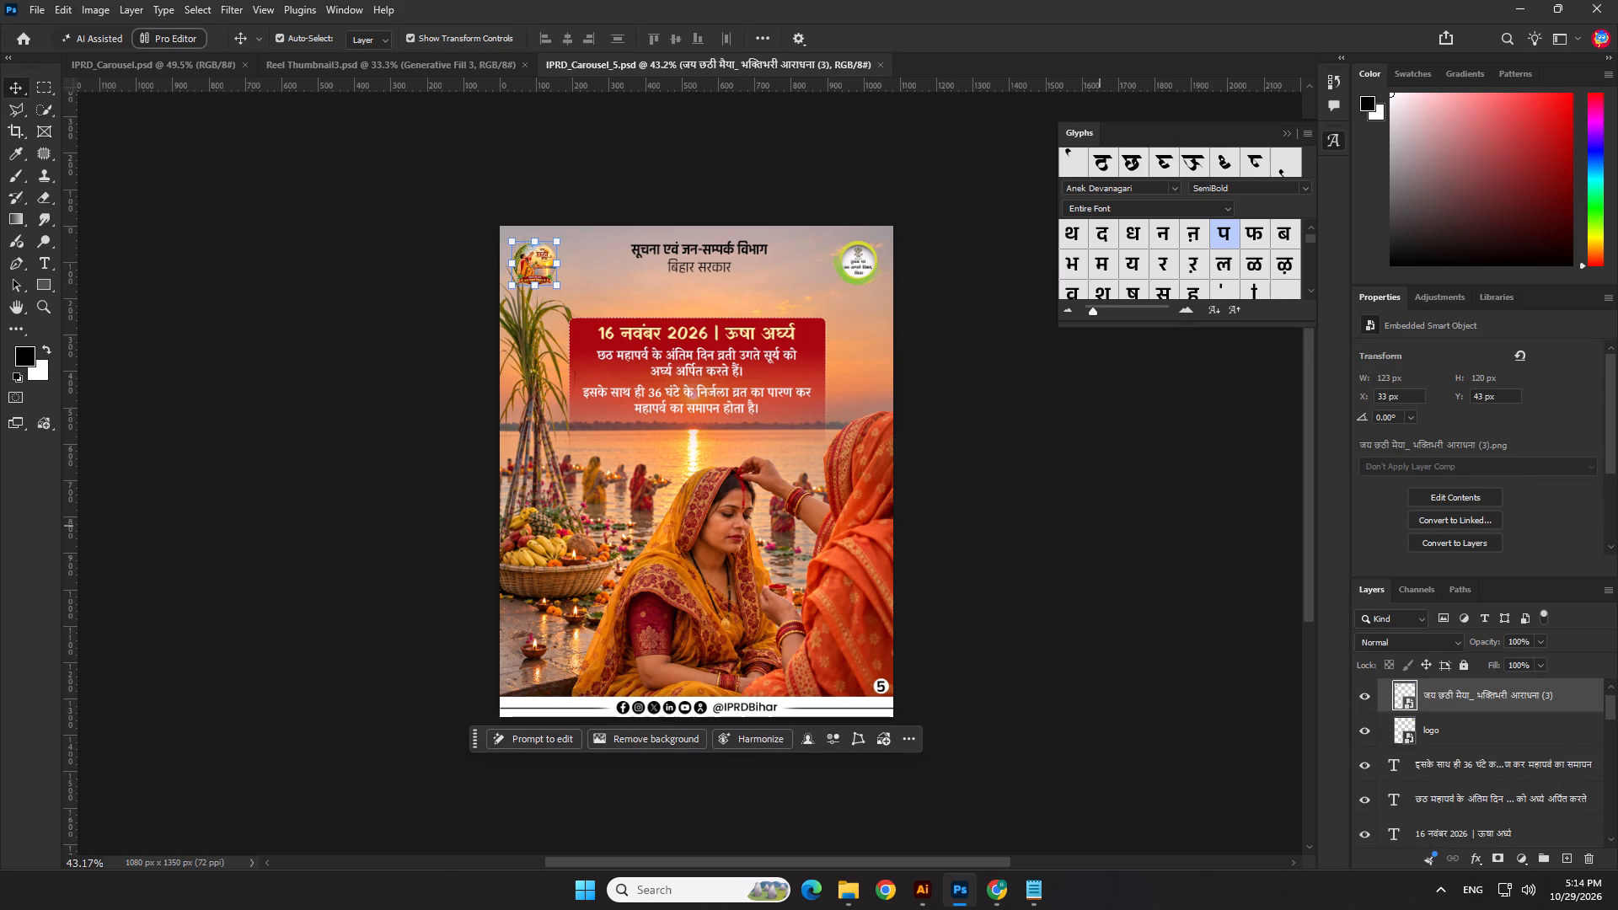
pyautogui.scroll(3, 1525, 725)
pyautogui.click(1445, 693)
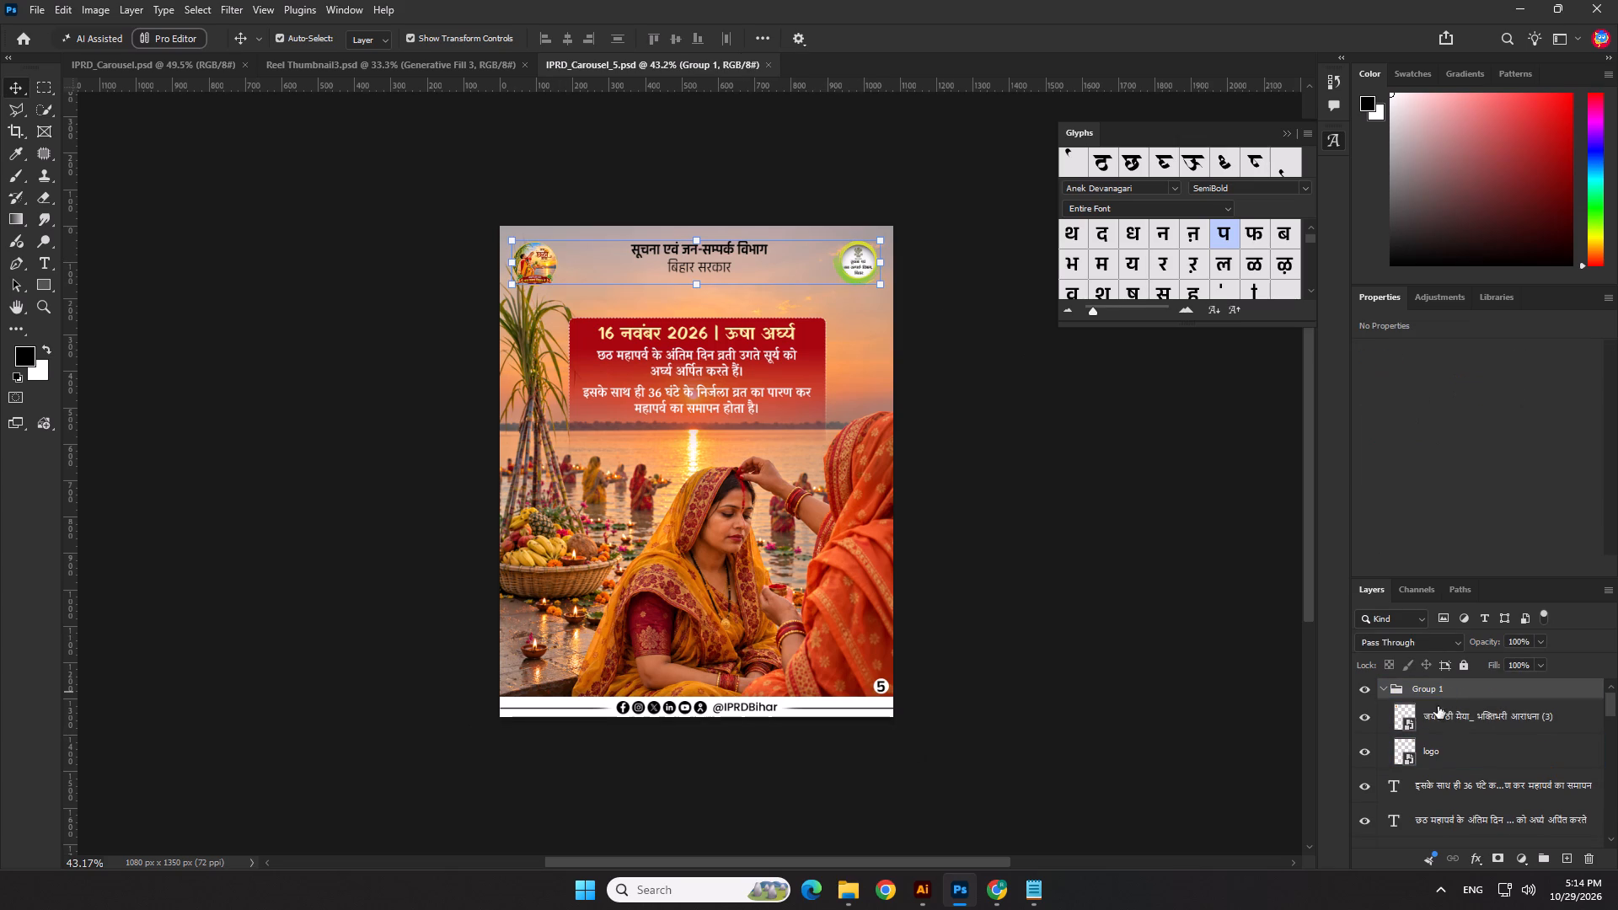
pyautogui.click(1359, 691)
pyautogui.click(1359, 691)
pyautogui.hotkey('ctrl', 'c')
pyautogui.hotkey('ctrl', 'c')
pyautogui.hotkey('ctrl', 'c')
# Open IPRD_Carousel_2.psd from the 29.10.26 folder in File Explorer, leaving its canvas uncropped.
pyautogui.click(837, 874)
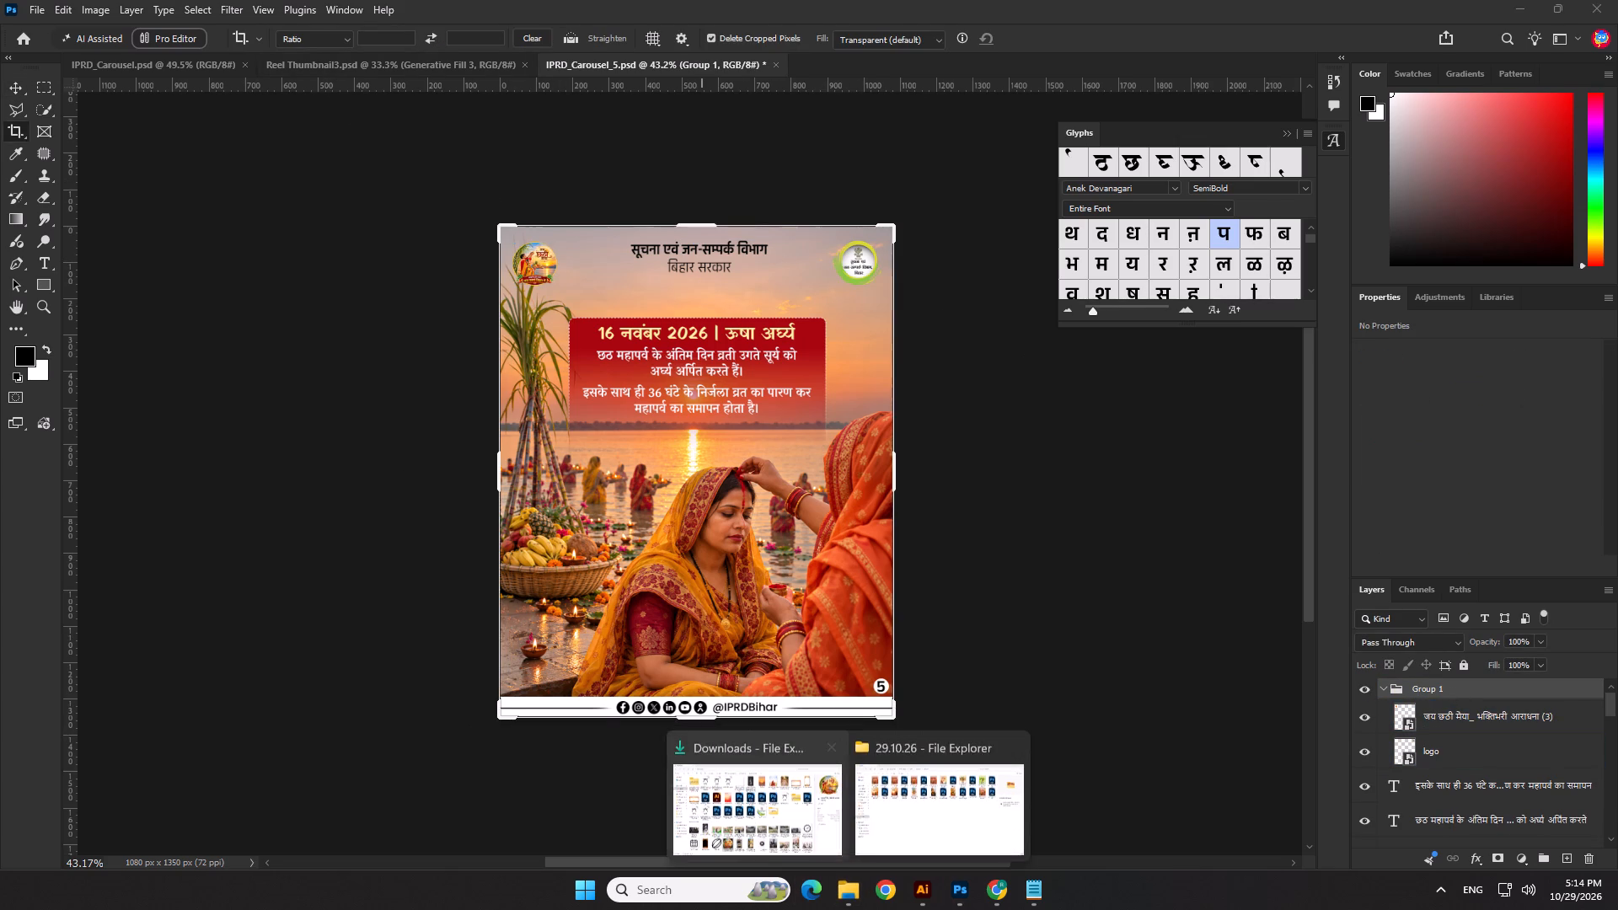
pyautogui.click(891, 800)
pyautogui.click(860, 737)
pyautogui.doubleClick(302, 182)
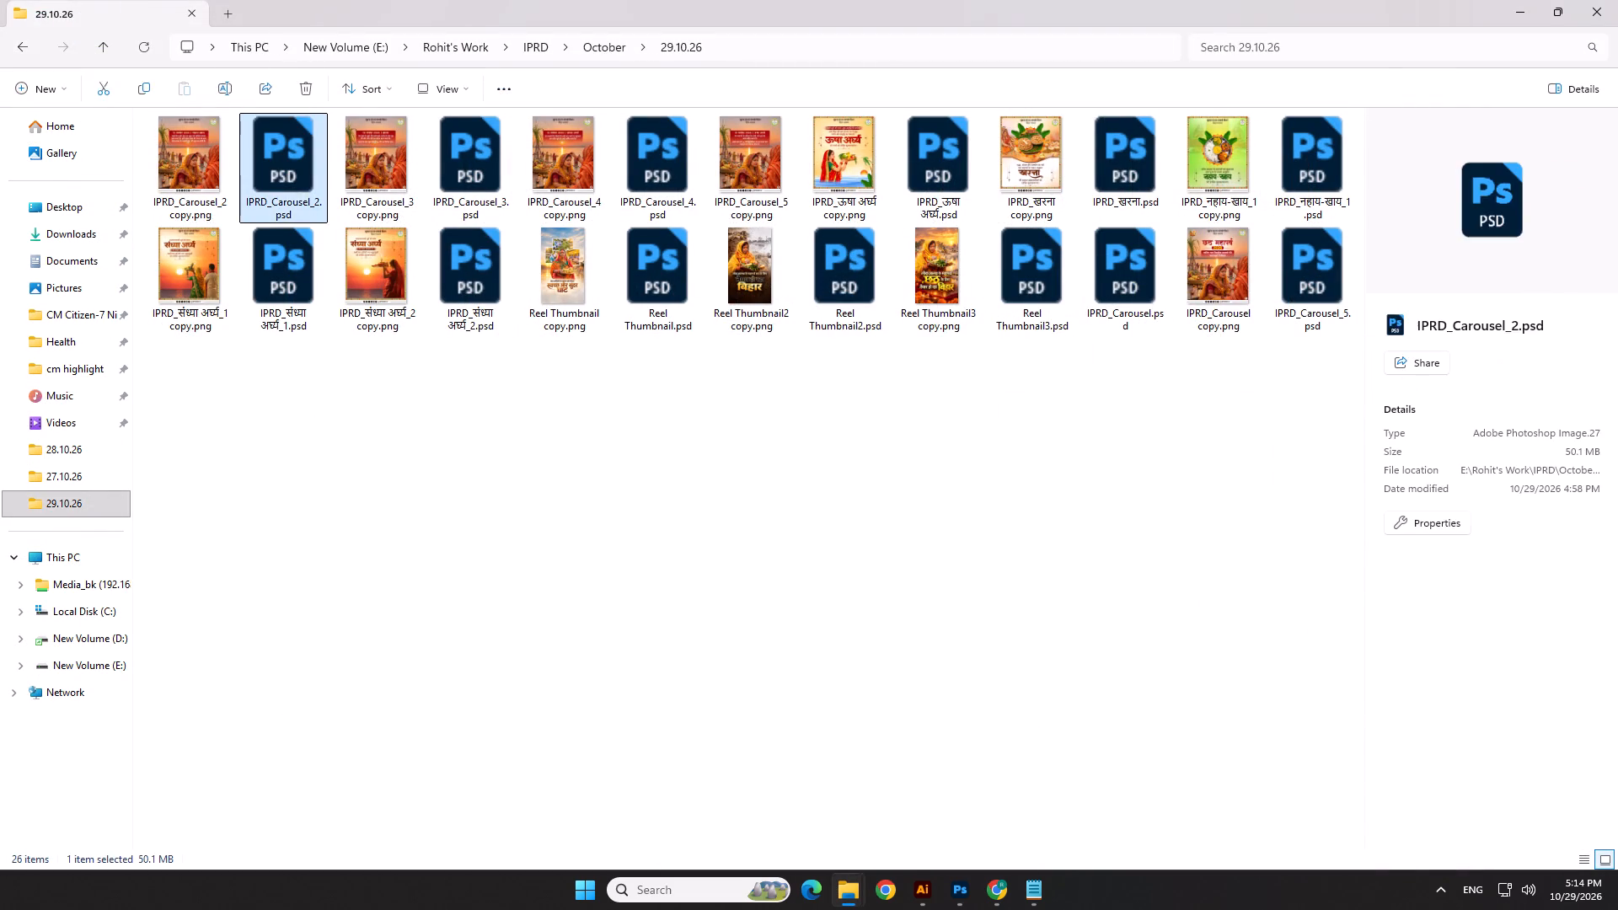
pyautogui.scroll(-2, 715, 387)
pyautogui.click(897, 189)
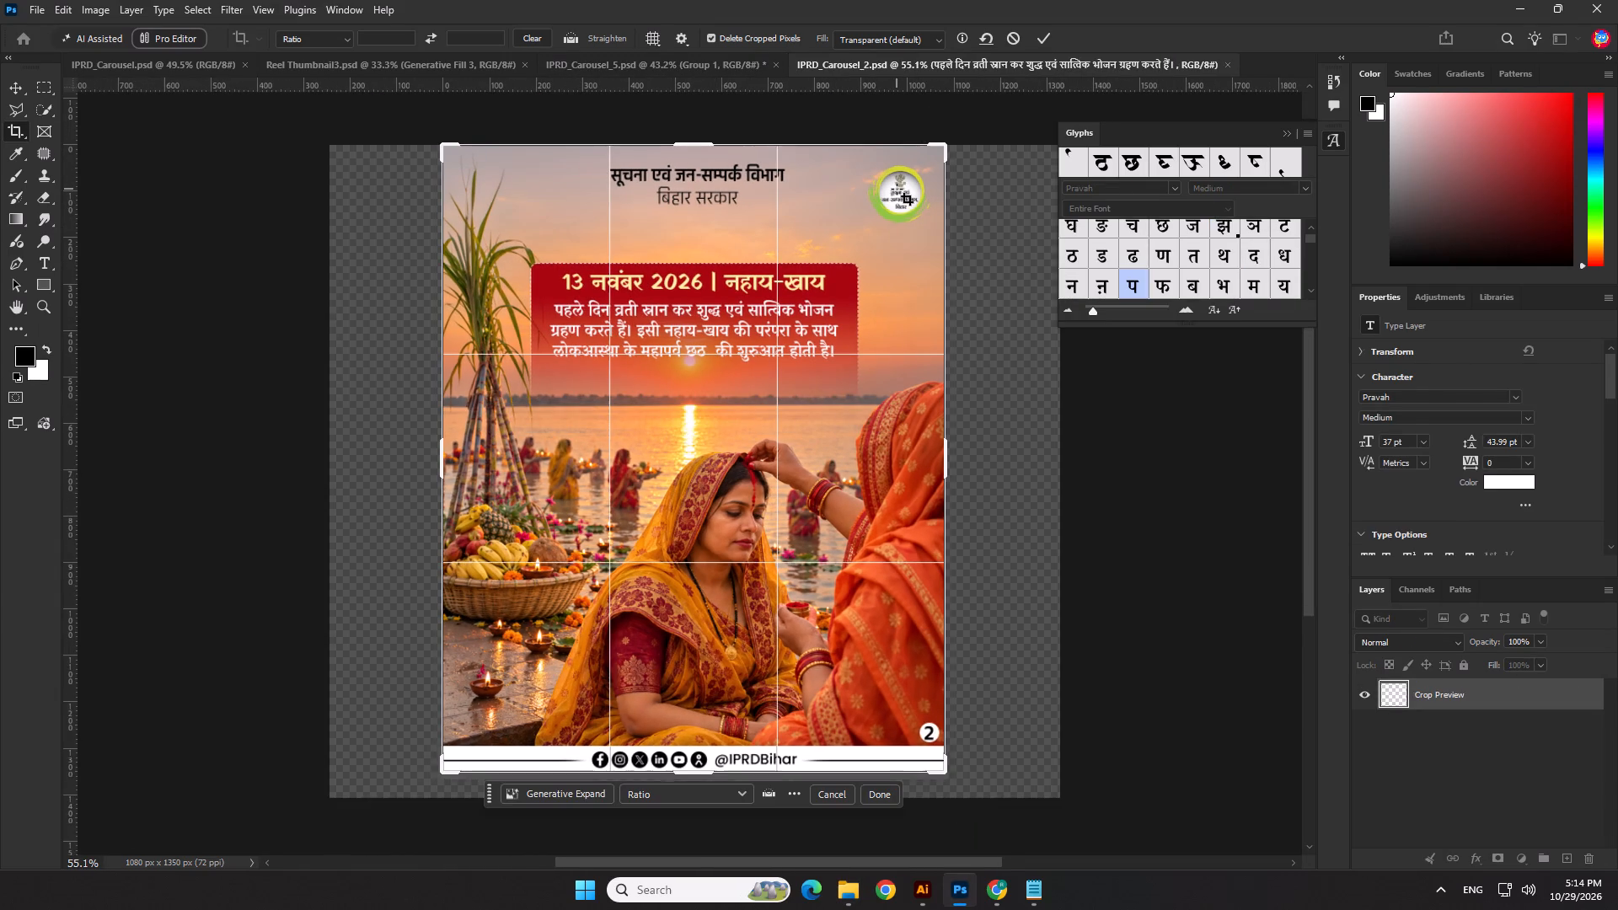
pyautogui.click(1018, 39)
# Delete the old department logo on slide 2 and paste the copied Group 1 in its place in the layer stack.
pyautogui.click(13, 75)
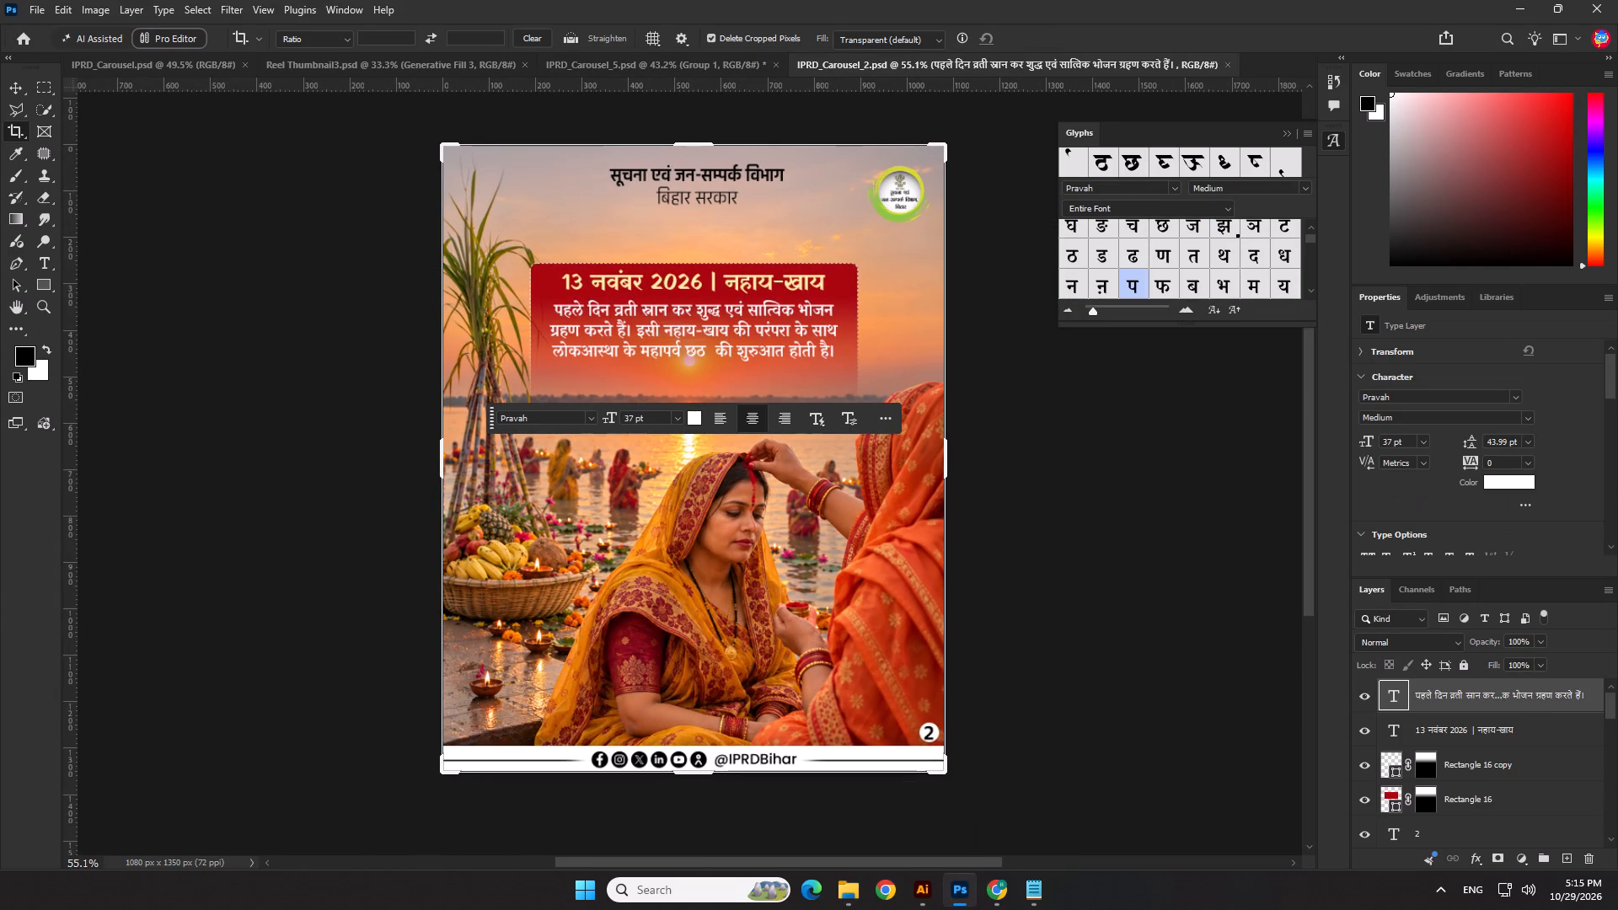
pyautogui.click(14, 89)
pyautogui.click(861, 196)
pyautogui.click(897, 193)
pyautogui.click(914, 197)
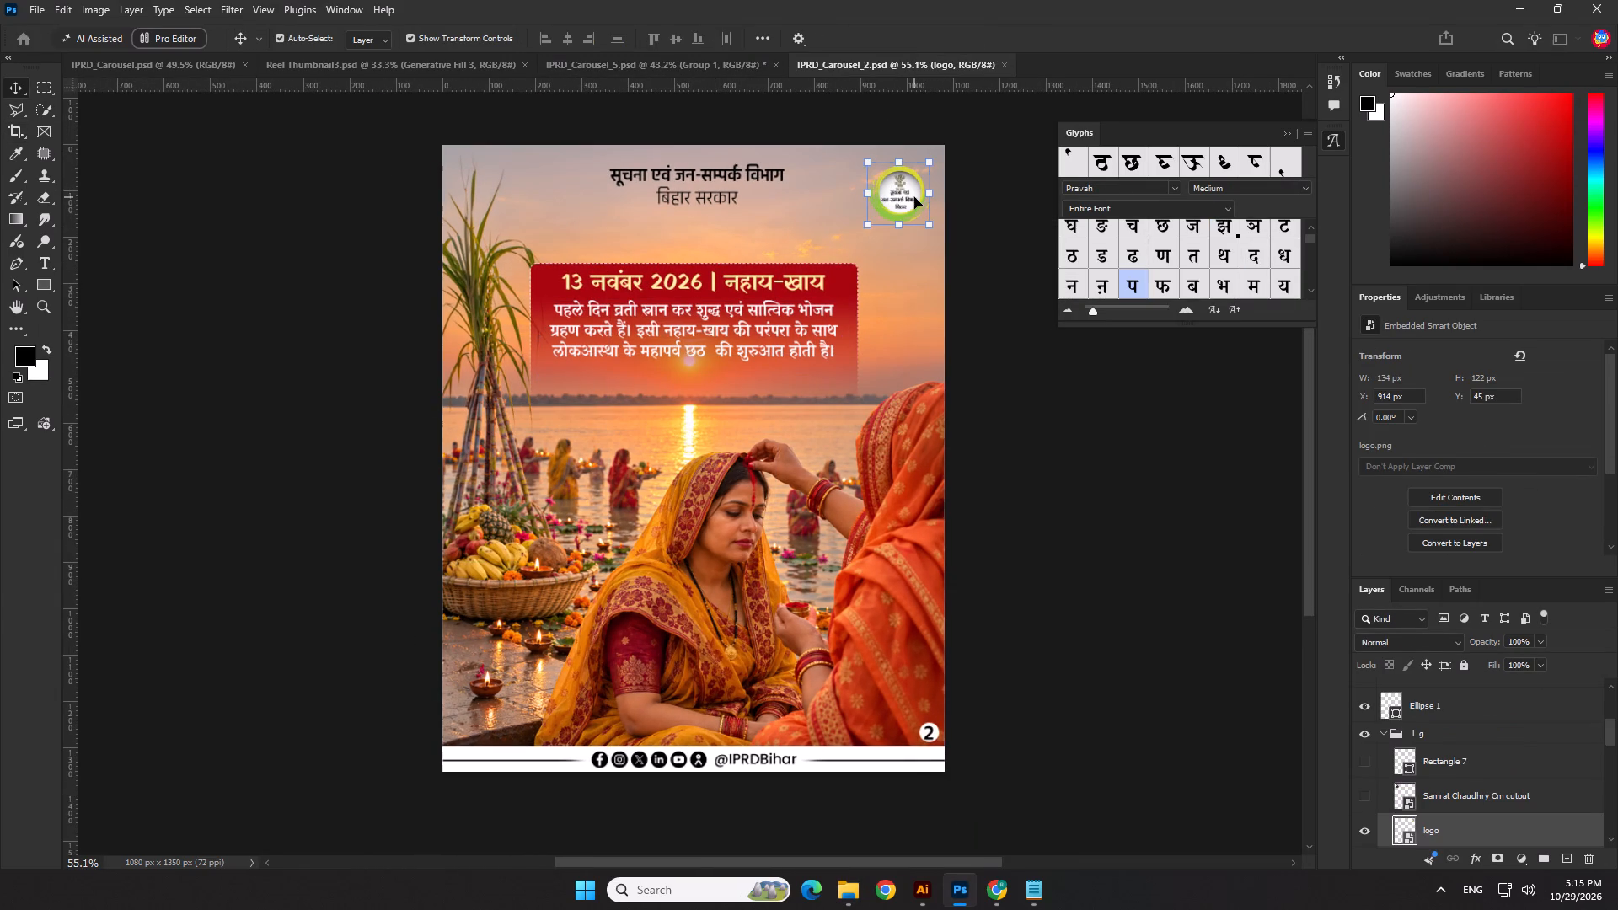
pyautogui.press('Delete')
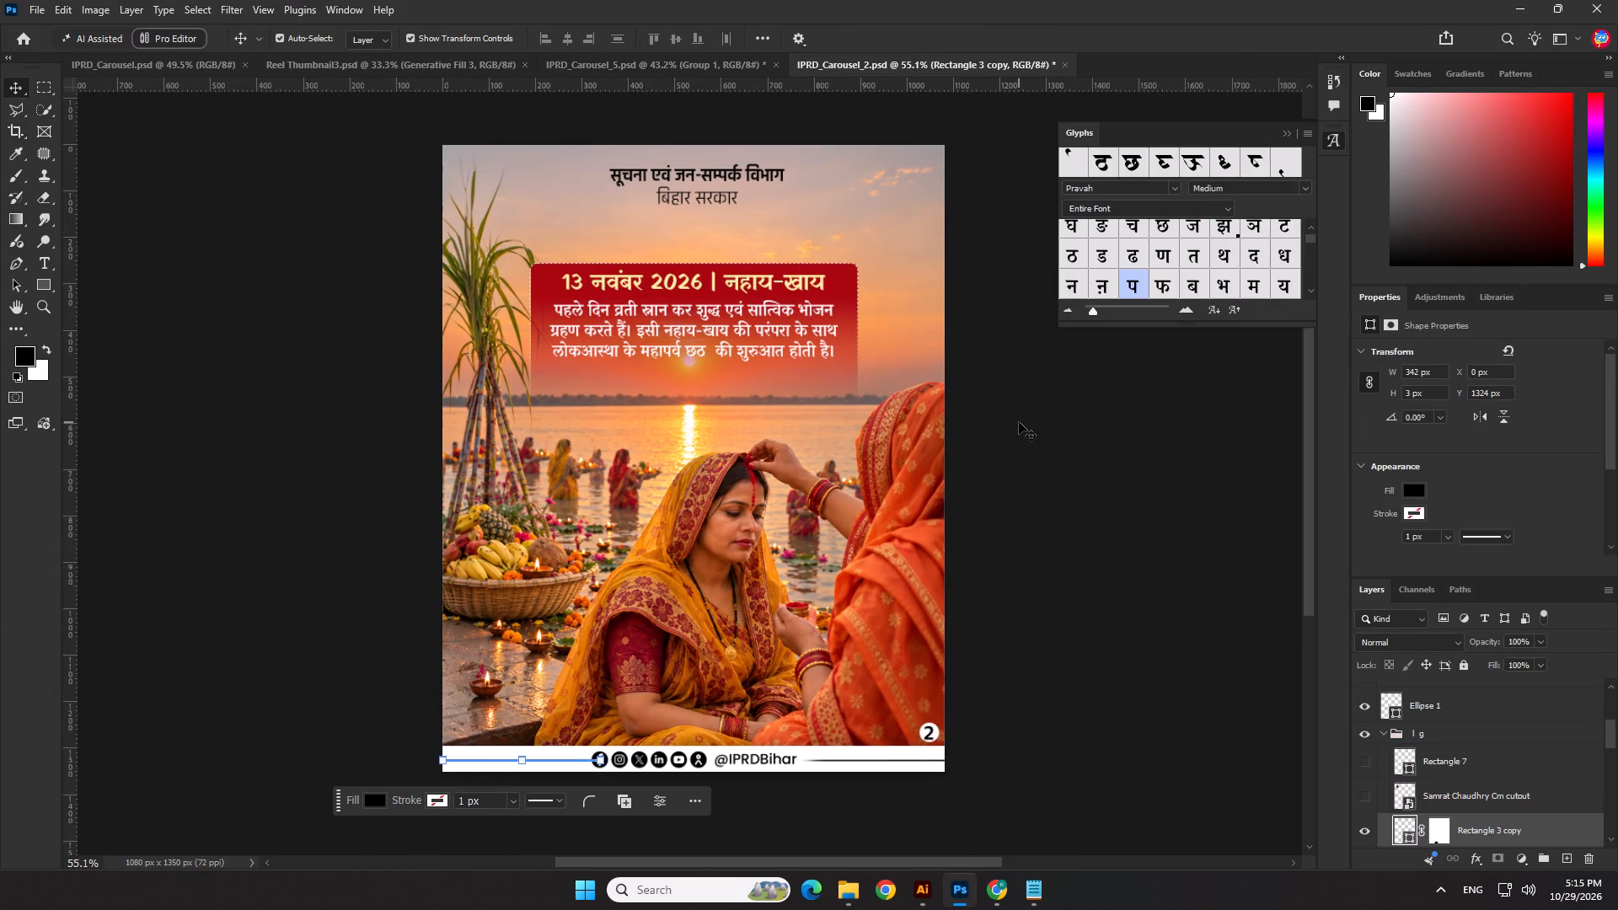
pyautogui.hotkey('ctrl', 'v')
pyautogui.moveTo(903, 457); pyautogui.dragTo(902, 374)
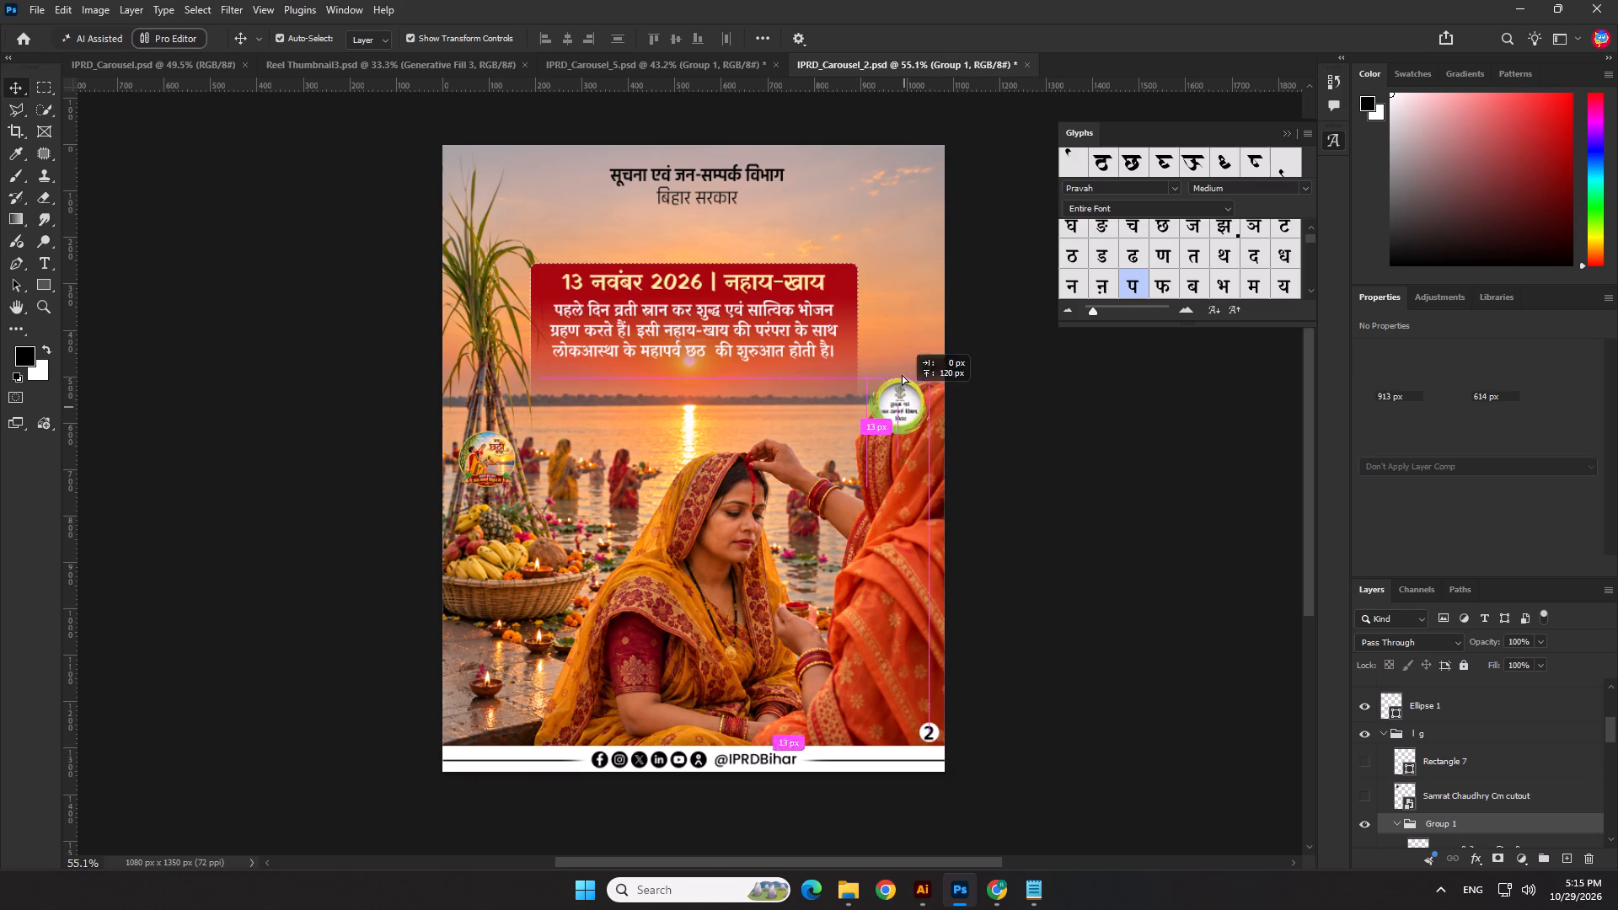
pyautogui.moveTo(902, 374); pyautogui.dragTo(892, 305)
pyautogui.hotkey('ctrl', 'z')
# Move Group 1 on slide 2 straight up to the heading's level, centred at about X 540 px, Y 102 px.
pyautogui.click(1453, 773)
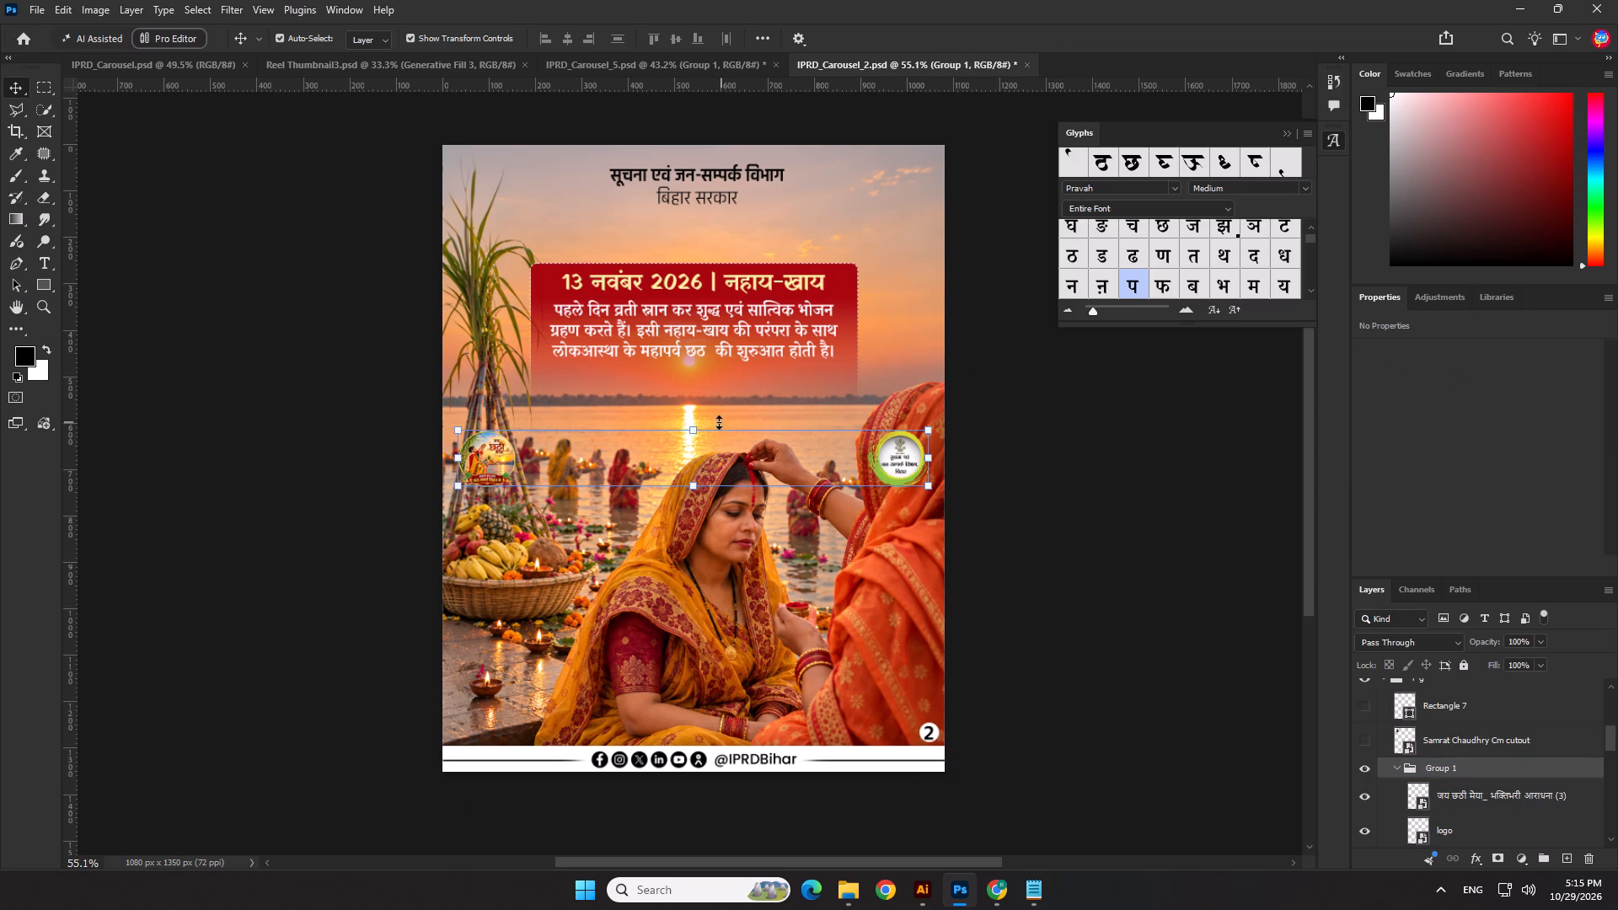
pyautogui.click(707, 422)
pyautogui.moveTo(919, 456); pyautogui.dragTo(915, 201)
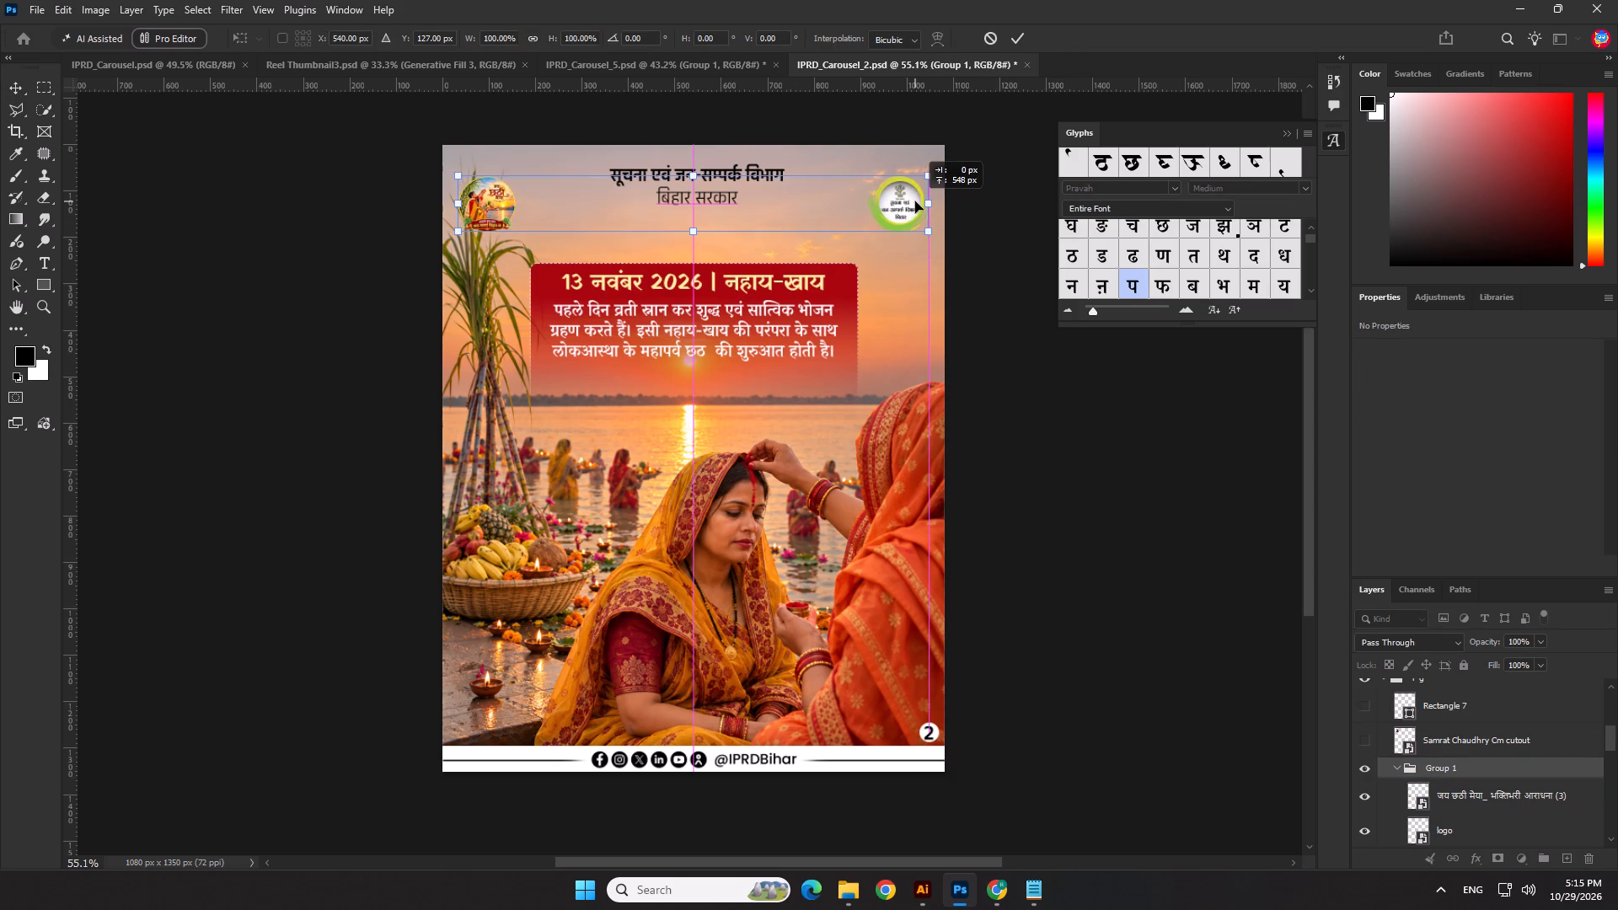
pyautogui.moveTo(915, 201); pyautogui.dragTo(916, 190)
pyautogui.press('Return')
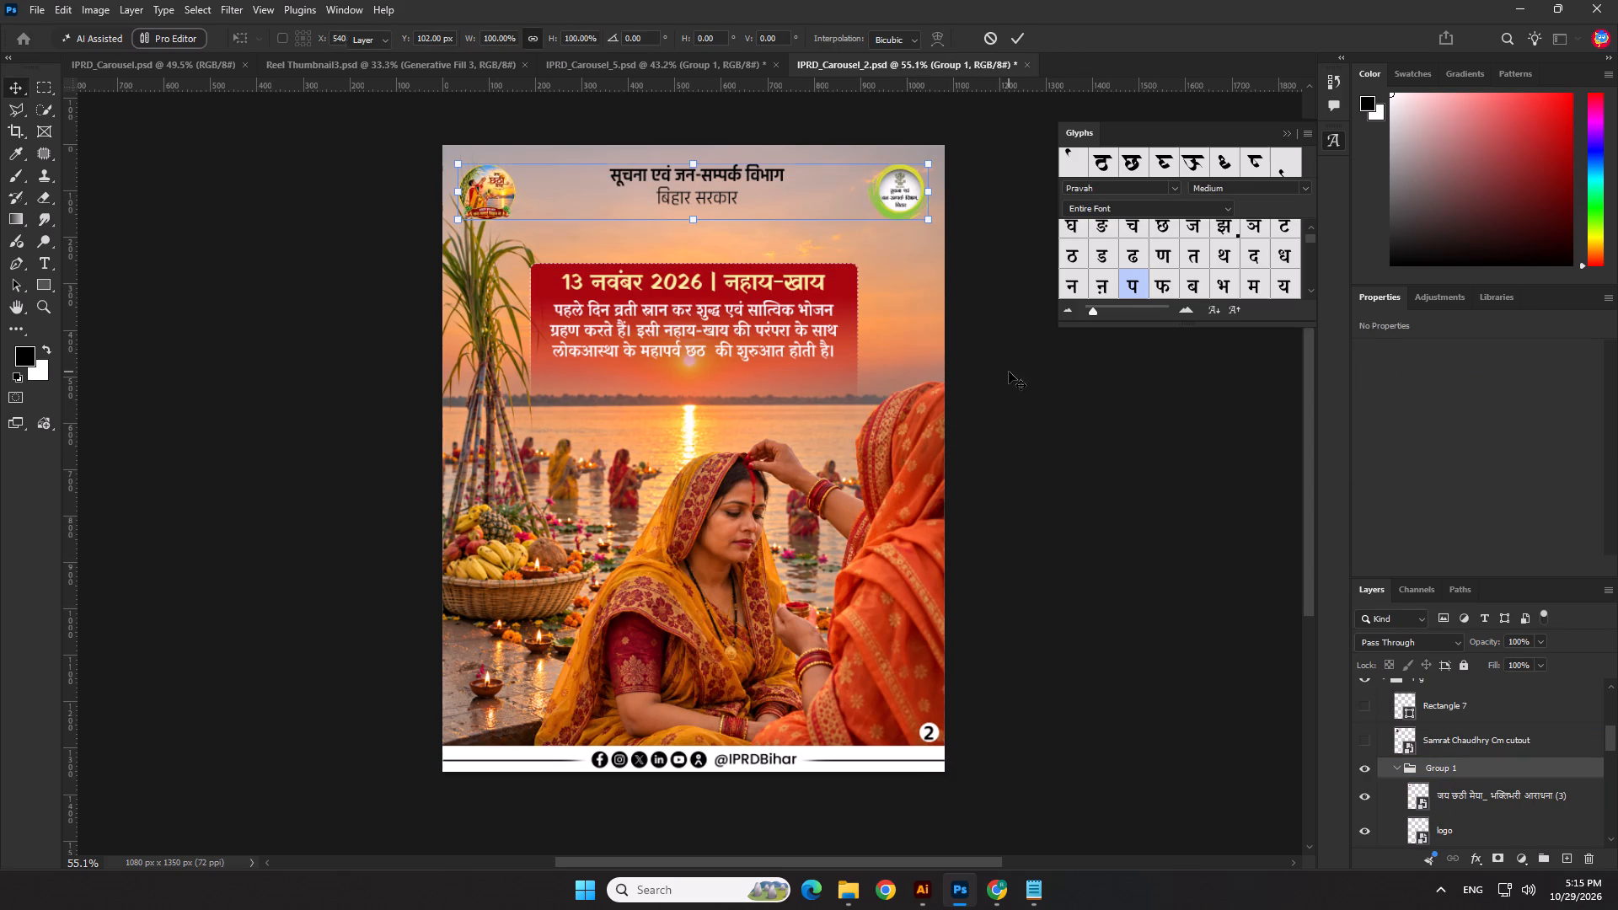
# Select the department heading together with Group 1 on slide 2 and align their top edges.
pyautogui.keyDown('shift'); pyautogui.click(738, 172); pyautogui.keyUp('shift')
pyautogui.click(647, 40)
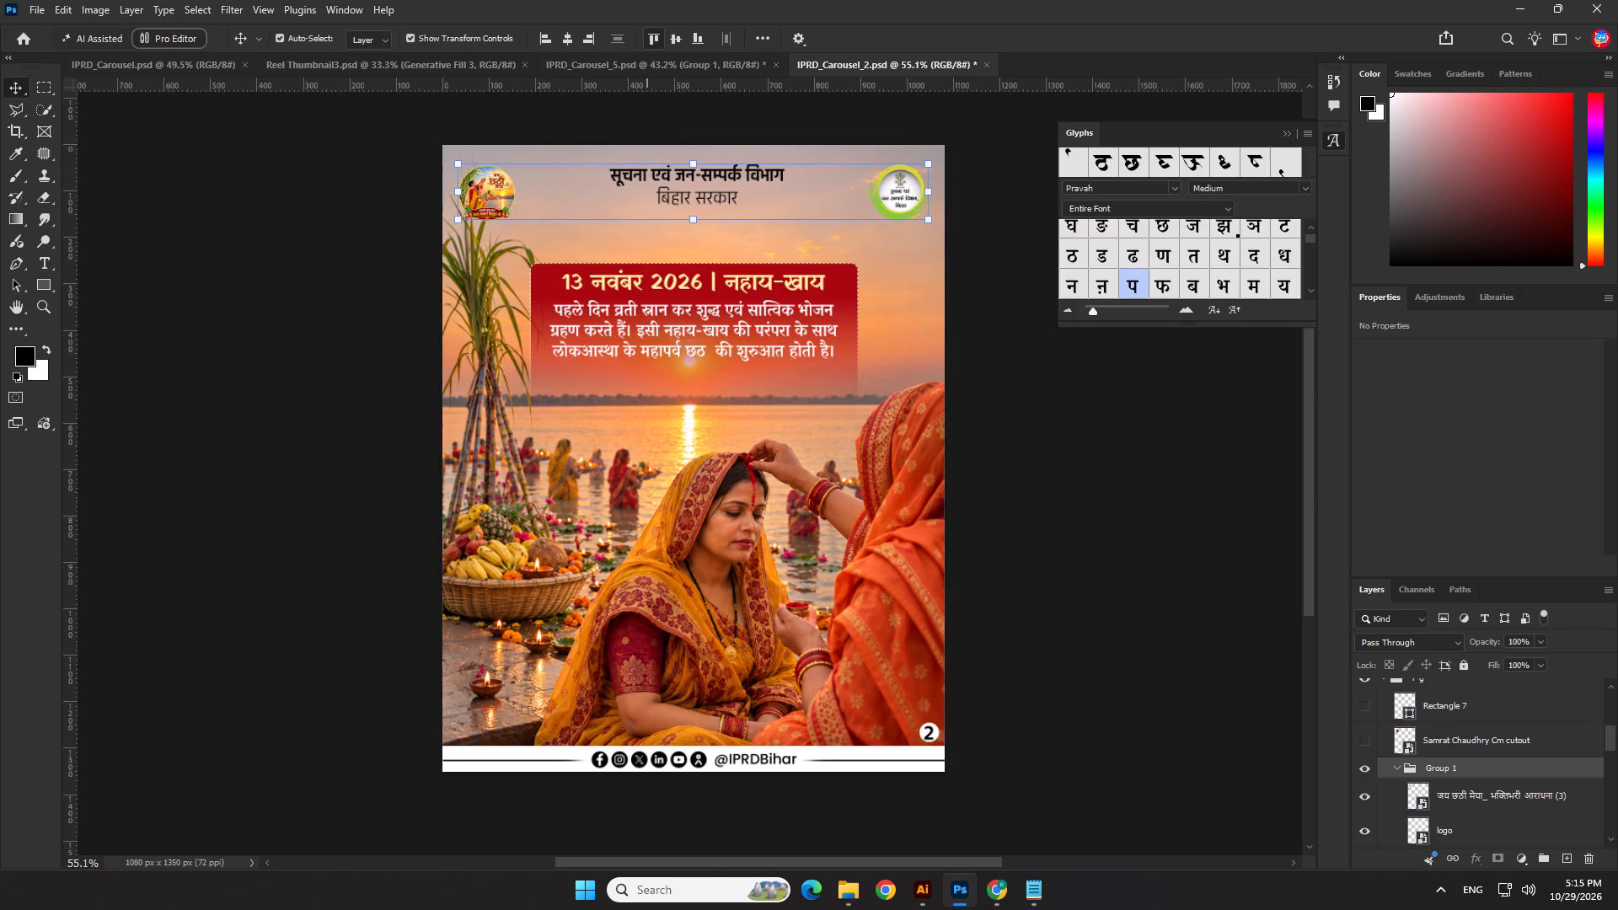
pyautogui.click(290, 309)
# Save IPRD_Carousel_2.psd and save a PNG copy of it, replacing the existing IPRD_Carousel_2 copy.png.
pyautogui.hotkey('ctrl', 's')
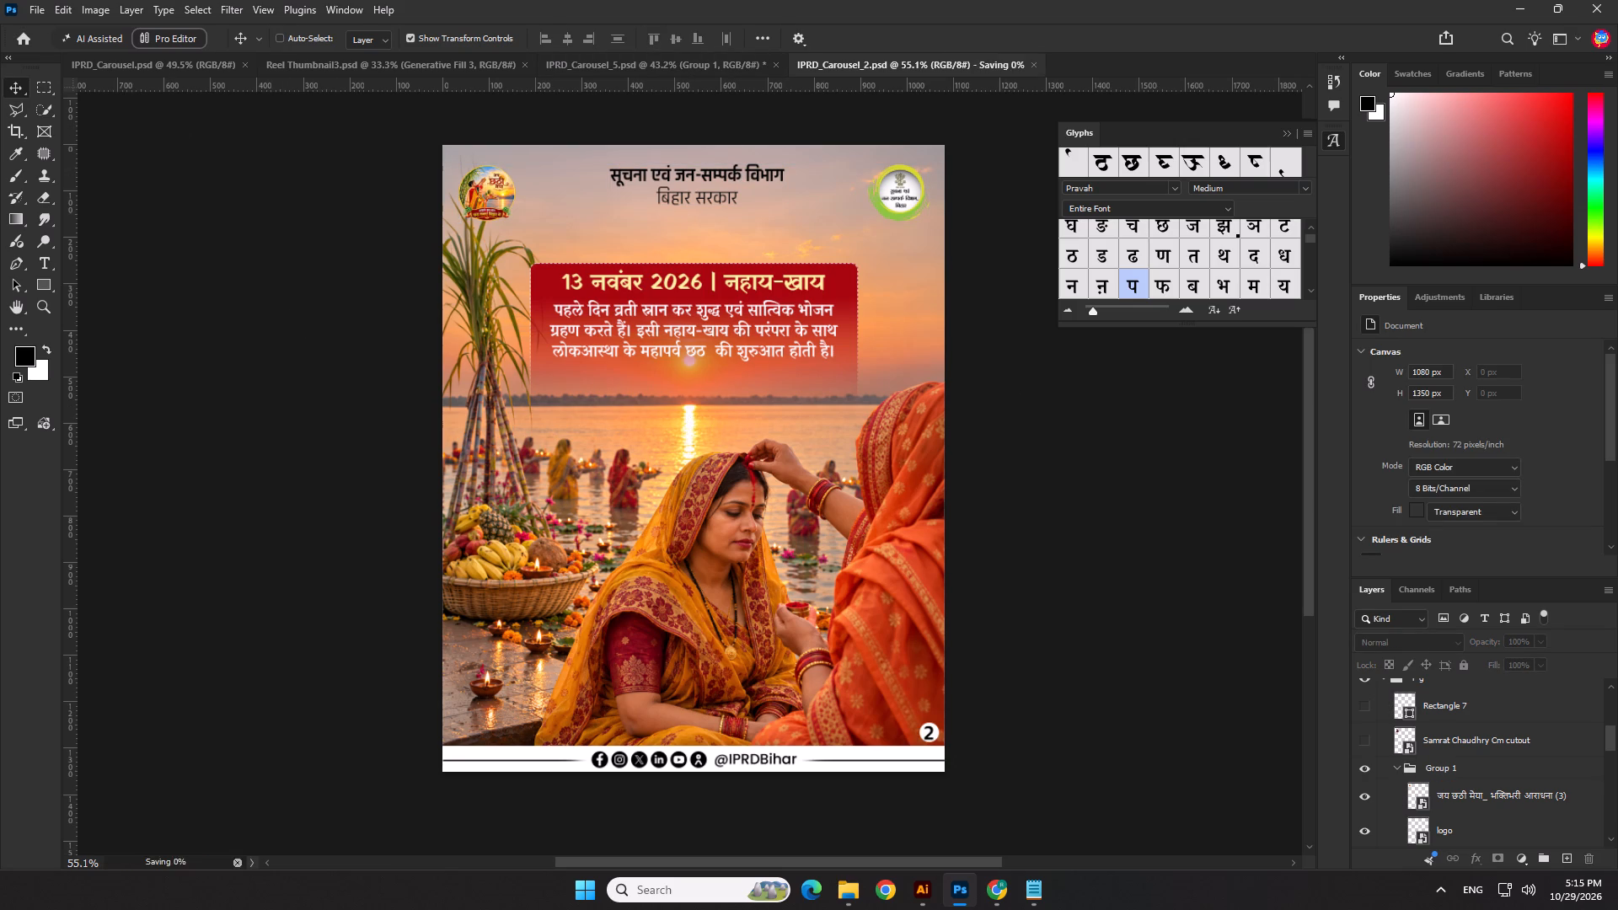
pyautogui.click(41, 14)
pyautogui.click(80, 238)
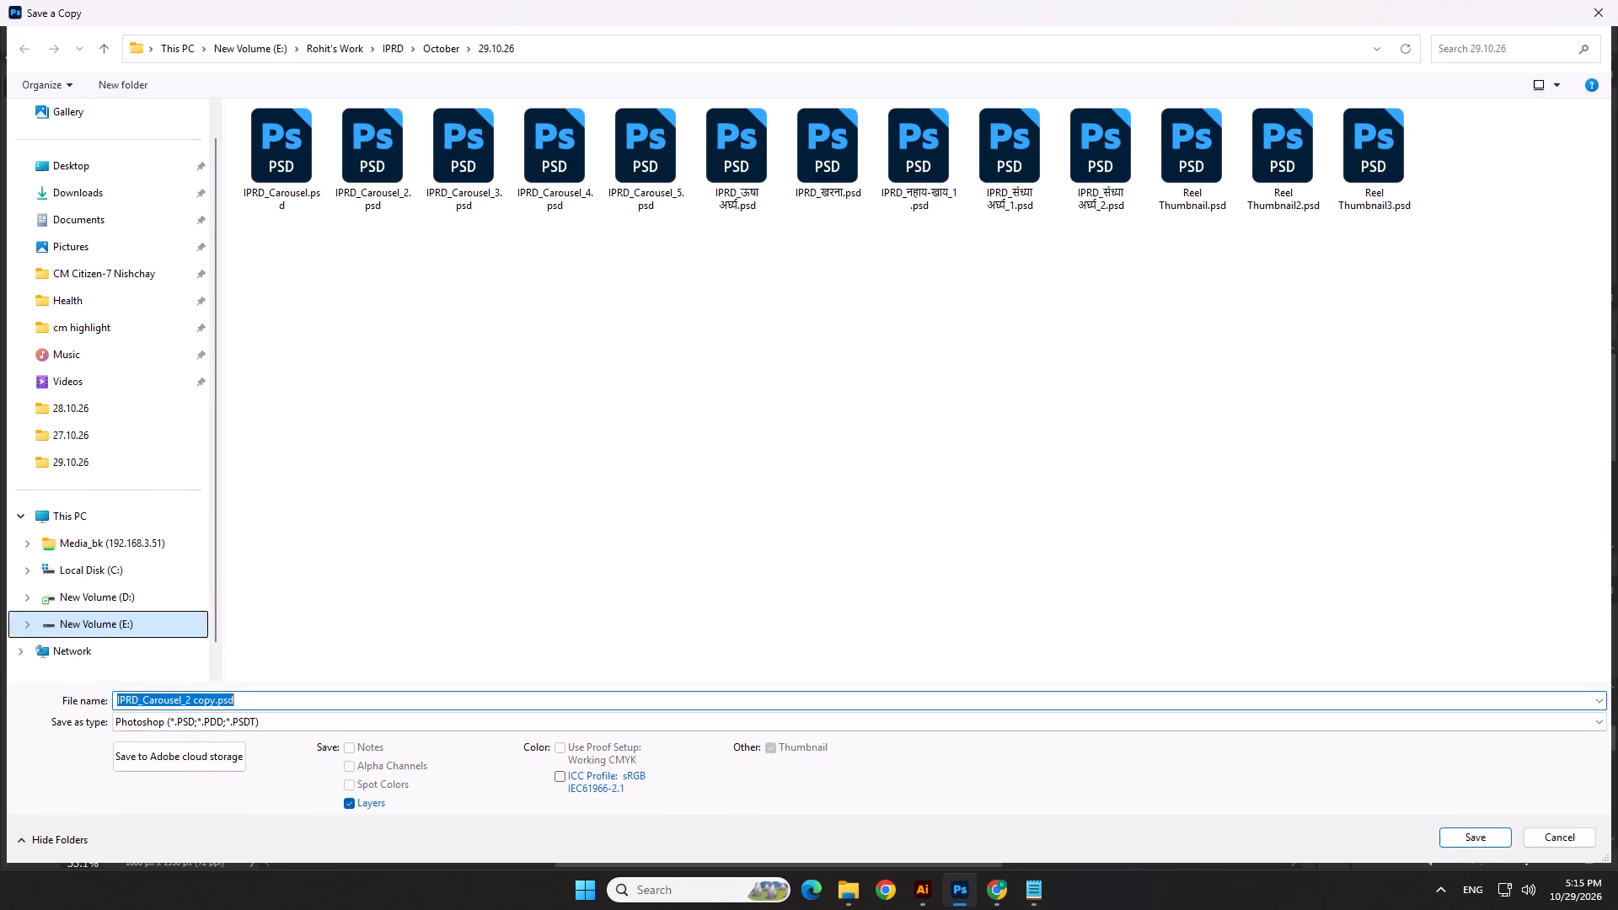
pyautogui.click(206, 710)
pyautogui.click(207, 718)
pyautogui.click(188, 610)
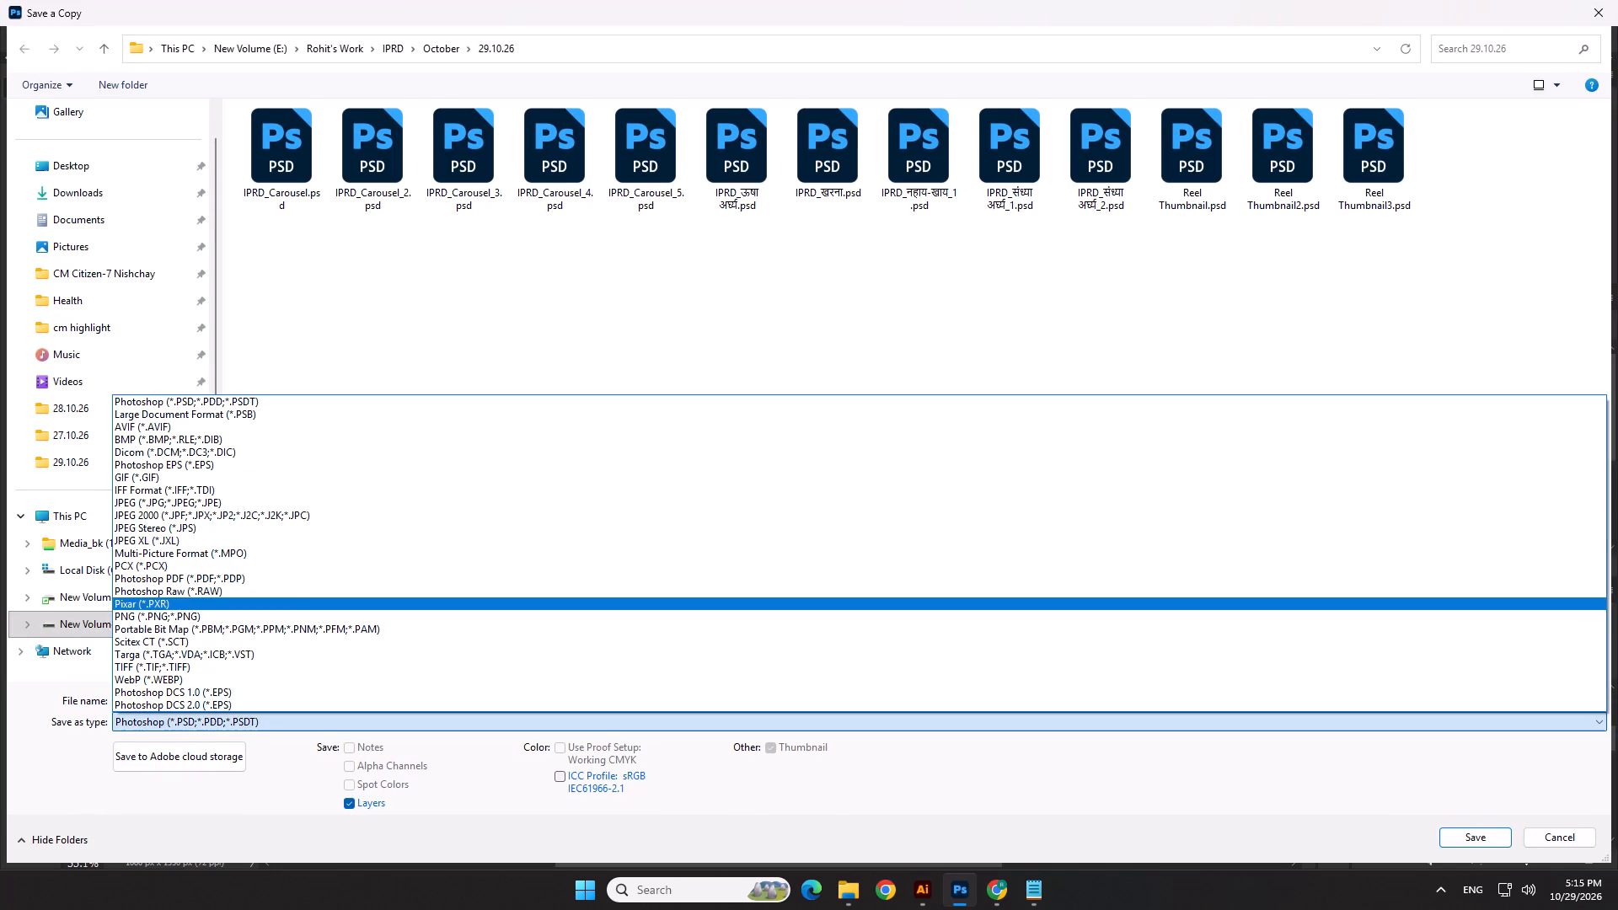
pyautogui.click(1444, 844)
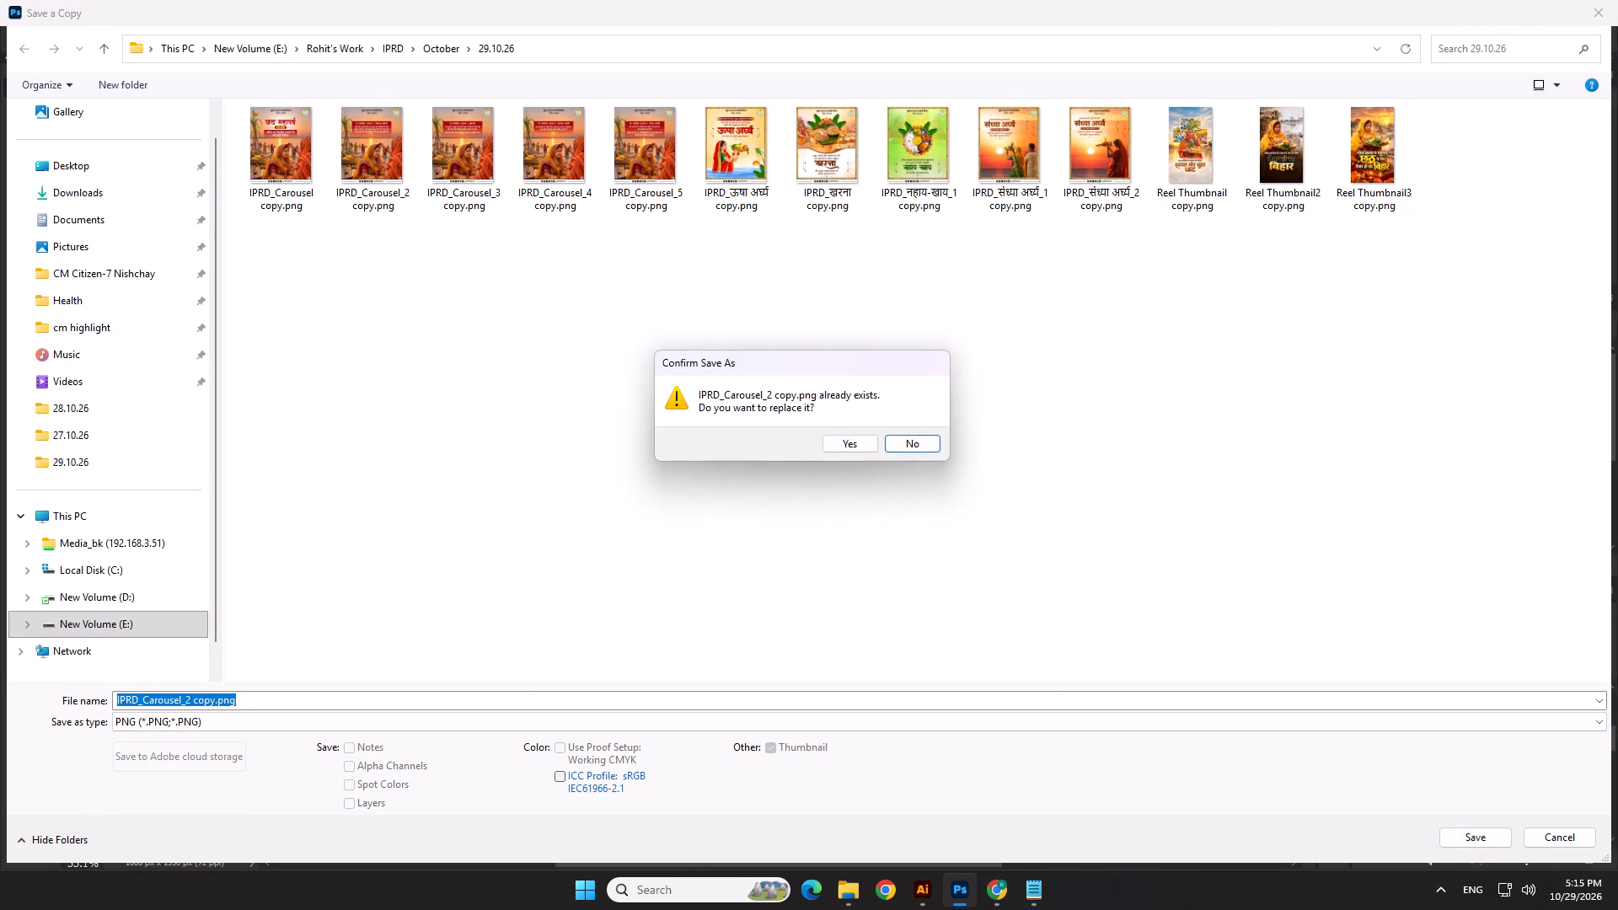
pyautogui.click(854, 442)
pyautogui.click(913, 266)
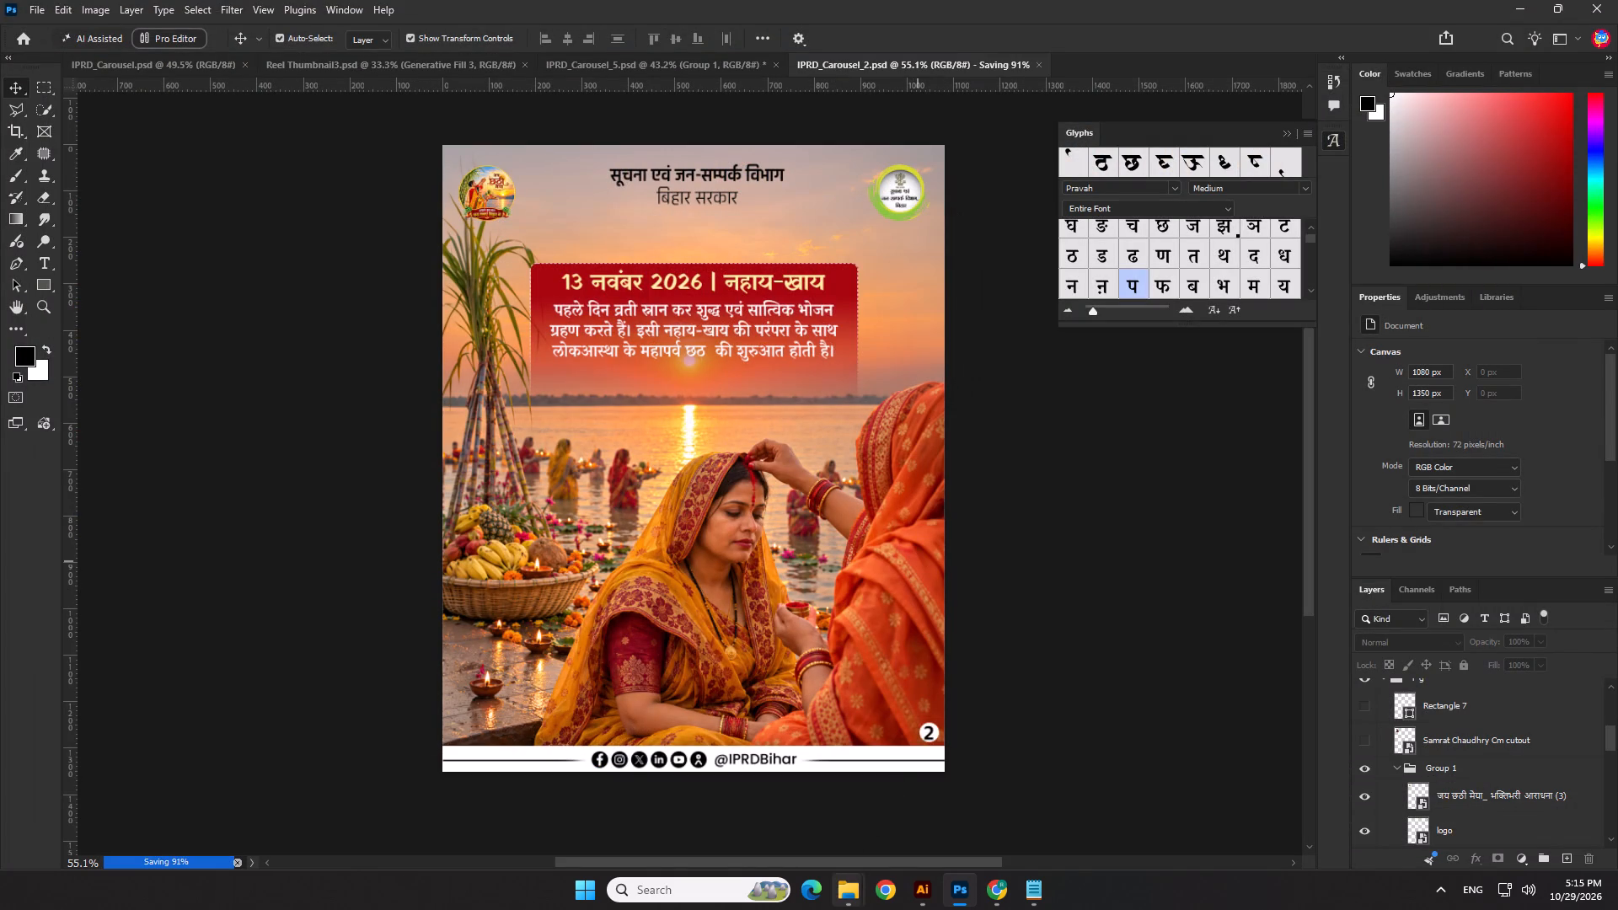
# Open IPRD_Carousel_3.psd from the 29.10.26 folder in File Explorer.
pyautogui.click(852, 881)
pyautogui.click(879, 825)
pyautogui.click(872, 734)
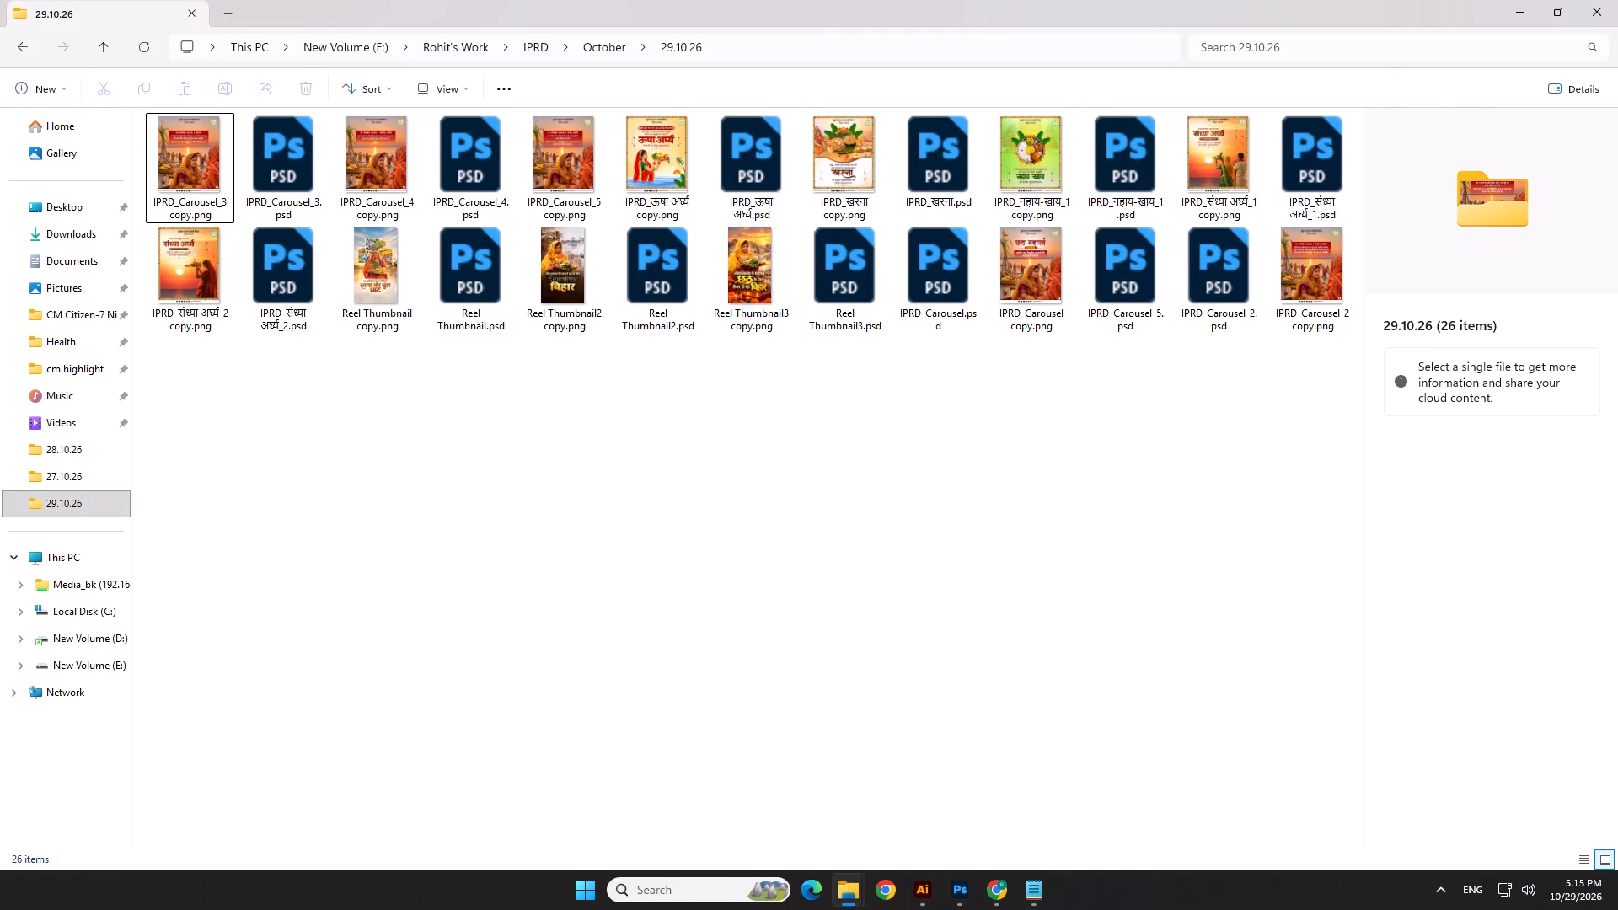
pyautogui.doubleClick(278, 175)
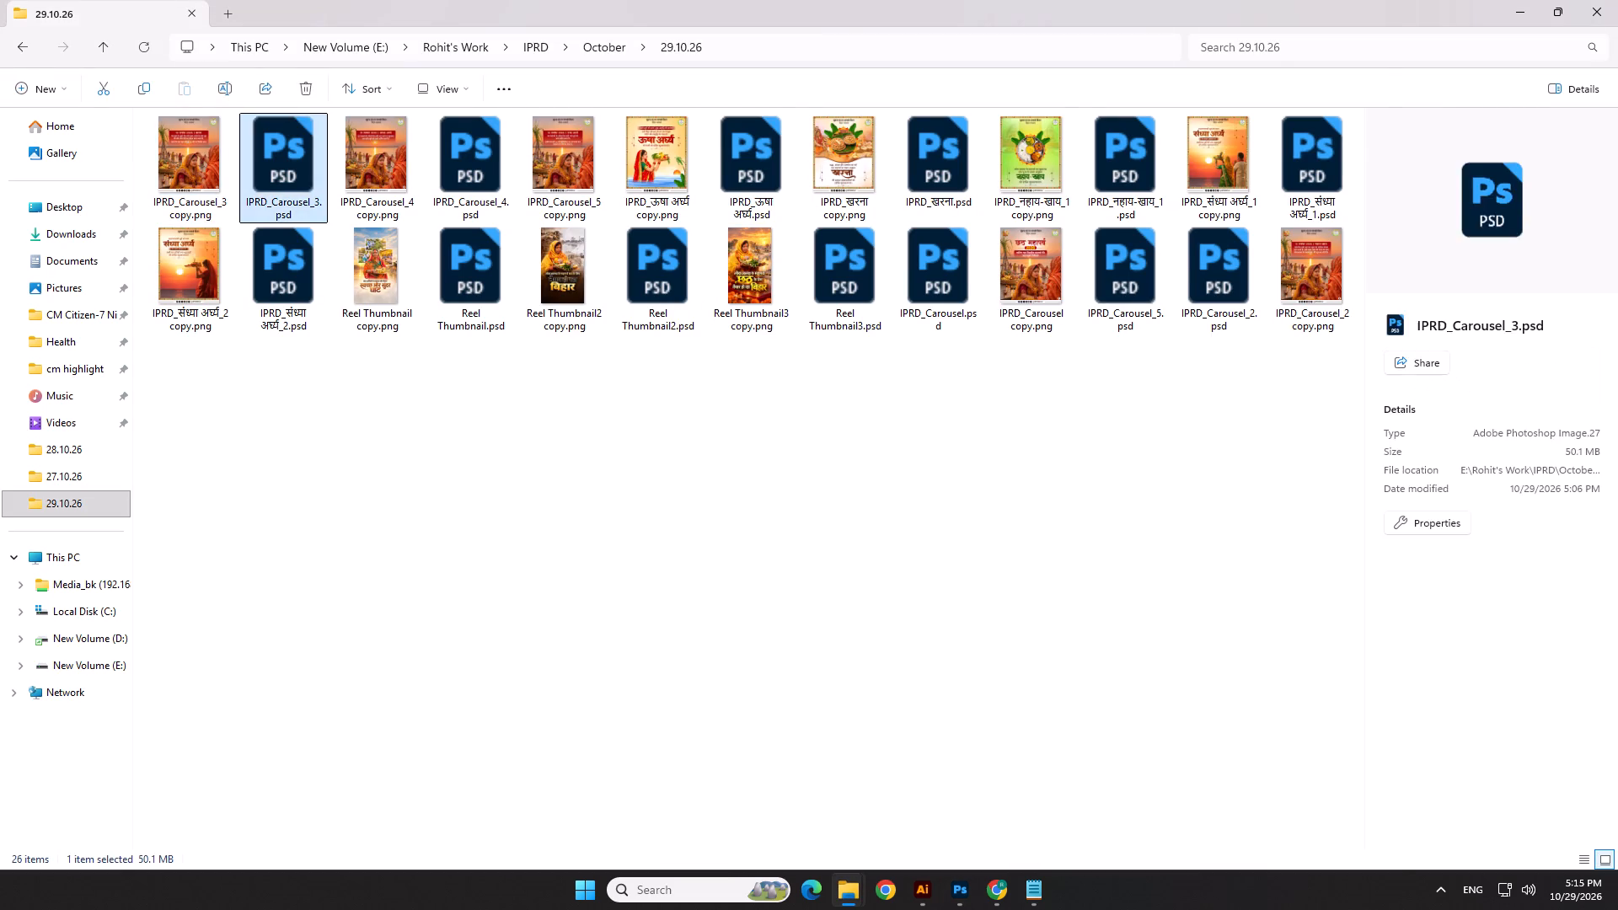
# Delete the old department logo on slide 3 and paste the copied Group 1 in its place in the layer stack.
pyautogui.click(915, 169)
pyautogui.scroll(-4, 761, 408)
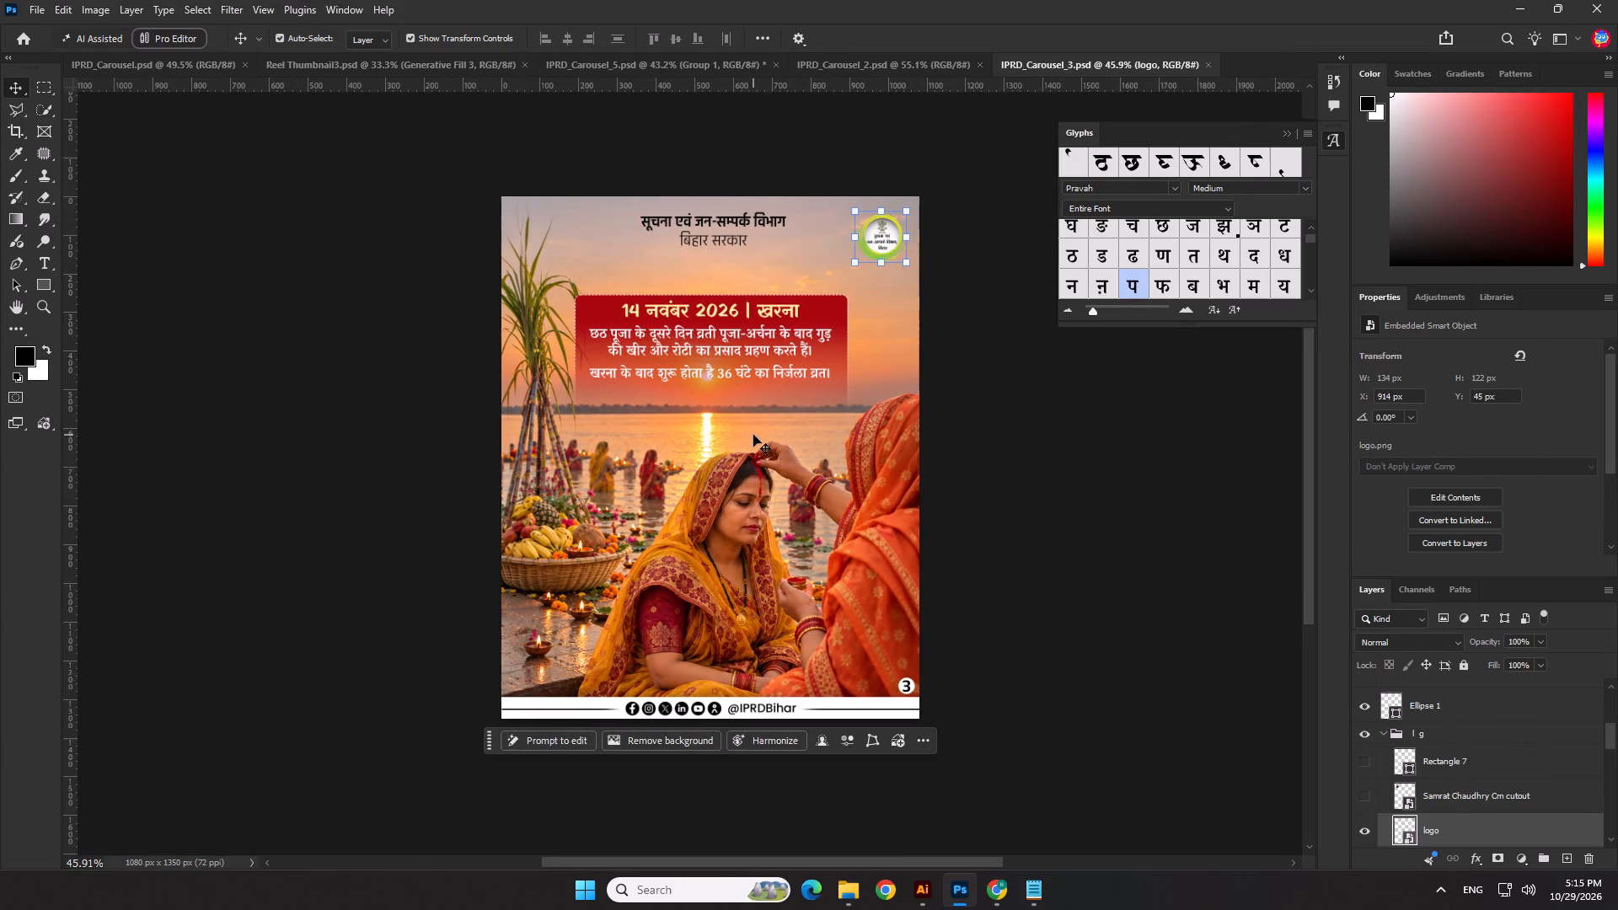
pyautogui.press('Delete')
pyautogui.hotkey('ctrl', 'v')
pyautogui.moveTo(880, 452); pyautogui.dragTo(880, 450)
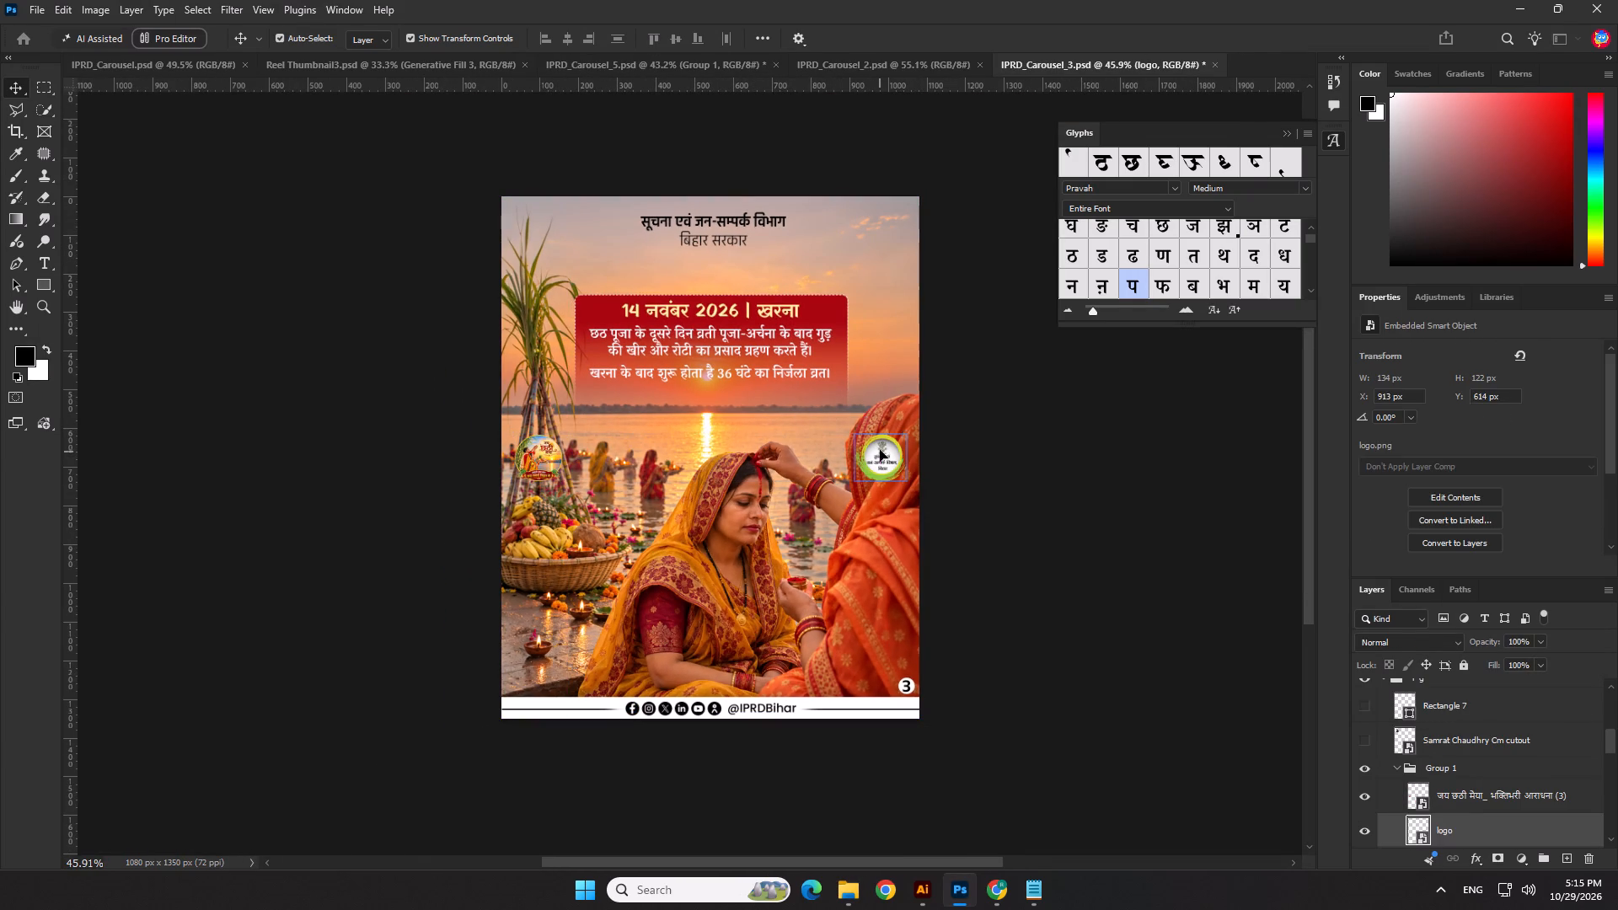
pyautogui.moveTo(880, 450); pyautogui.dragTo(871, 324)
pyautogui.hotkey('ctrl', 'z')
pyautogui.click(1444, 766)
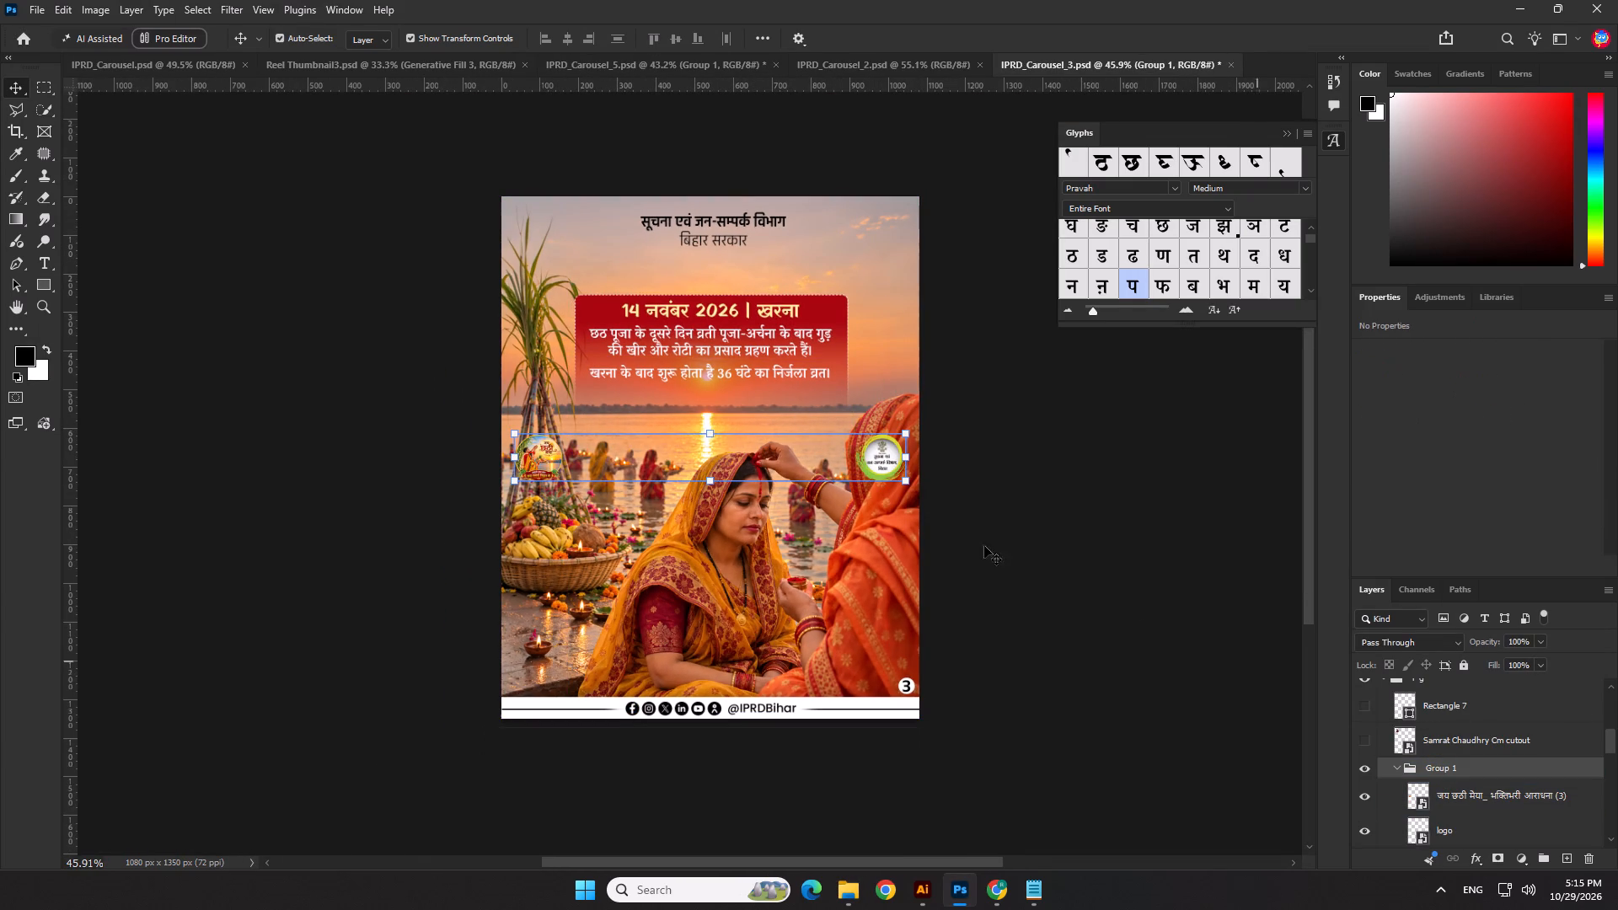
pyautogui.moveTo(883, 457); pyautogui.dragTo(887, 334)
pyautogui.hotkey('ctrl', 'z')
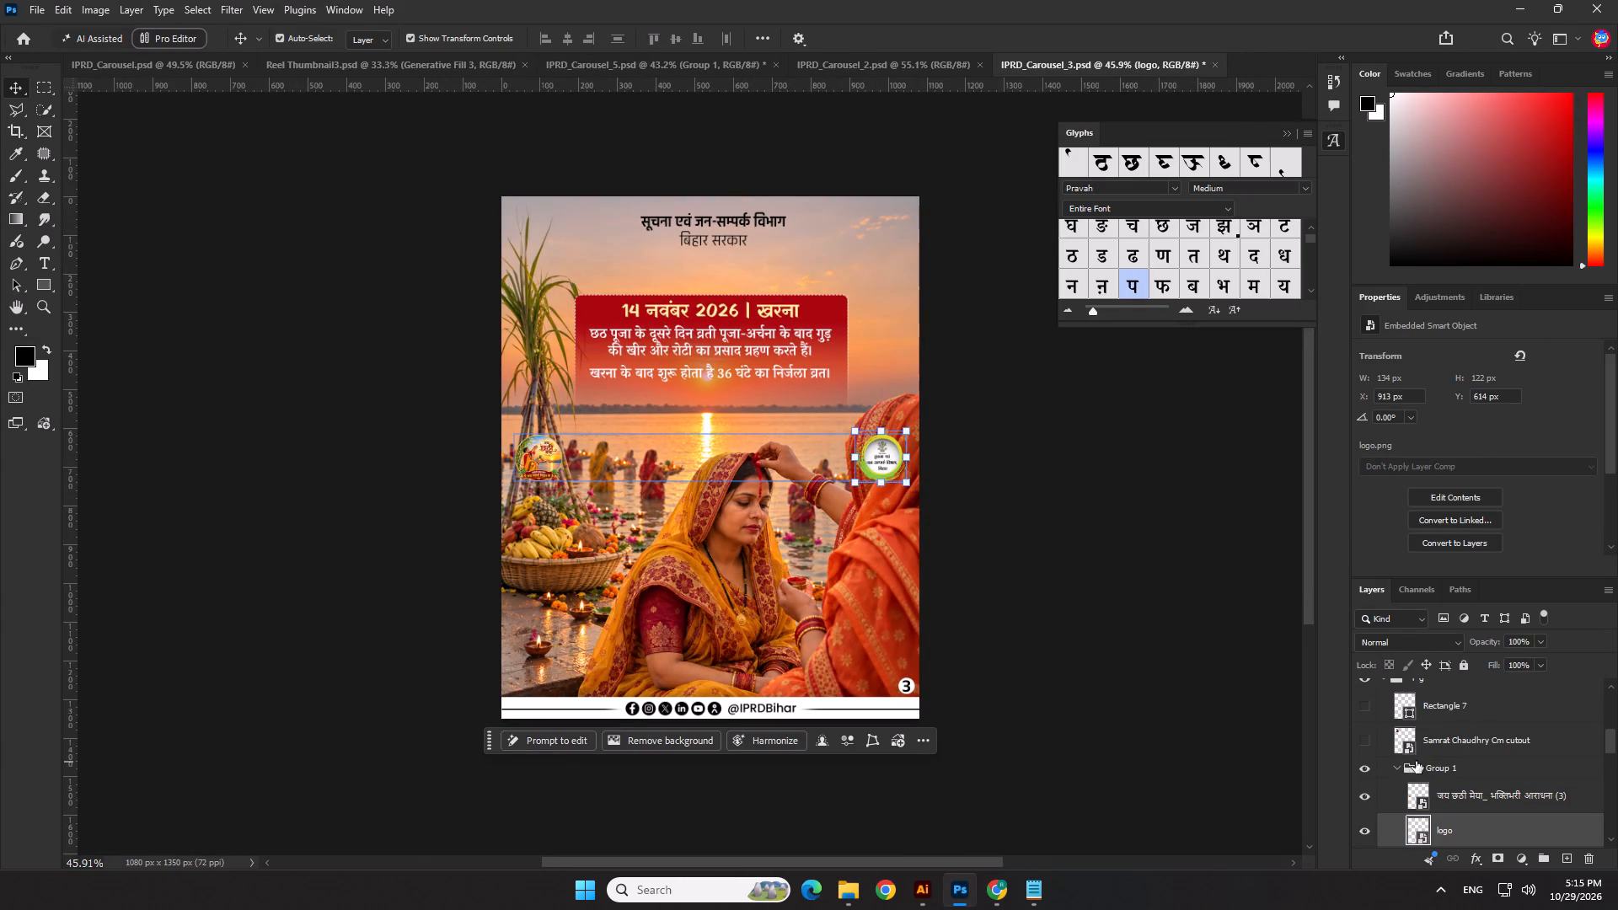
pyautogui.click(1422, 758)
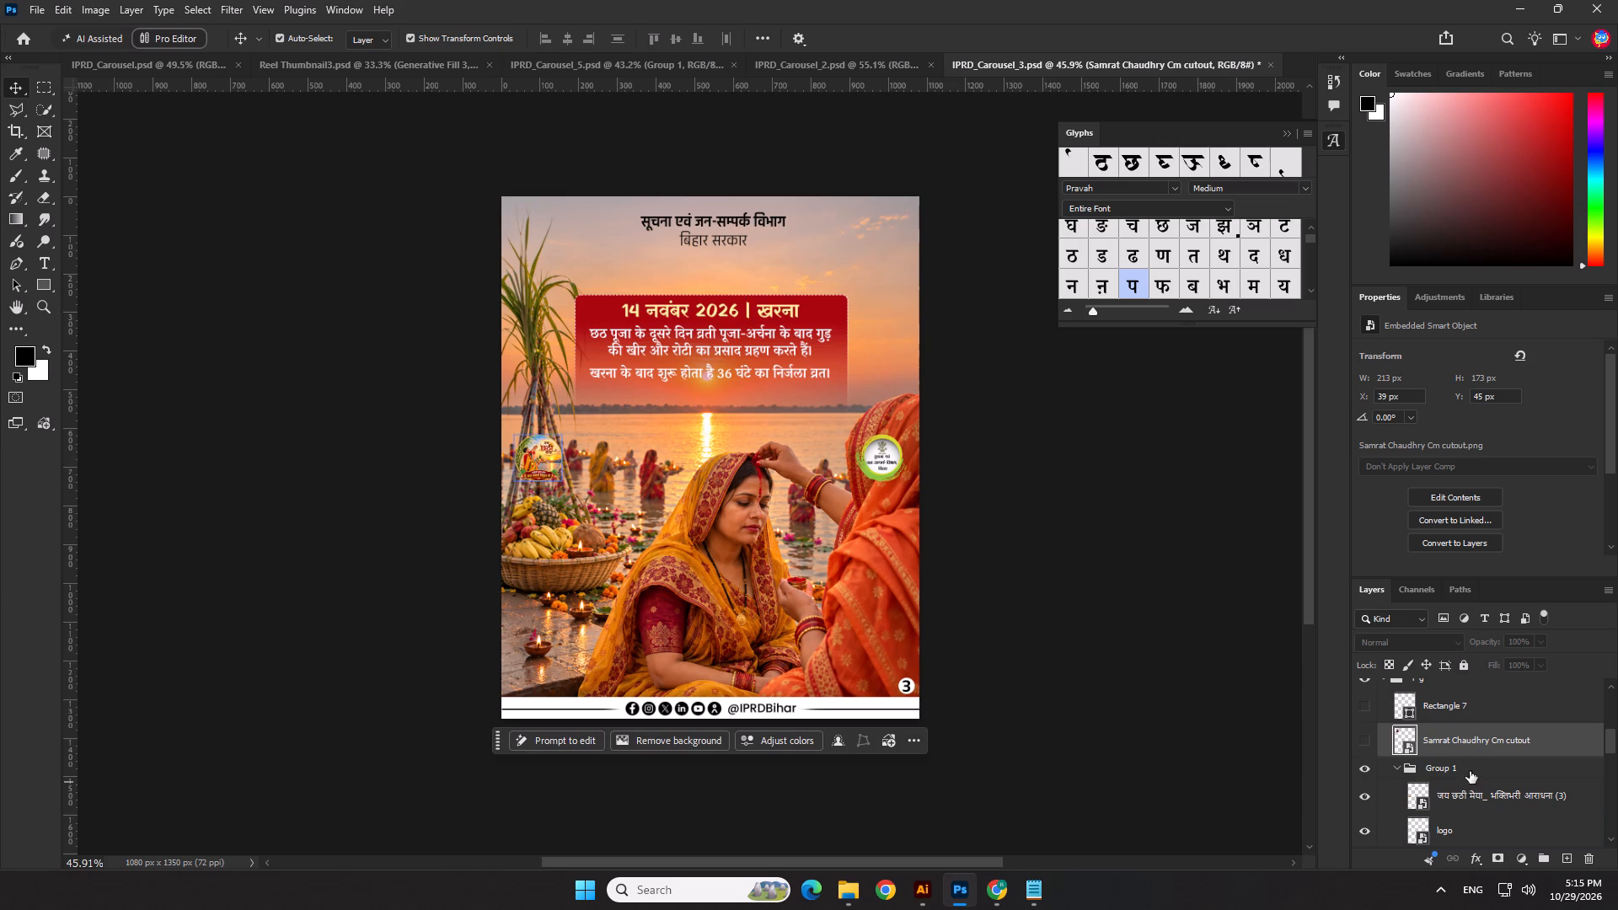
# Move the whole Group 1 on slide 3 up to the header so the emblem and logo flank the department heading.
pyautogui.click(1470, 771)
pyautogui.click(714, 431)
pyautogui.moveTo(884, 446); pyautogui.dragTo(885, 443)
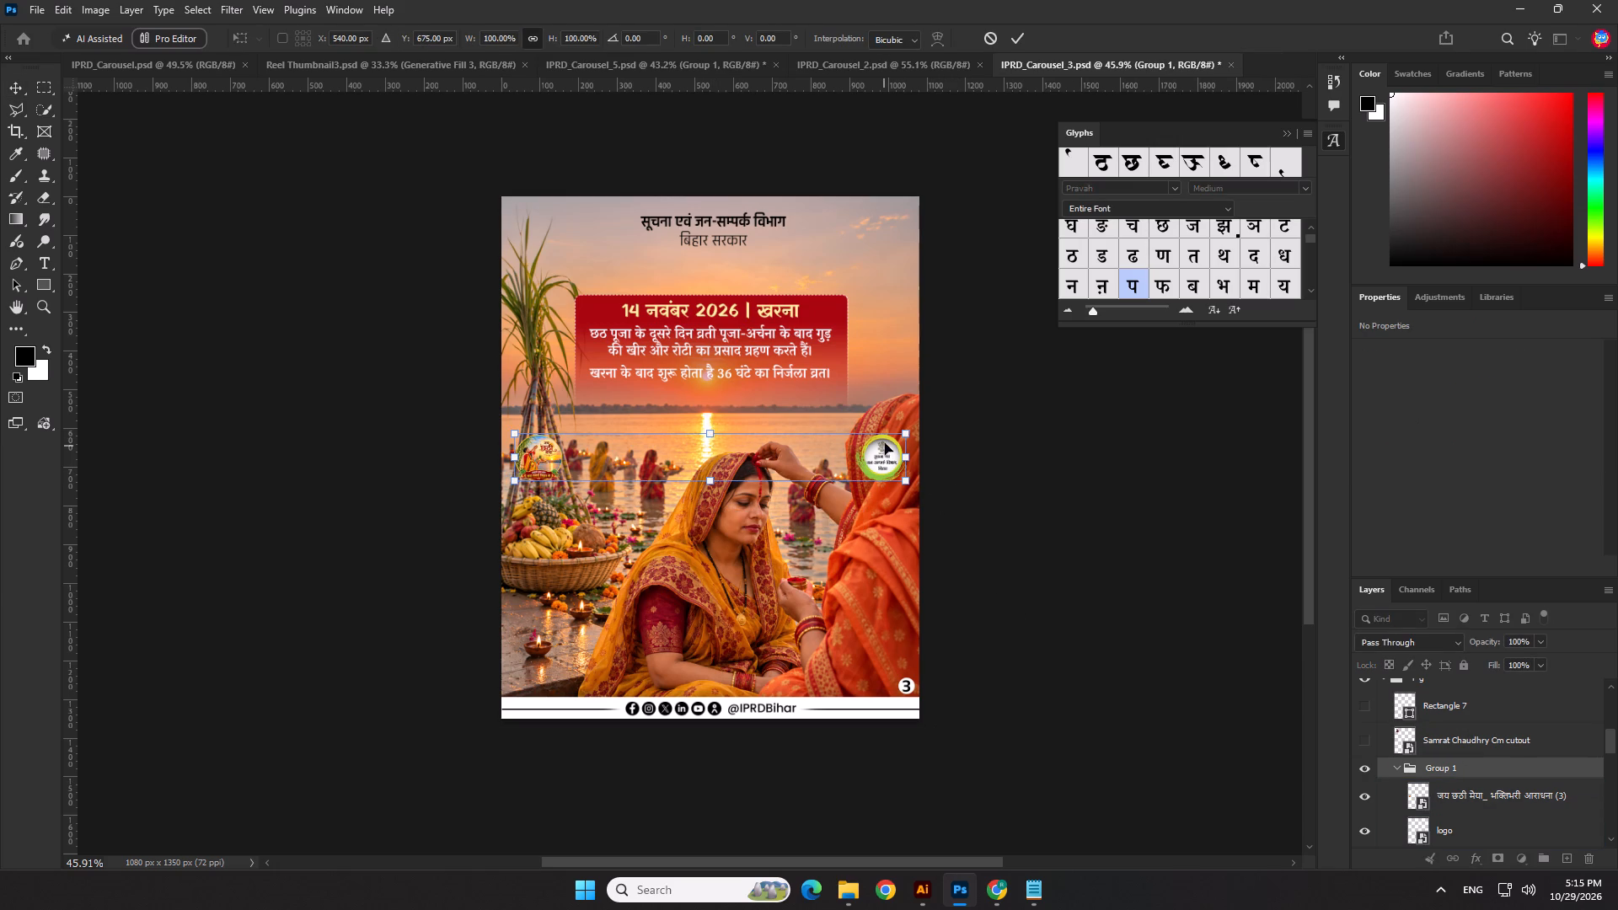
pyautogui.moveTo(885, 443); pyautogui.dragTo(892, 223)
pyautogui.click(1023, 454)
pyautogui.scroll(-4, 721, 461)
pyautogui.click(345, 499)
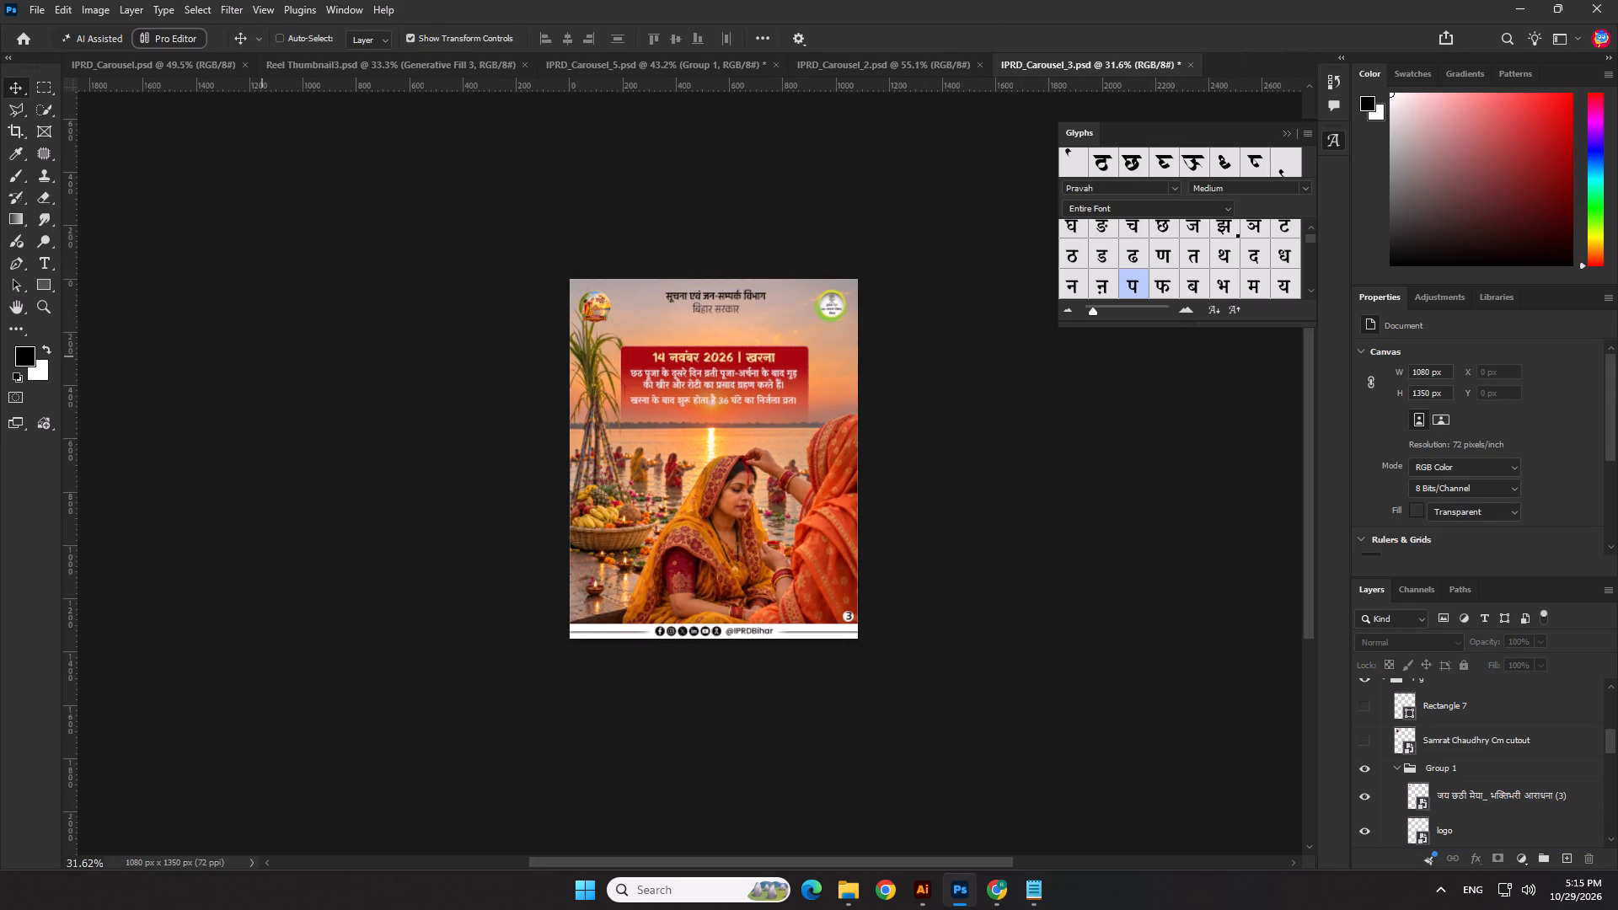
# Save IPRD_Carousel_3.psd and save a PNG copy of it, replacing the existing IPRD_Carousel_3 copy.png, with large file size.
pyautogui.hotkey('ctrl', 's')
pyautogui.click(30, 16)
pyautogui.click(53, 225)
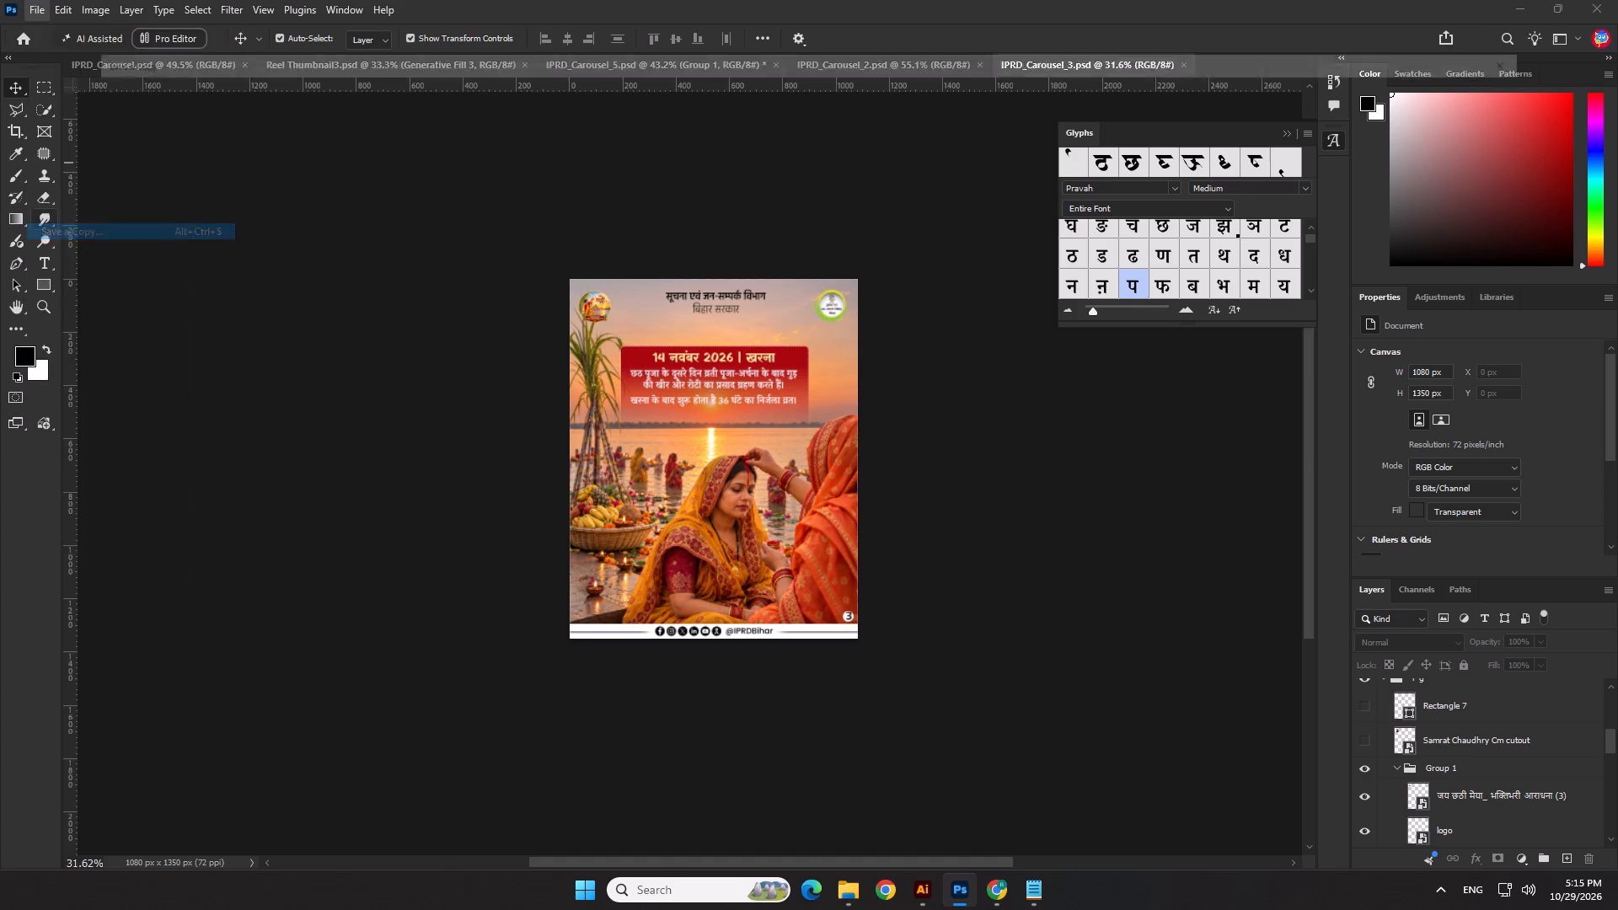
pyautogui.click(206, 725)
pyautogui.click(201, 618)
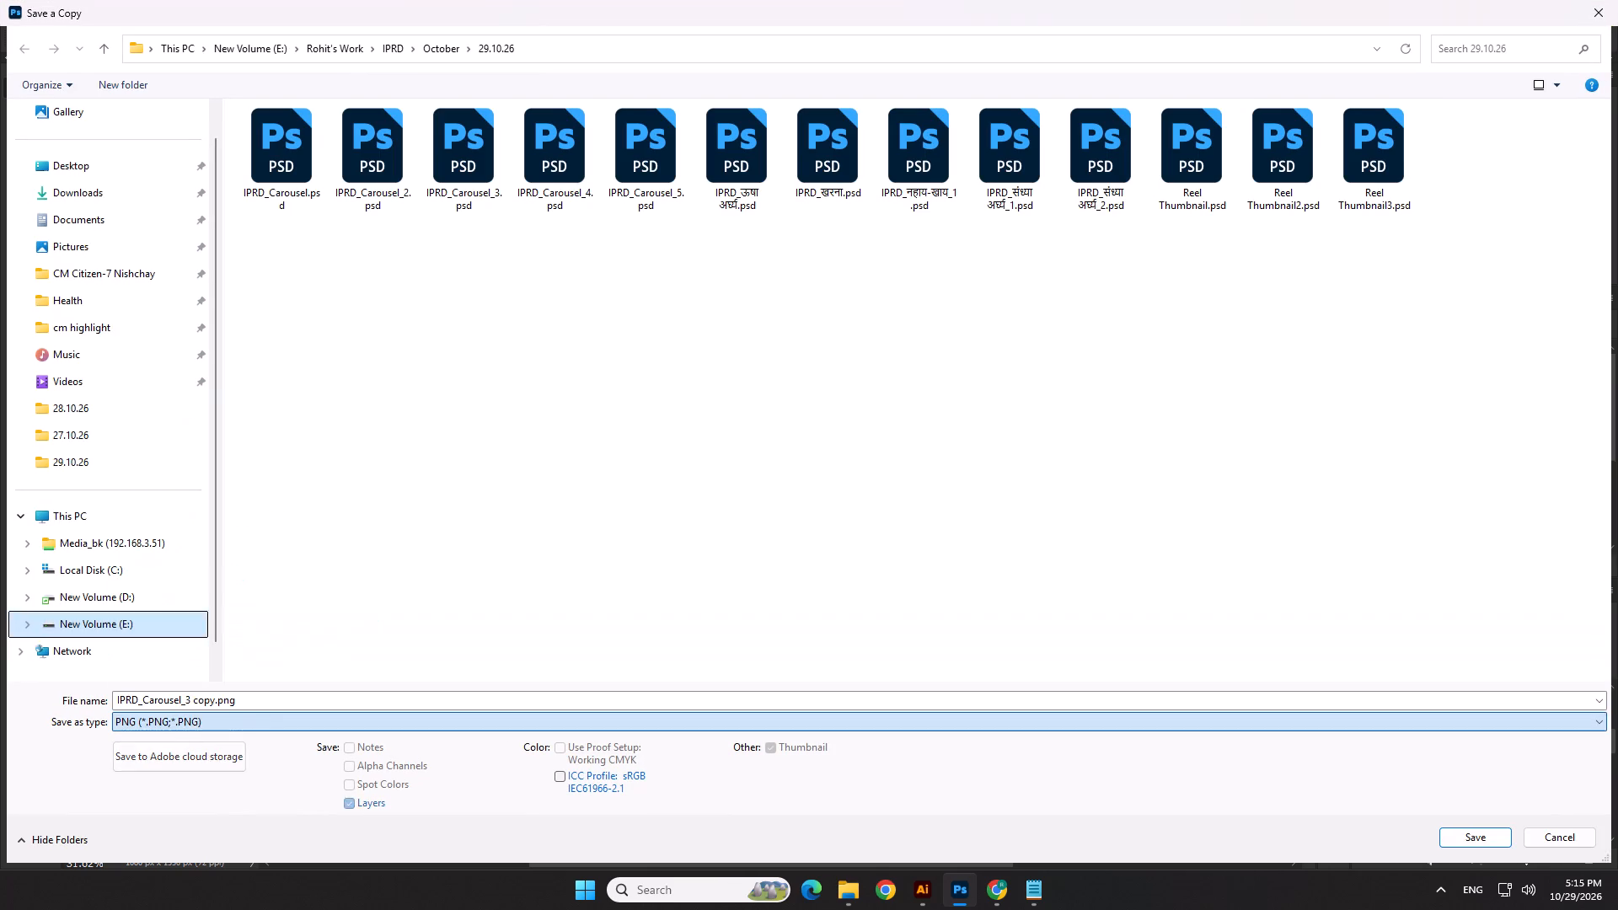
pyautogui.click(1502, 835)
pyautogui.click(855, 437)
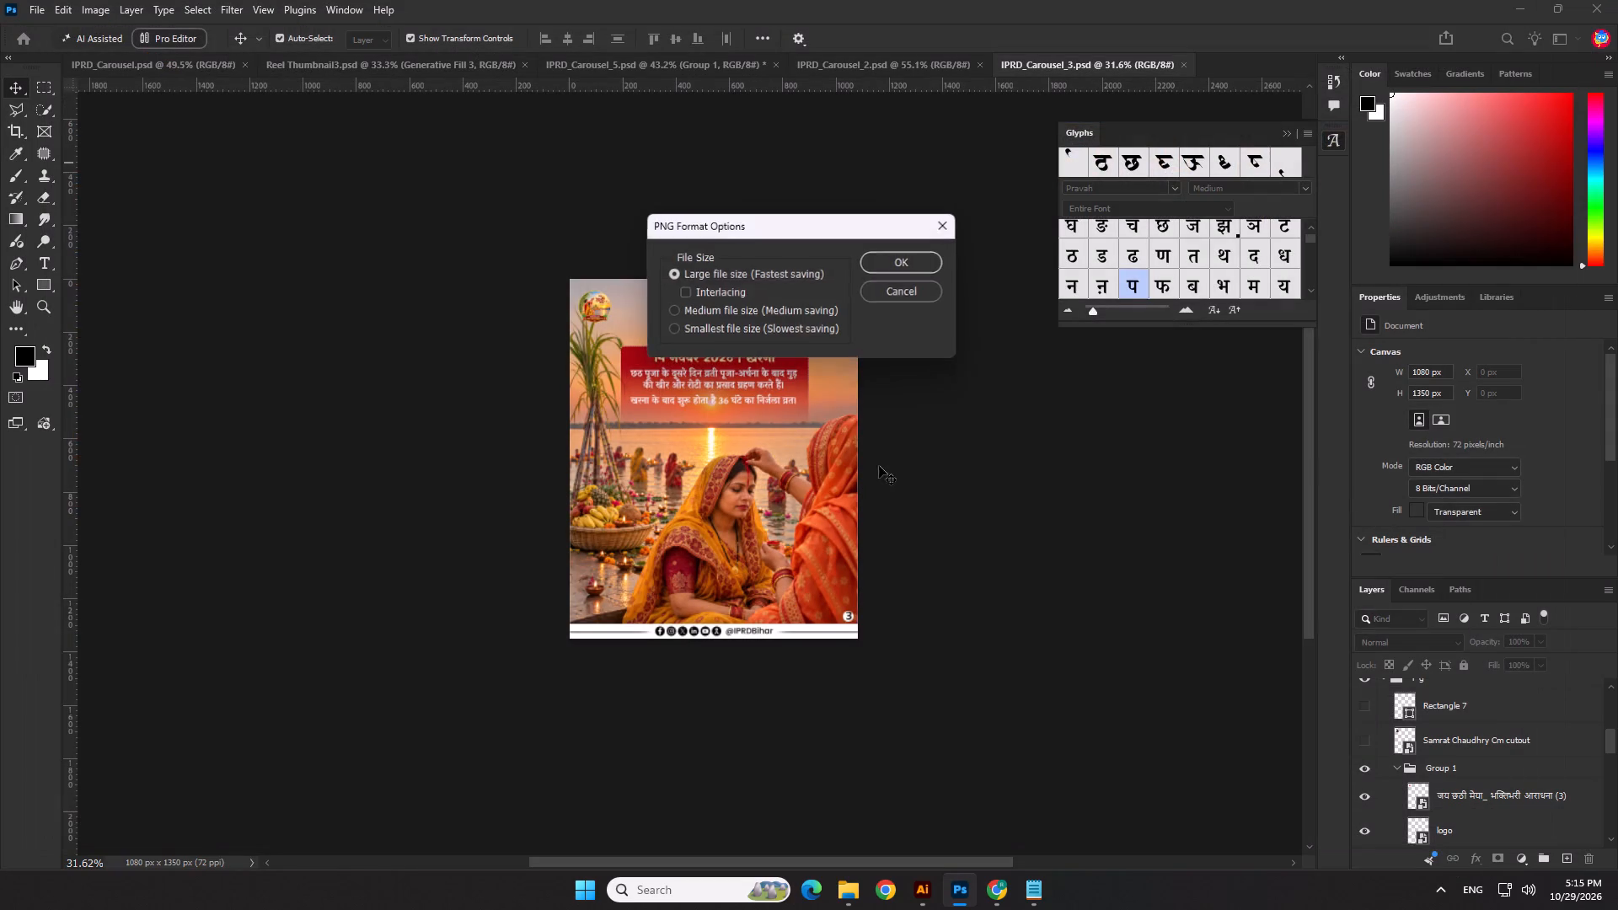
pyautogui.click(935, 269)
# Open IPRD_Carousel_4.psd from the 29.10.26 folder in File Explorer.
pyautogui.hotkey('alt', 'Tab')
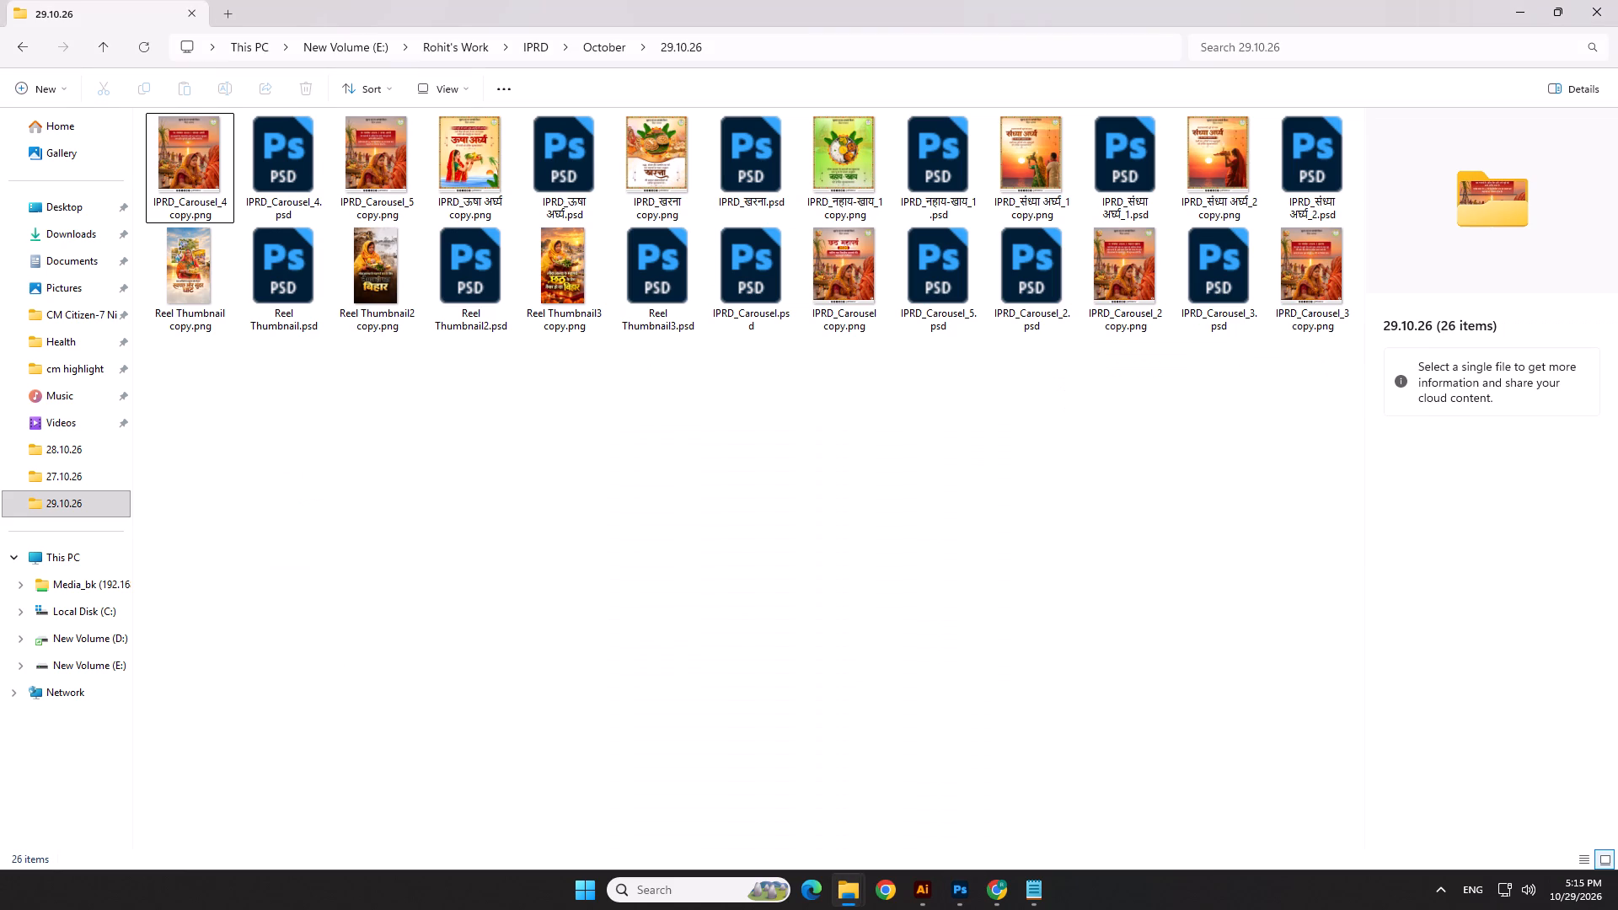
pyautogui.click(828, 396)
pyautogui.doubleClick(268, 165)
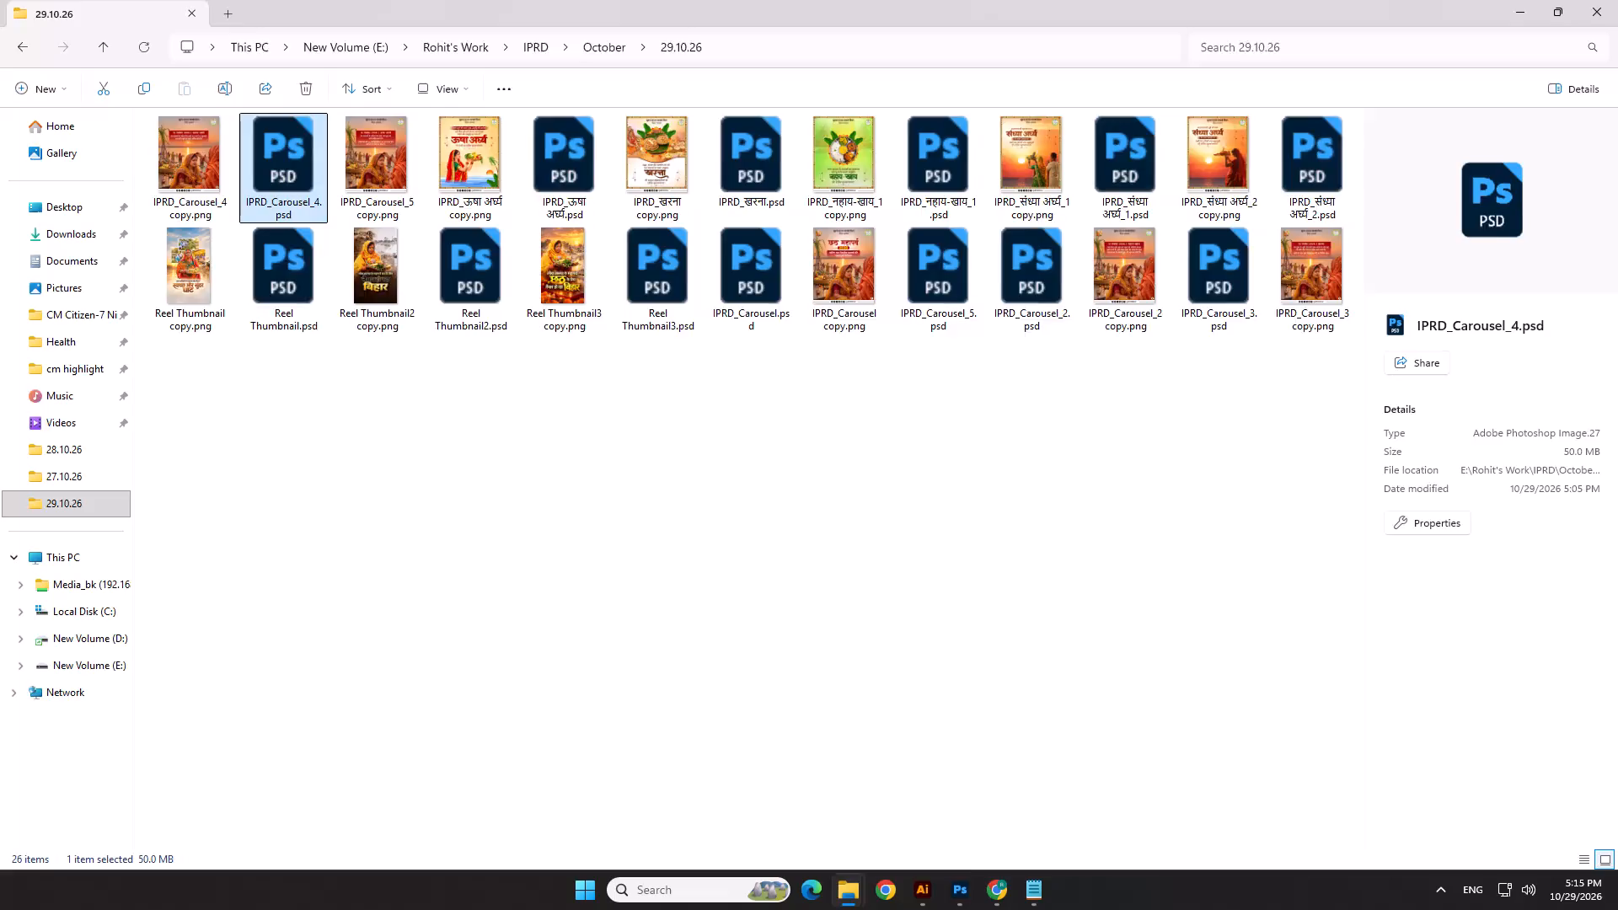
# Delete the old department logo on slide 4 and paste the copied Group 1 in its place in the layer stack.
pyautogui.click(935, 158)
pyautogui.scroll(-4, 770, 358)
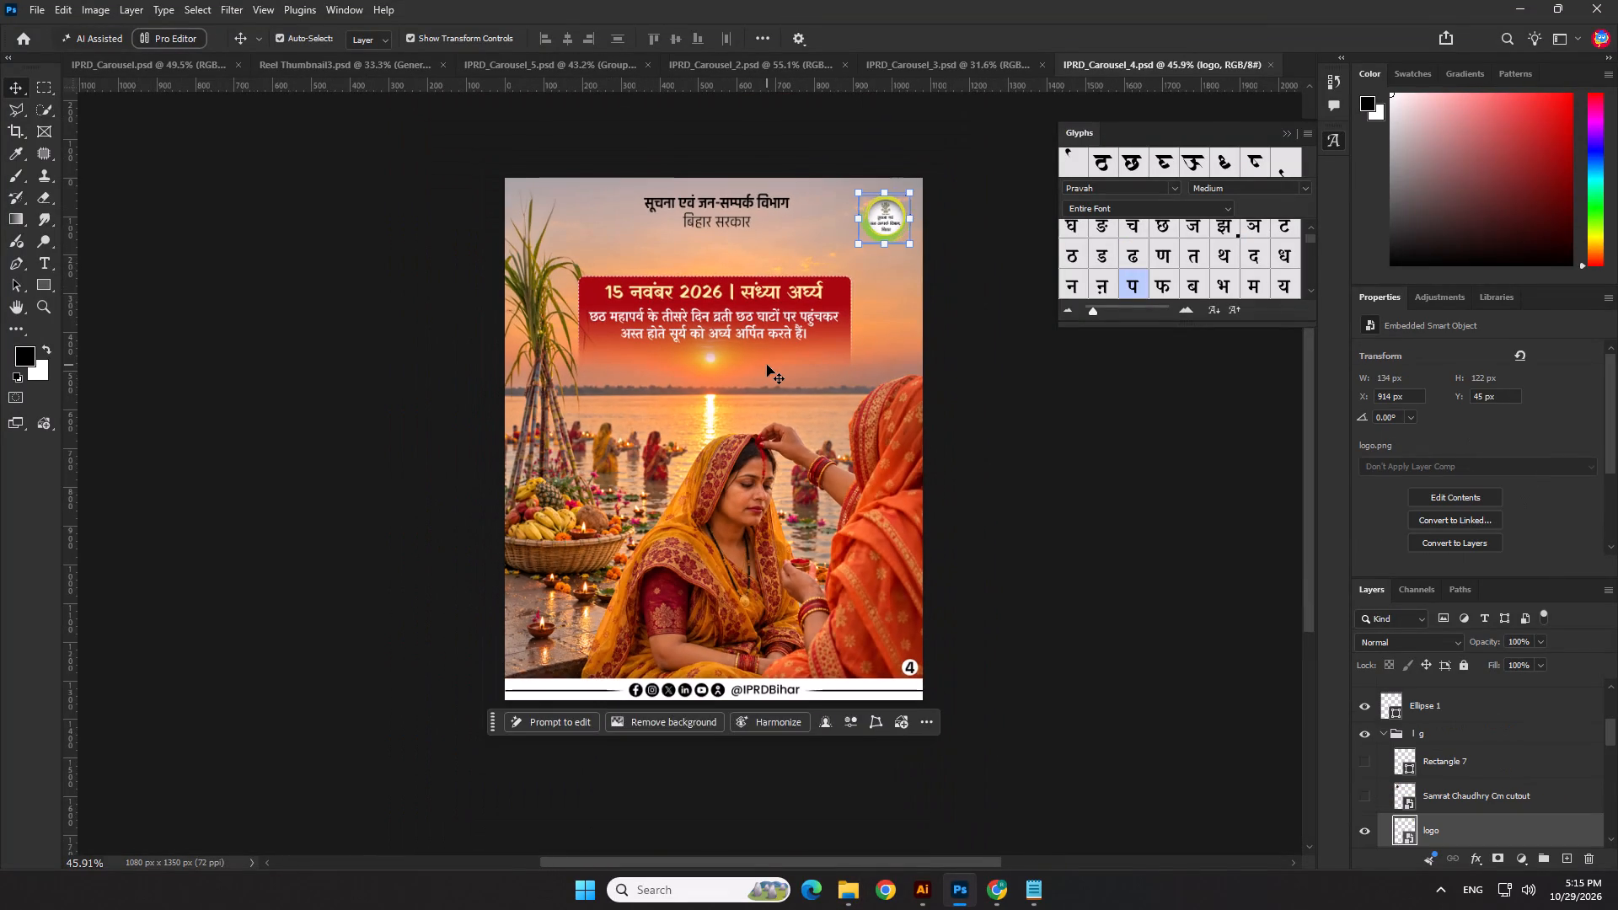
pyautogui.press('Delete')
pyautogui.hotkey('ctrl', 'v')
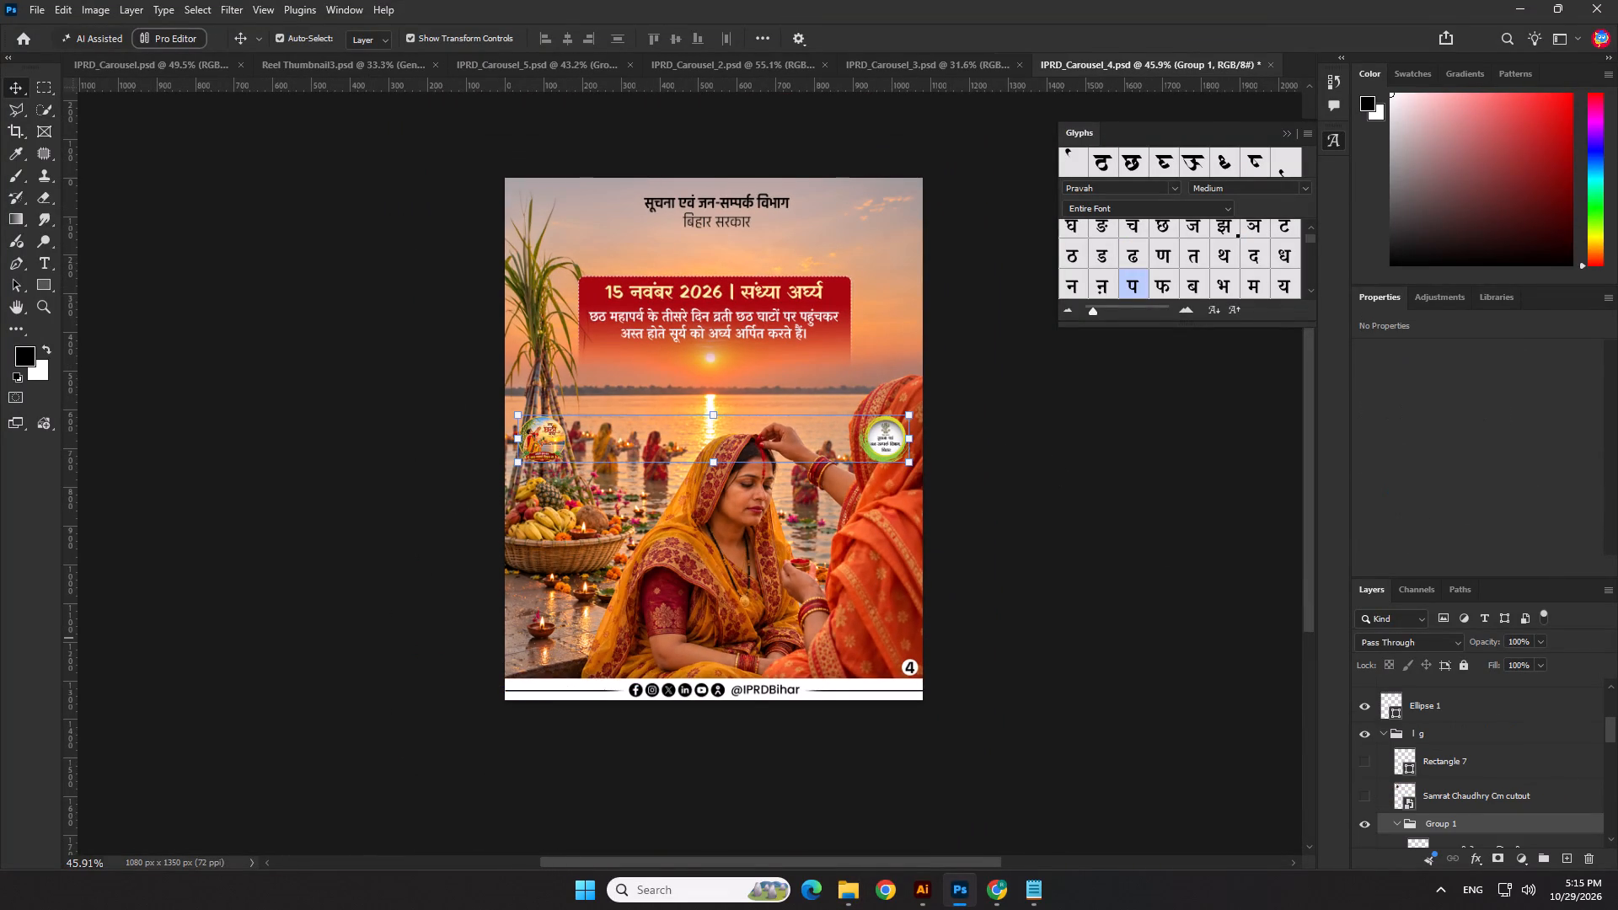
# Move Group 1 on slide 4 straight up to the header so the emblem and logo flank the department heading.
pyautogui.click(710, 416)
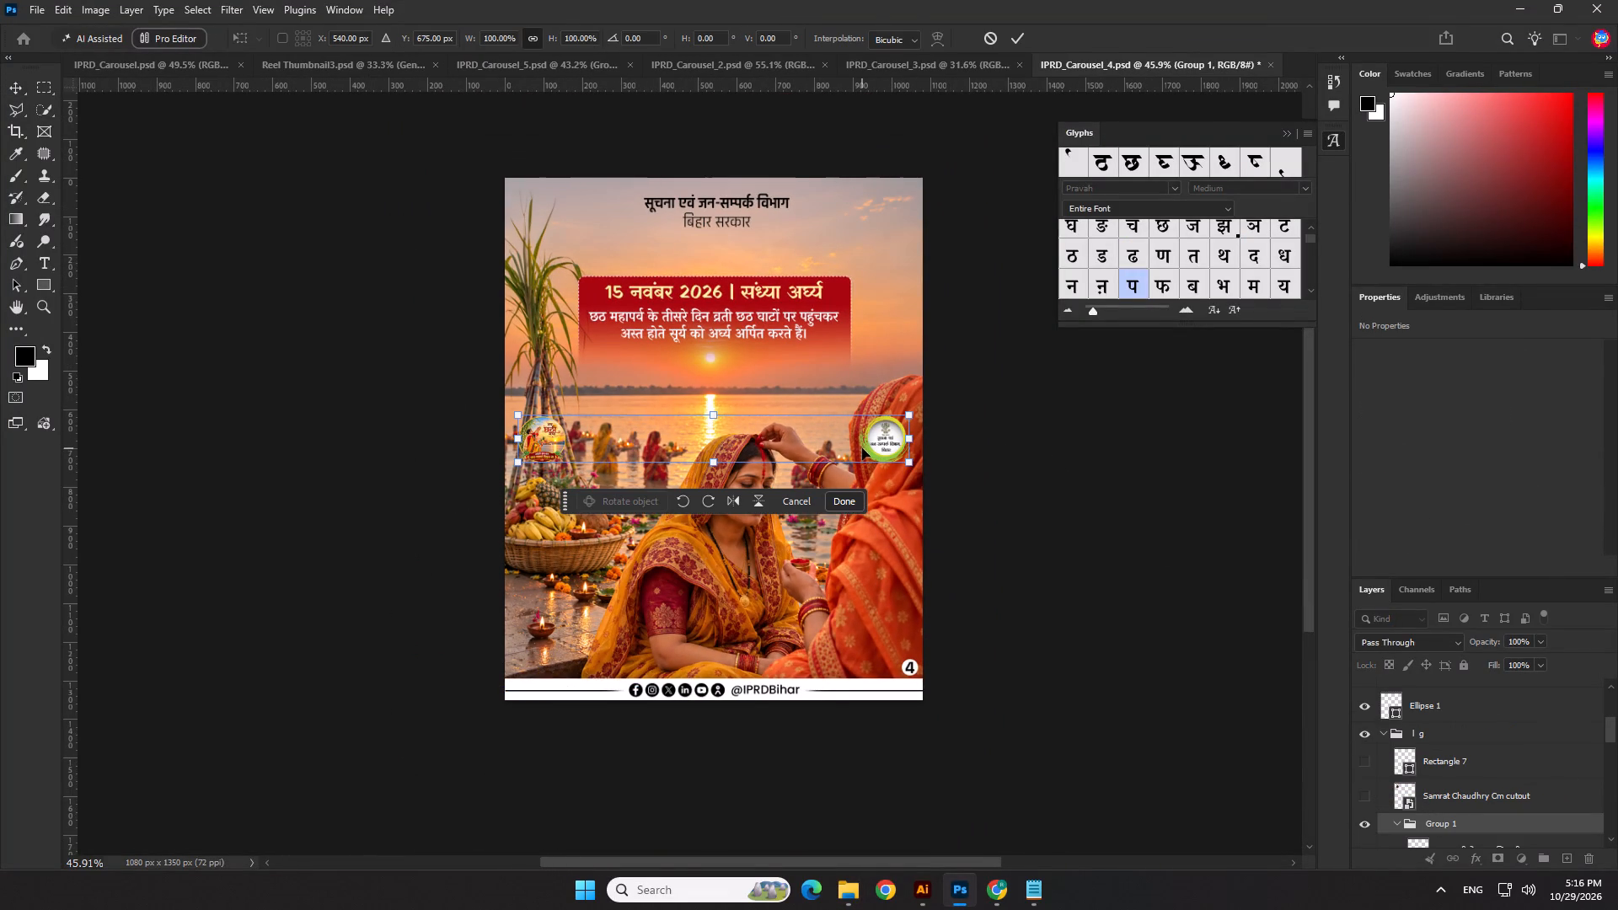
pyautogui.moveTo(871, 442); pyautogui.dragTo(874, 217)
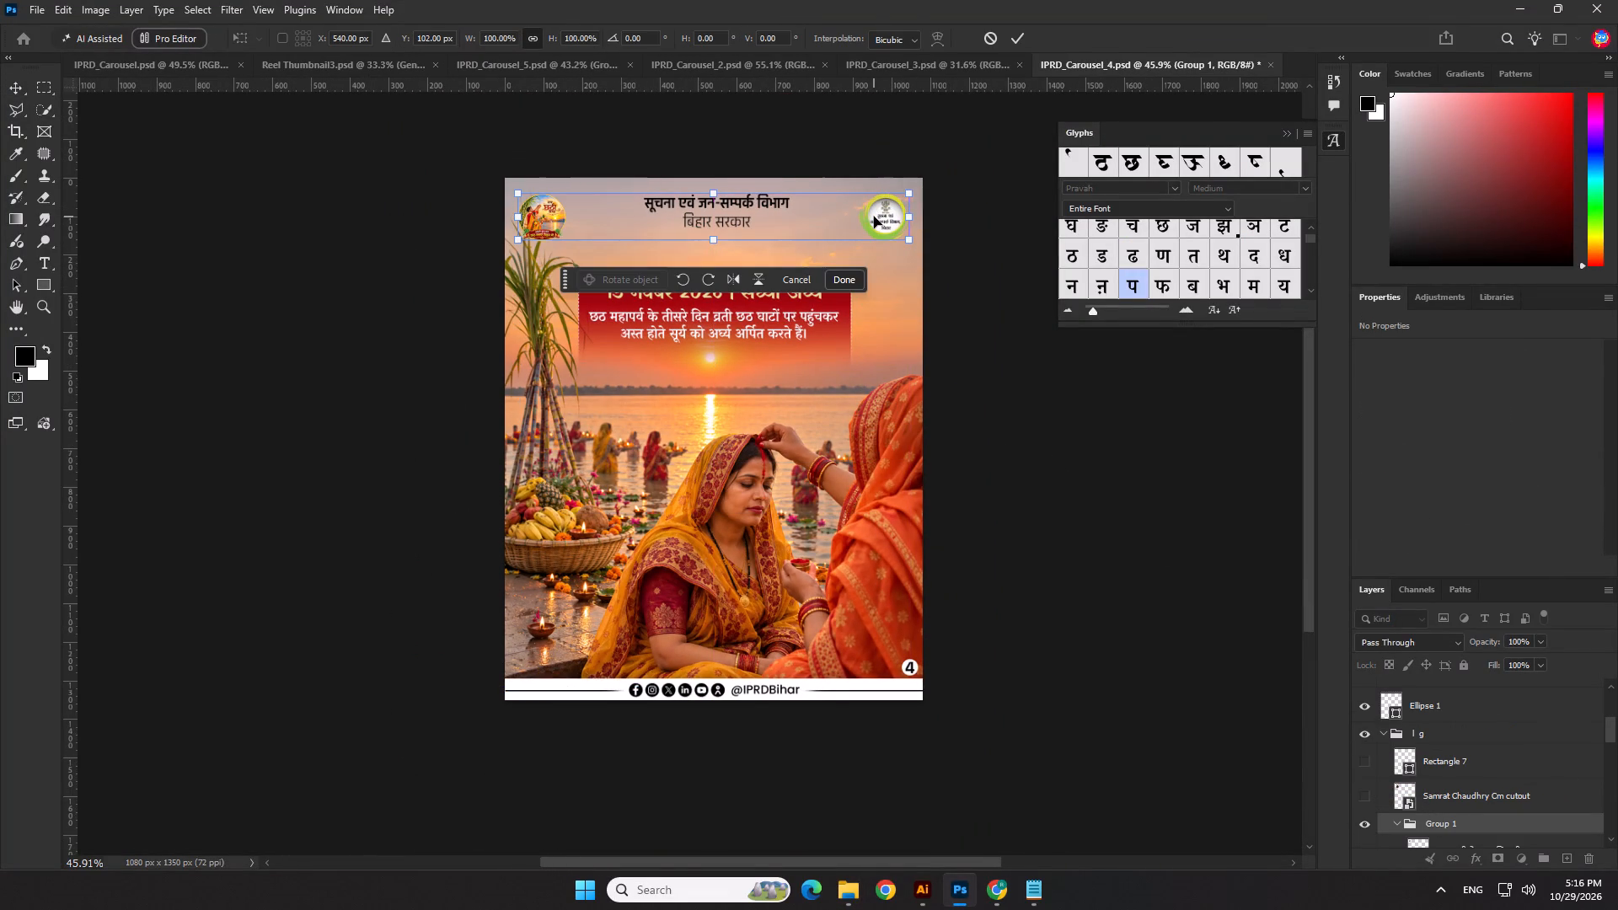
pyautogui.click(1020, 37)
pyautogui.click(1010, 484)
# Save IPRD_Carousel_4.psd and save a PNG copy of it, replacing the existing IPRD_Carousel_4 copy.png.
pyautogui.hotkey('ctrl', 's')
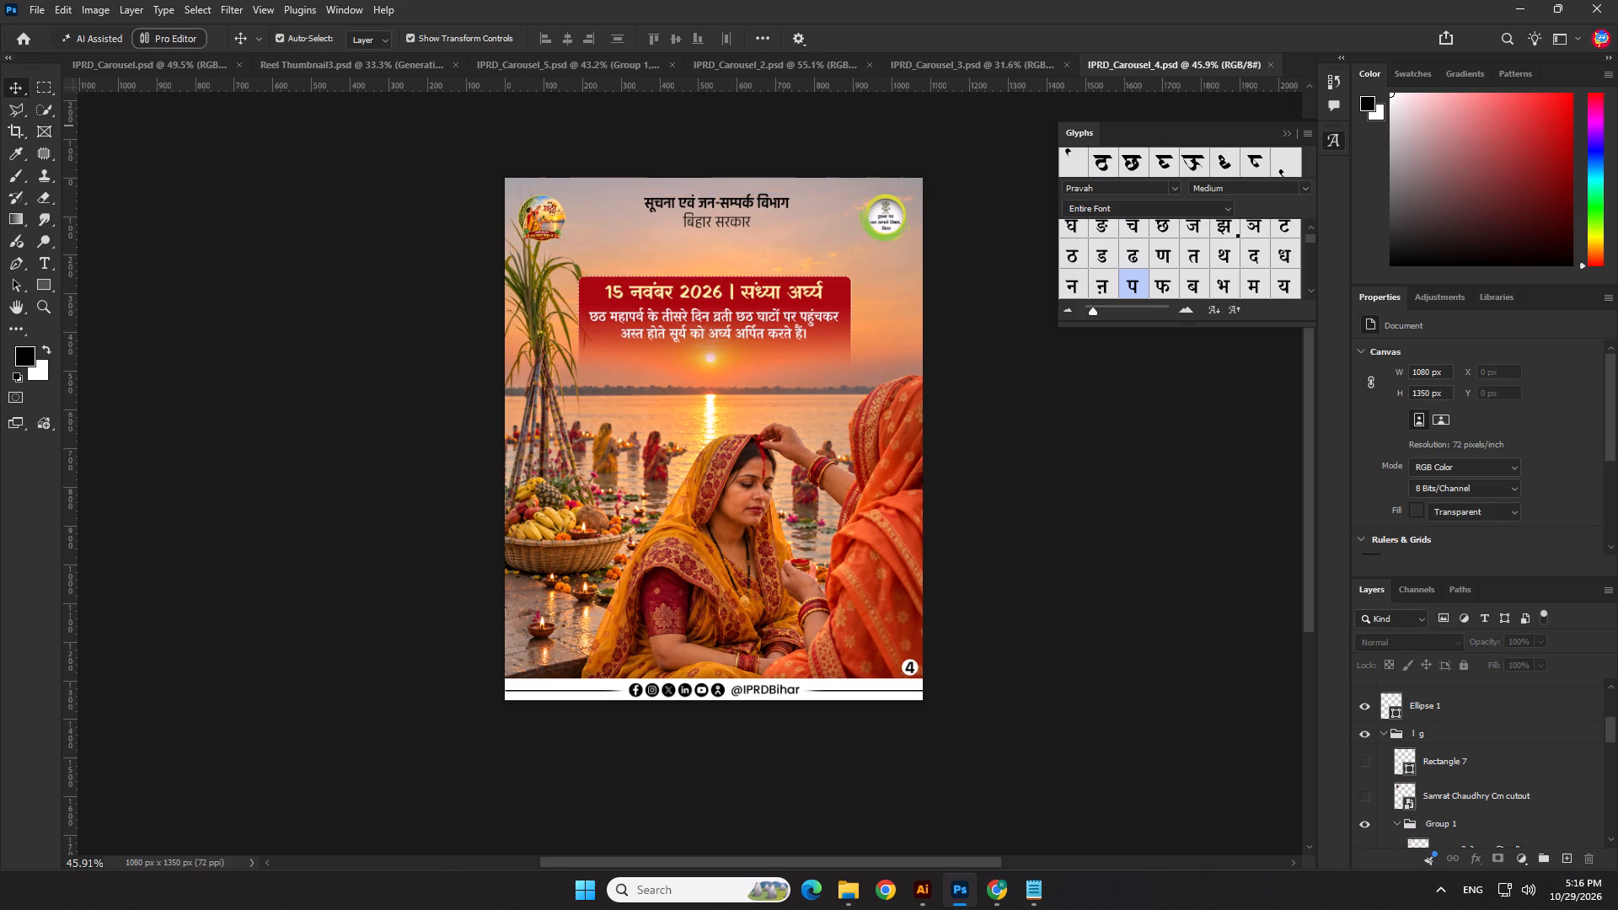
pyautogui.click(35, 16)
pyautogui.click(58, 237)
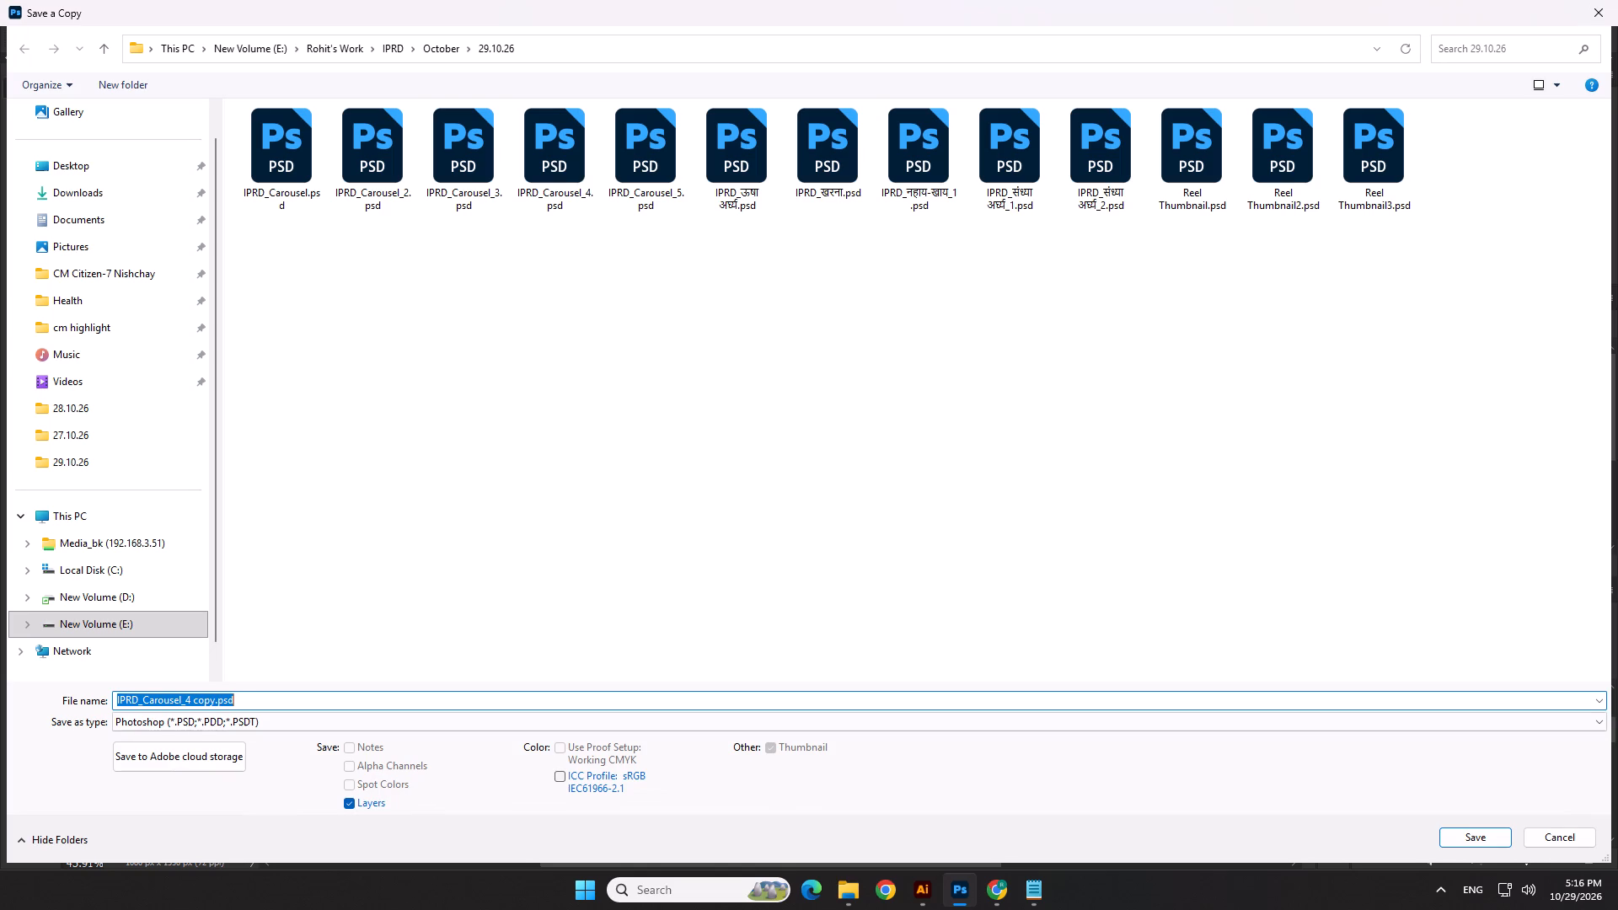
pyautogui.click(155, 733)
pyautogui.click(158, 700)
pyautogui.click(163, 721)
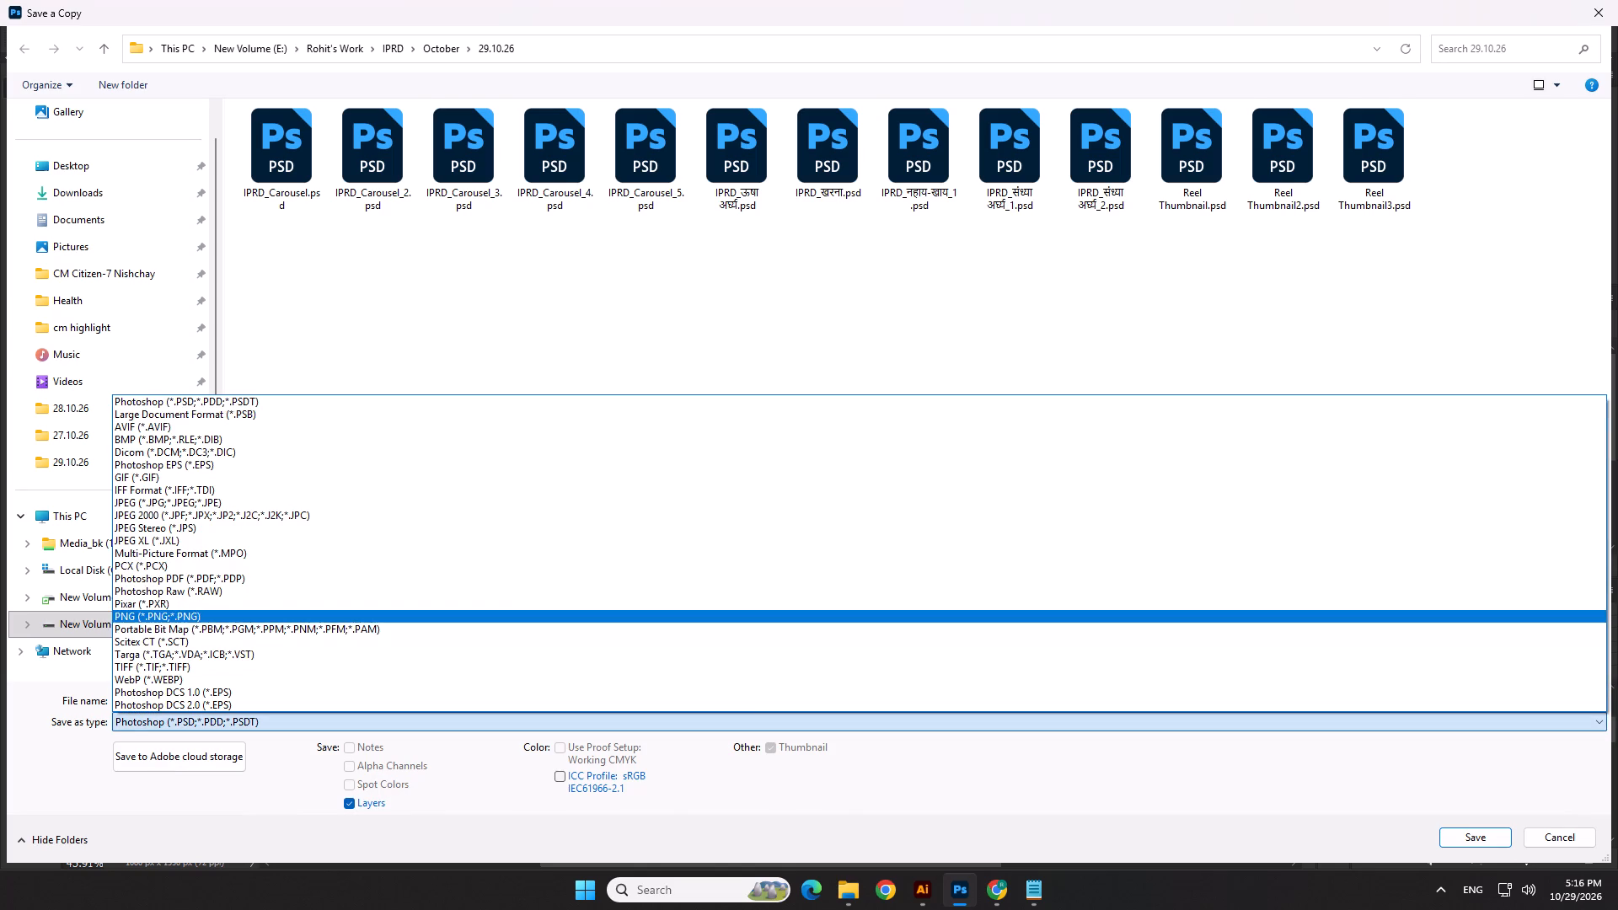
pyautogui.click(176, 611)
pyautogui.click(1471, 844)
pyautogui.click(878, 444)
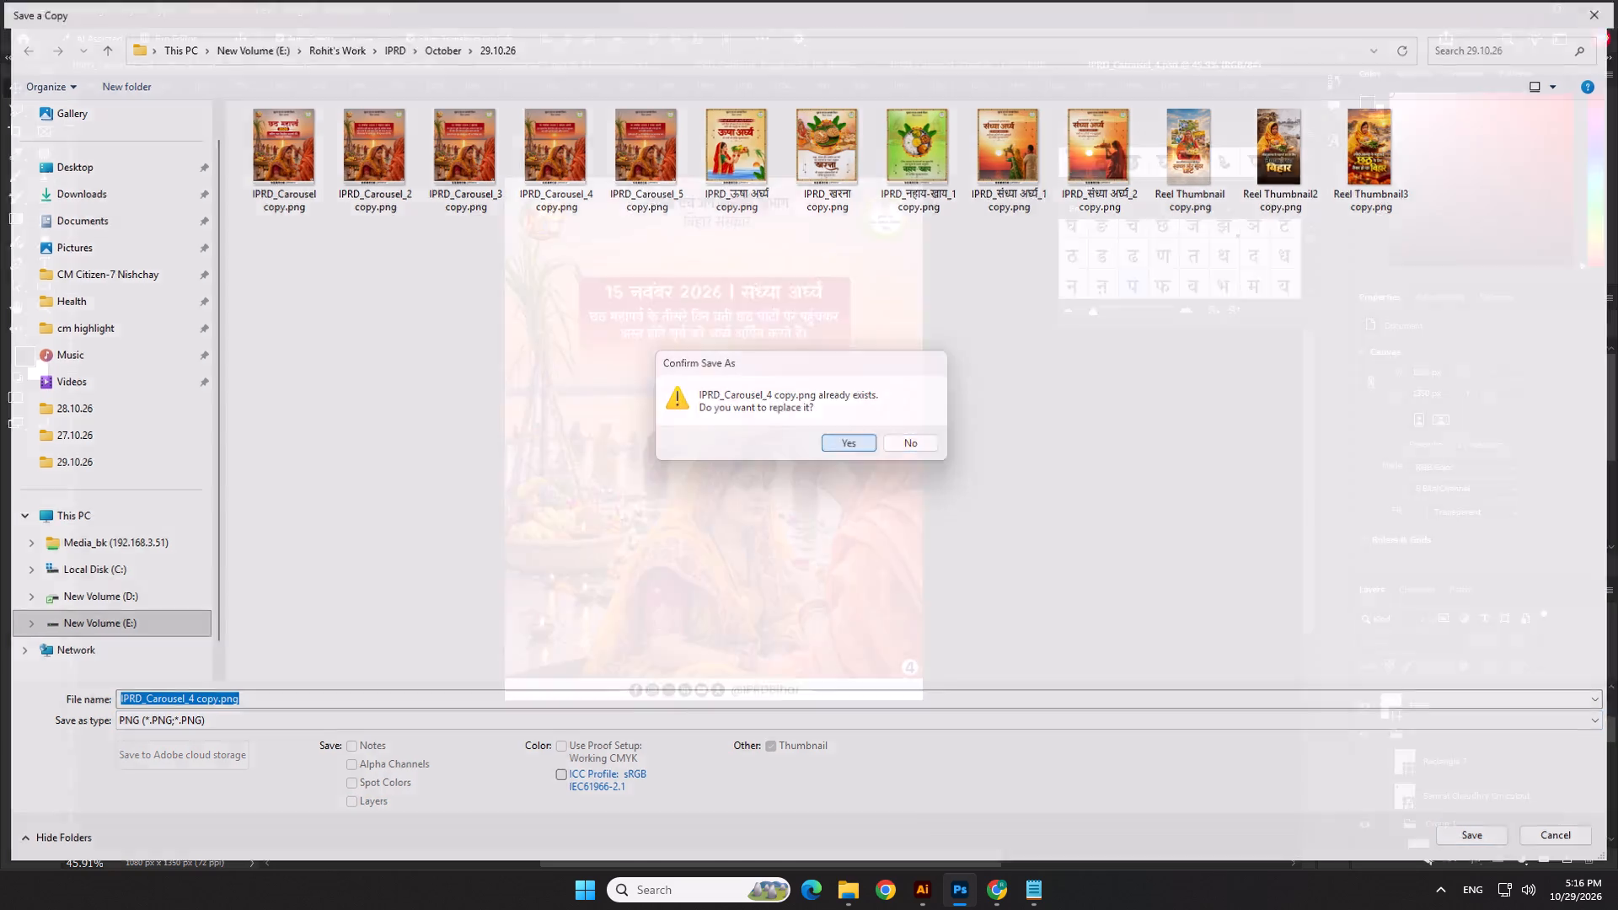
pyautogui.click(938, 268)
pyautogui.click(1037, 499)
# Check the exported carousel PNG copies in the 29.10.26 folder one after another in Photos, starting with IPRD_Carousel copy.png.
pyautogui.click(847, 903)
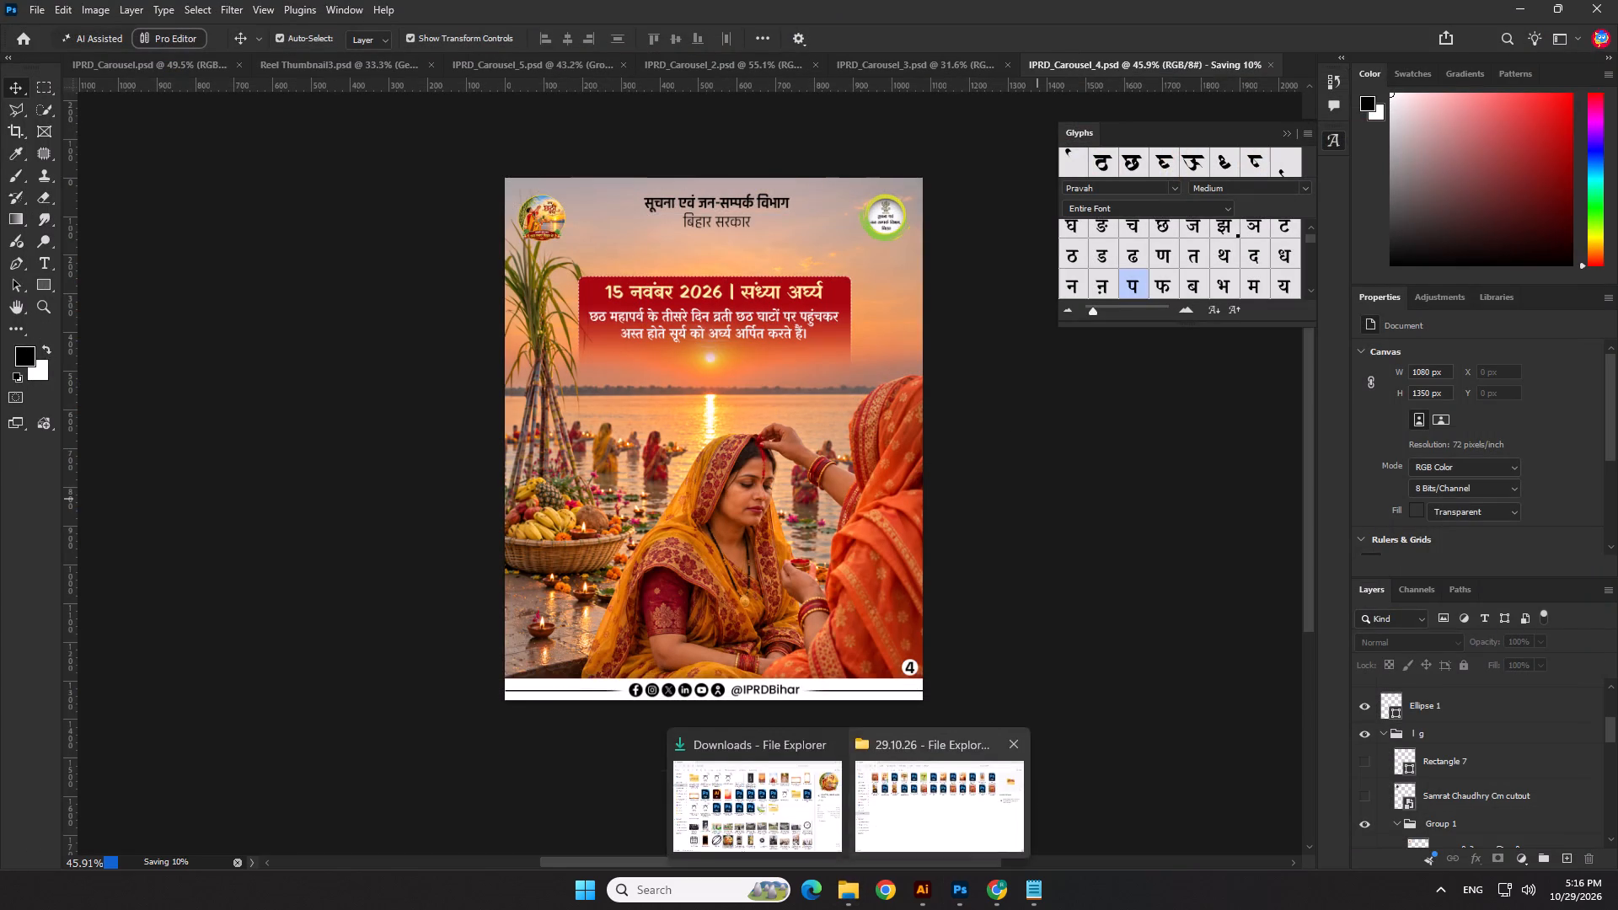
pyautogui.click(915, 811)
pyautogui.click(838, 689)
pyautogui.click(73, 482)
pyautogui.click(74, 500)
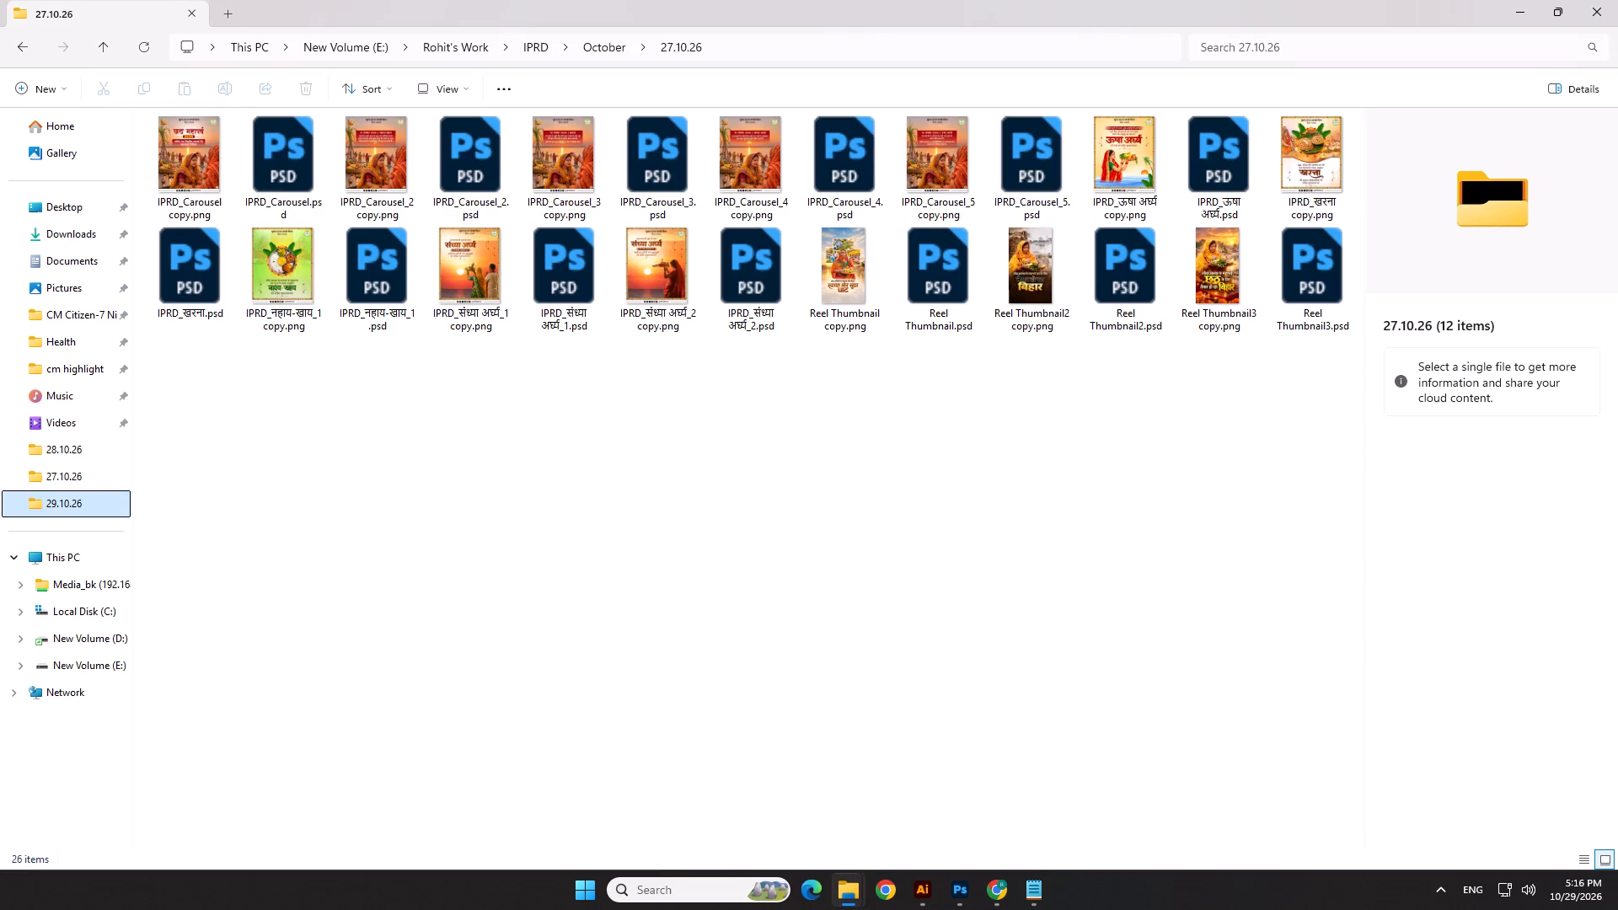
pyautogui.click(431, 517)
pyautogui.doubleClick(194, 158)
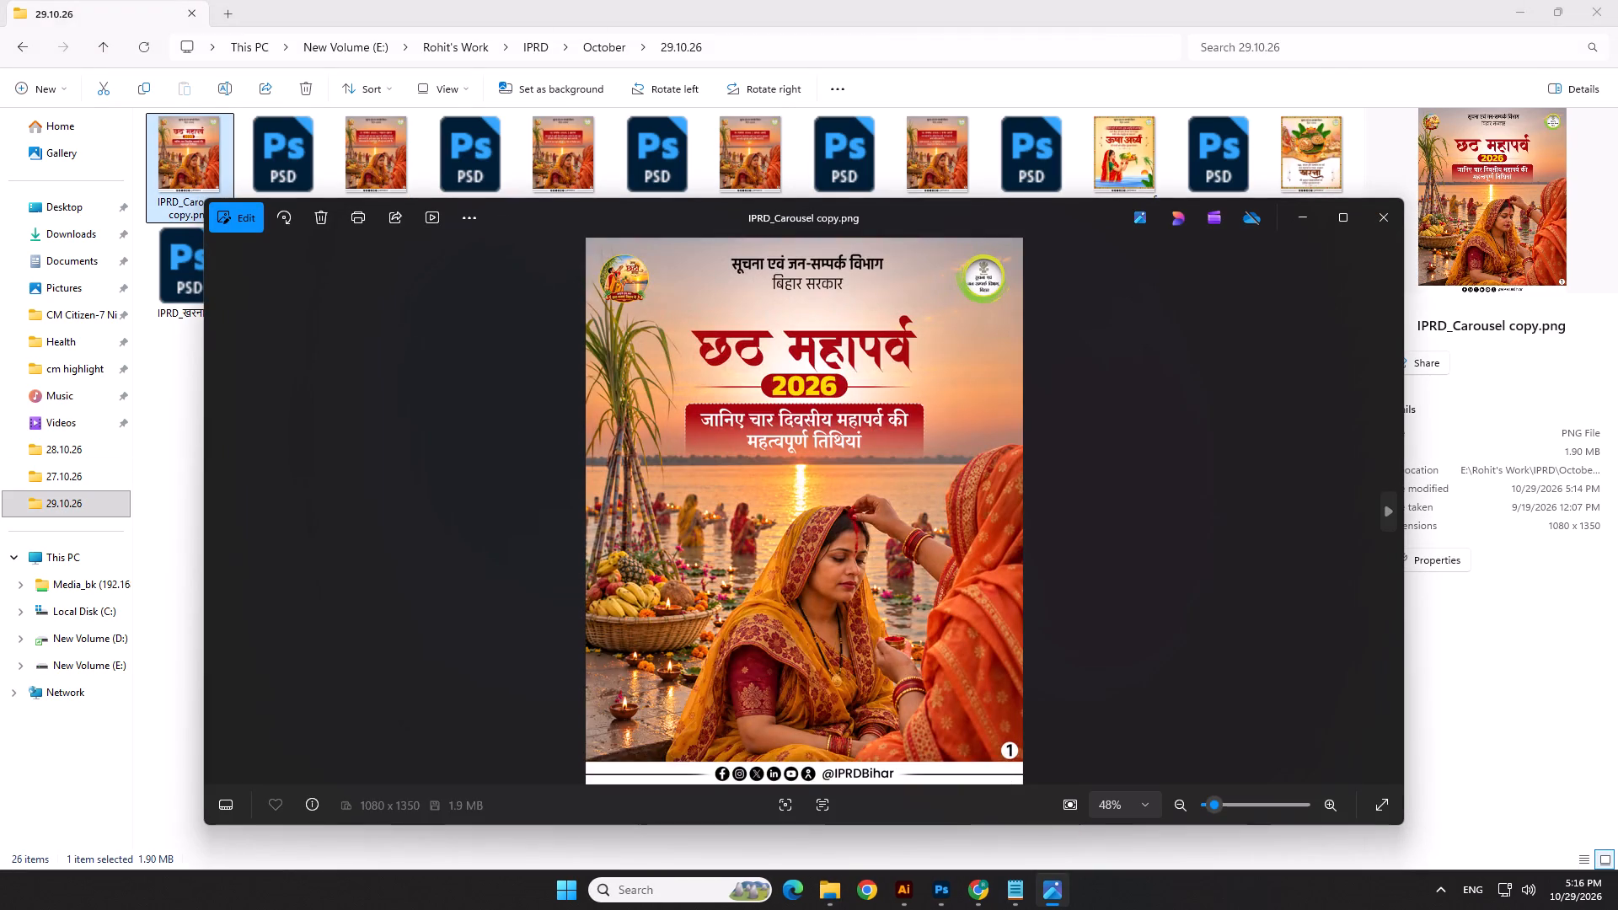
pyautogui.press('Right')
pyautogui.press('Right')
pyautogui.press('Right')
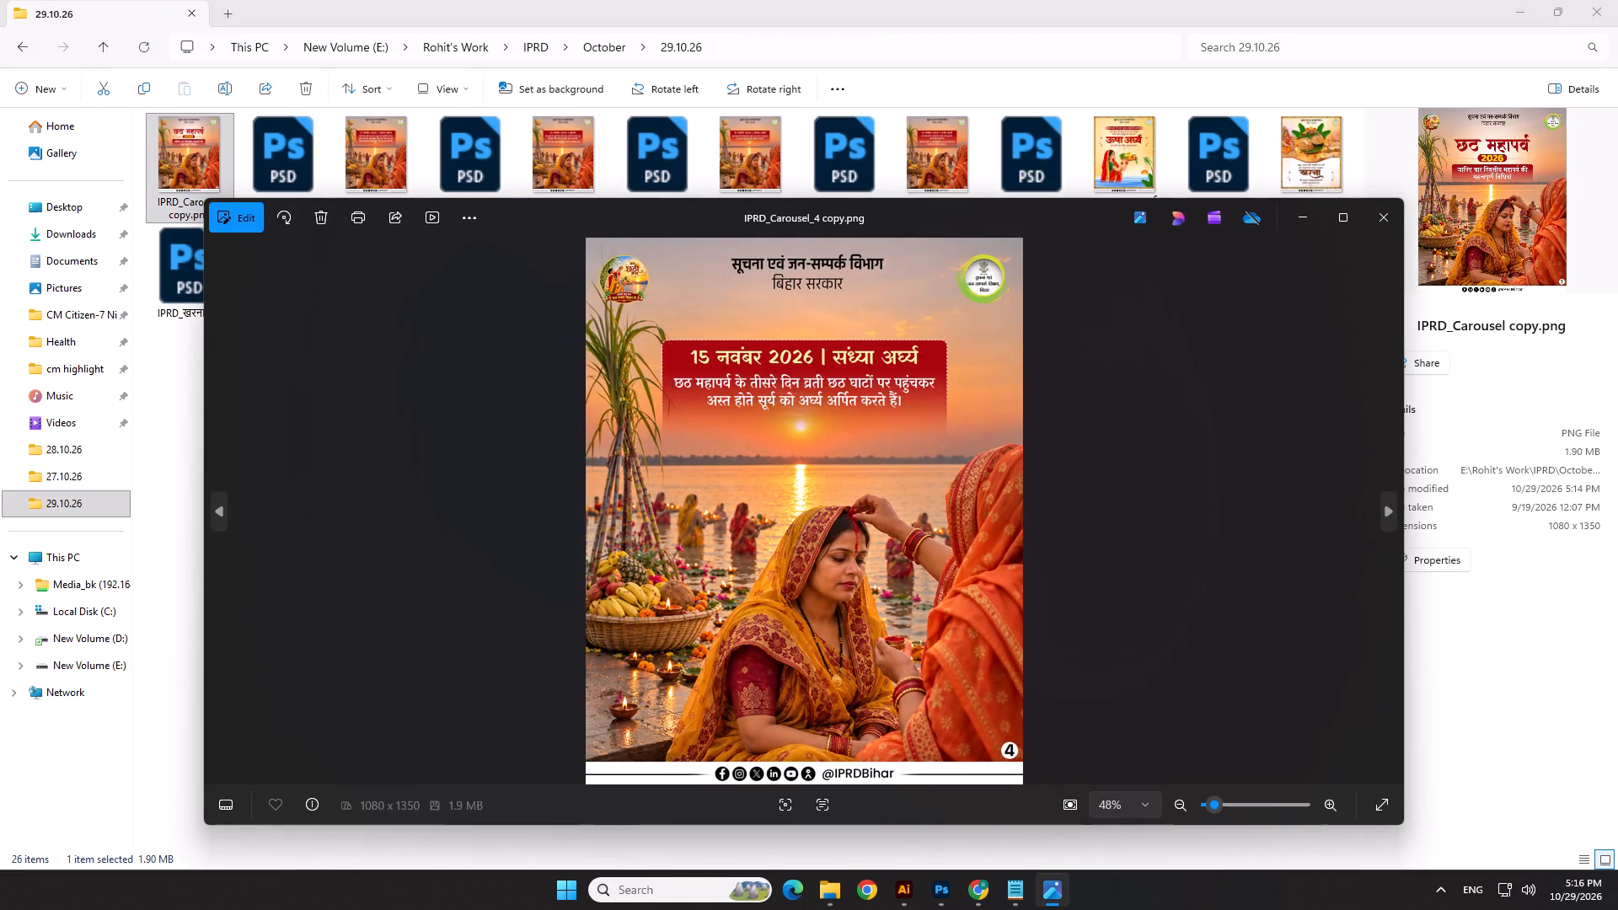
pyautogui.press('Right')
pyautogui.click(1381, 214)
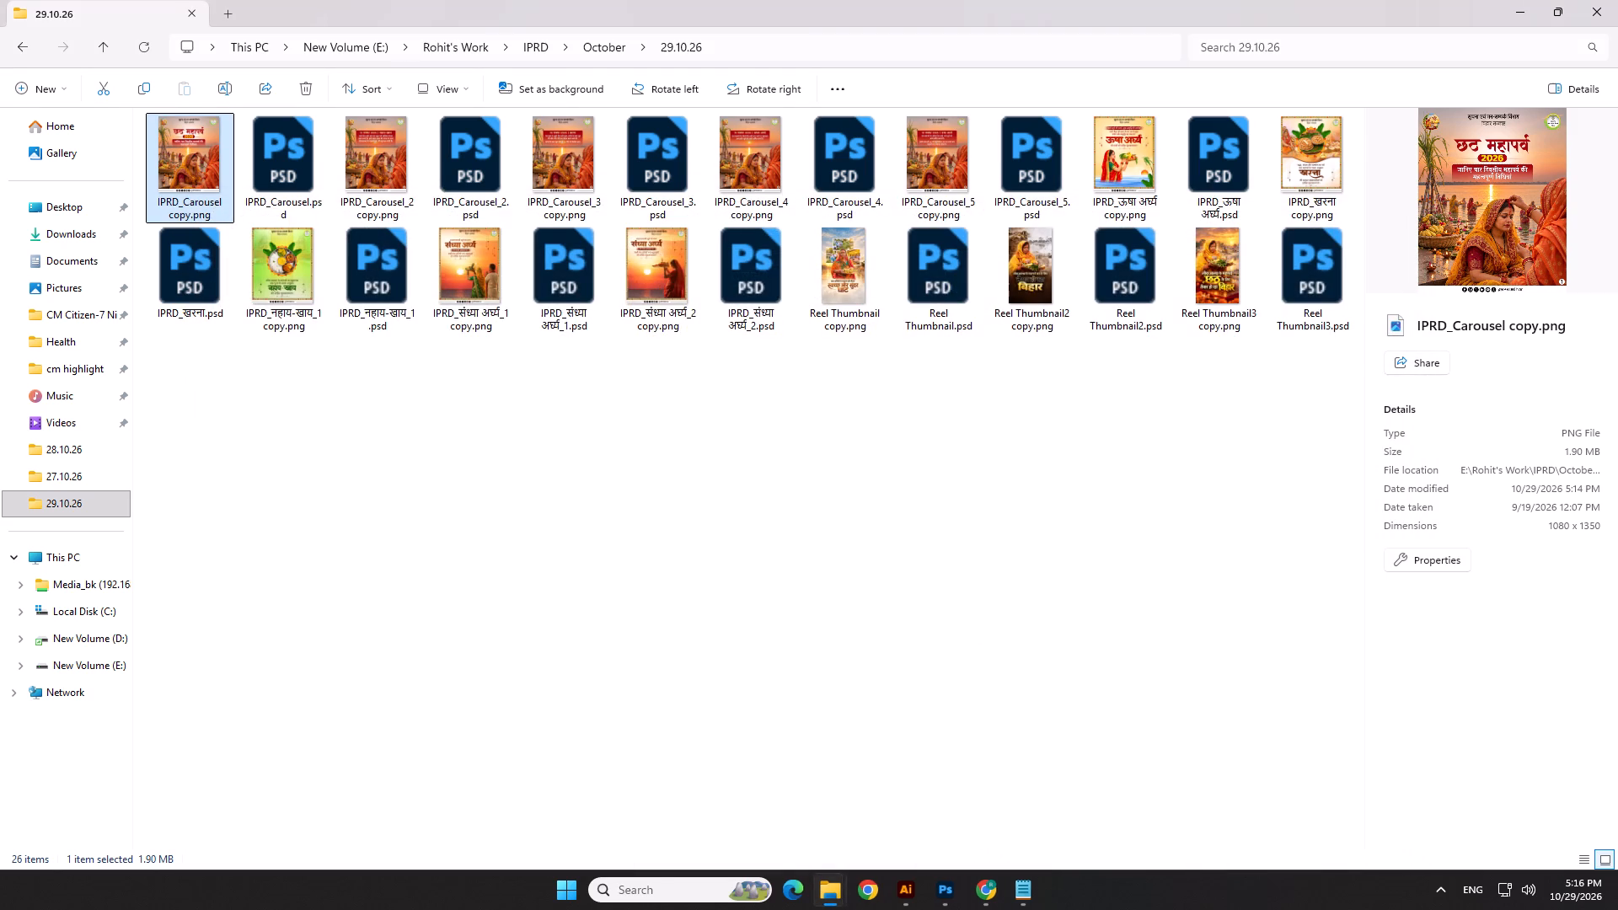
# Switch back to Photoshop, bring up IPRD_Carousel_5.psd and save it.
pyautogui.click(958, 897)
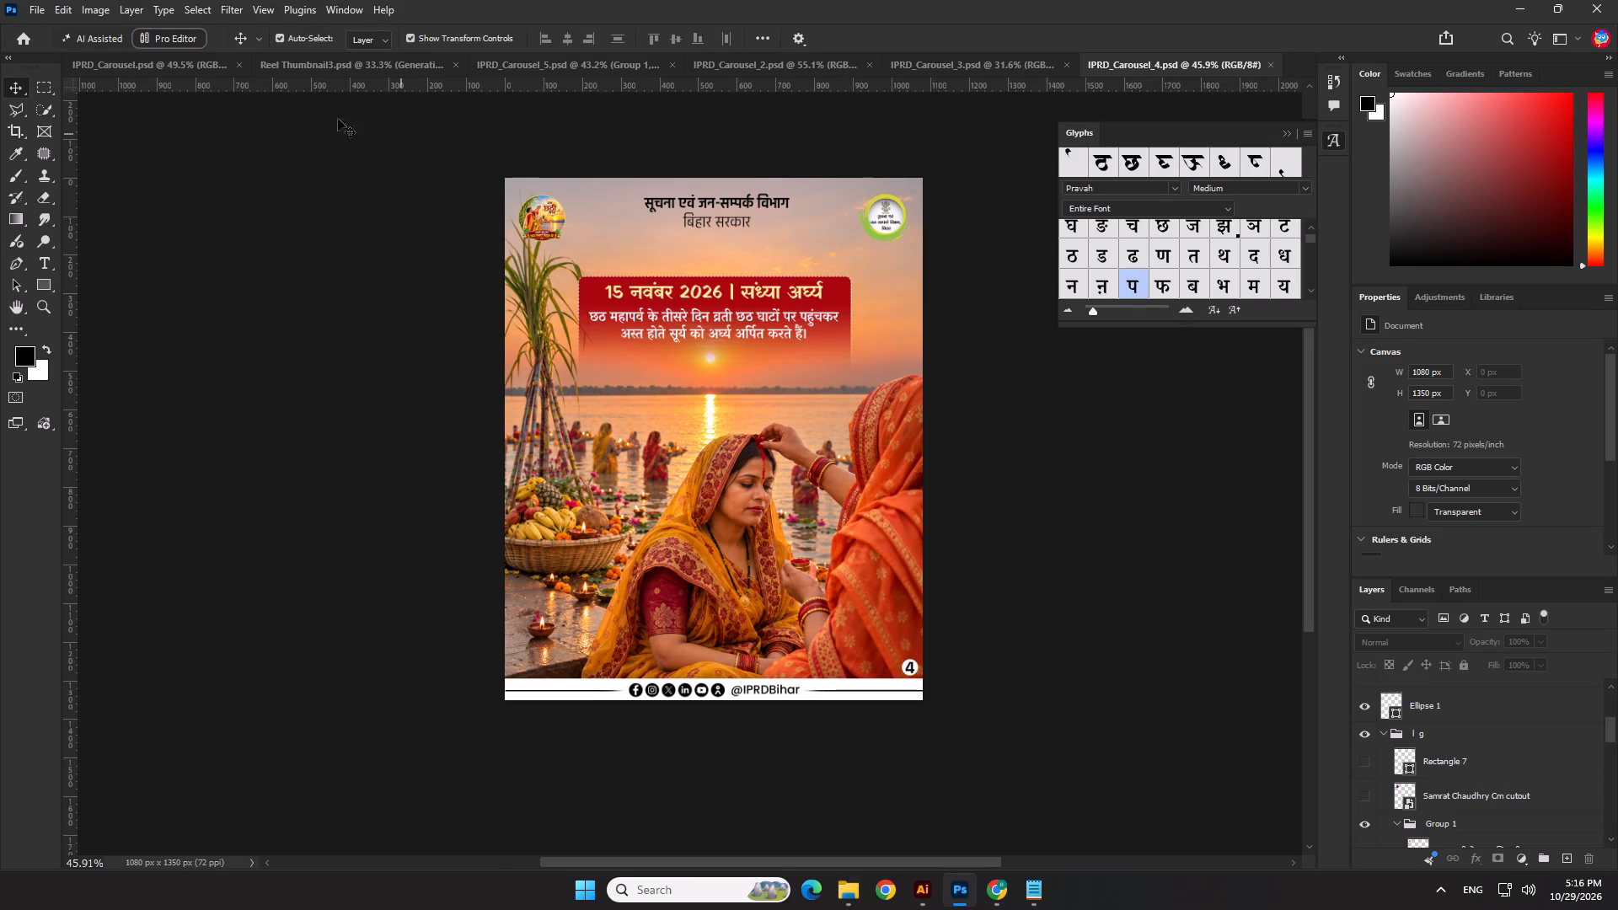
pyautogui.click(599, 62)
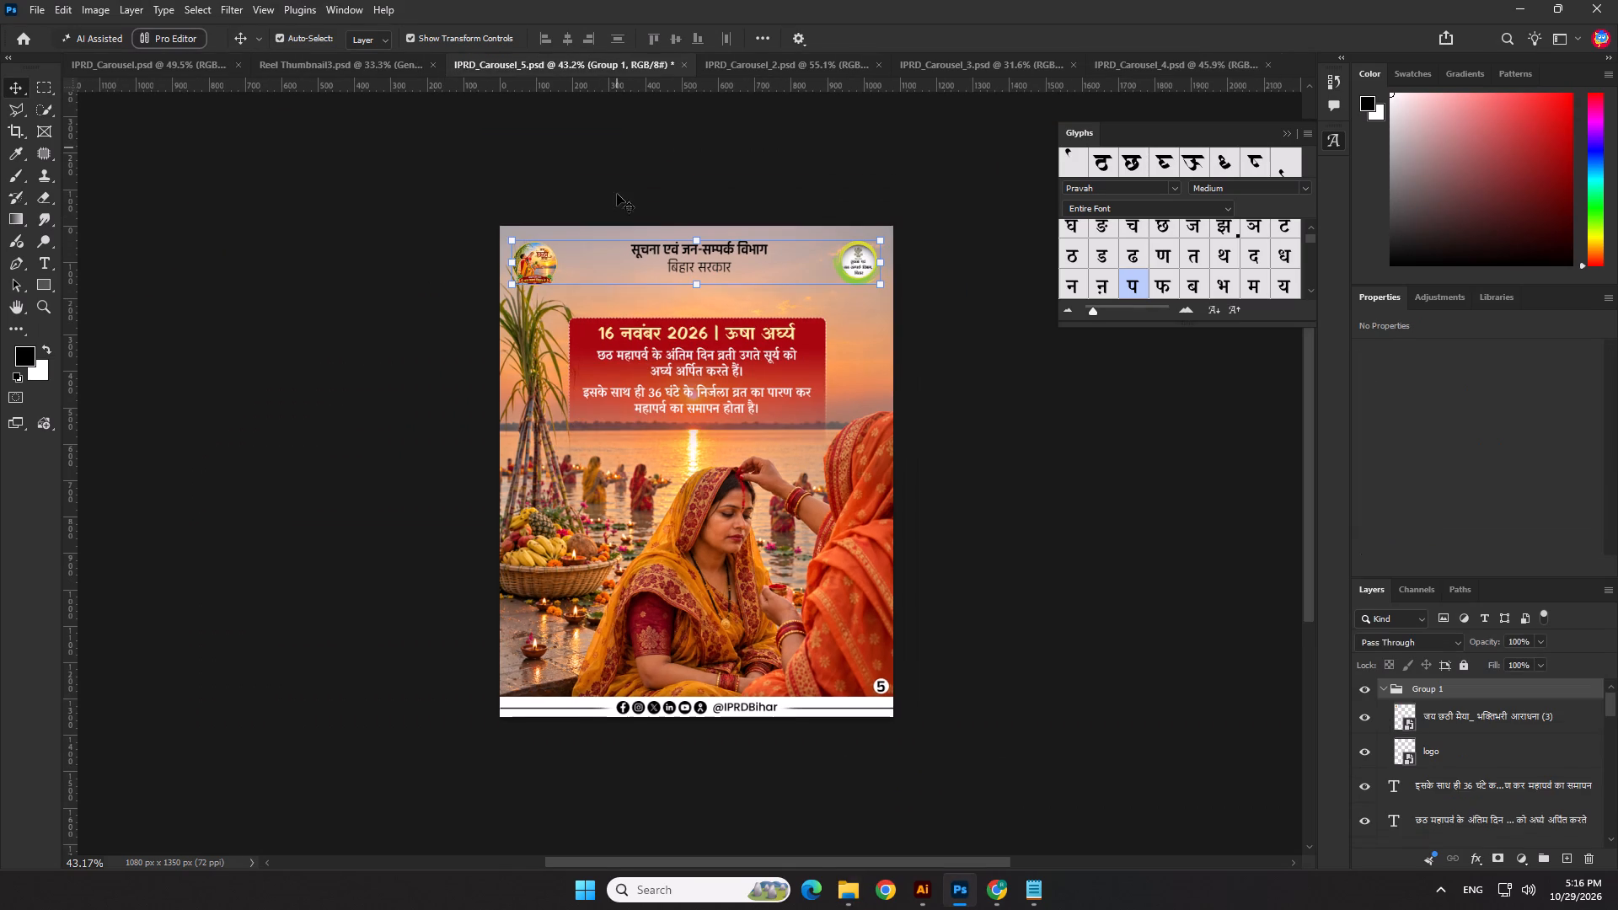
pyautogui.click(319, 385)
pyautogui.hotkey('ctrl', 's')
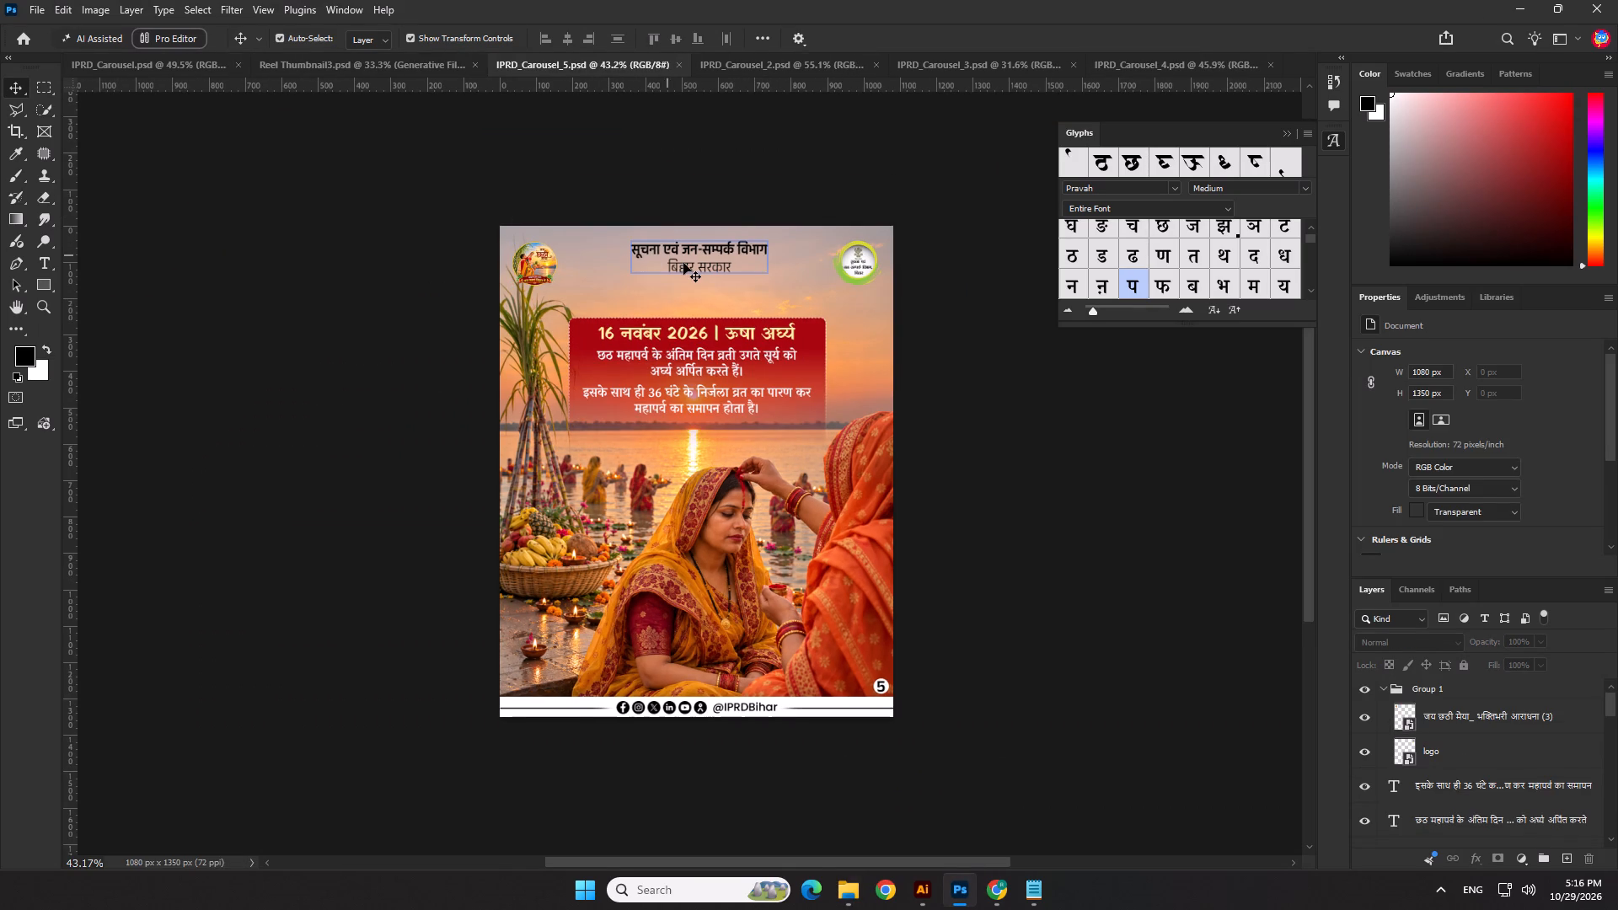
# Centre the department heading text on slide 5 horizontally, aligning it to the canvas instead of the selection.
pyautogui.click(683, 263)
pyautogui.click(757, 30)
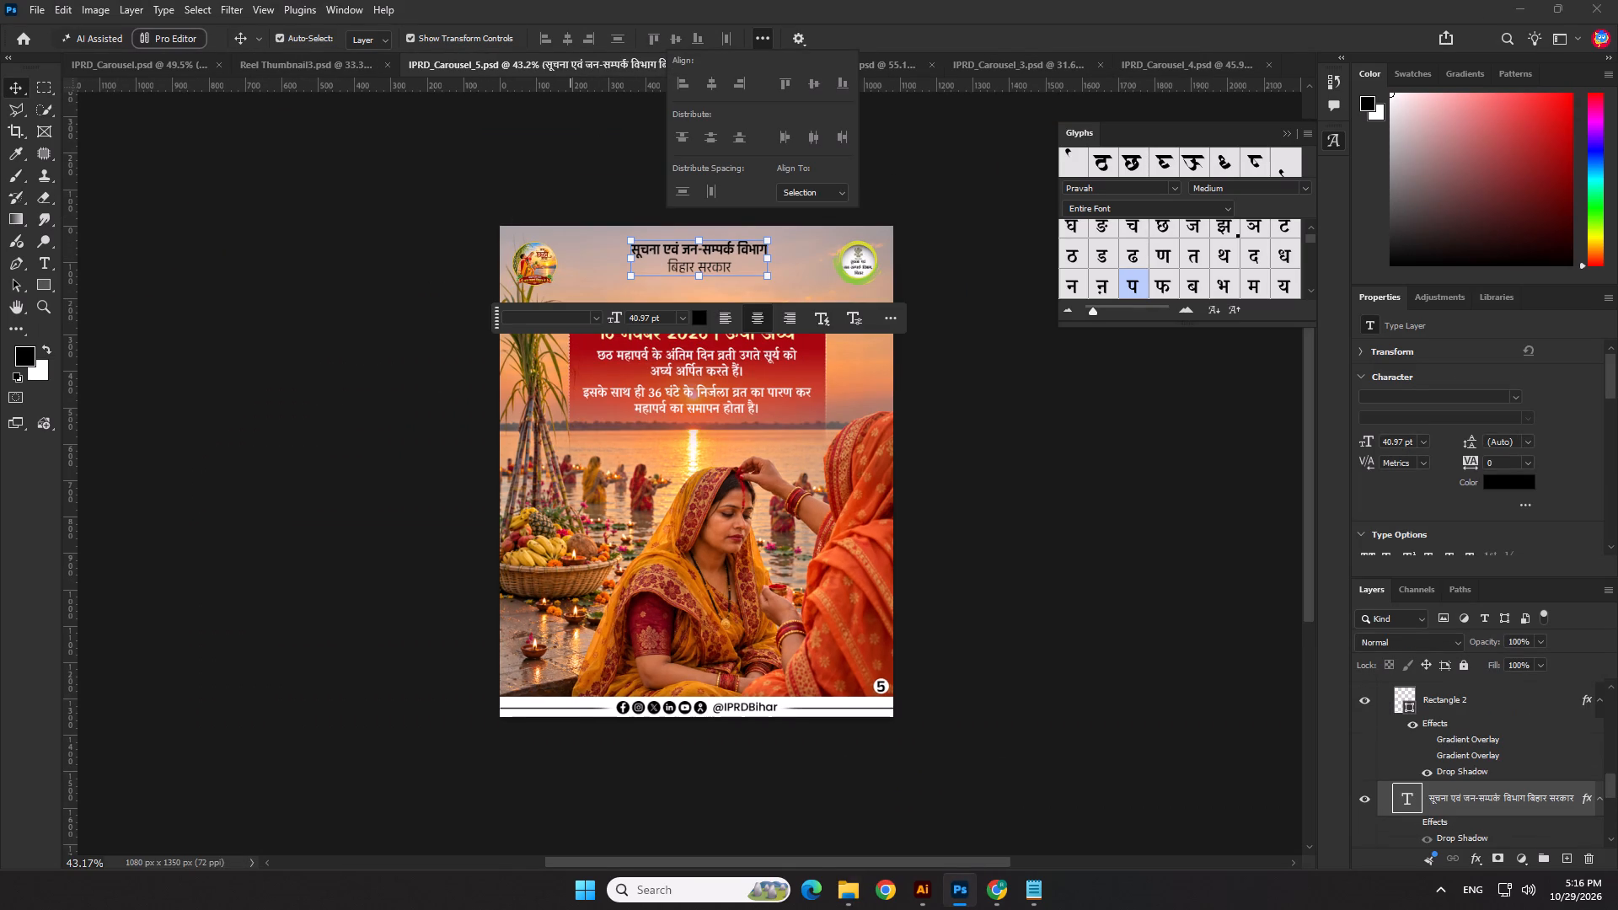
pyautogui.click(793, 192)
pyautogui.click(793, 221)
pyautogui.click(565, 33)
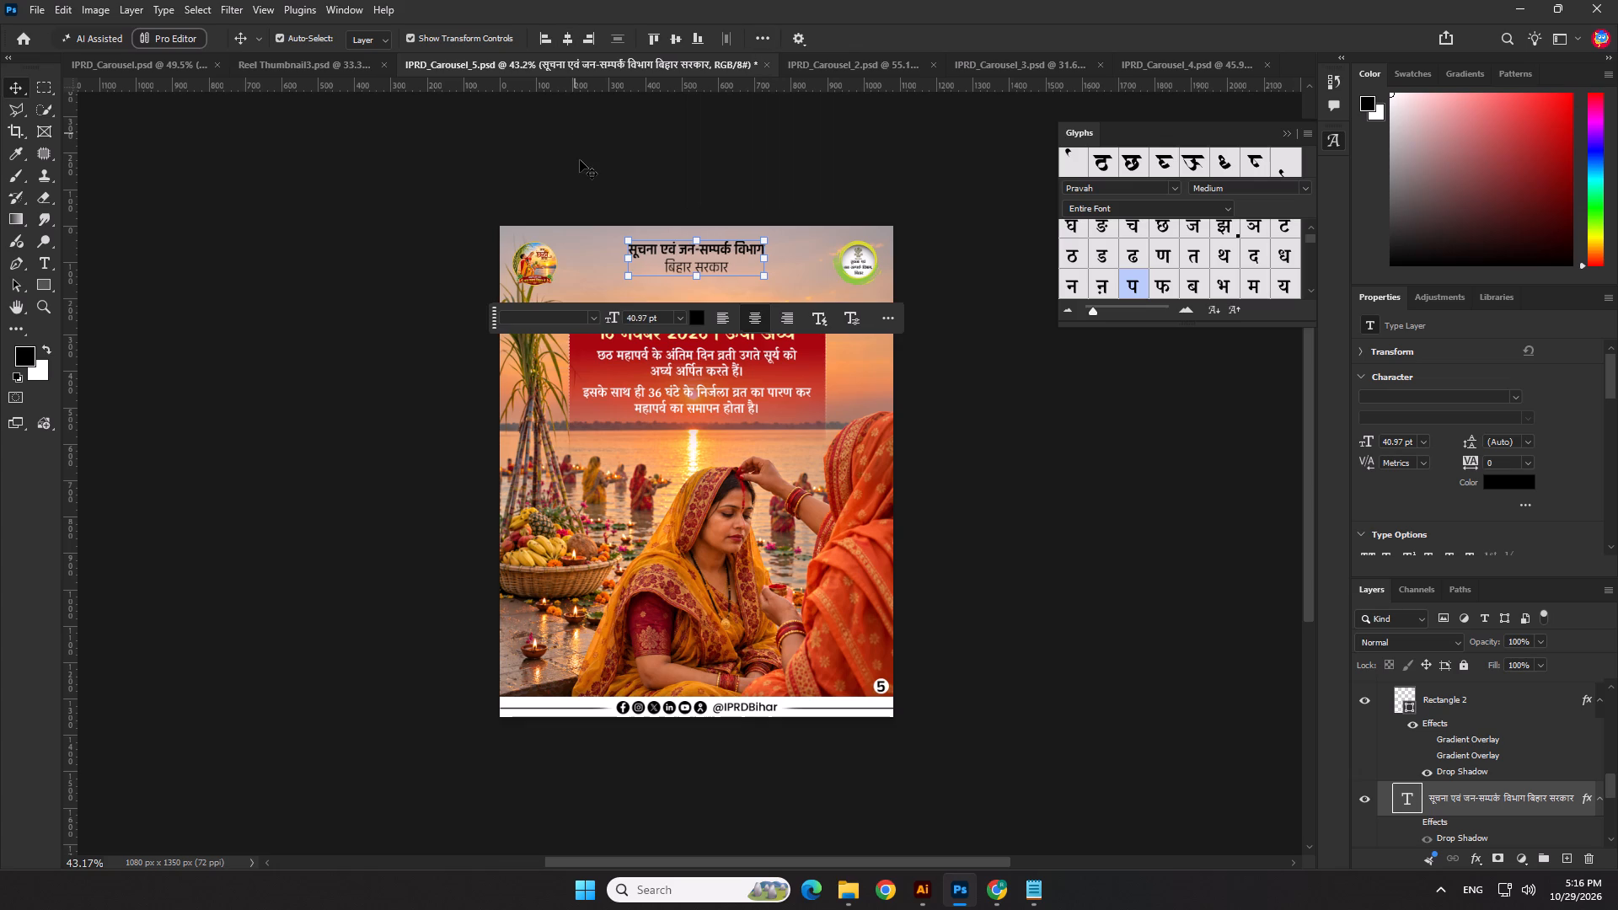
pyautogui.click(580, 160)
# Save IPRD_Carousel_5.psd and save a PNG copy of it, replacing the existing IPRD_Carousel_5 copy.png.
pyautogui.hotkey('ctrl', 's')
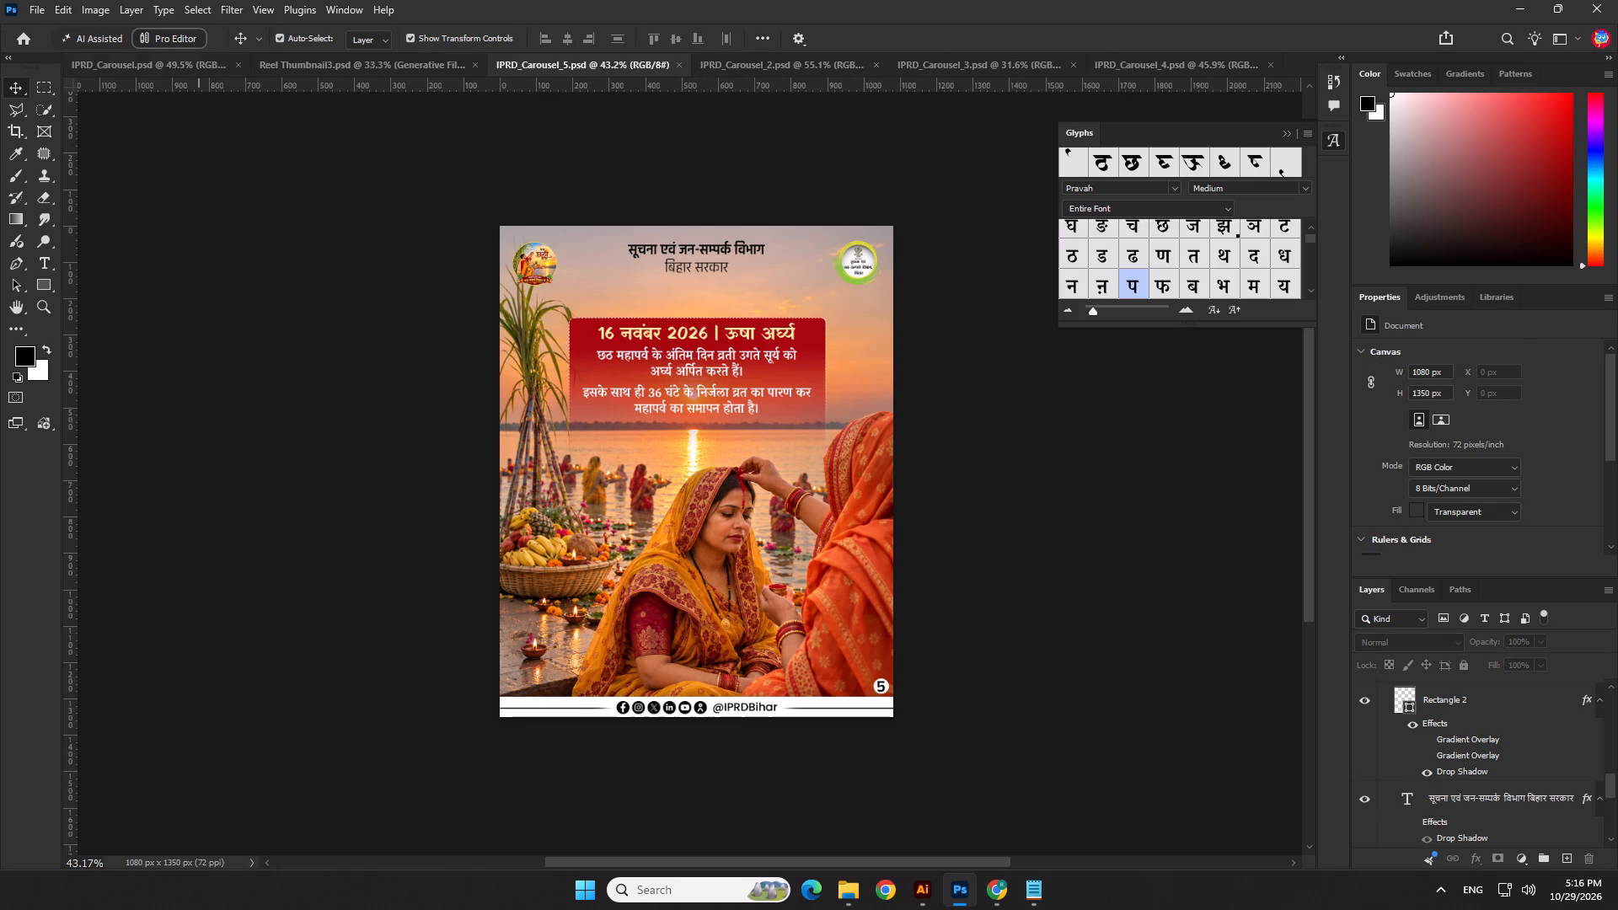
pyautogui.click(28, 9)
pyautogui.click(89, 234)
pyautogui.click(196, 739)
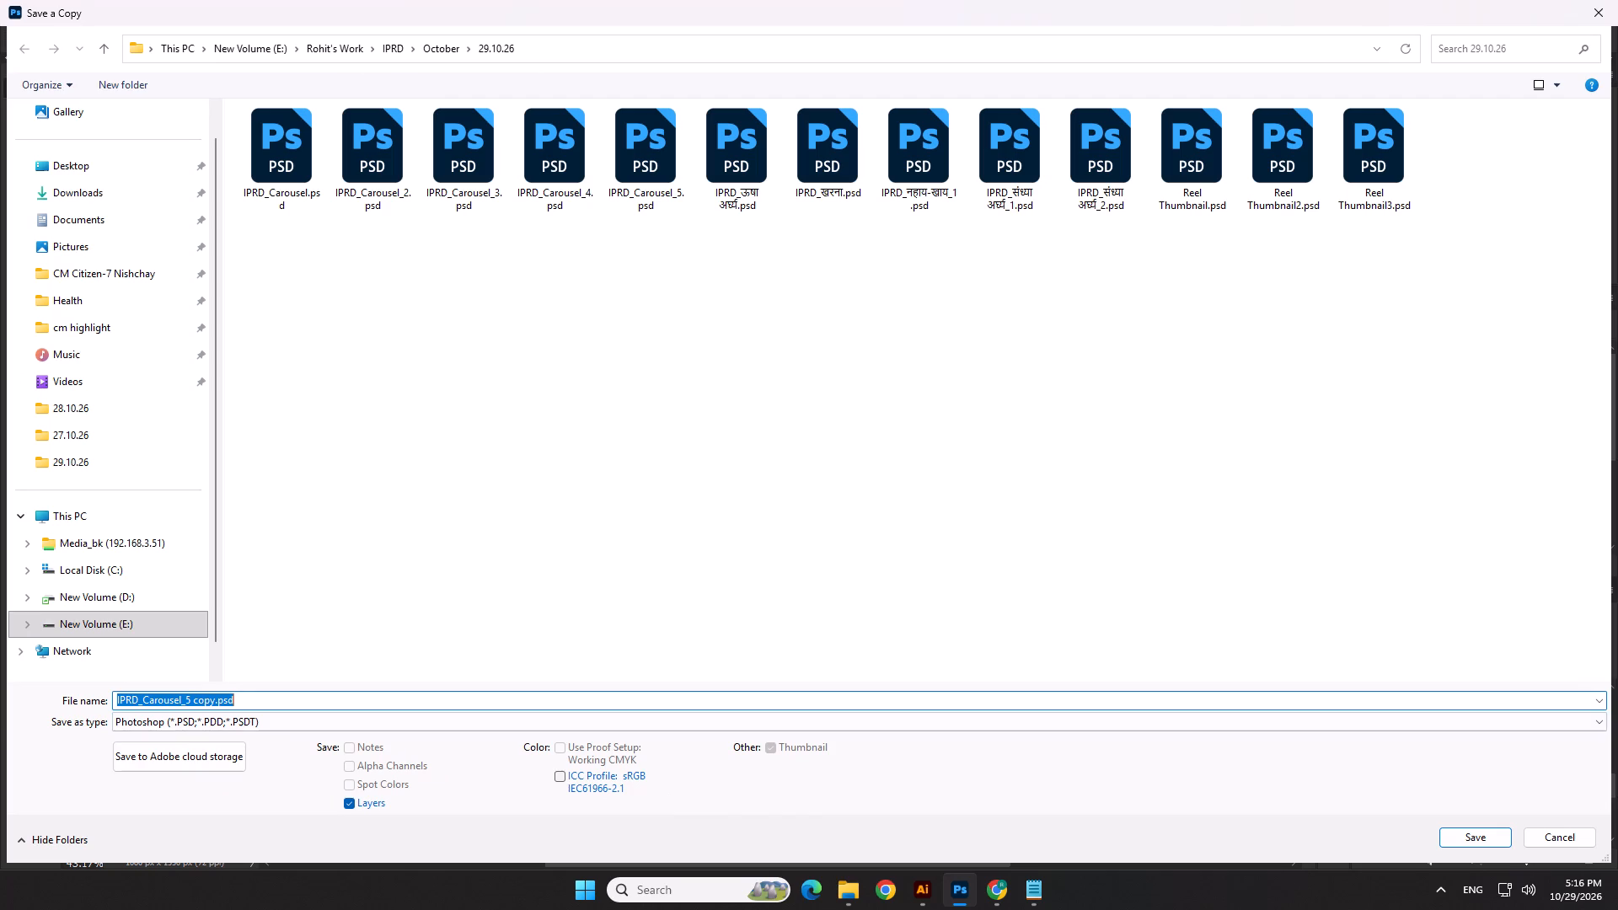
pyautogui.click(202, 727)
pyautogui.click(202, 614)
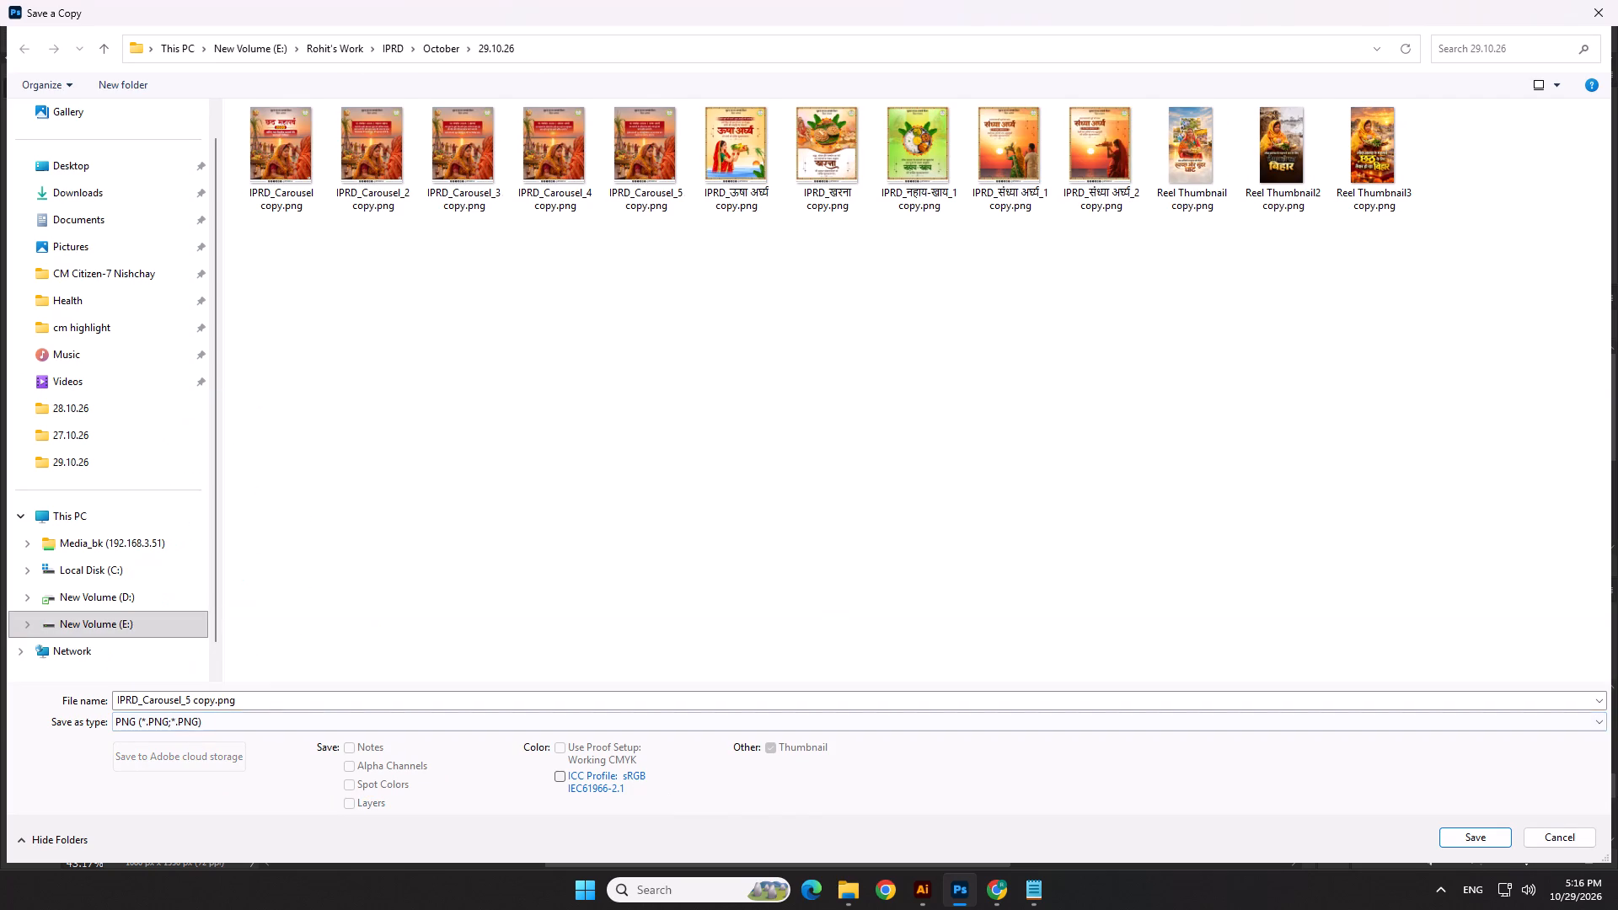
pyautogui.click(1490, 839)
pyautogui.click(851, 435)
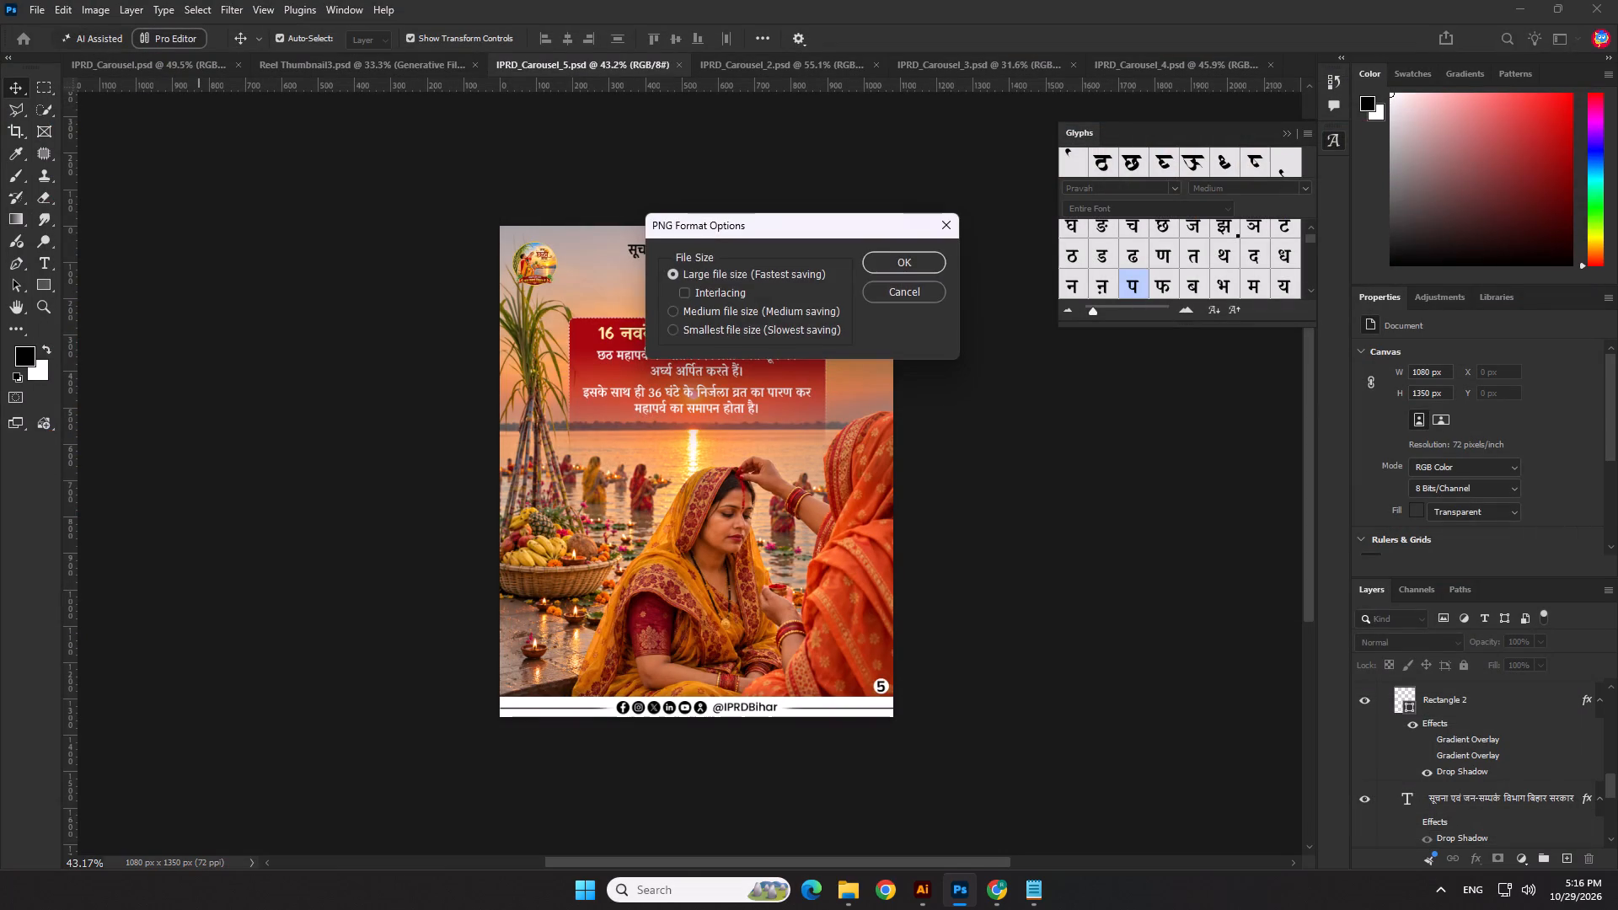
pyautogui.click(869, 264)
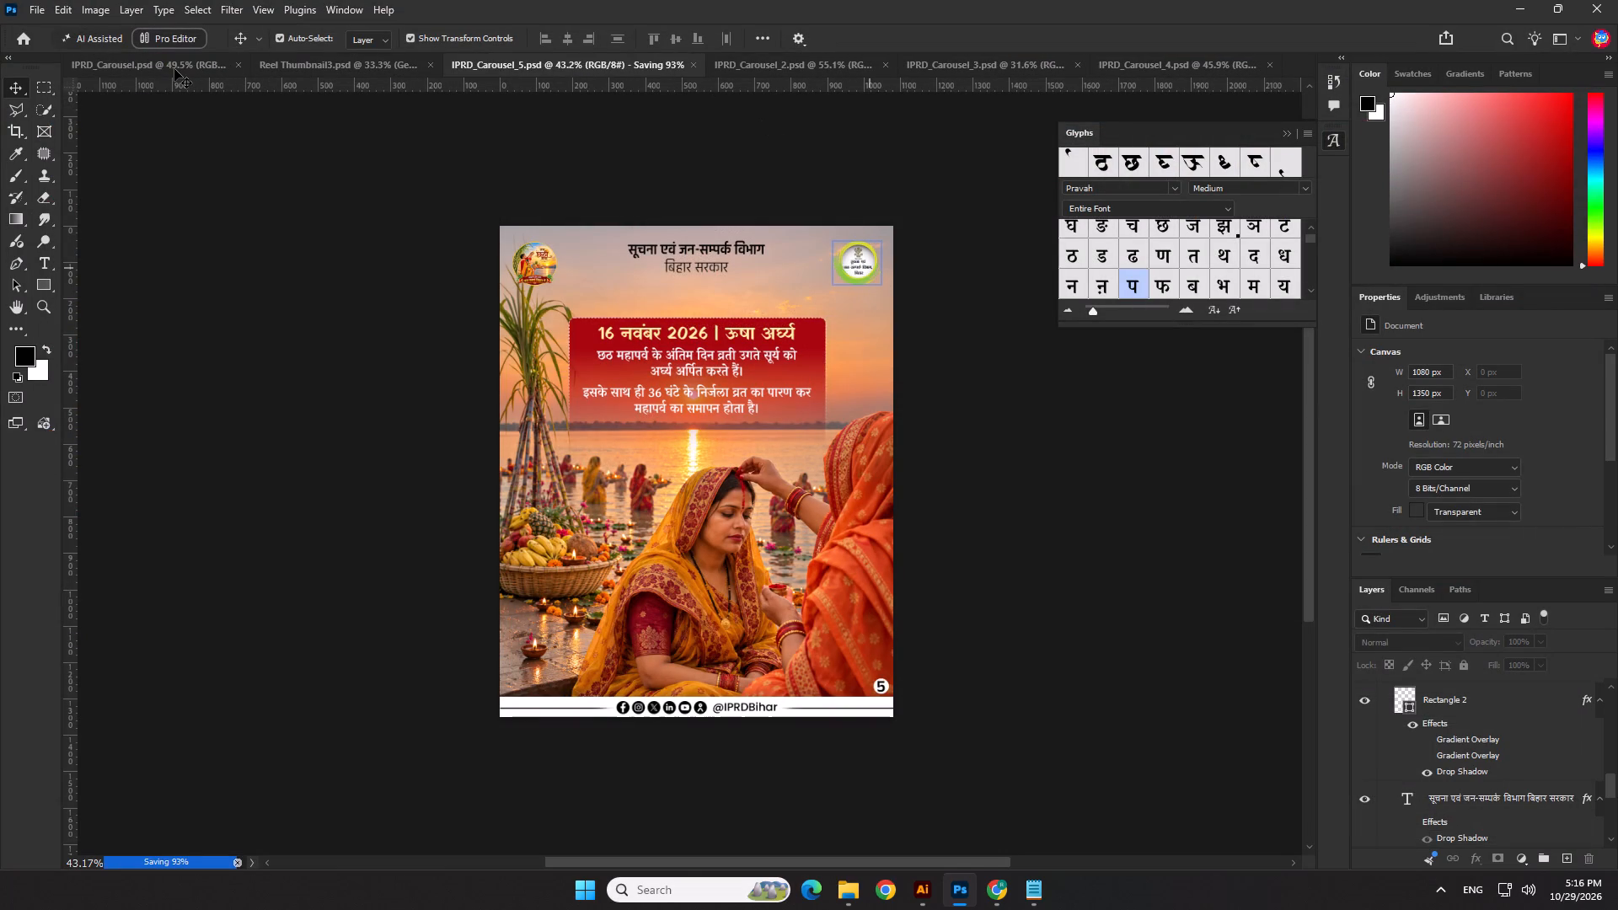
# Centre the department heading text horizontally on the canvas of slide 1, IPRD_Carousel.psd.
pyautogui.click(174, 69)
pyautogui.click(555, 320)
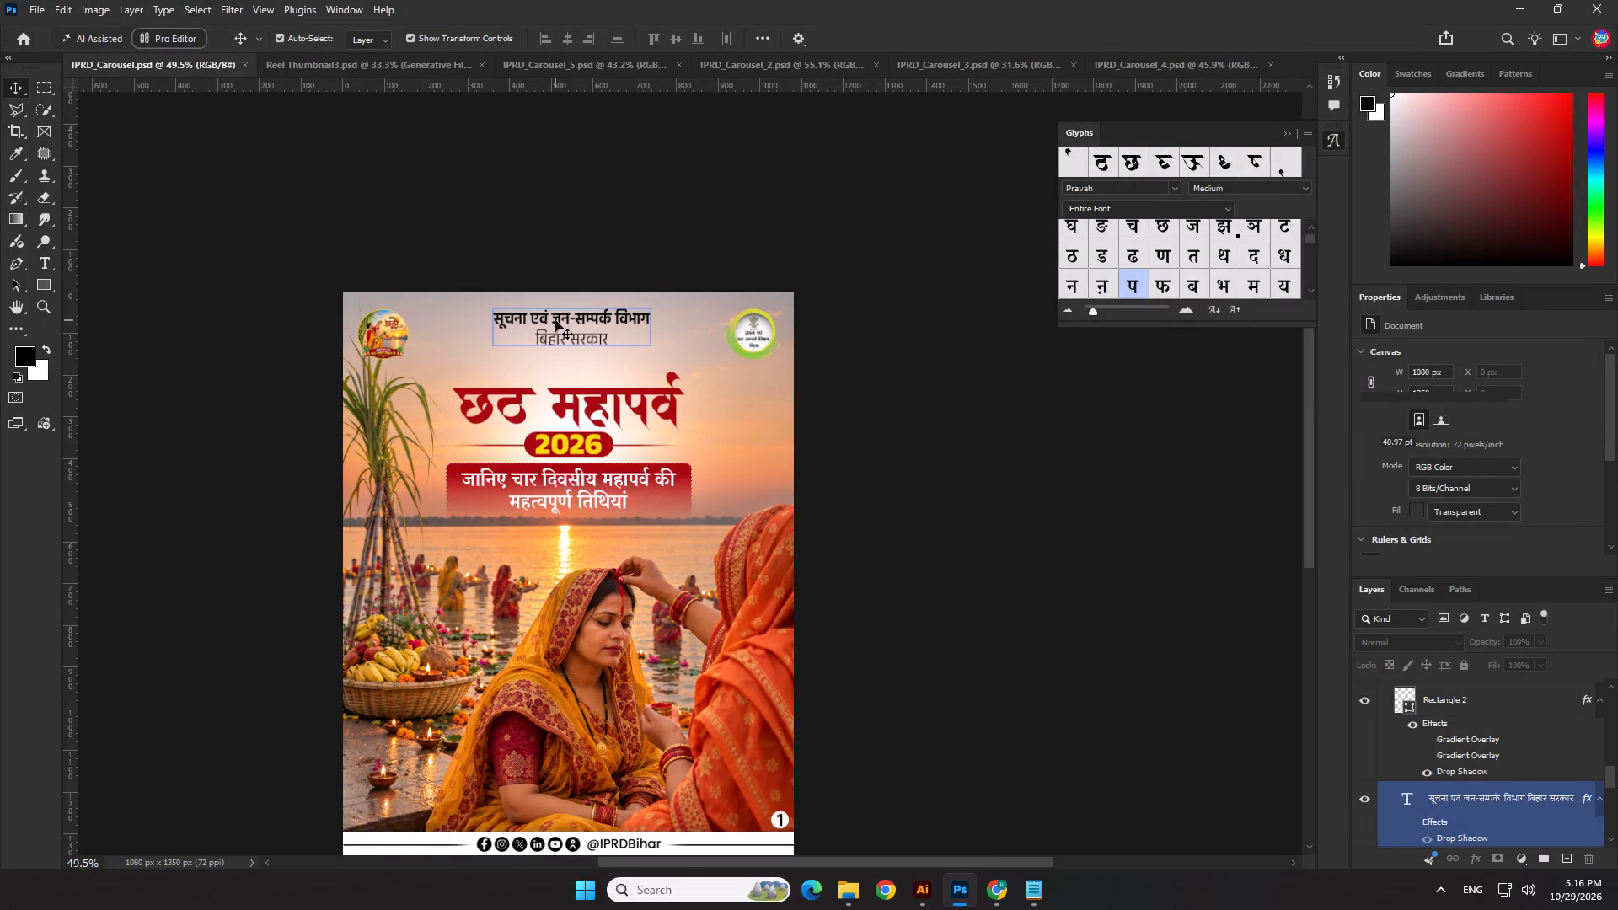
pyautogui.click(565, 29)
pyautogui.click(562, 222)
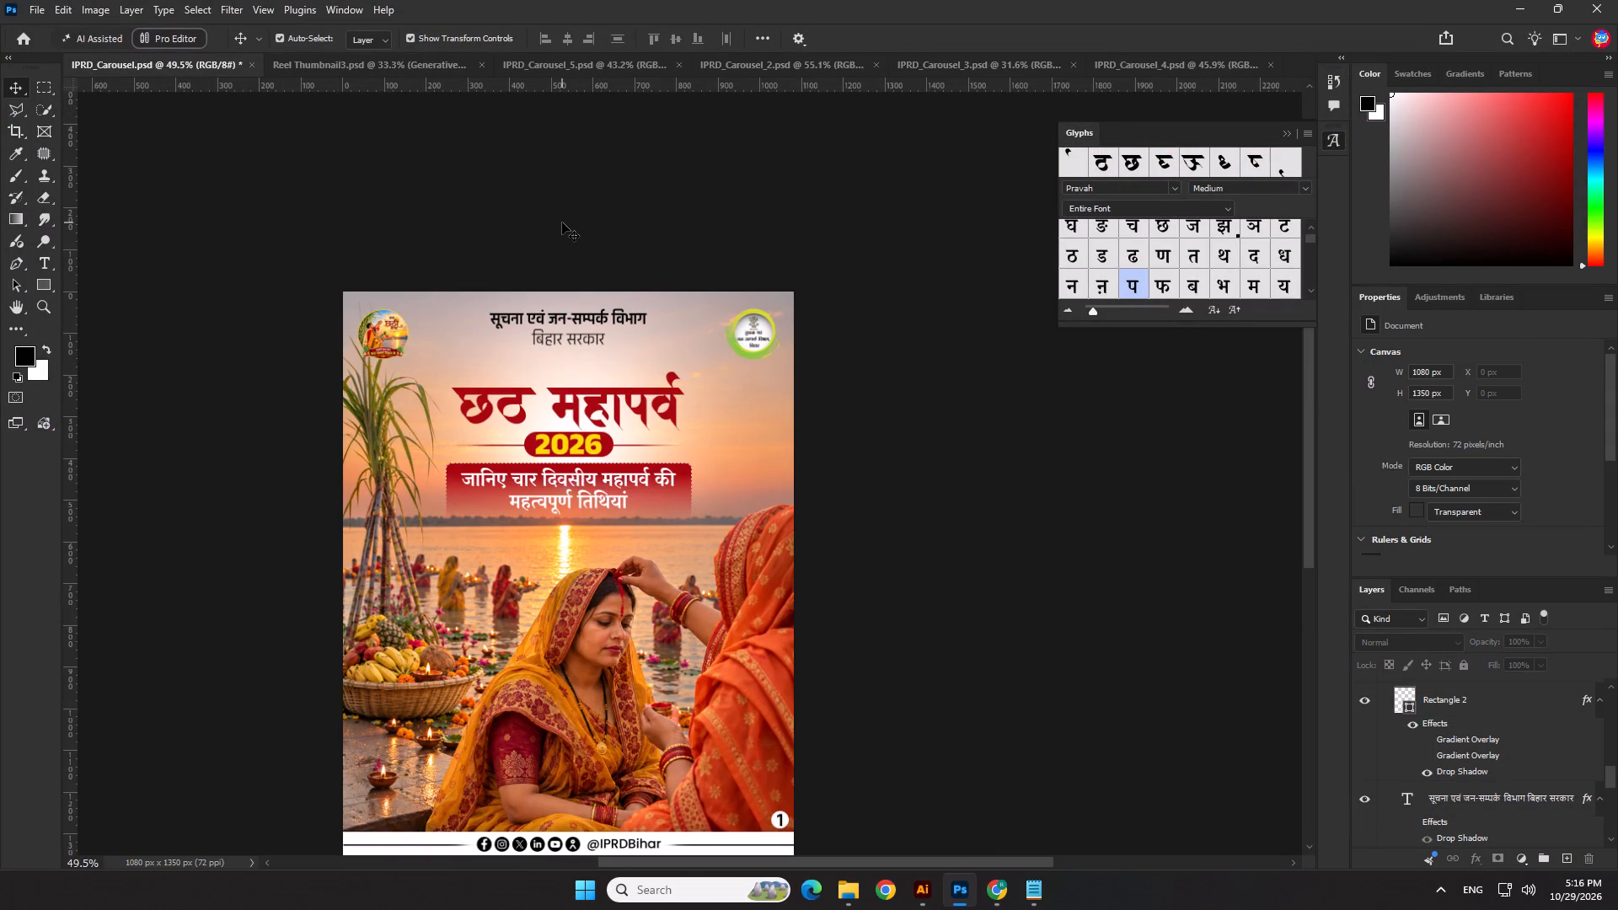
# Save IPRD_Carousel.psd and save a PNG copy of it, replacing the existing IPRD_Carousel copy.png.
pyautogui.hotkey('ctrl', 's')
pyautogui.click(37, 19)
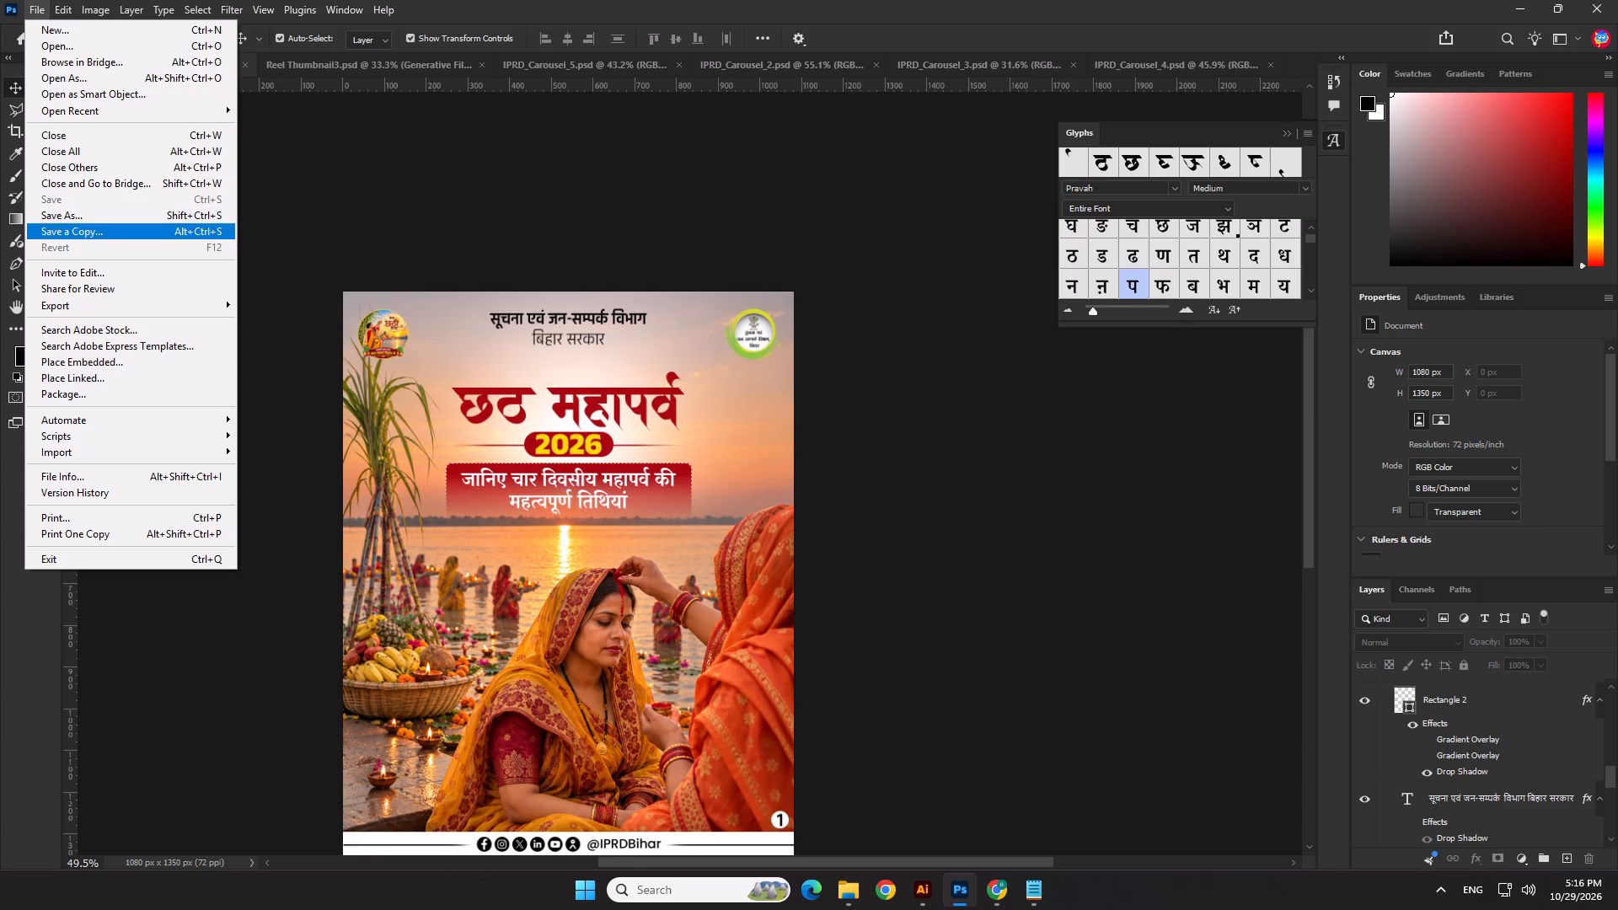
pyautogui.click(72, 231)
pyautogui.click(204, 715)
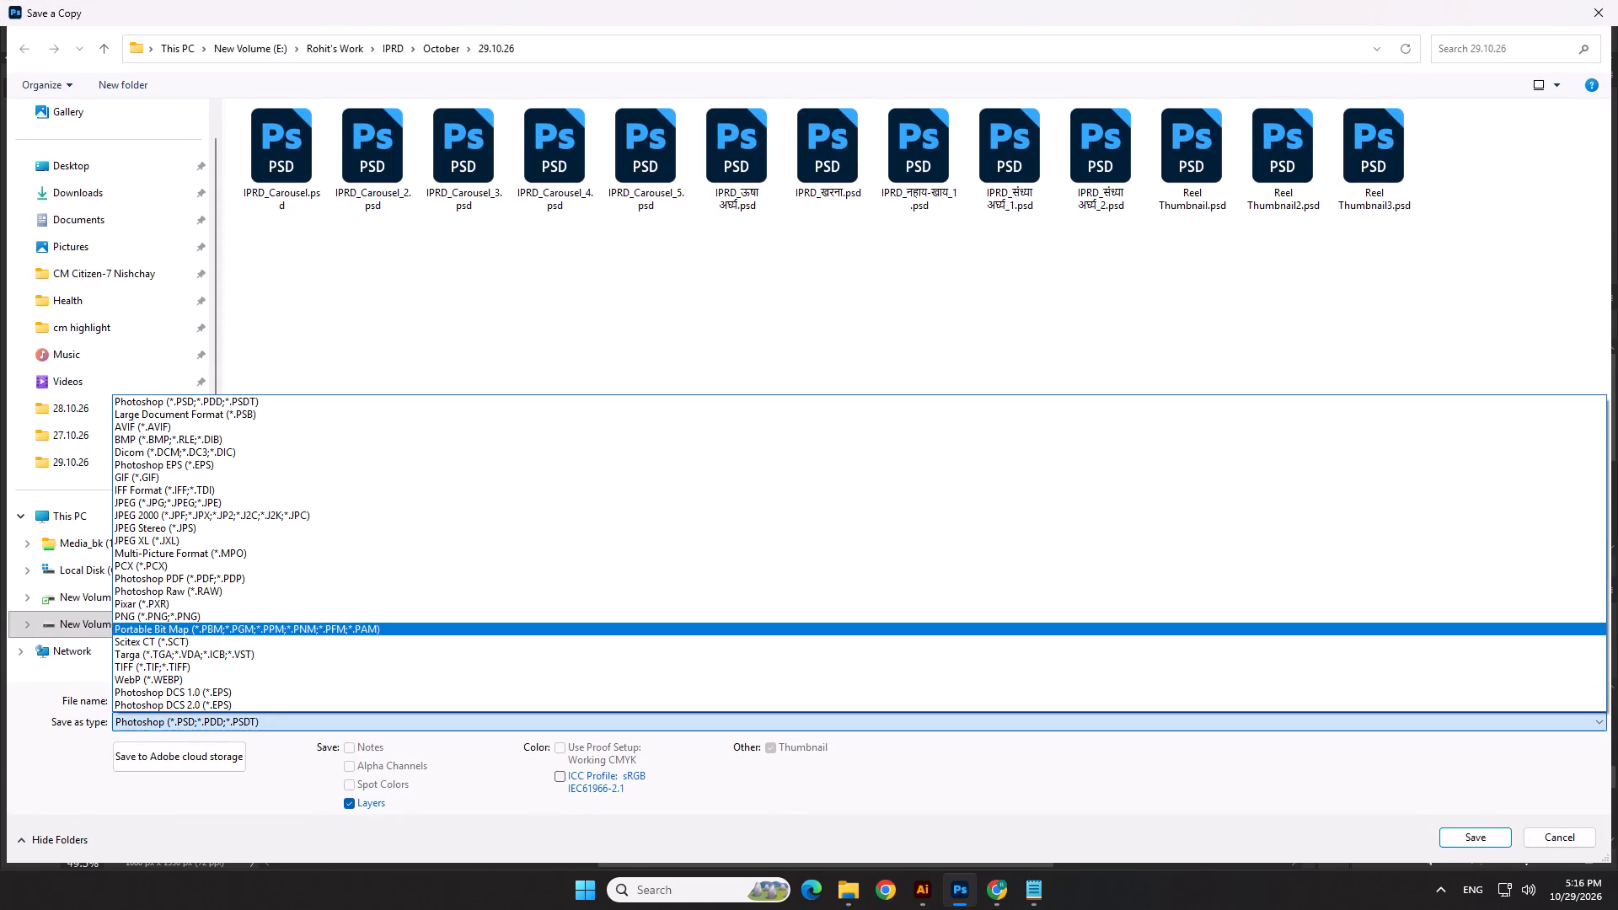
pyautogui.click(206, 617)
pyautogui.click(1492, 838)
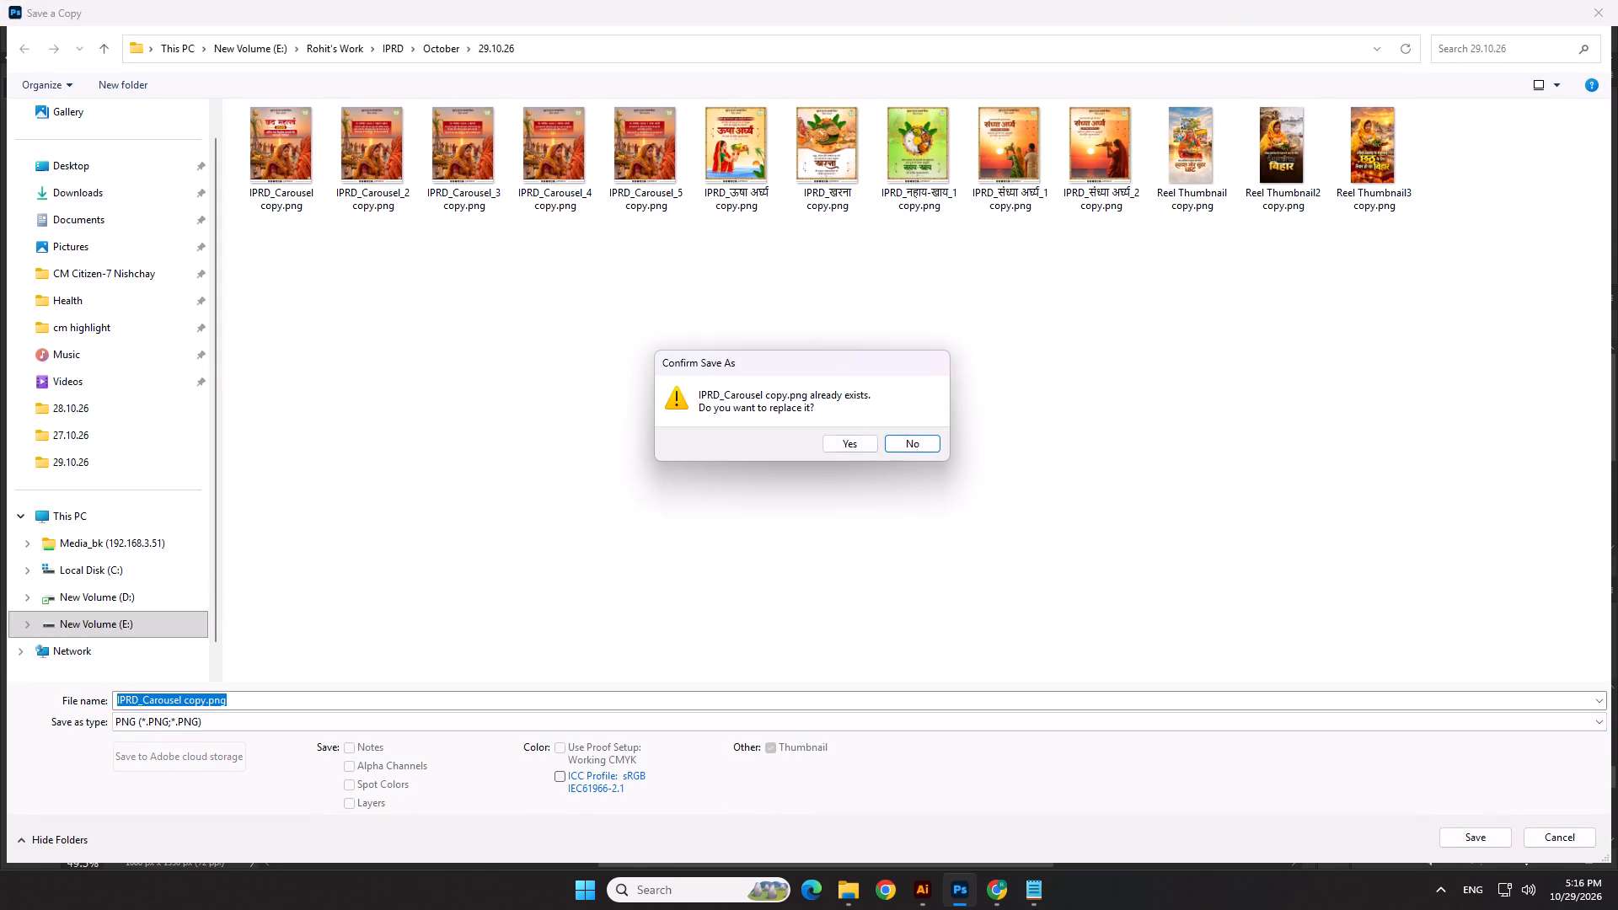
pyautogui.click(859, 442)
pyautogui.click(903, 270)
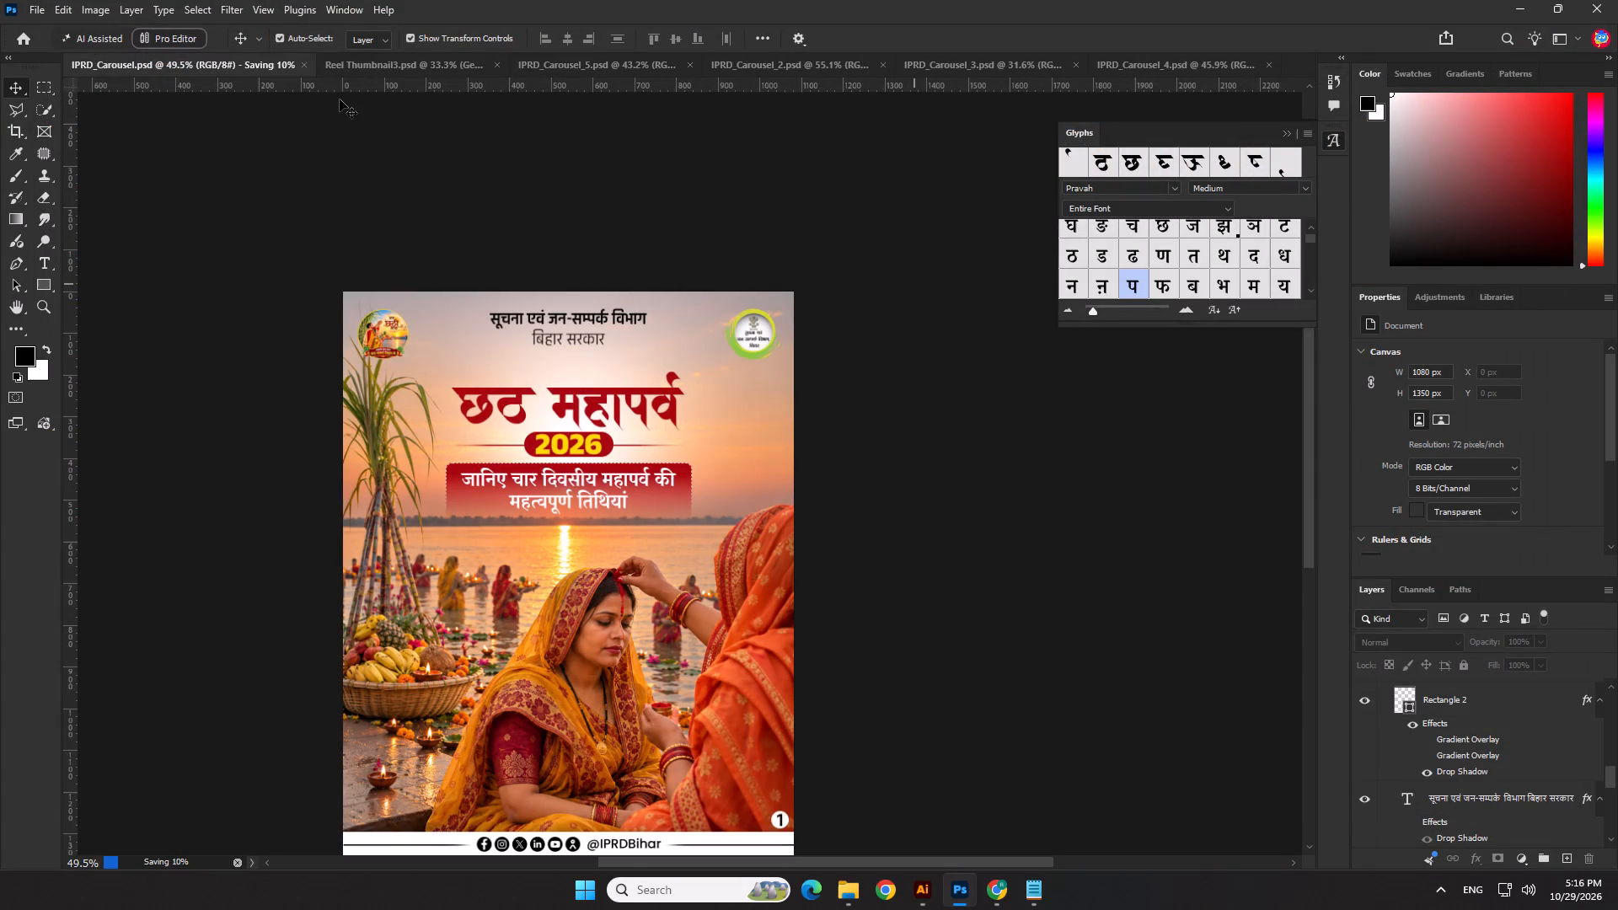
pyautogui.hotkey('ctrl', 's')
# Close IPRD_Carousel.psd.
pyautogui.click(243, 64)
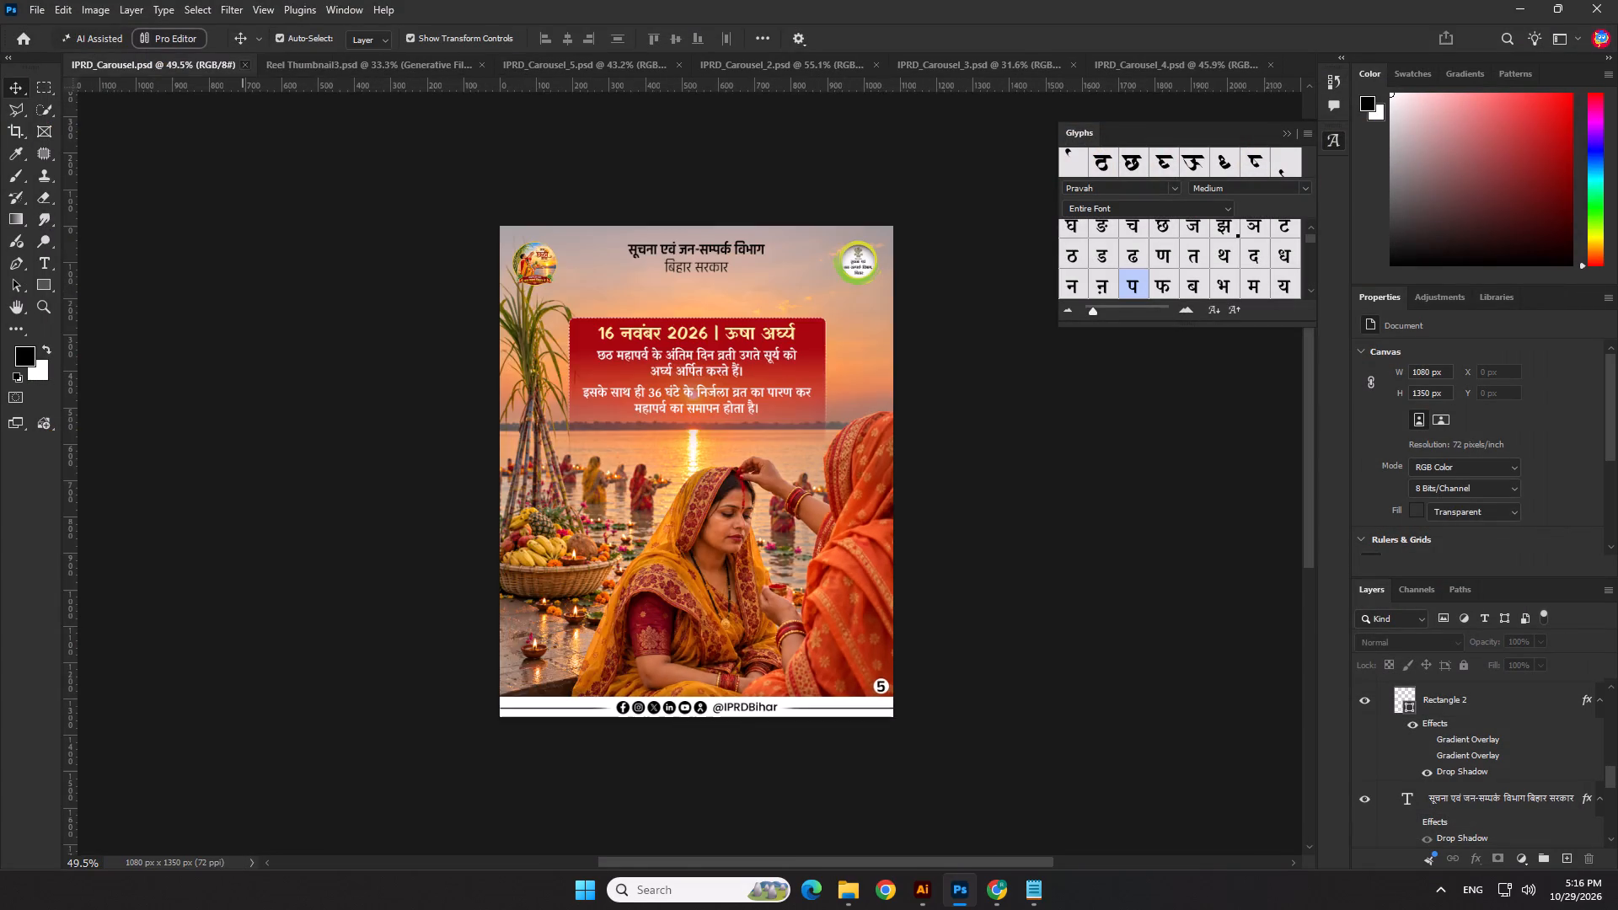
# Centre the department heading text horizontally on the canvas of slide 5, IPRD_Carousel_5.psd.
pyautogui.click(210, 64)
pyautogui.click(385, 64)
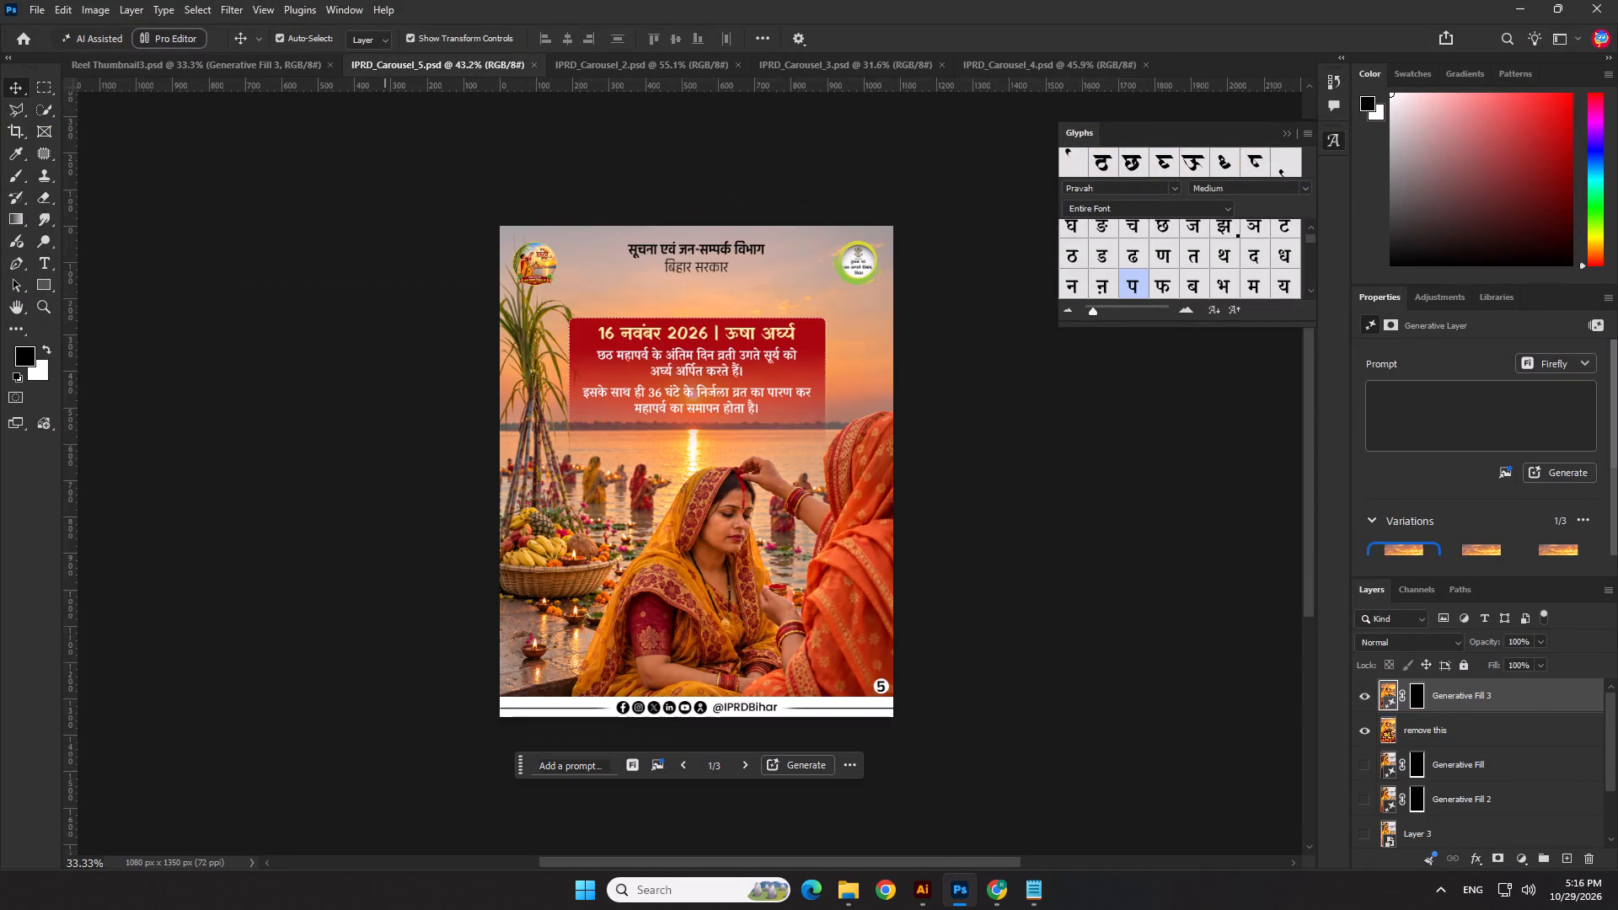
pyautogui.click(671, 257)
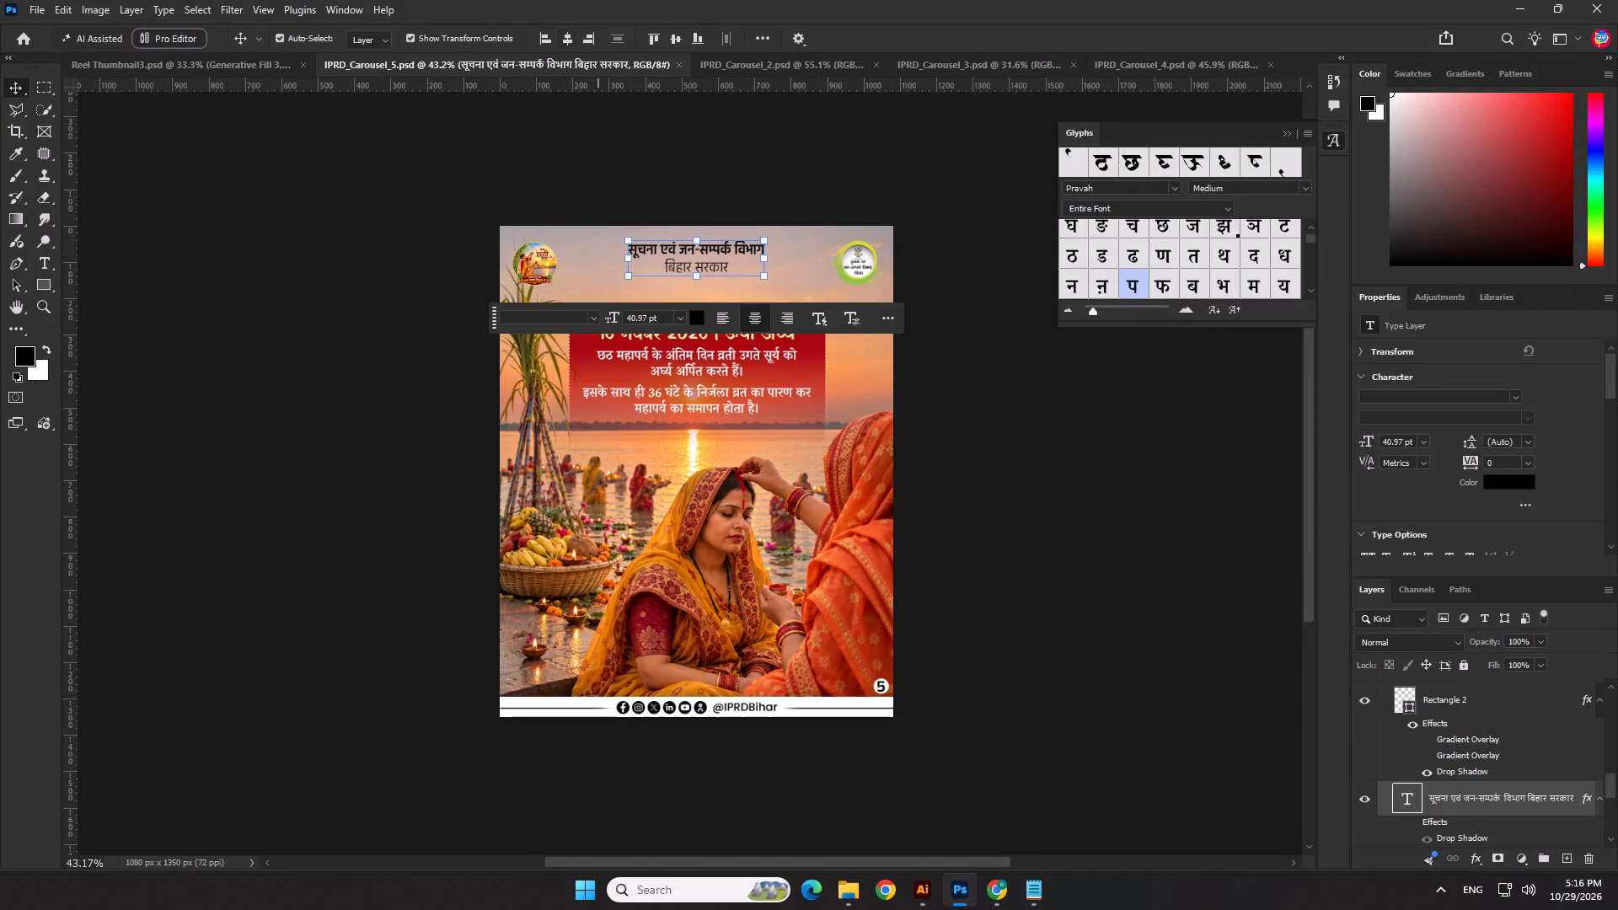
pyautogui.click(568, 40)
pyautogui.click(447, 188)
# Centre the department heading text horizontally on the canvas of slide 2, IPRD_Carousel_2.psd.
pyautogui.click(675, 66)
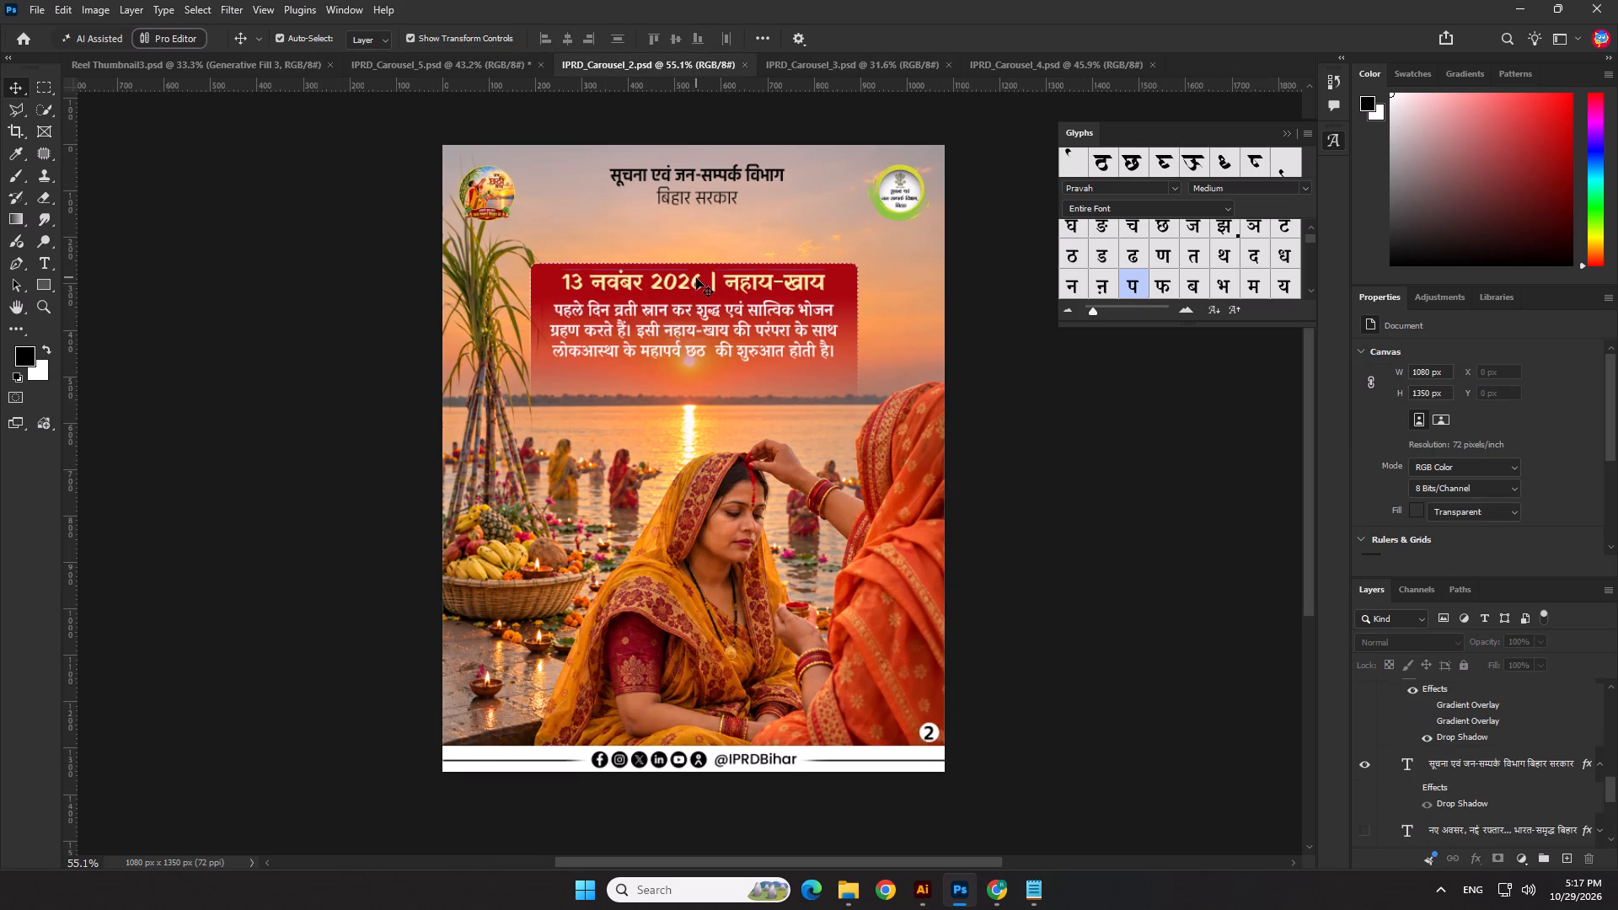
pyautogui.click(696, 205)
pyautogui.click(695, 201)
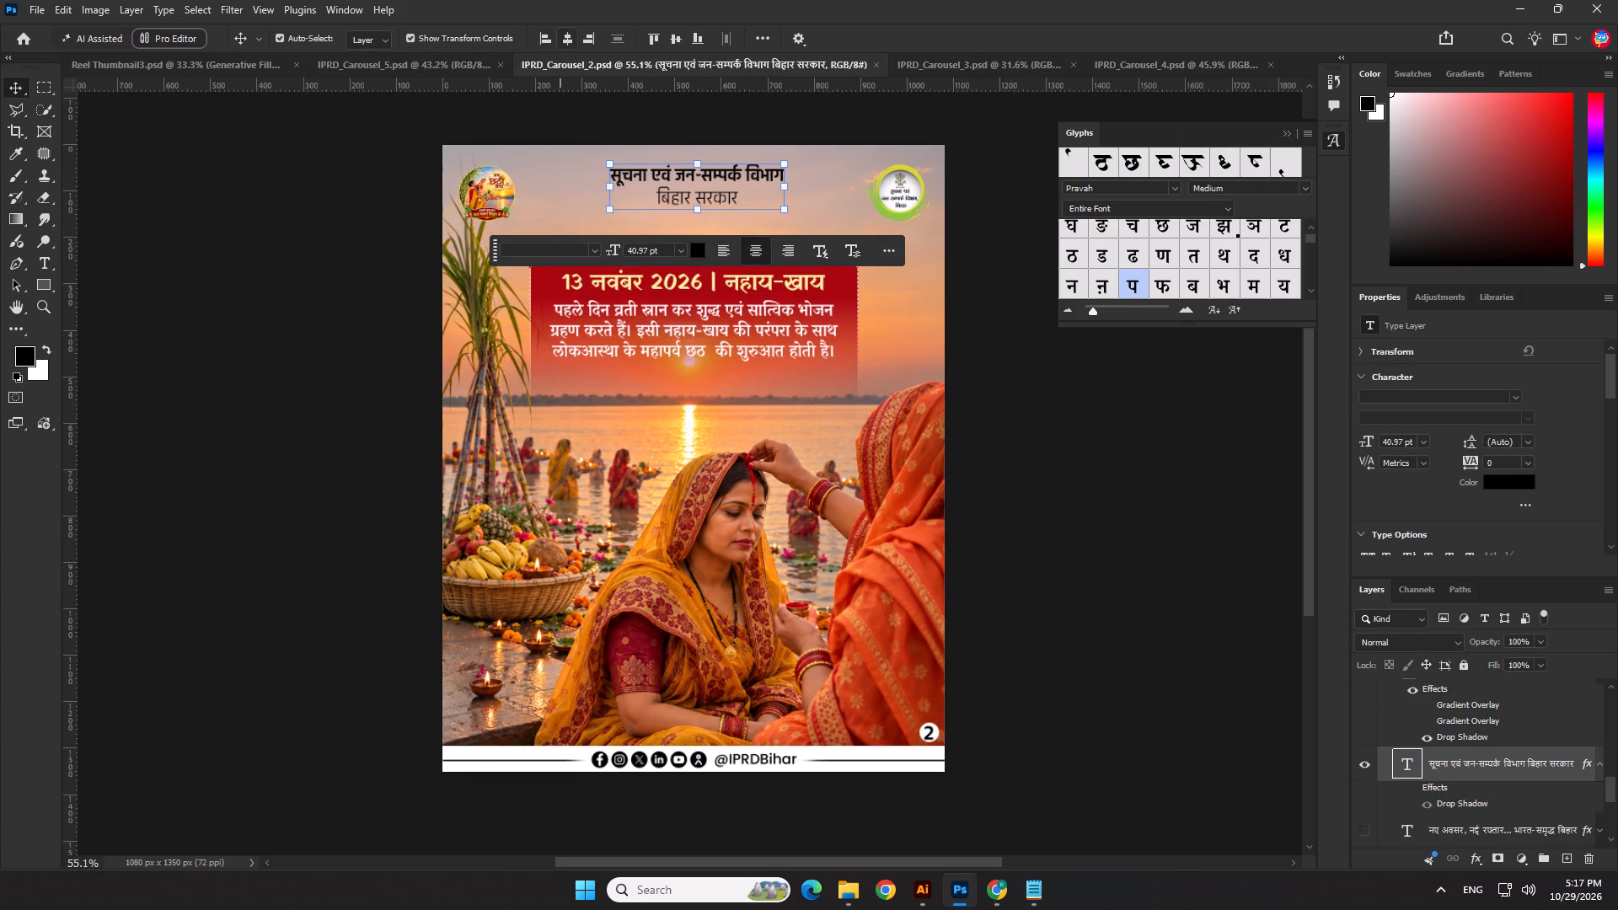
pyautogui.click(565, 38)
pyautogui.click(341, 229)
# Save IPRD_Carousel_2.psd and save a PNG copy of it, replacing the existing IPRD_Carousel_2 copy.png.
pyautogui.hotkey('ctrl', 's')
pyautogui.click(25, 0)
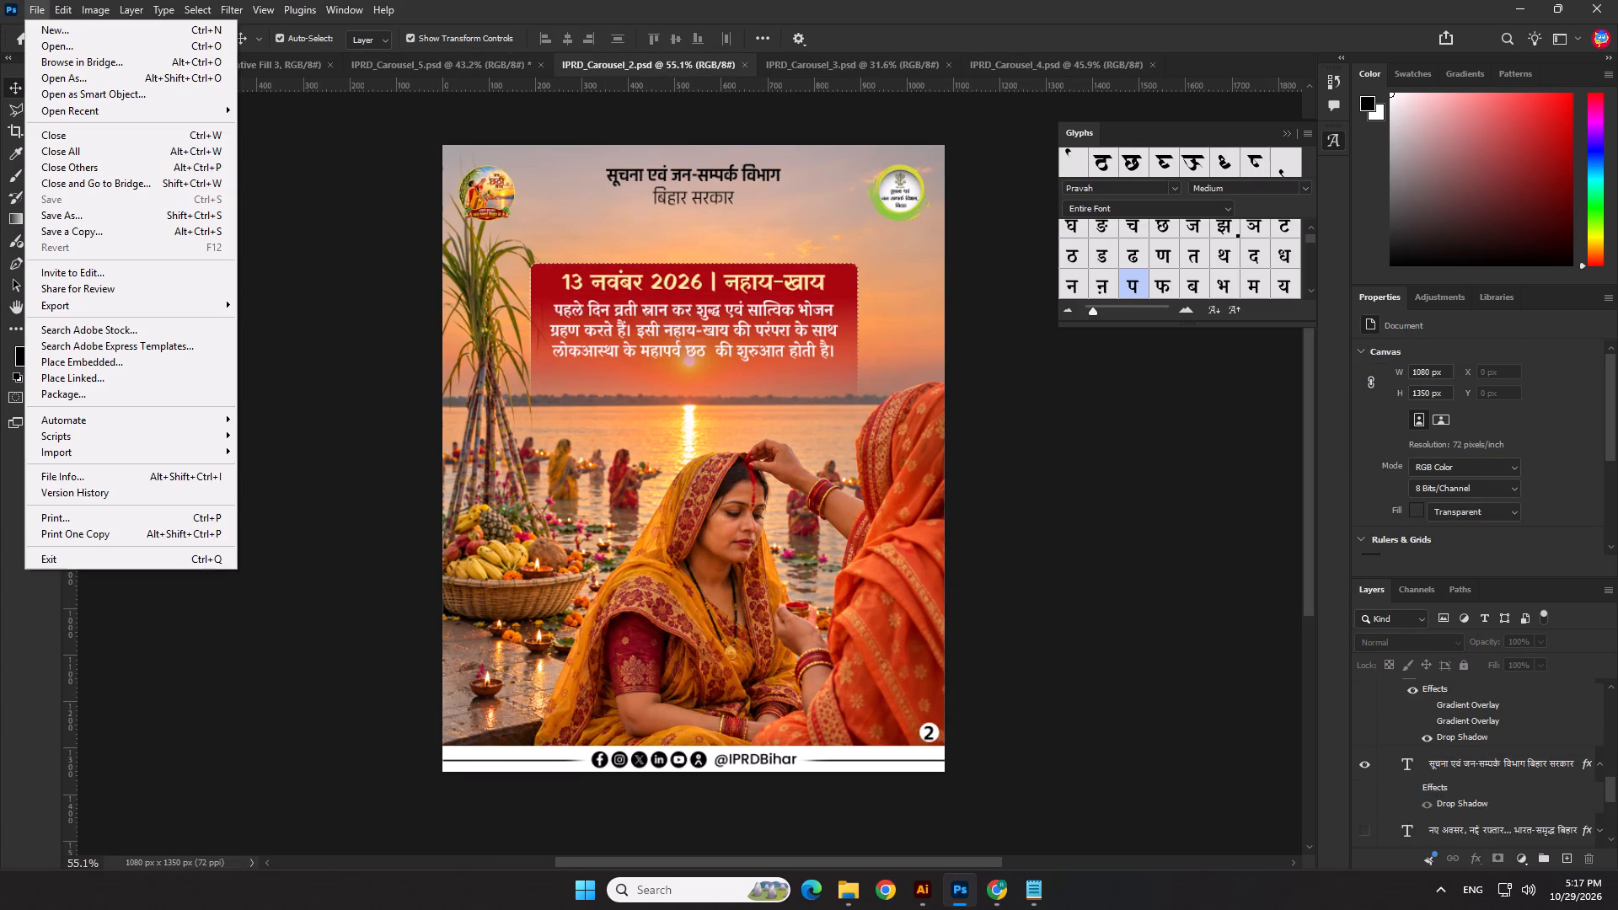
pyautogui.click(129, 228)
pyautogui.click(175, 726)
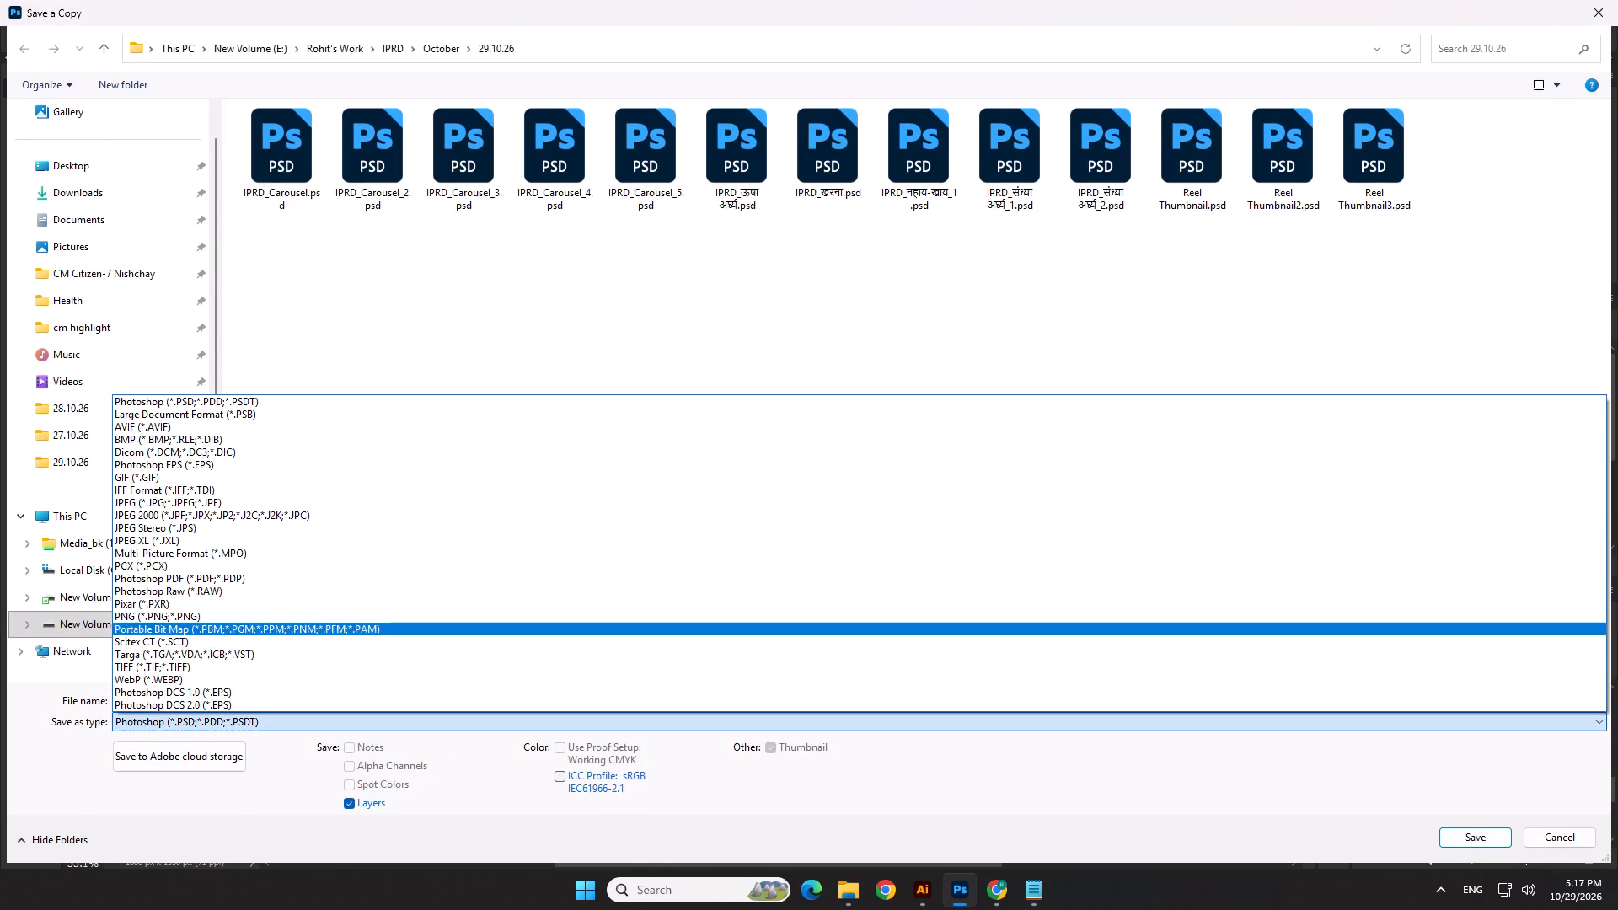
pyautogui.click(180, 618)
pyautogui.click(1473, 840)
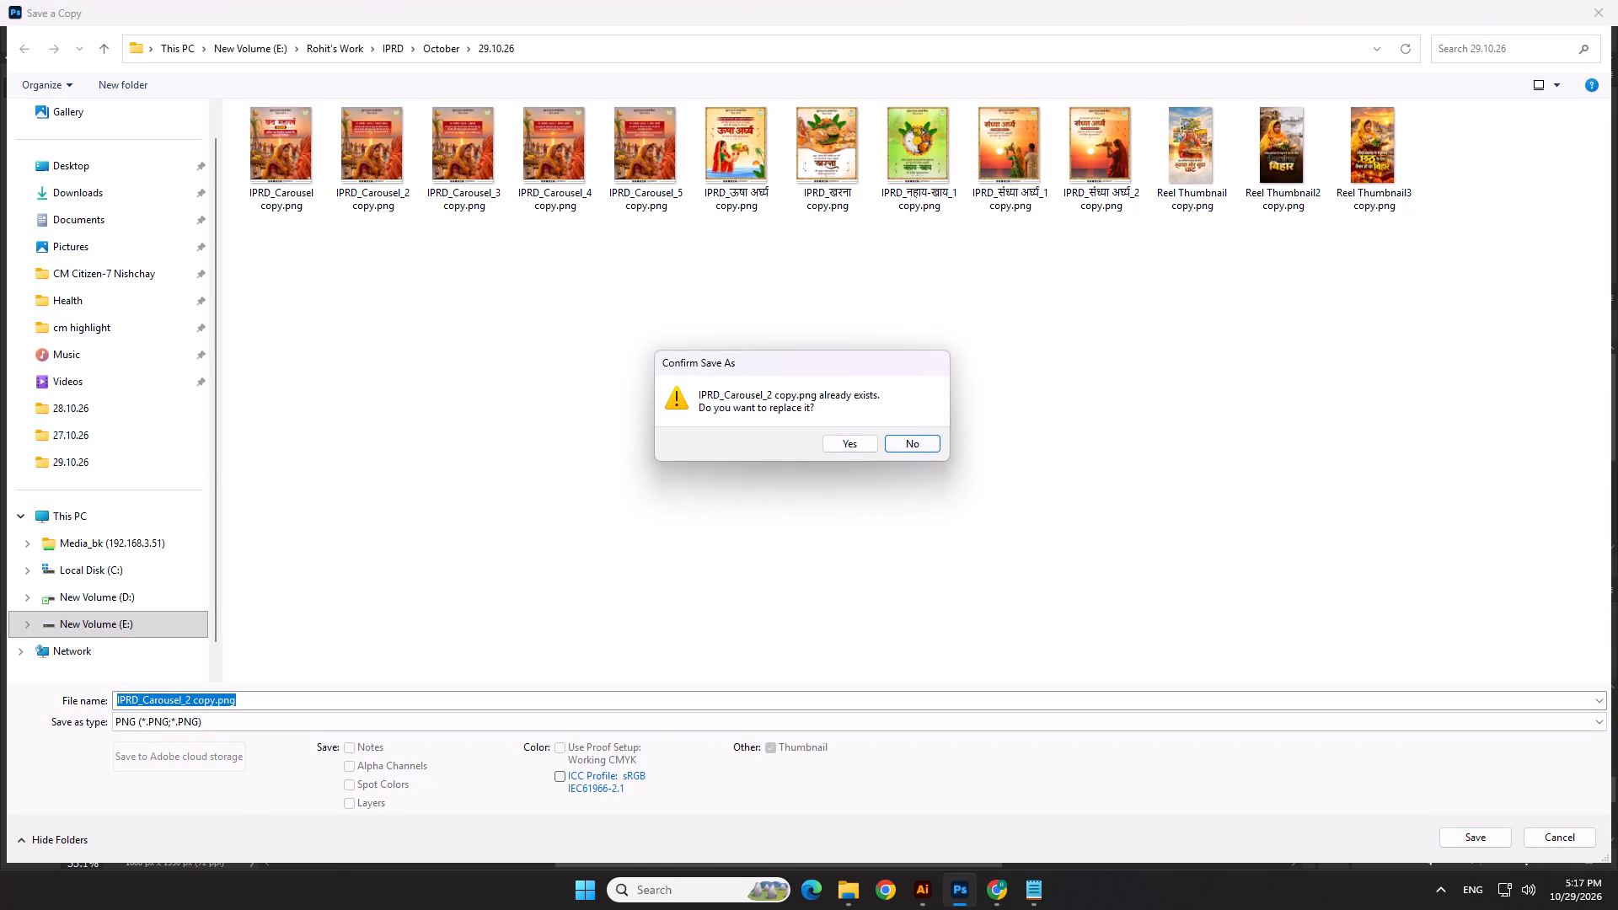
pyautogui.click(874, 445)
pyautogui.click(911, 269)
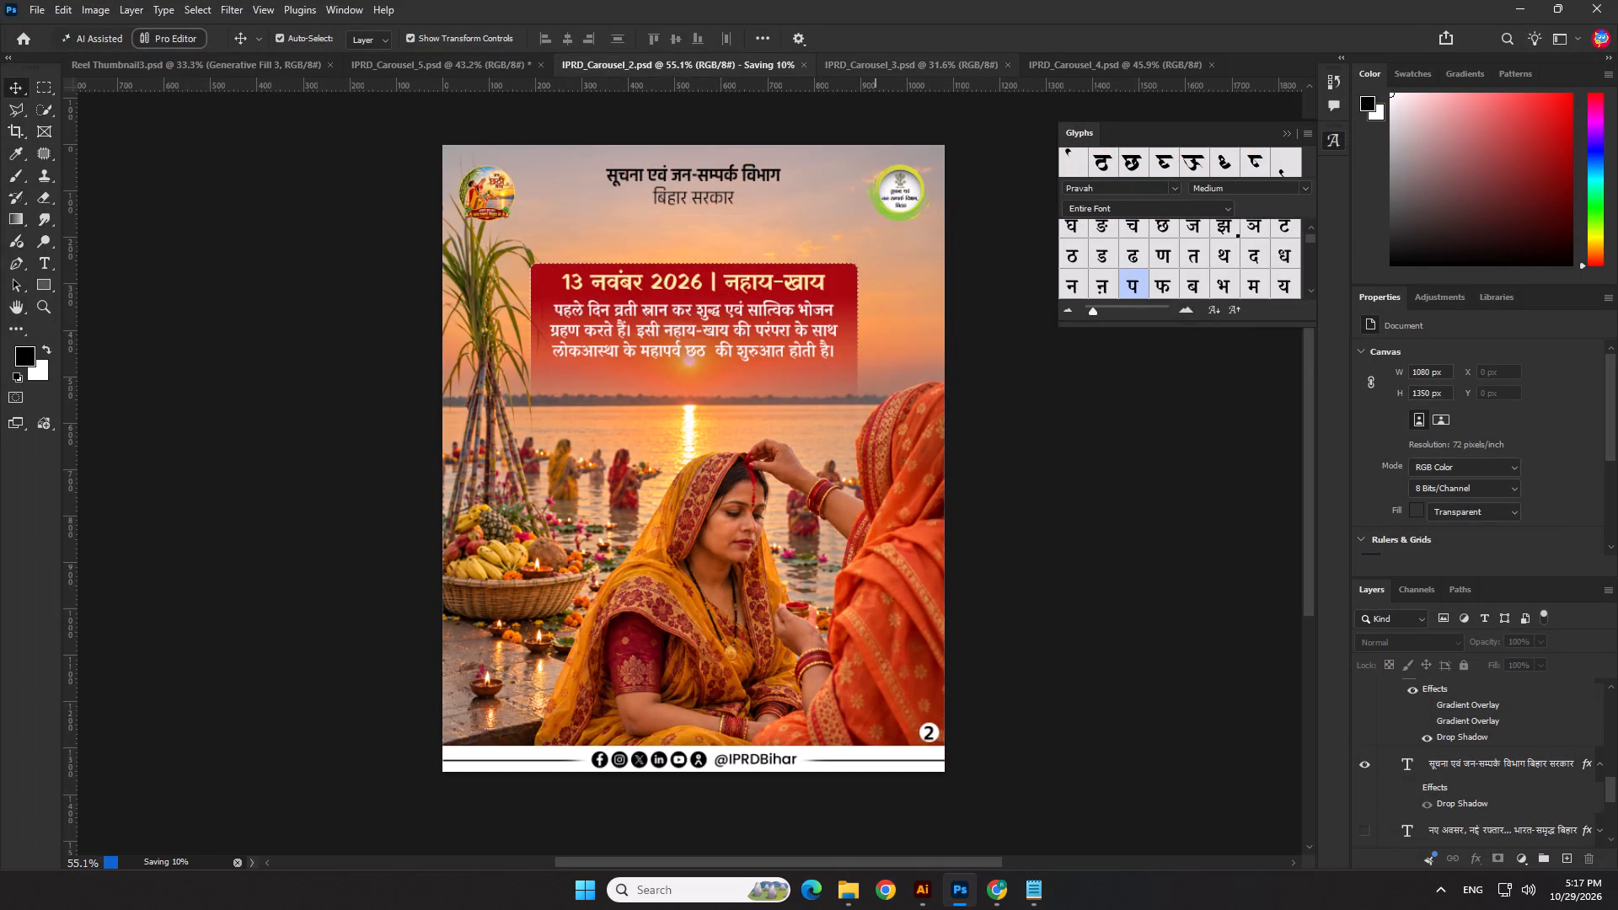
# Centre the department heading text horizontally on the canvas of slide 3, IPRD_Carousel_3.psd.
pyautogui.click(869, 68)
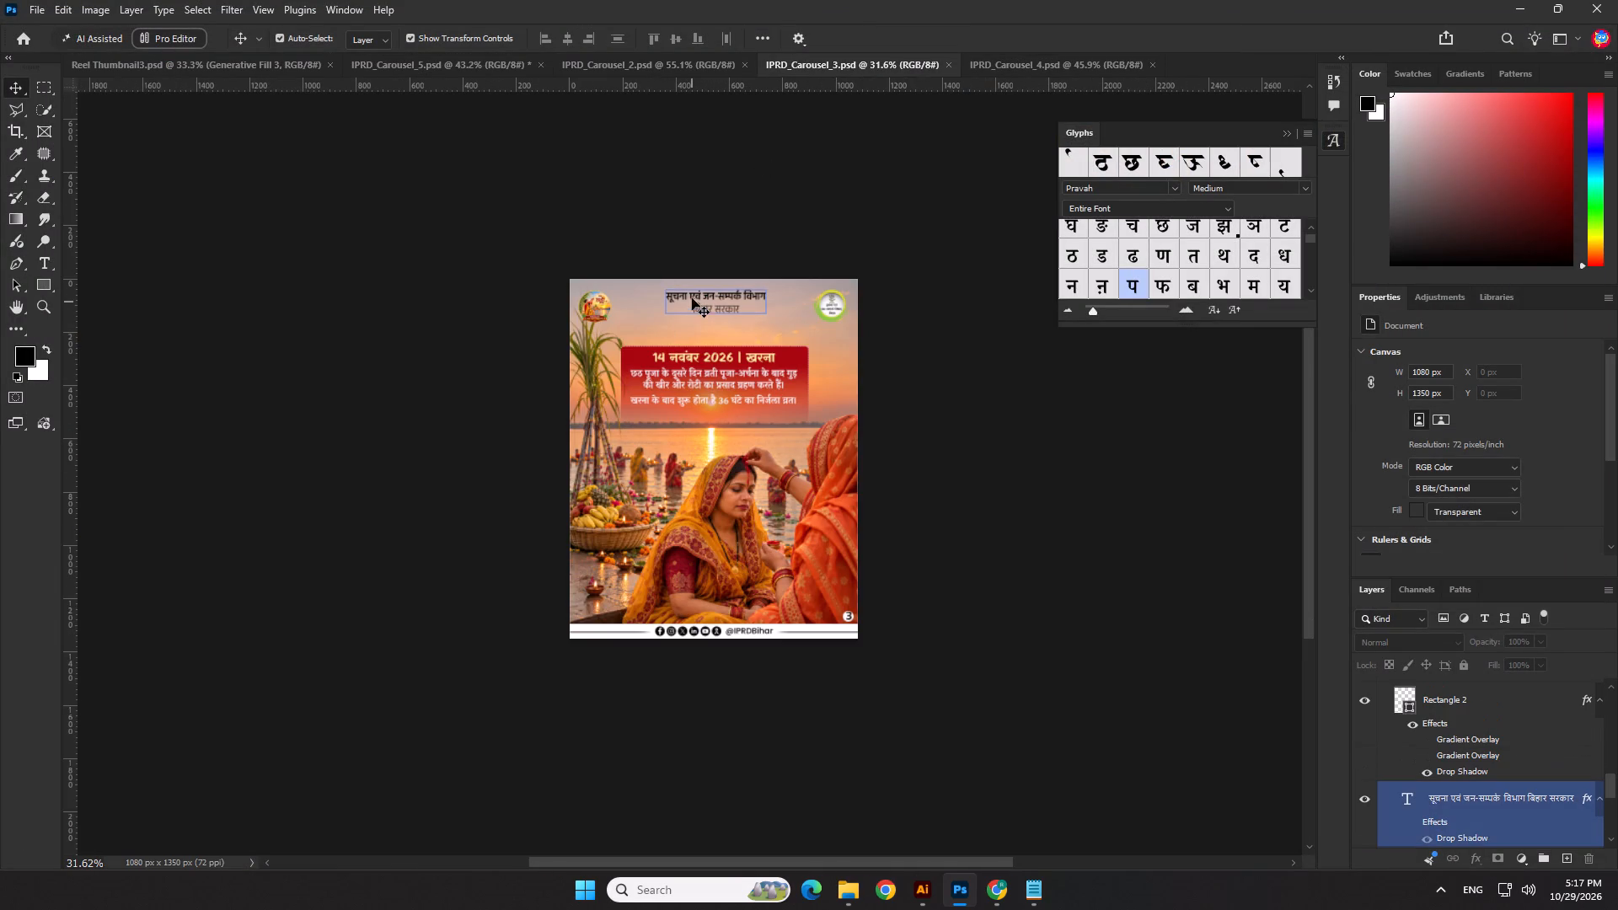
pyautogui.click(693, 297)
pyautogui.click(565, 35)
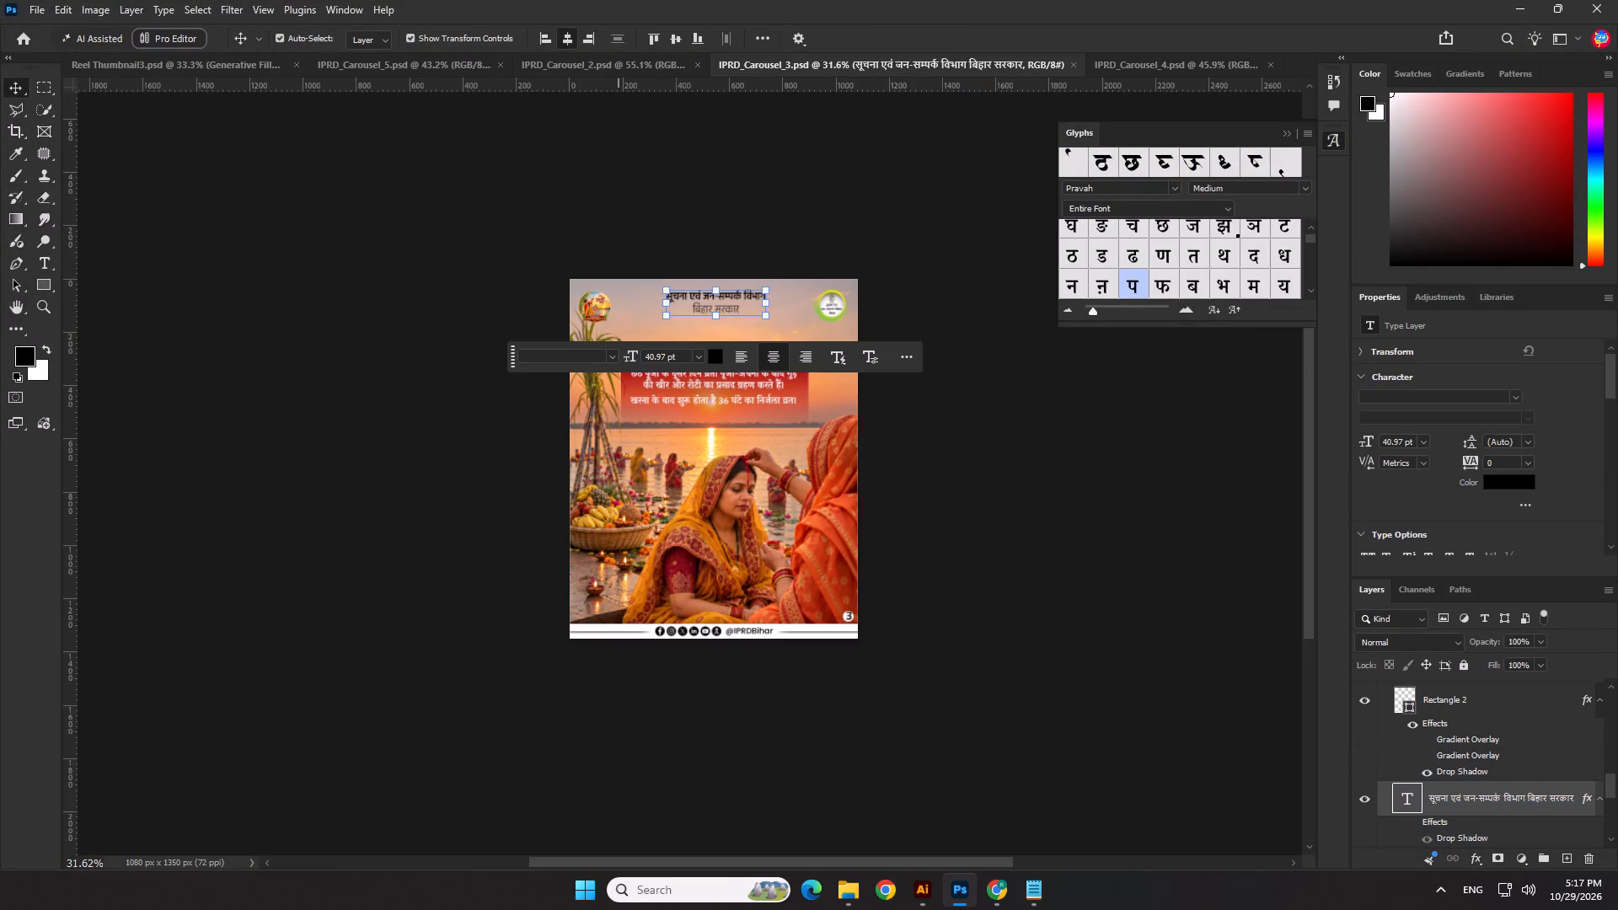
pyautogui.click(340, 306)
# Save IPRD_Carousel_3.psd and save a PNG copy of it, replacing the existing IPRD_Carousel_3 copy.png.
pyautogui.hotkey('ctrl', 's')
pyautogui.click(26, 13)
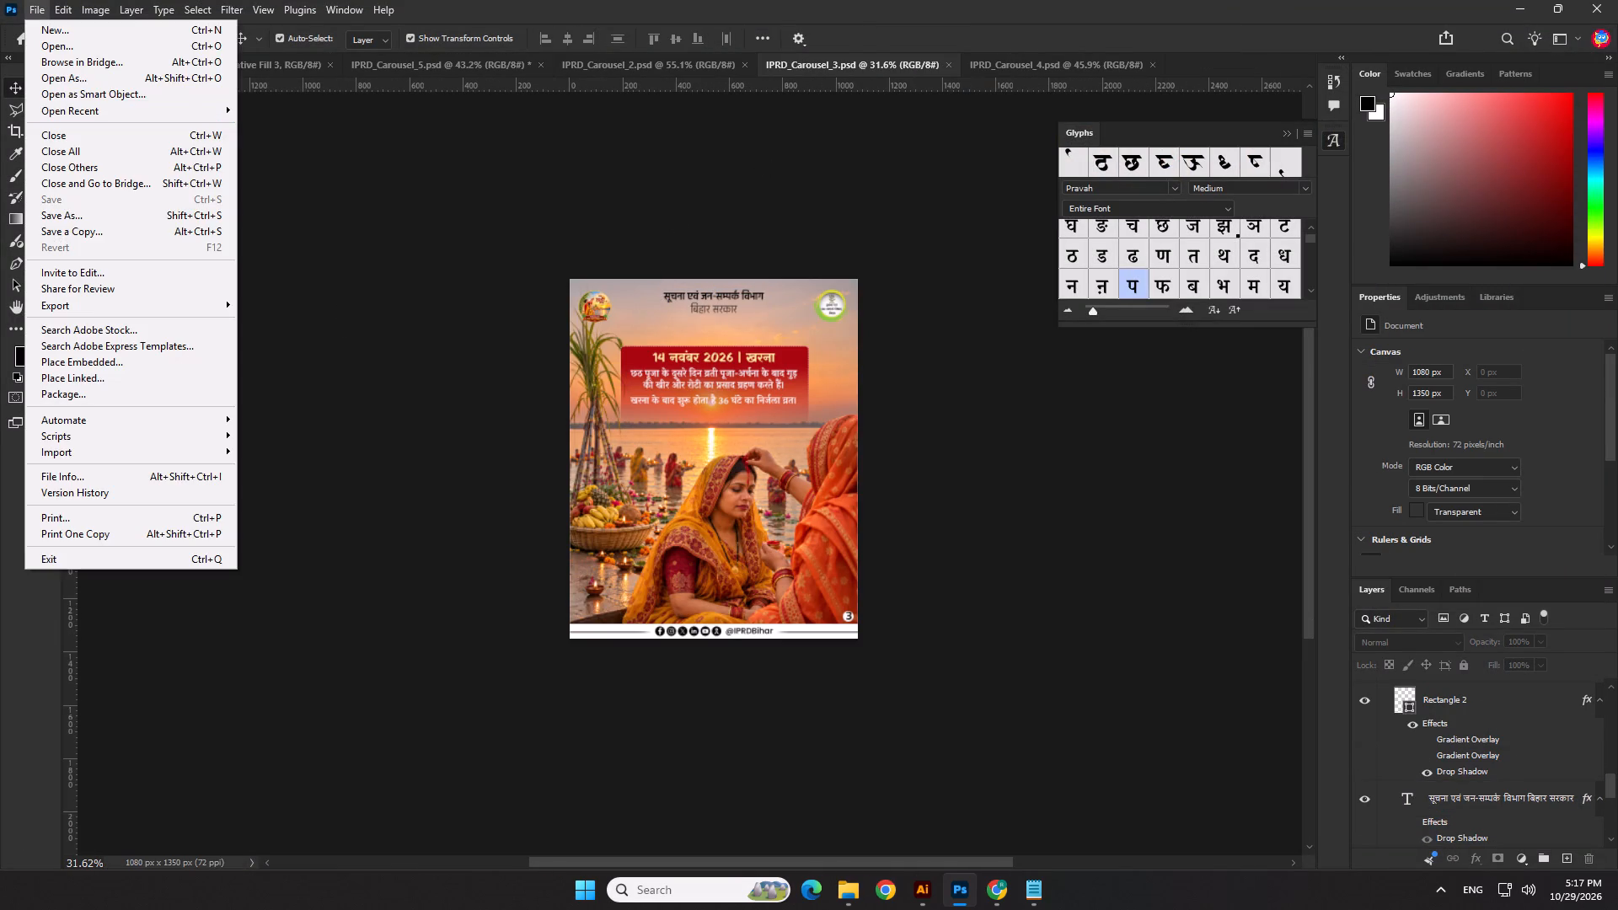
pyautogui.click(58, 223)
pyautogui.click(169, 719)
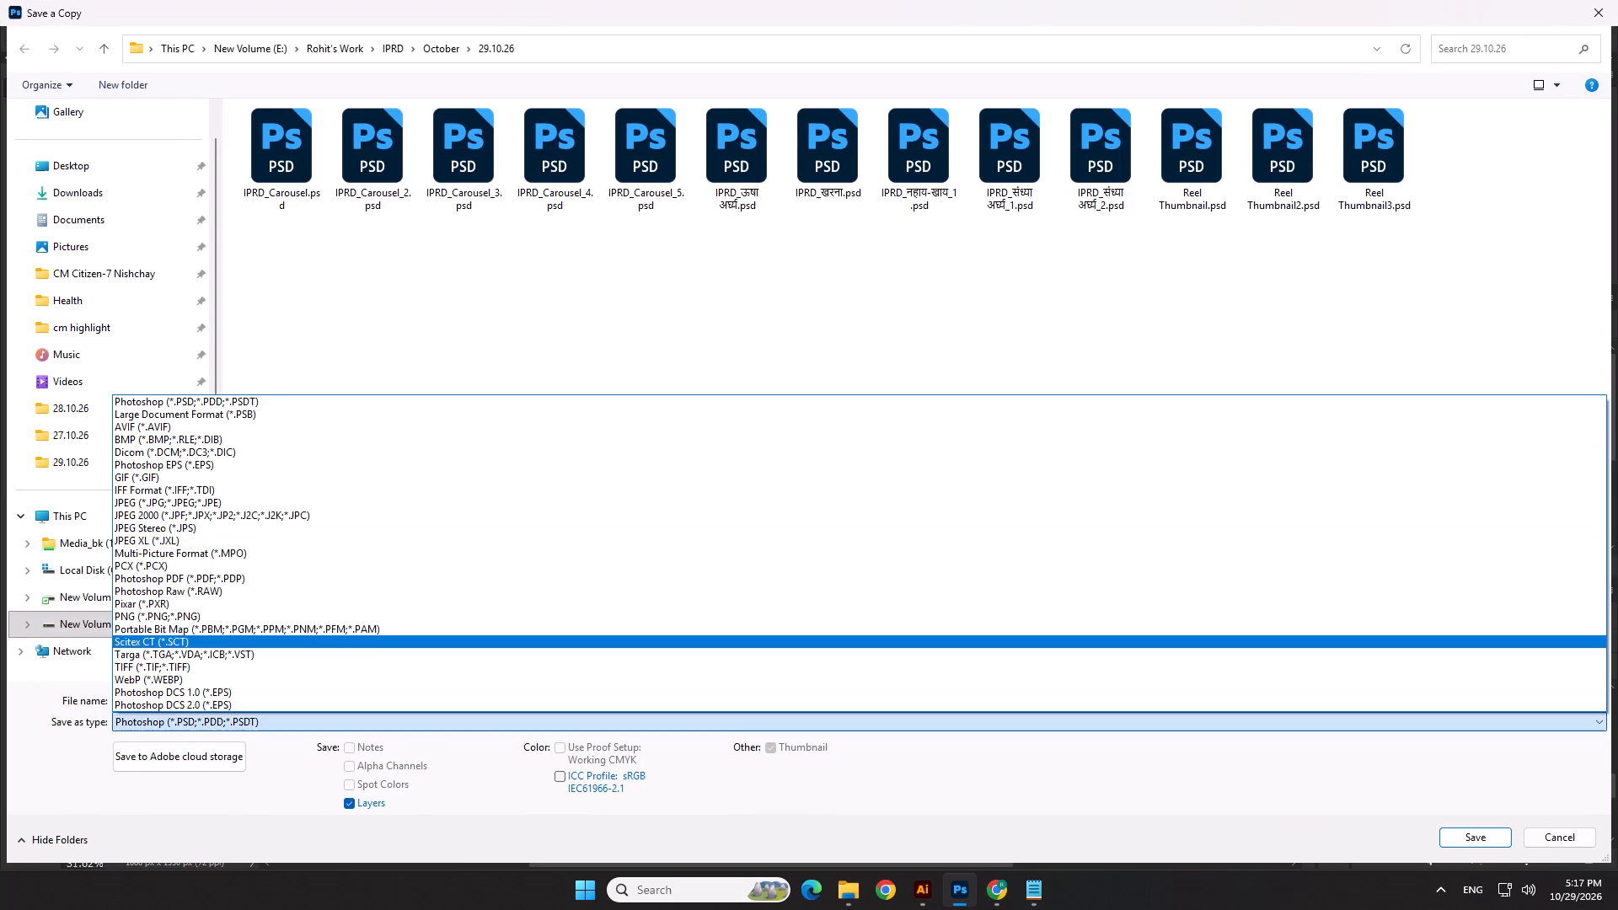
pyautogui.click(159, 617)
pyautogui.click(1487, 840)
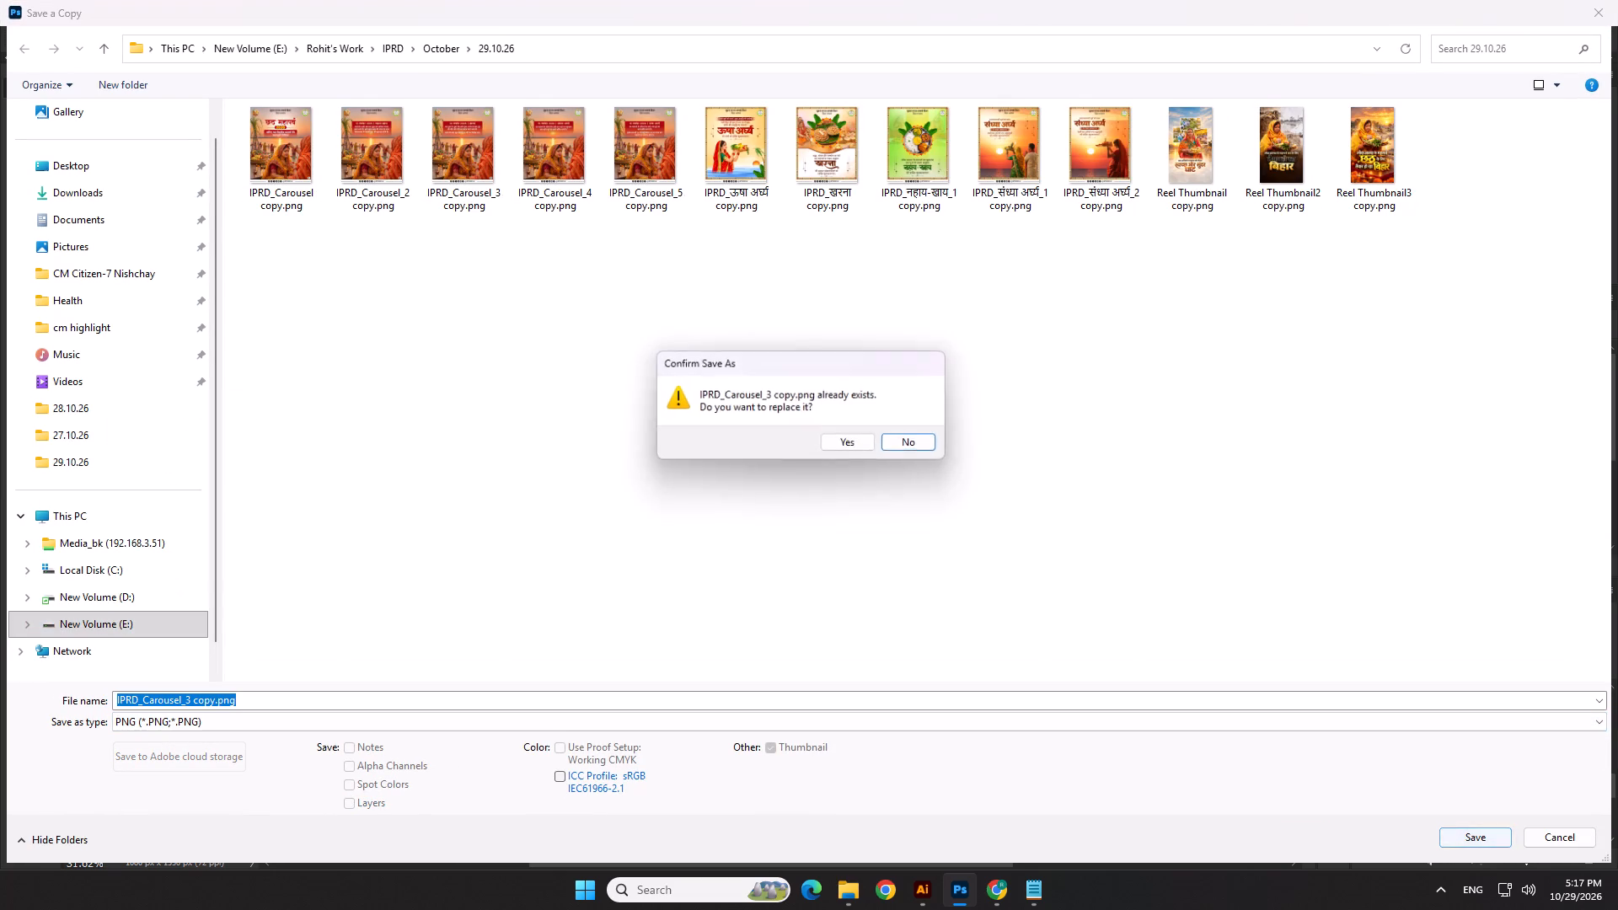
pyautogui.click(842, 445)
pyautogui.click(913, 264)
pyautogui.click(988, 500)
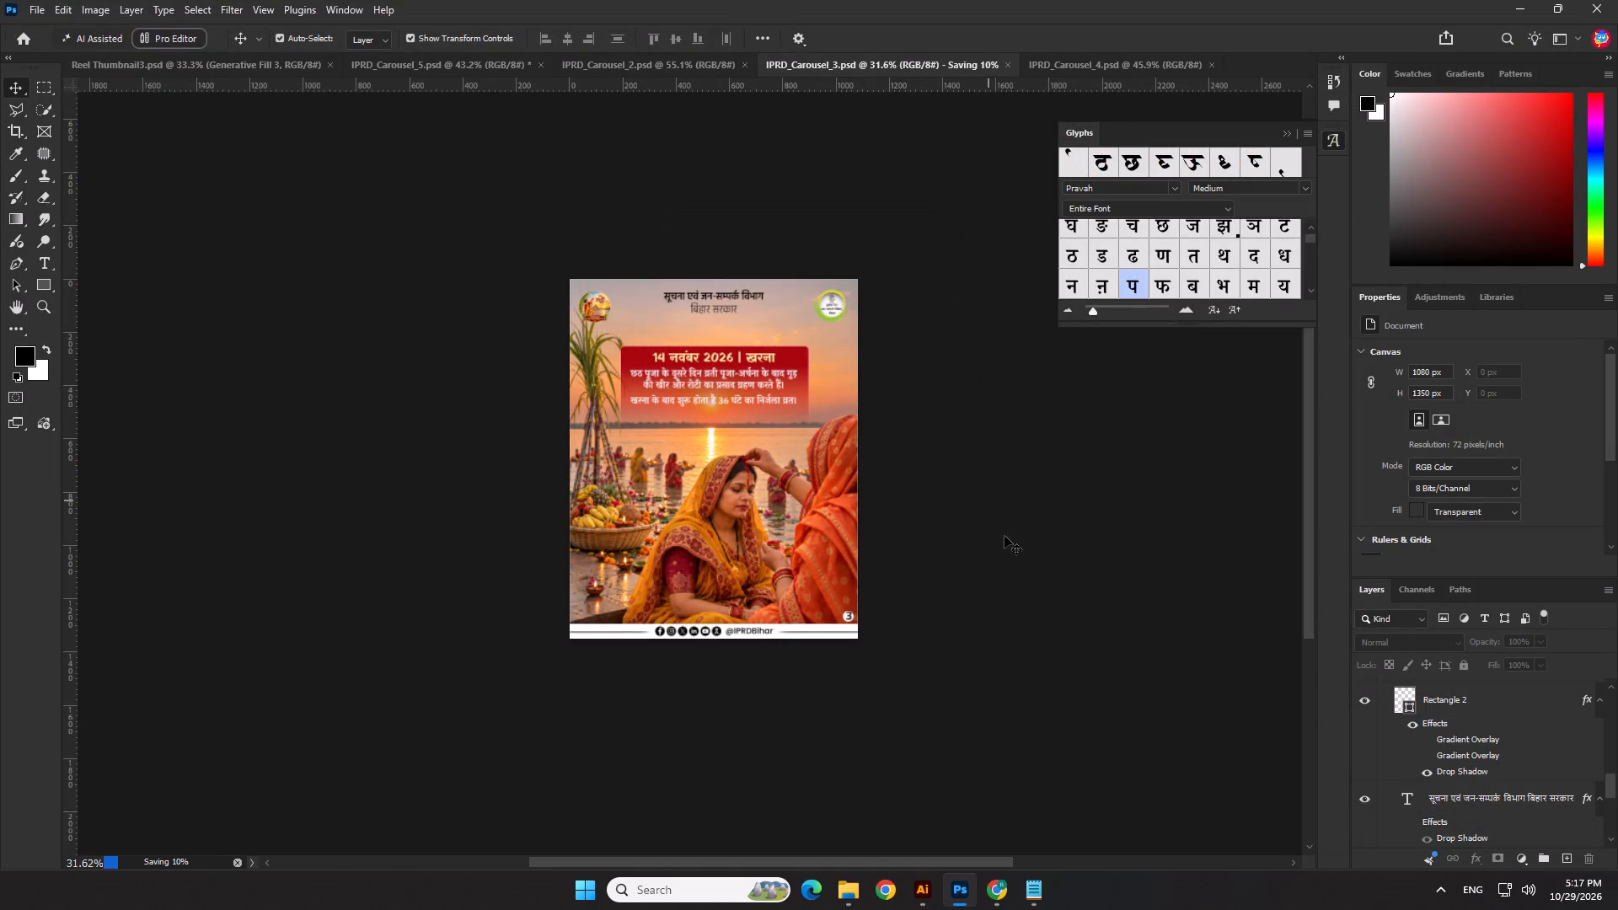
pyautogui.hotkey('ctrl', 's')
pyautogui.click(936, 67)
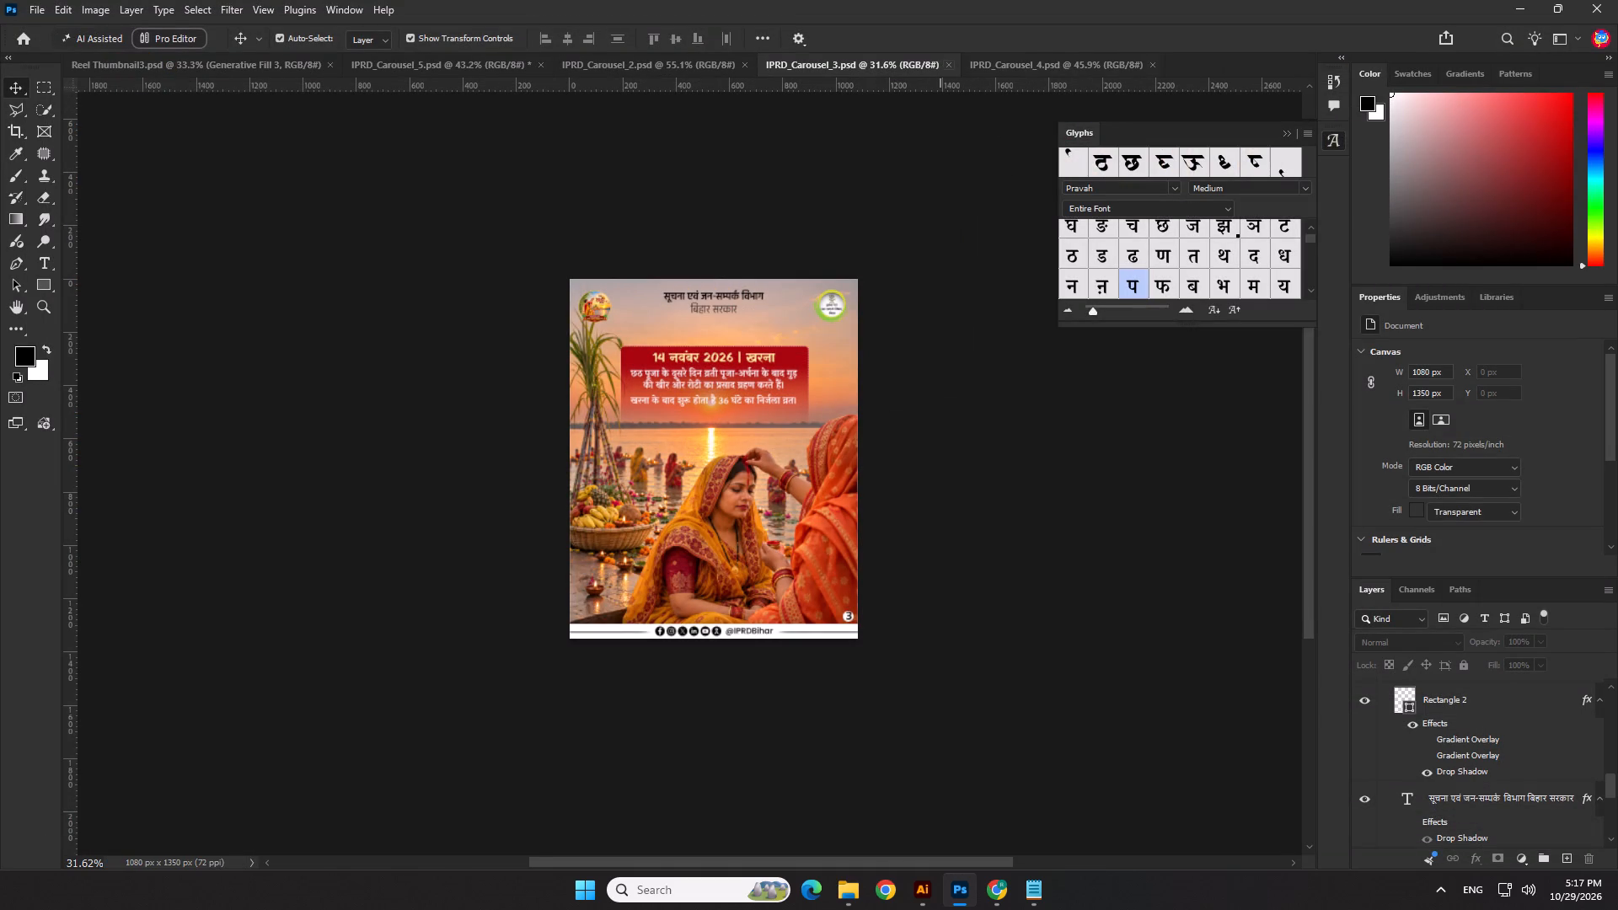
# Centre the department heading text horizontally on the canvas of slide 4, IPRD_Carousel_4.psd.
pyautogui.click(985, 67)
pyautogui.click(727, 195)
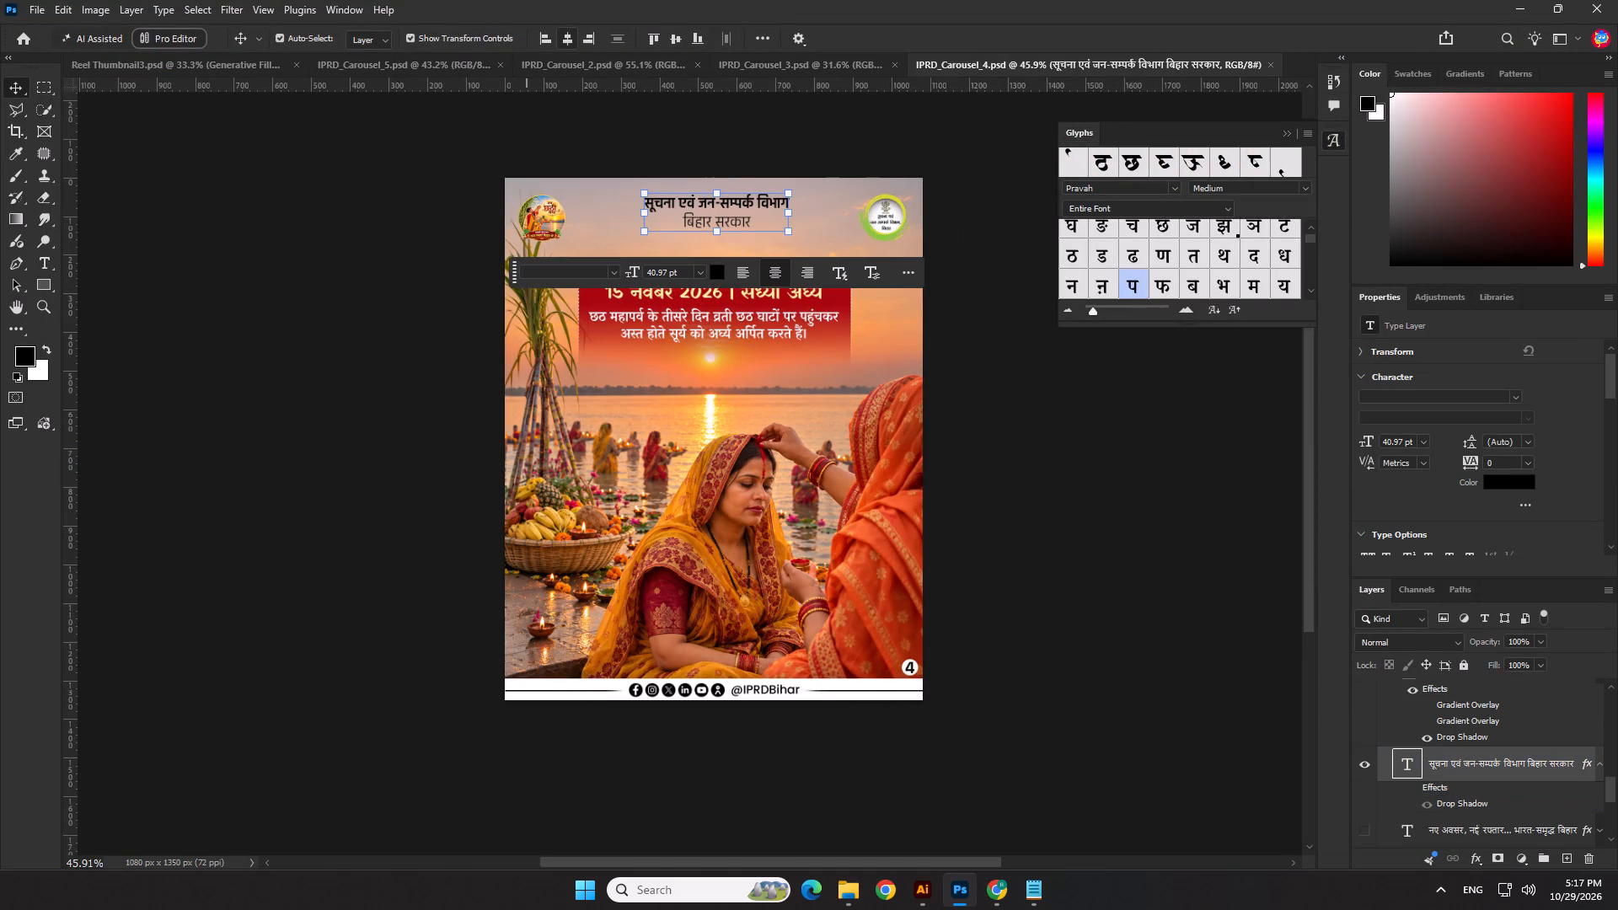
pyautogui.click(572, 39)
# Save IPRD_Carousel_4.psd and save a PNG copy of it, replacing the existing IPRD_Carousel_4 copy.png.
pyautogui.hotkey('ctrl', 's')
pyautogui.click(31, 8)
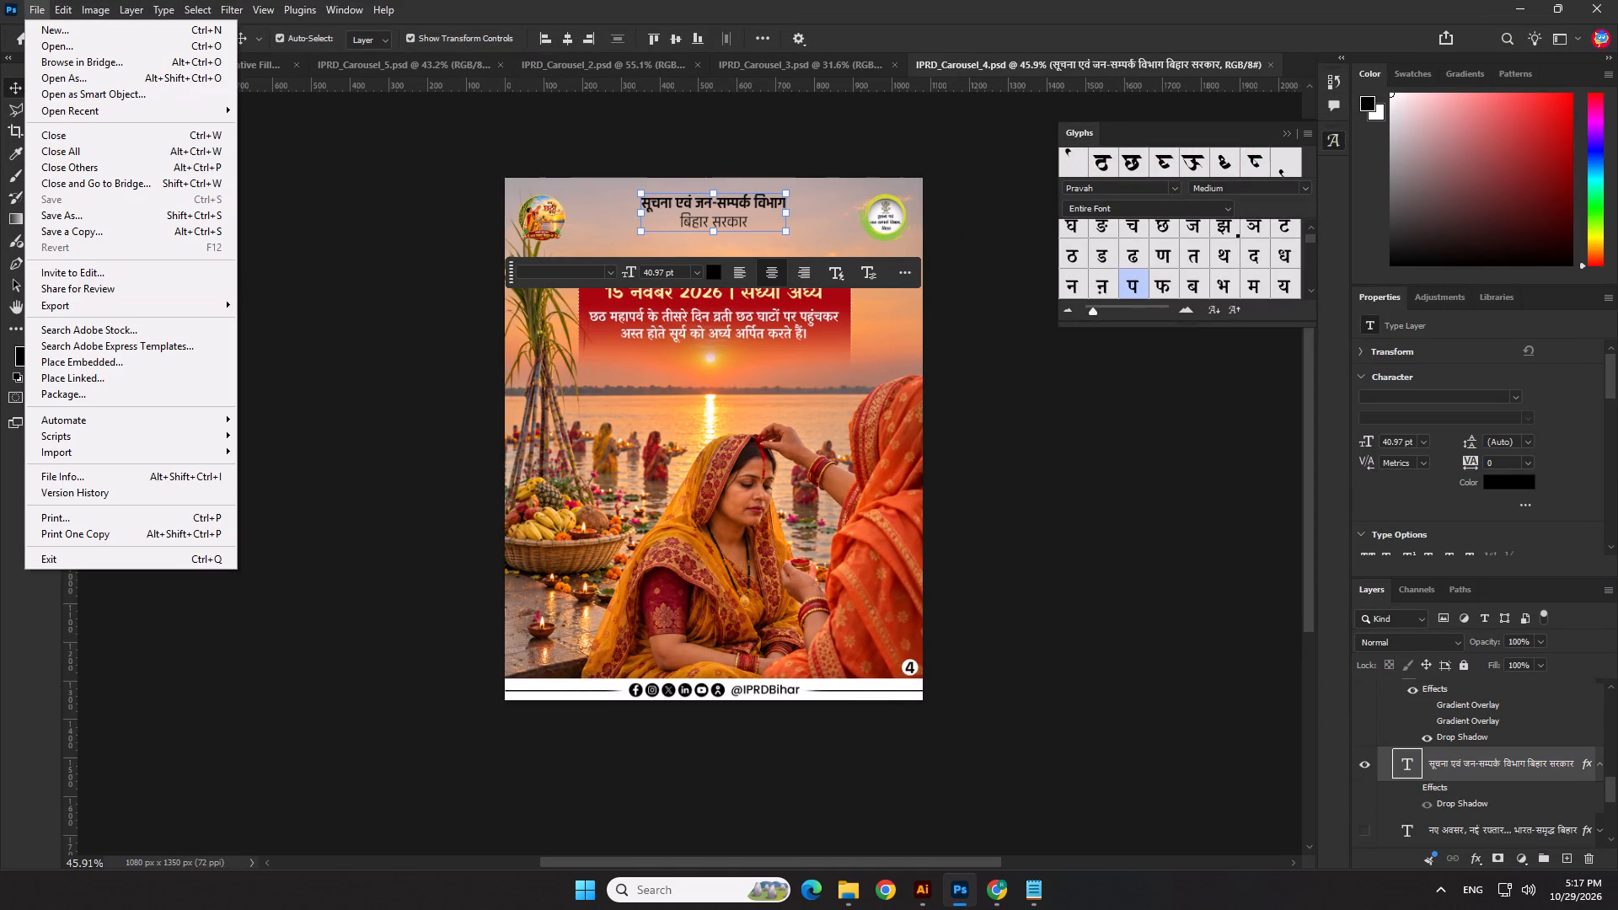
pyautogui.click(101, 241)
pyautogui.click(104, 227)
pyautogui.click(253, 725)
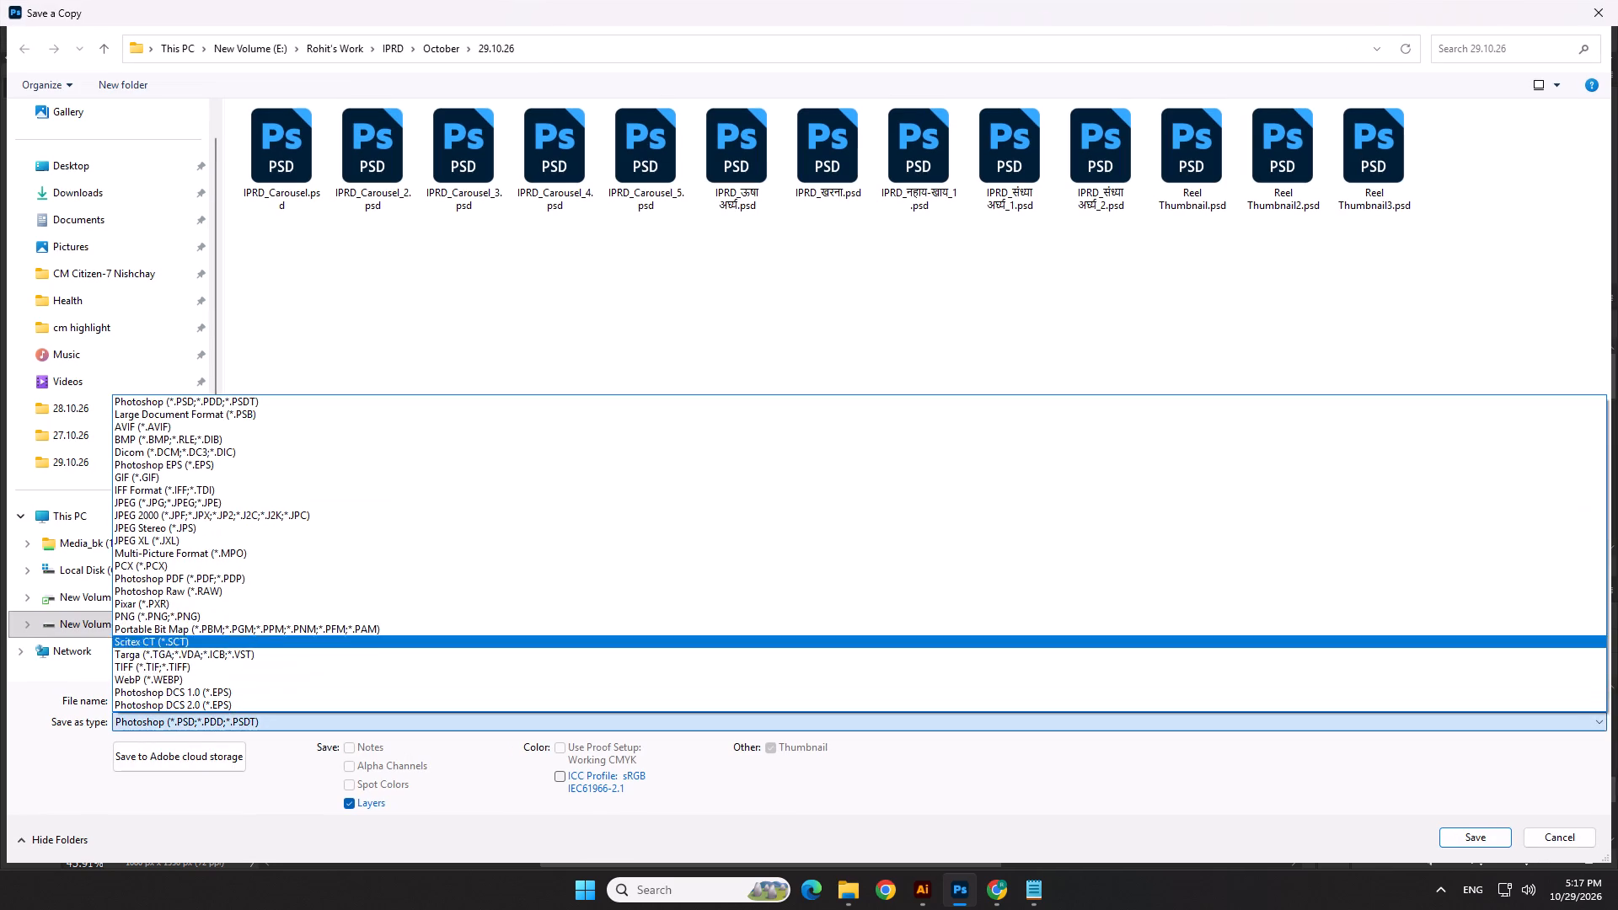
pyautogui.click(235, 617)
pyautogui.click(1455, 827)
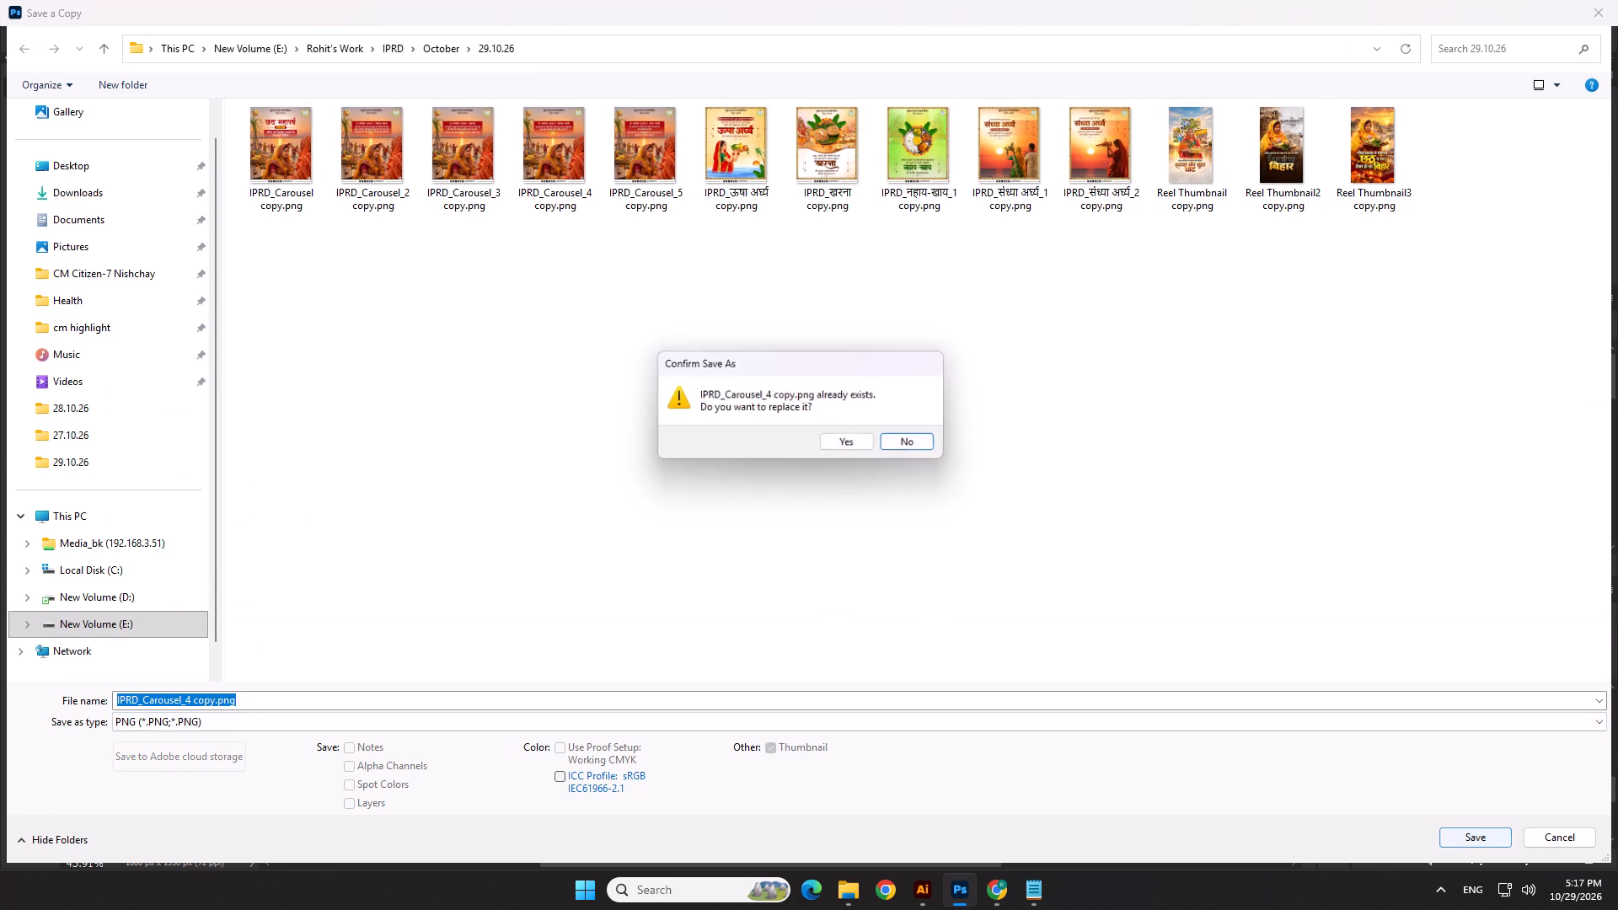
pyautogui.click(869, 446)
pyautogui.click(932, 256)
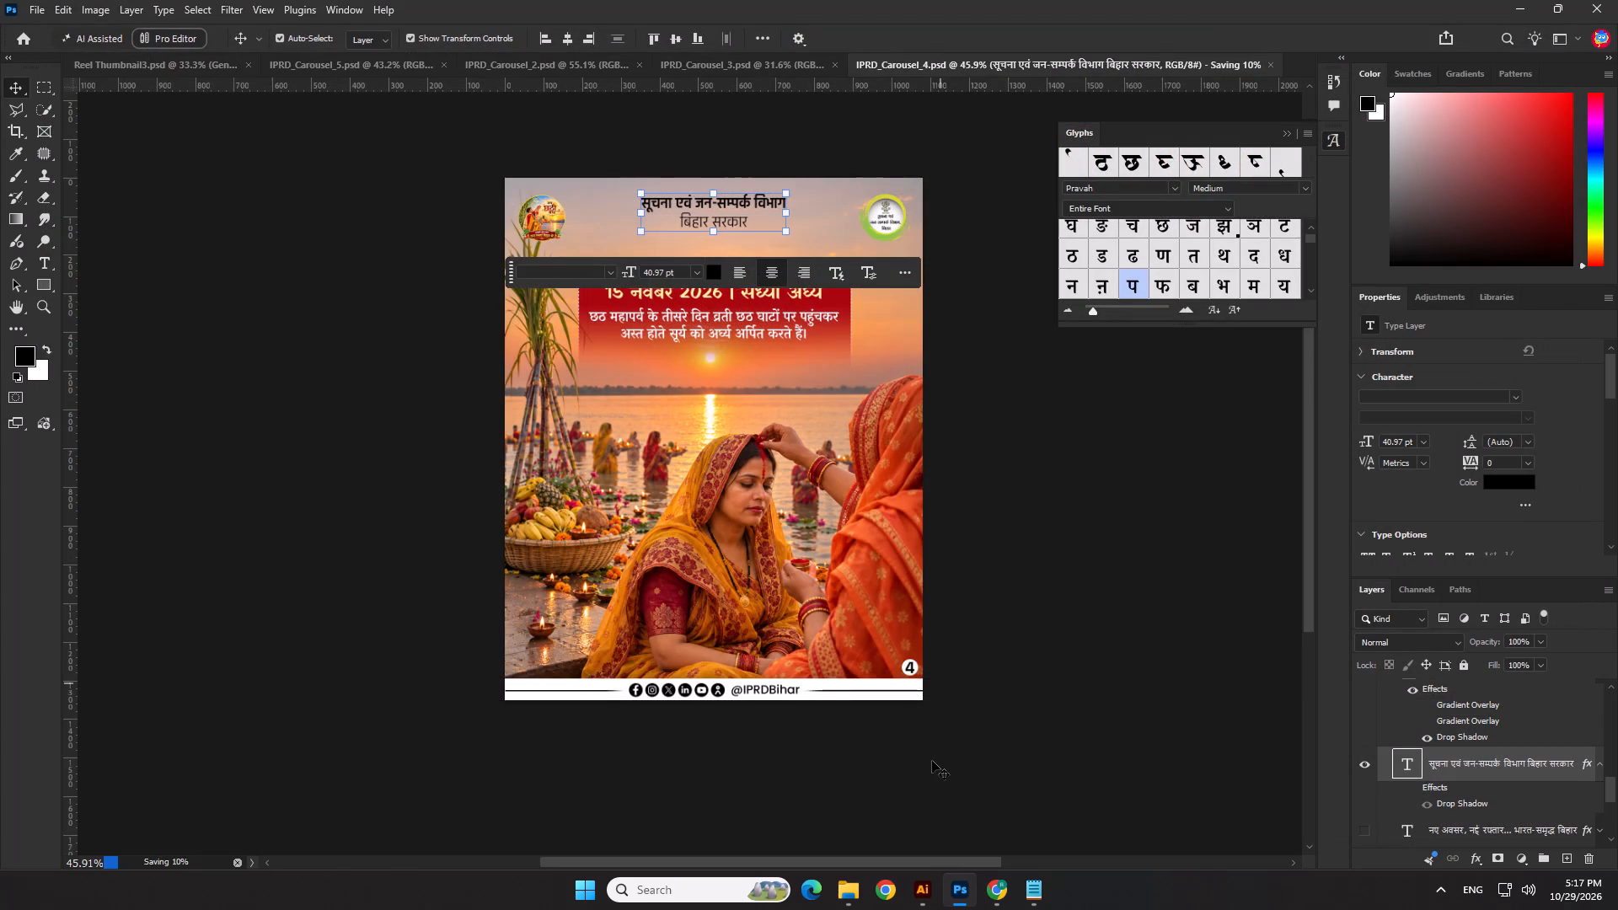
# Switch to File Explorer and review the five exported carousel PNGs in the 29.10.26 folder, from slide 1 to slide 5.
pyautogui.click(834, 884)
pyautogui.click(866, 806)
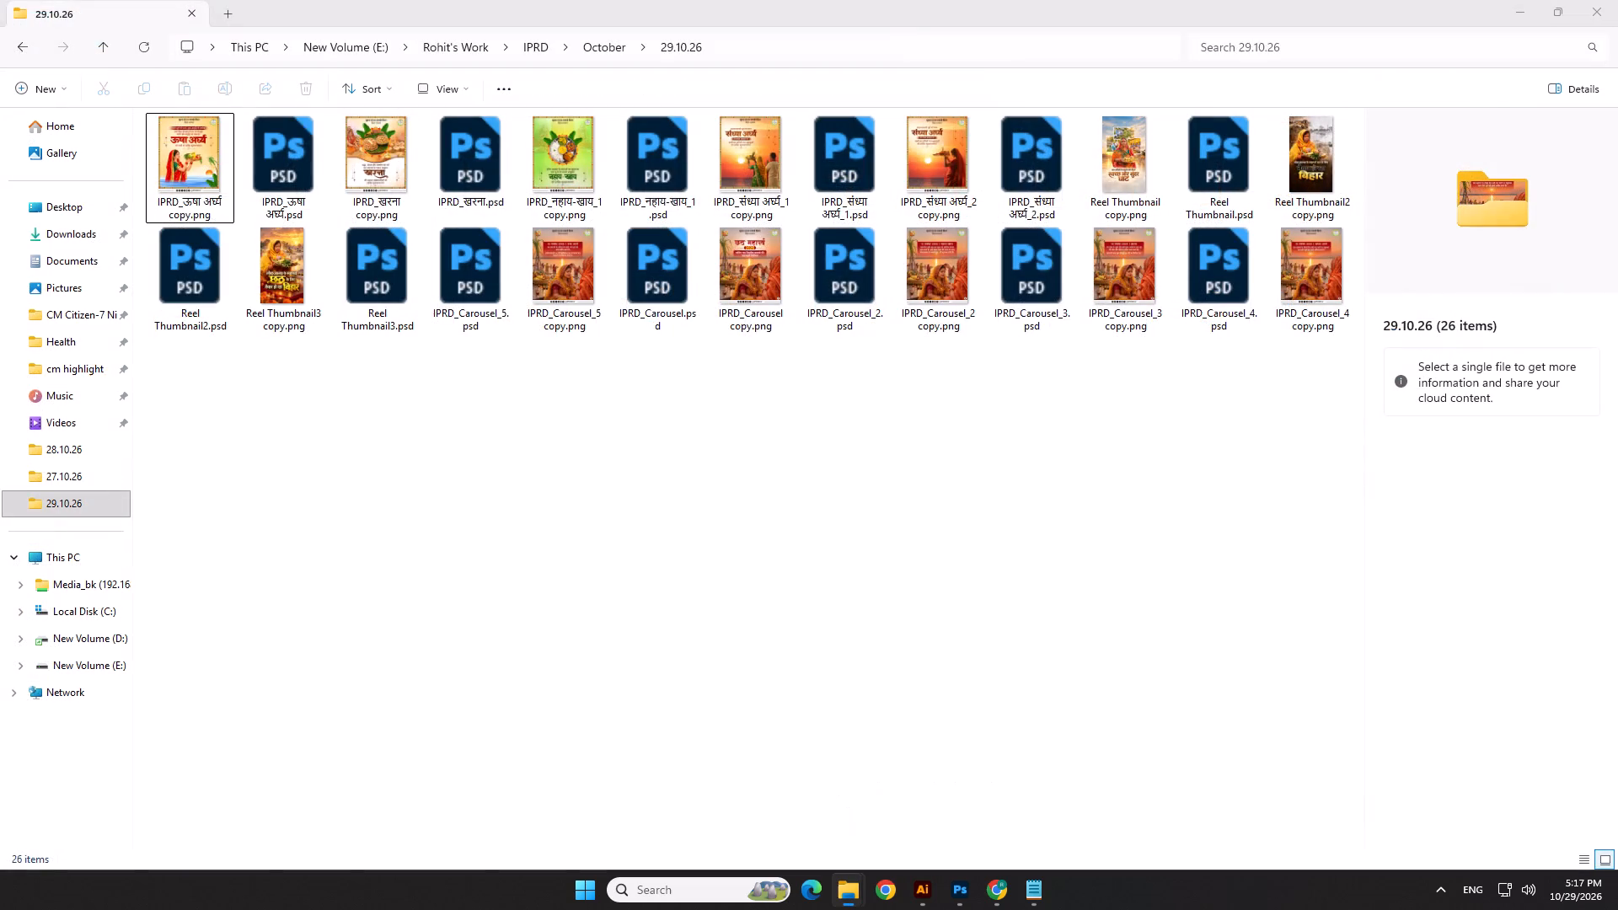
pyautogui.click(94, 484)
pyautogui.click(88, 500)
pyautogui.doubleClick(196, 200)
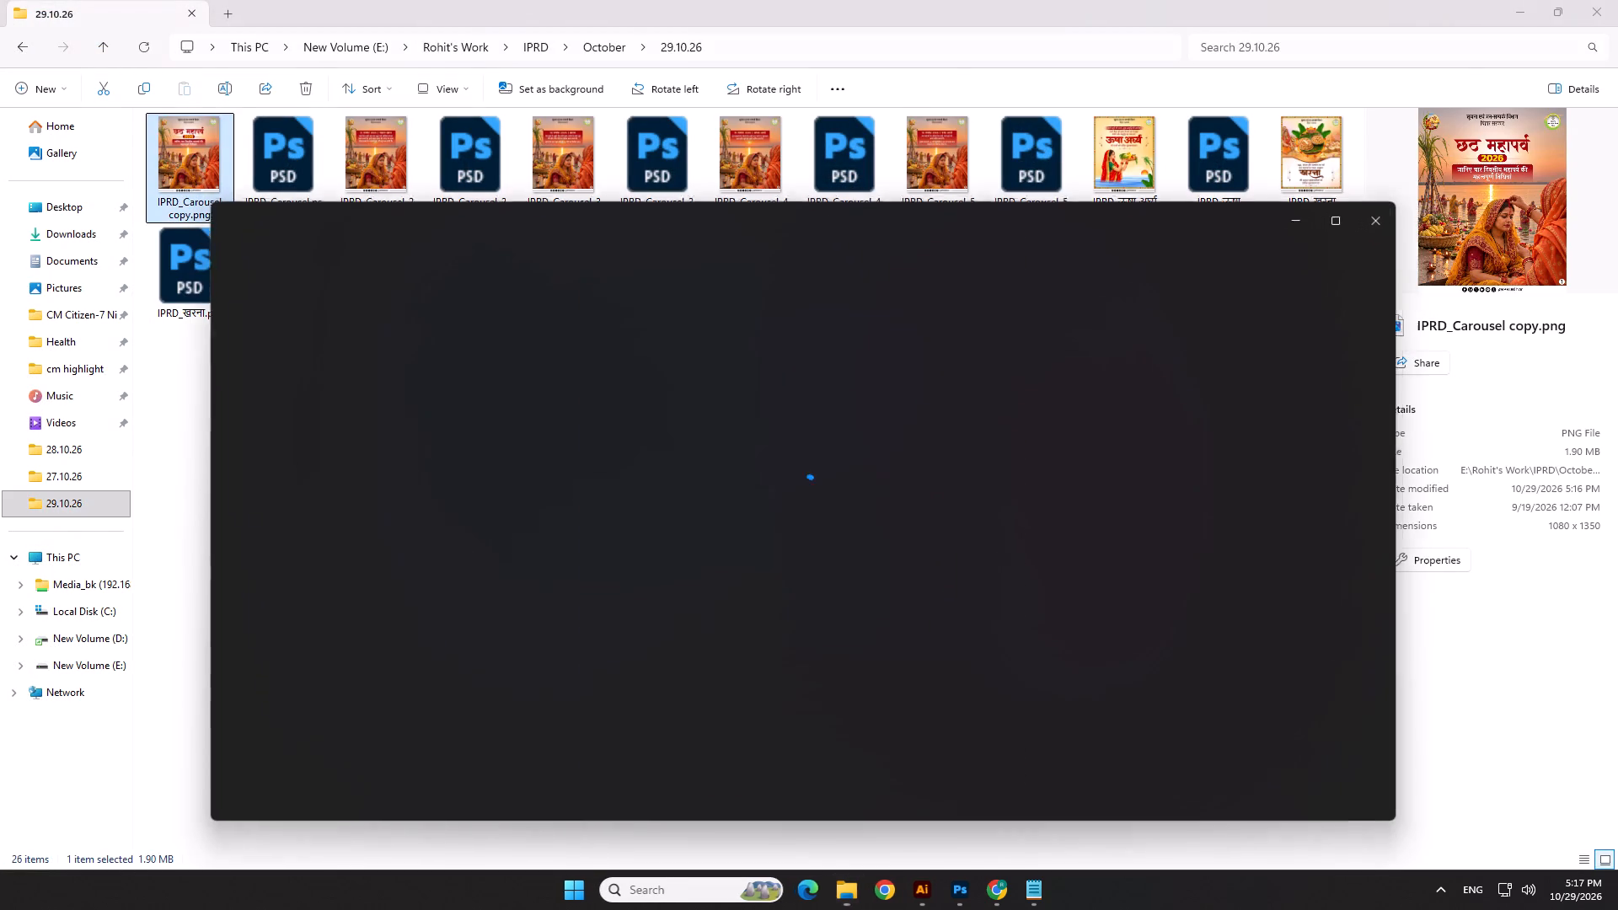
pyautogui.press('Right')
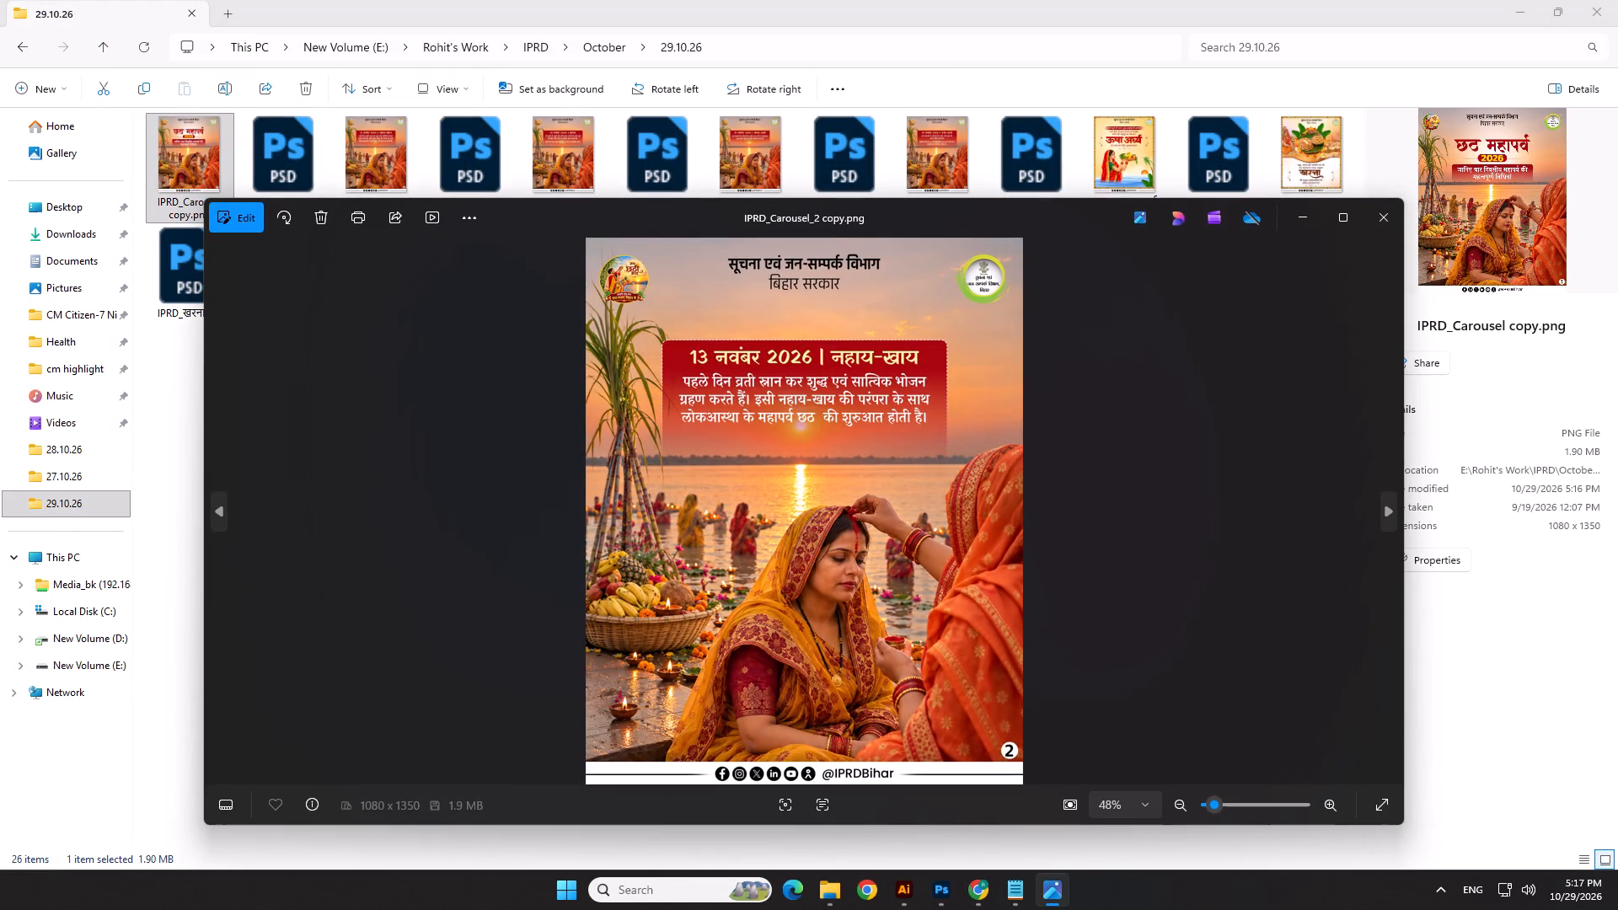
pyautogui.press('Right')
pyautogui.press('Right')
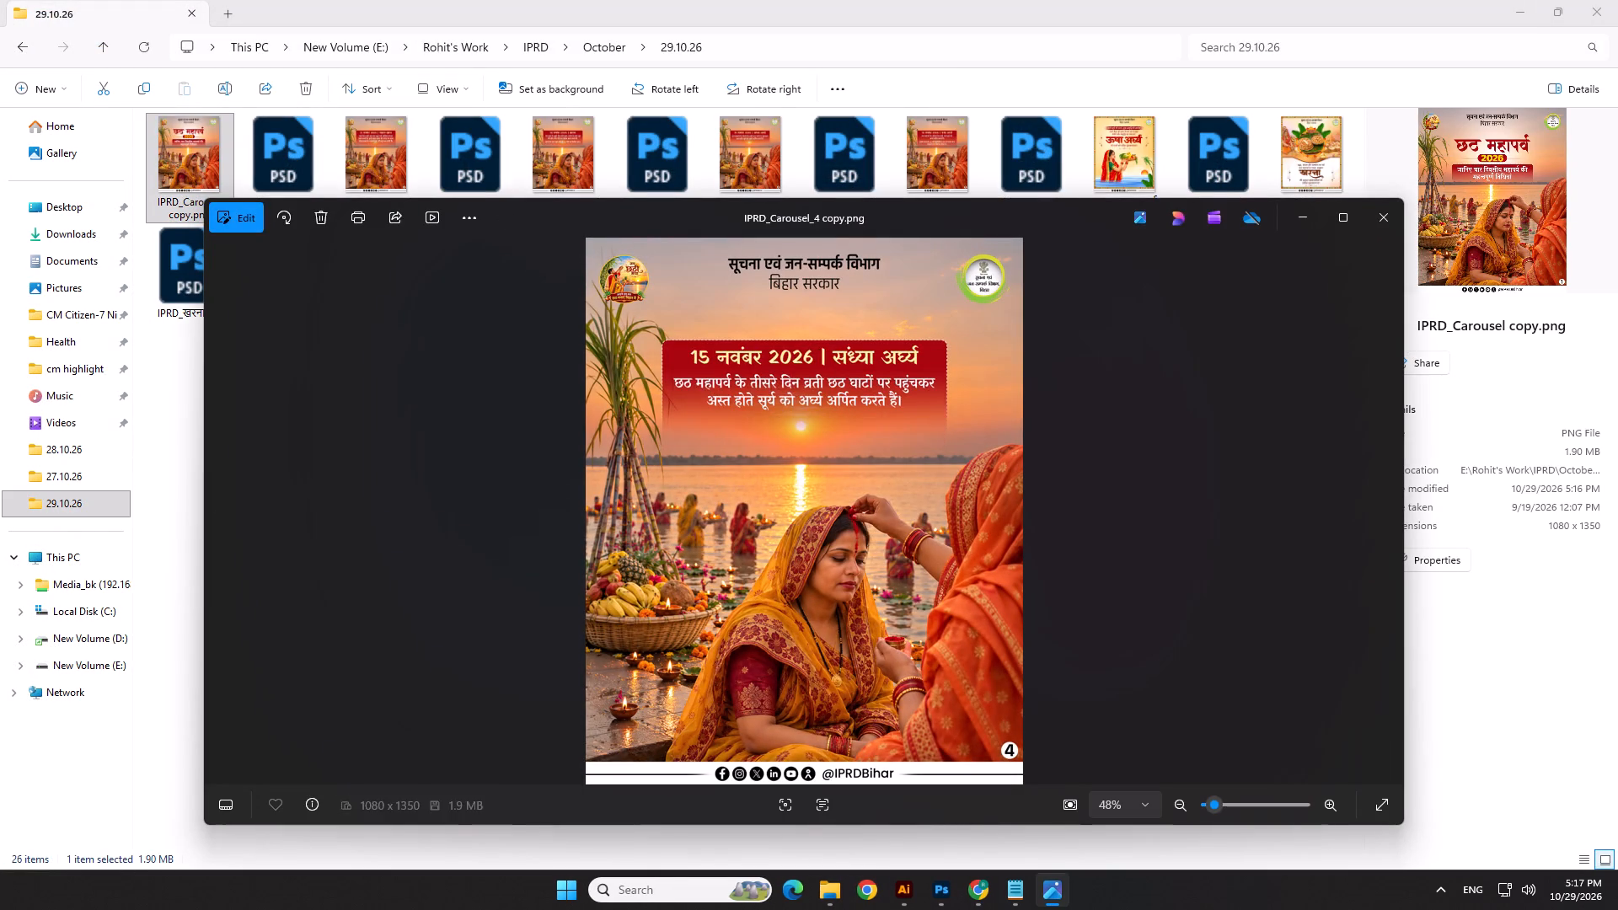
pyautogui.press('Right')
pyautogui.click(1384, 212)
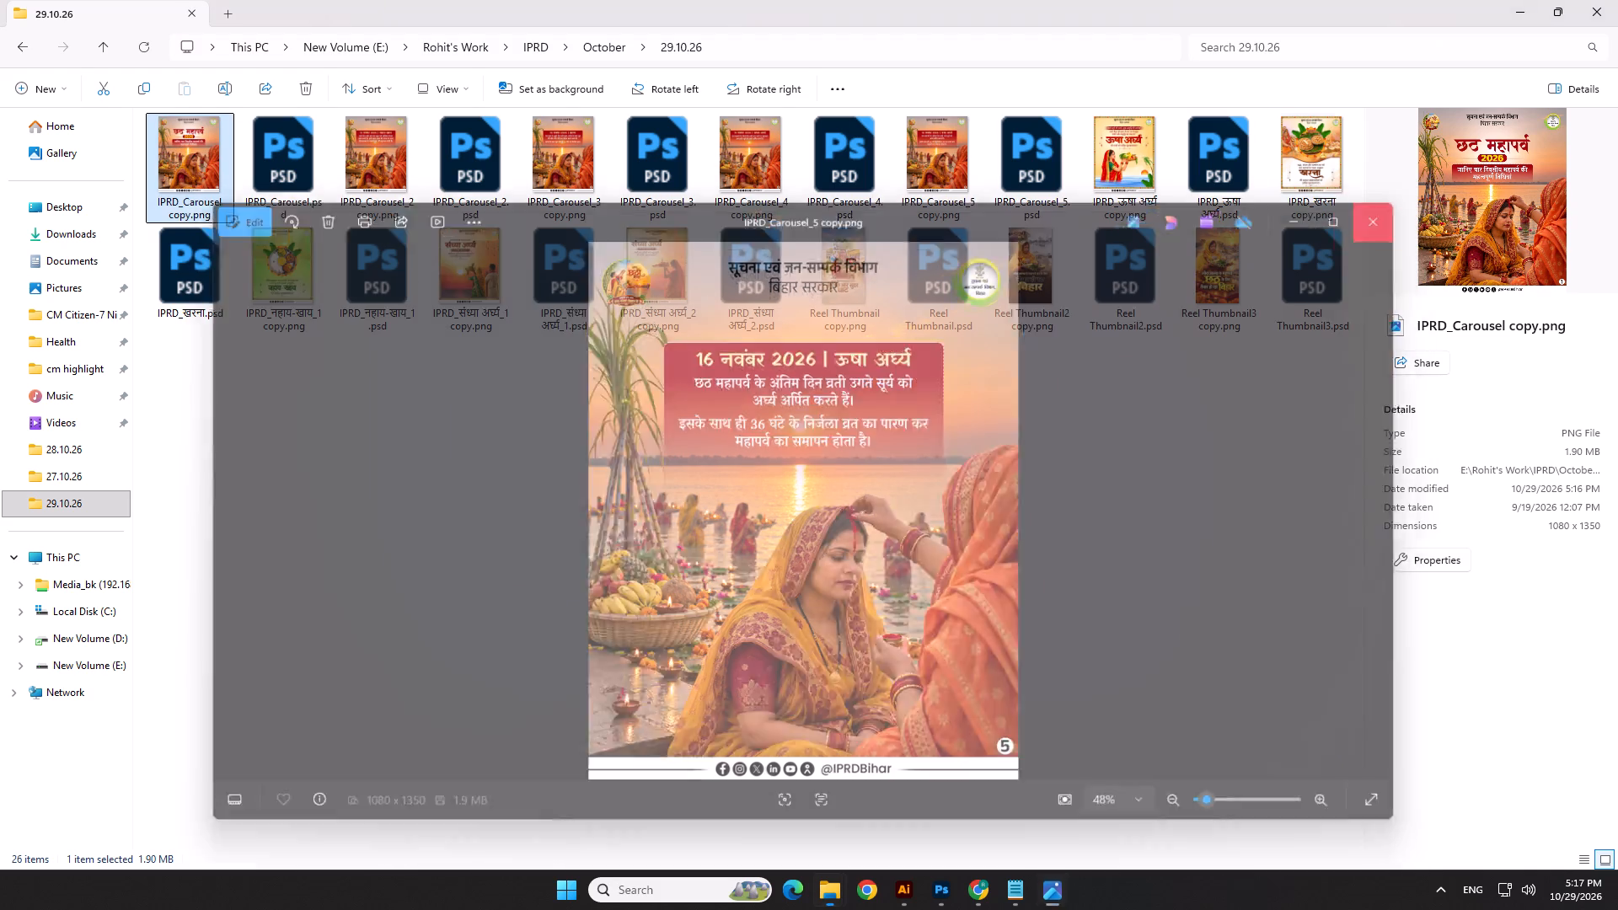
# Select the five IPRD_Carousel copy PNG files in the 29.10.26 folder and carry them over to another open window.
pyautogui.click(219, 183)
pyautogui.keyDown('ctrl'); pyautogui.click(366, 179); pyautogui.keyUp('ctrl')
pyautogui.keyDown('ctrl'); pyautogui.click(547, 156); pyautogui.keyUp('ctrl')
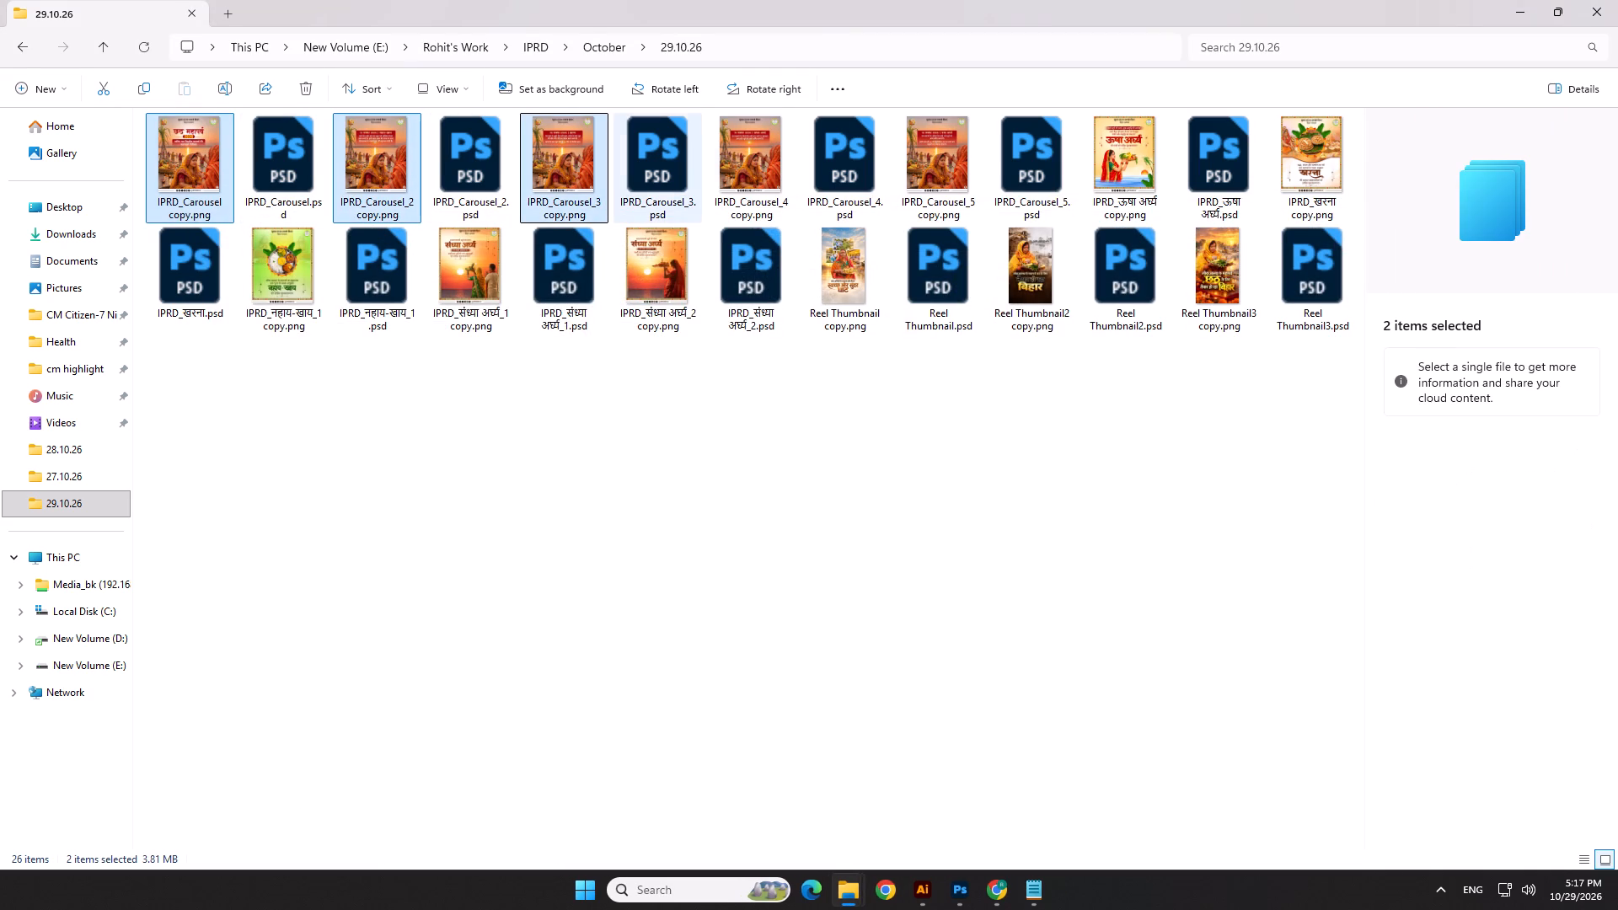
pyautogui.keyDown('ctrl'); pyautogui.click(763, 195); pyautogui.keyUp('ctrl')
pyautogui.keyDown('ctrl'); pyautogui.click(919, 175); pyautogui.keyUp('ctrl')
pyautogui.click(202, 156)
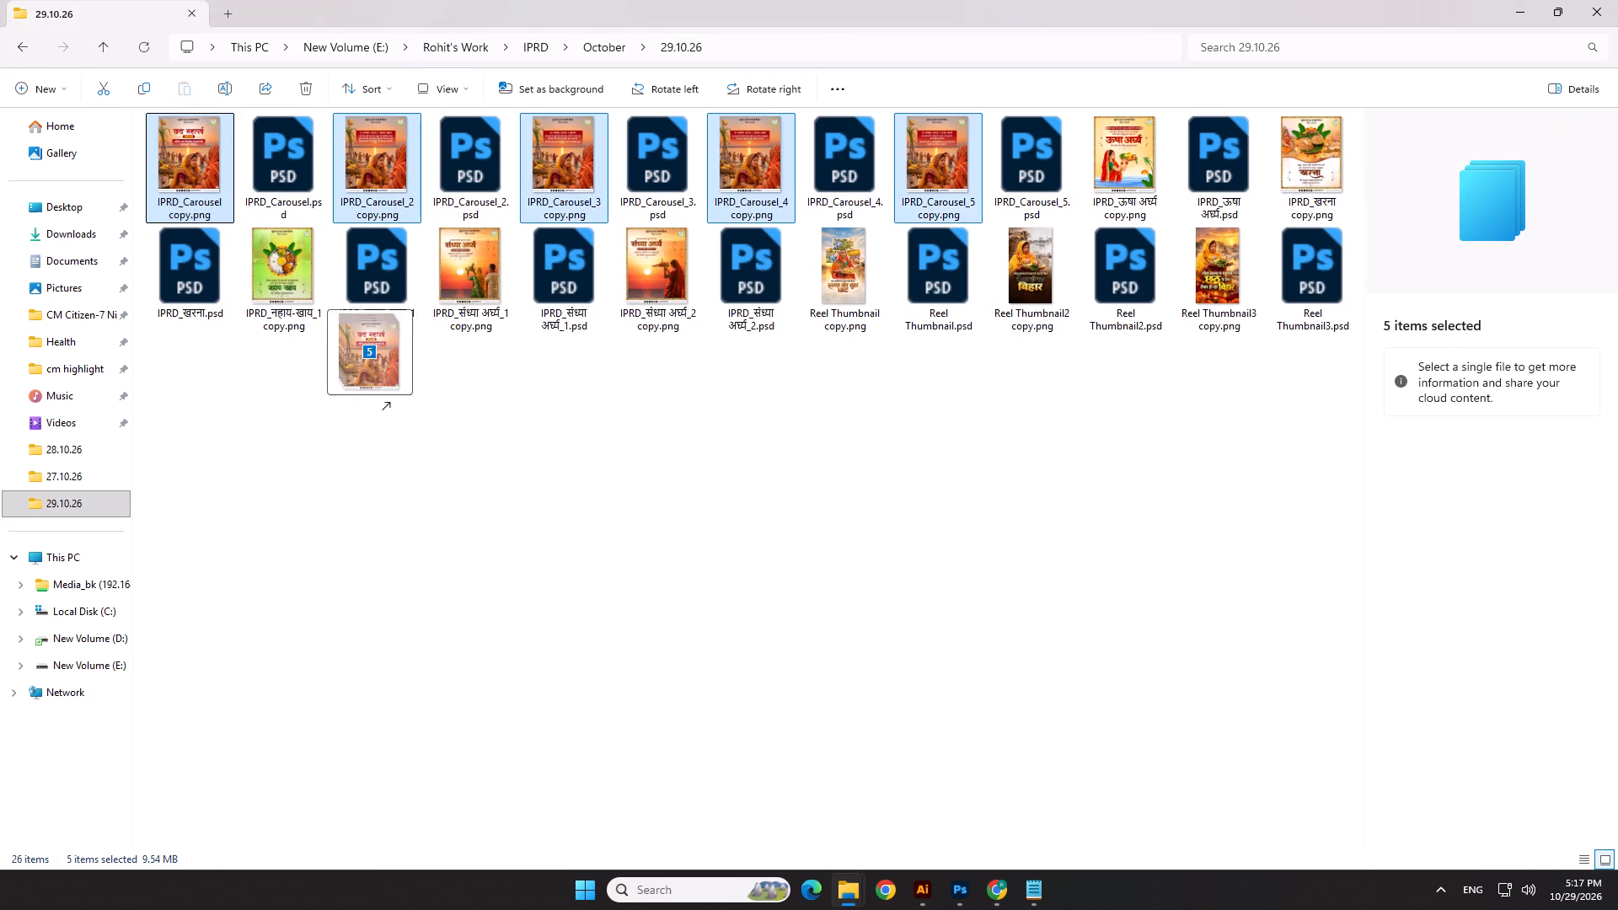
pyautogui.hotkey('alt', 'Tab')
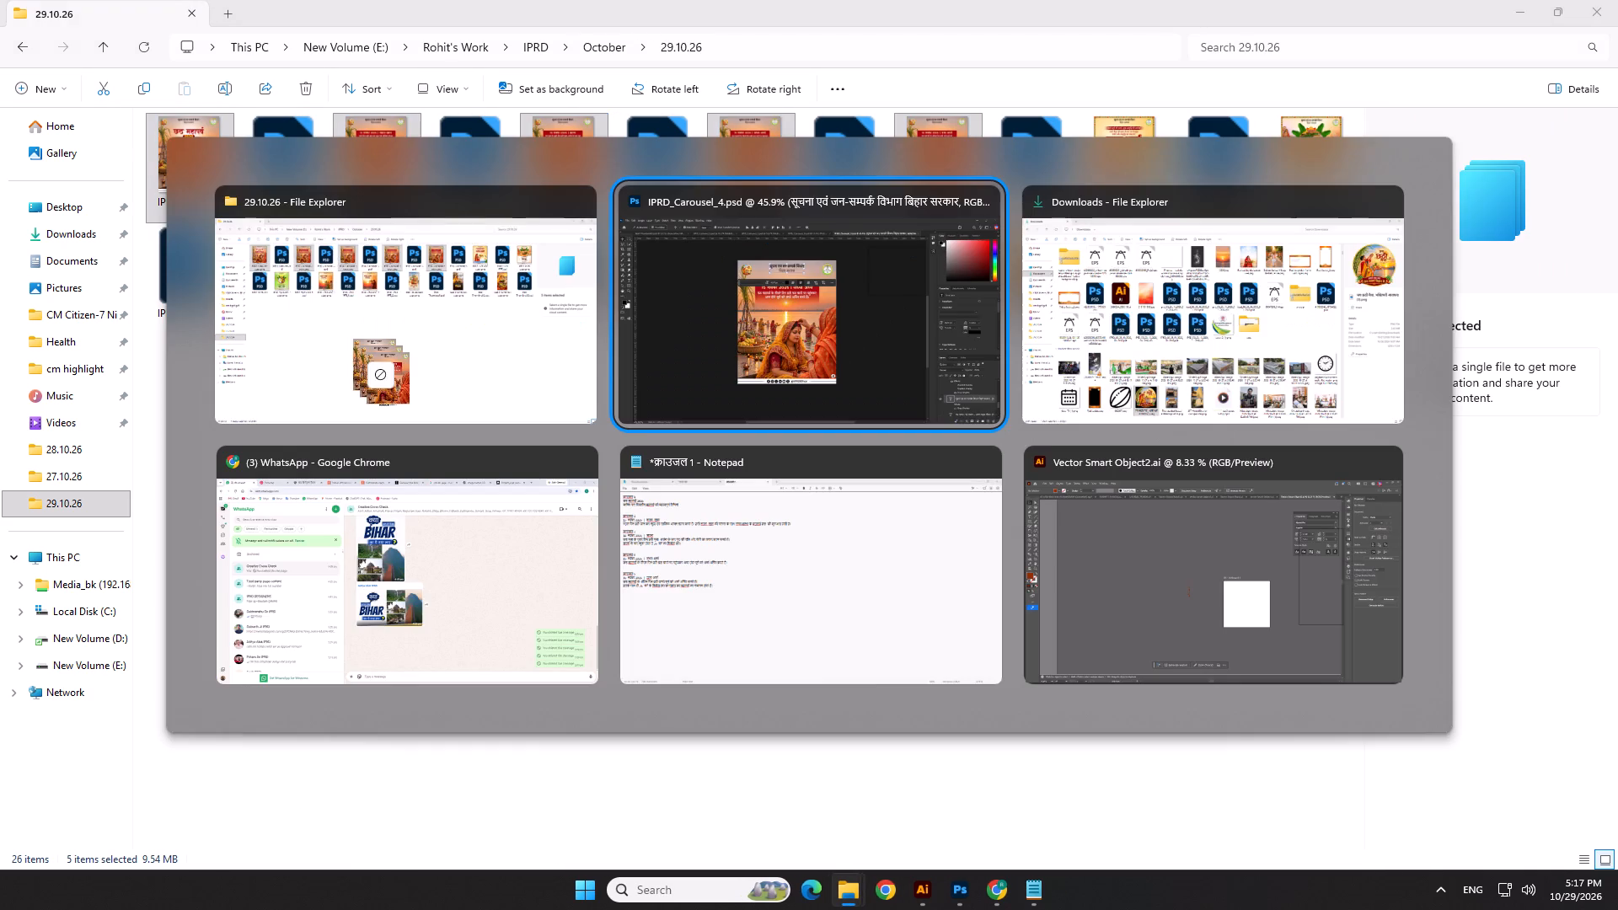